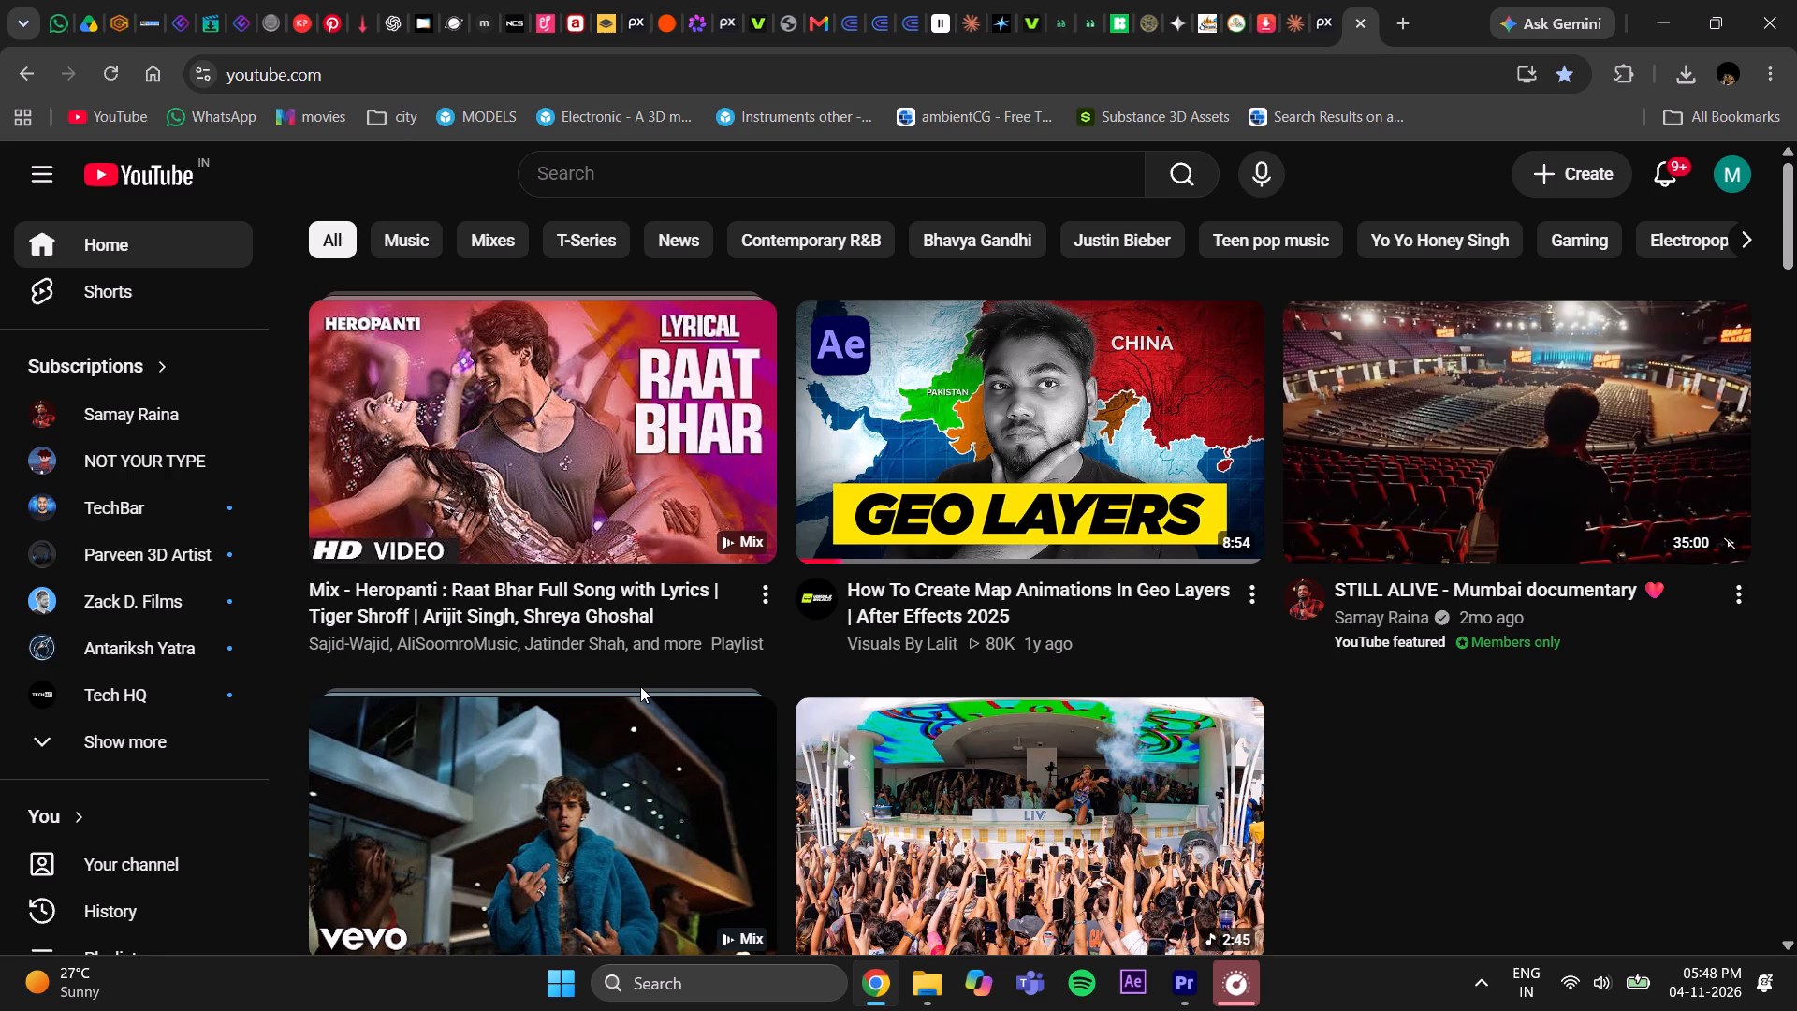
# Play the Tinashe & Disco Lines "No Broke Boys (Live from LIV Beach Las Vegas)" video from the YouTube home feed.
pyautogui.scroll(-1, 1086, 741)
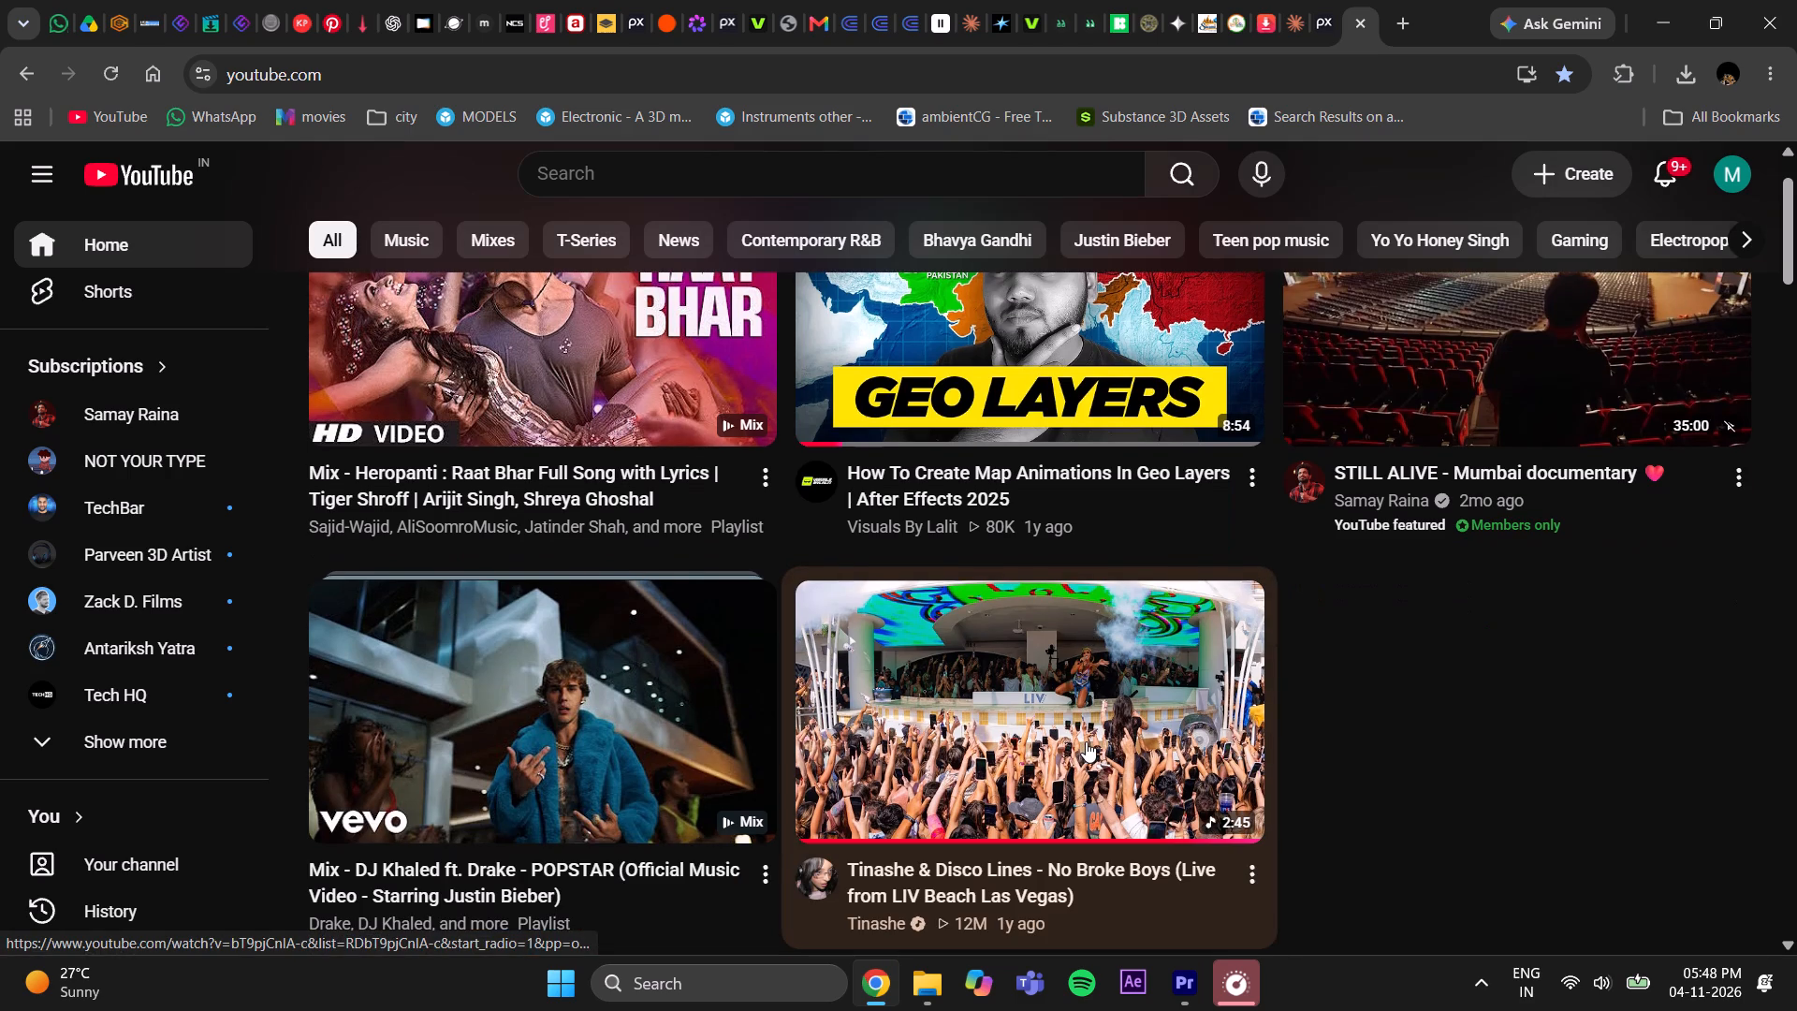
pyautogui.click(1085, 741)
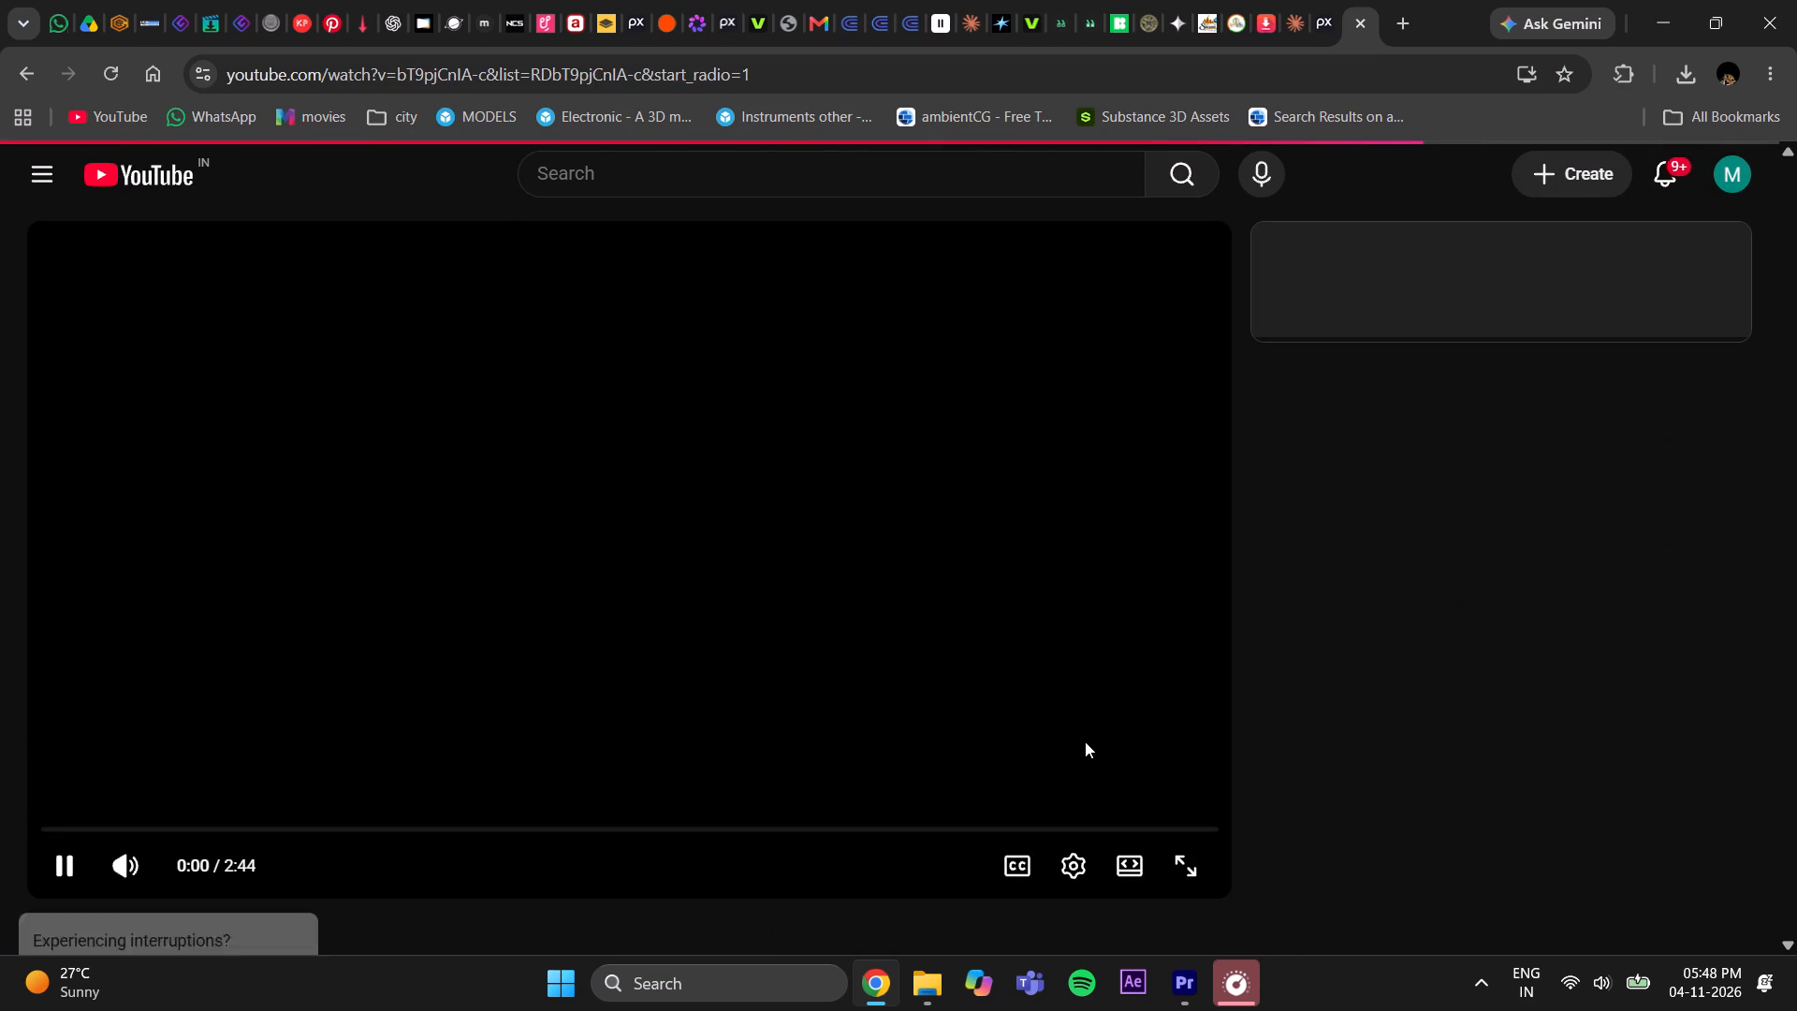
# Switch to Premiere Pro and look over the MVI_1781 timeline clips from about 5 to 11 seconds.
pyautogui.click(1196, 1005)
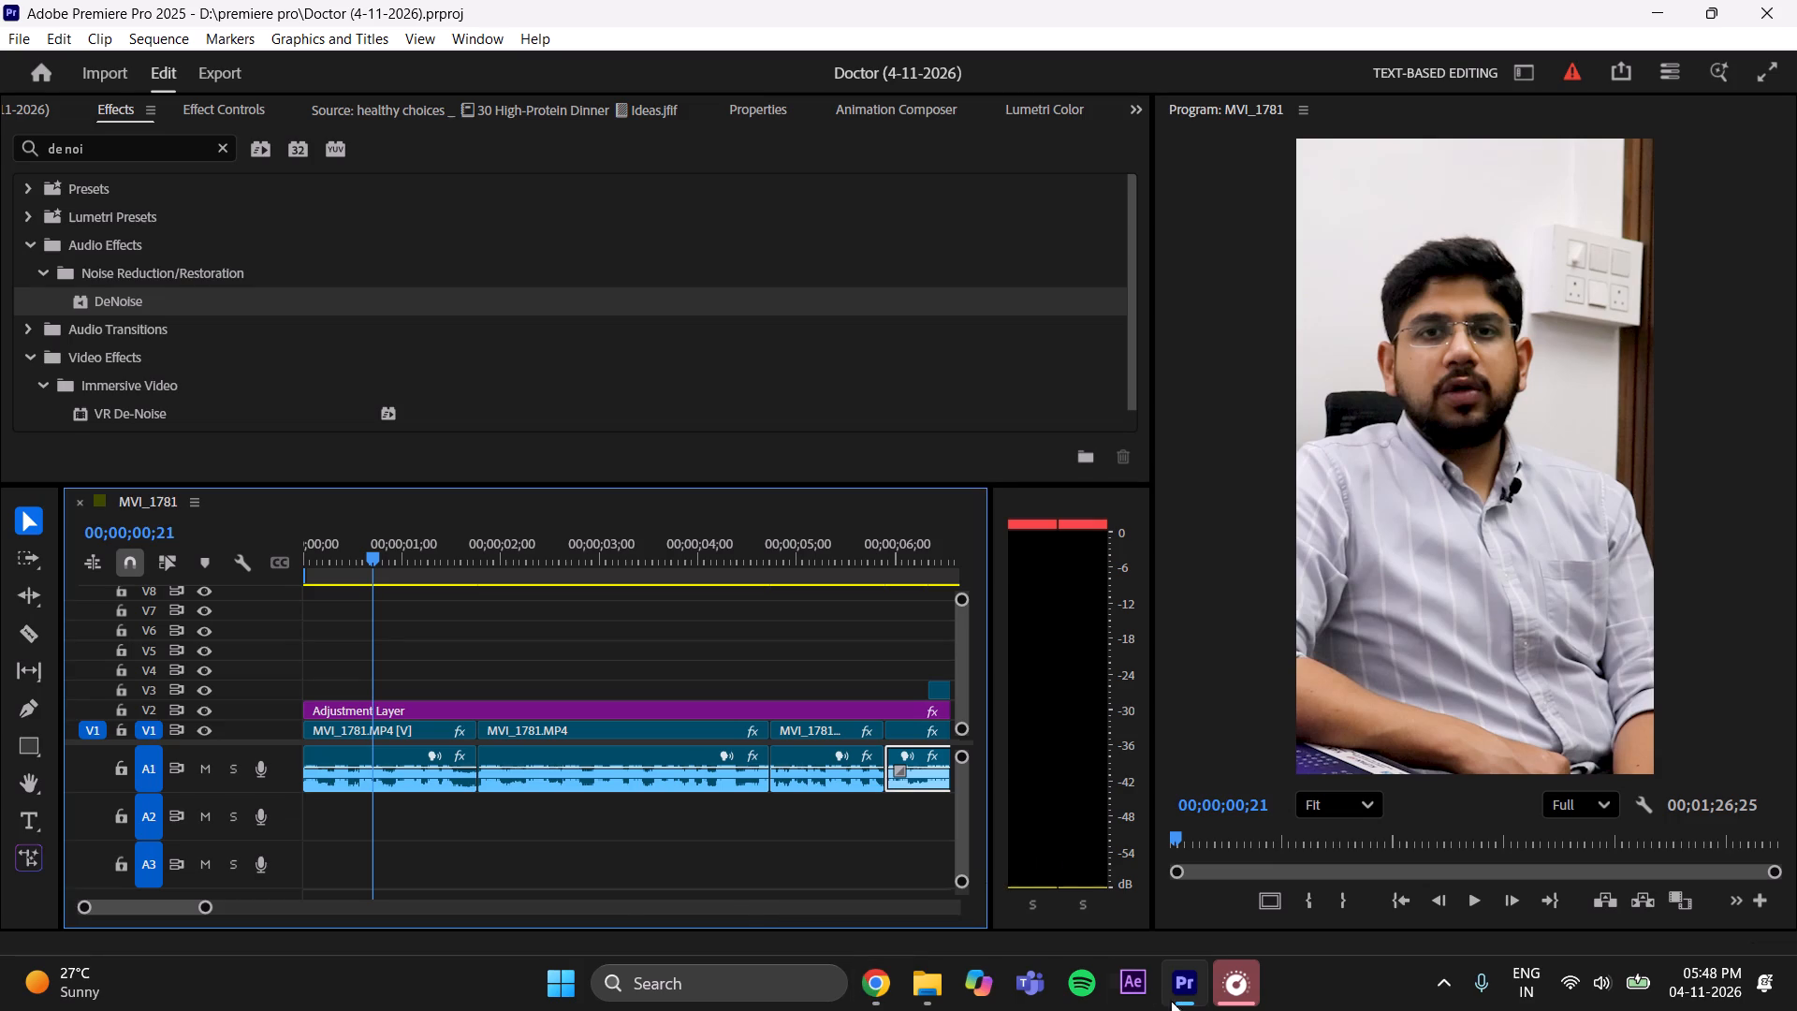
pyautogui.click(161, 903)
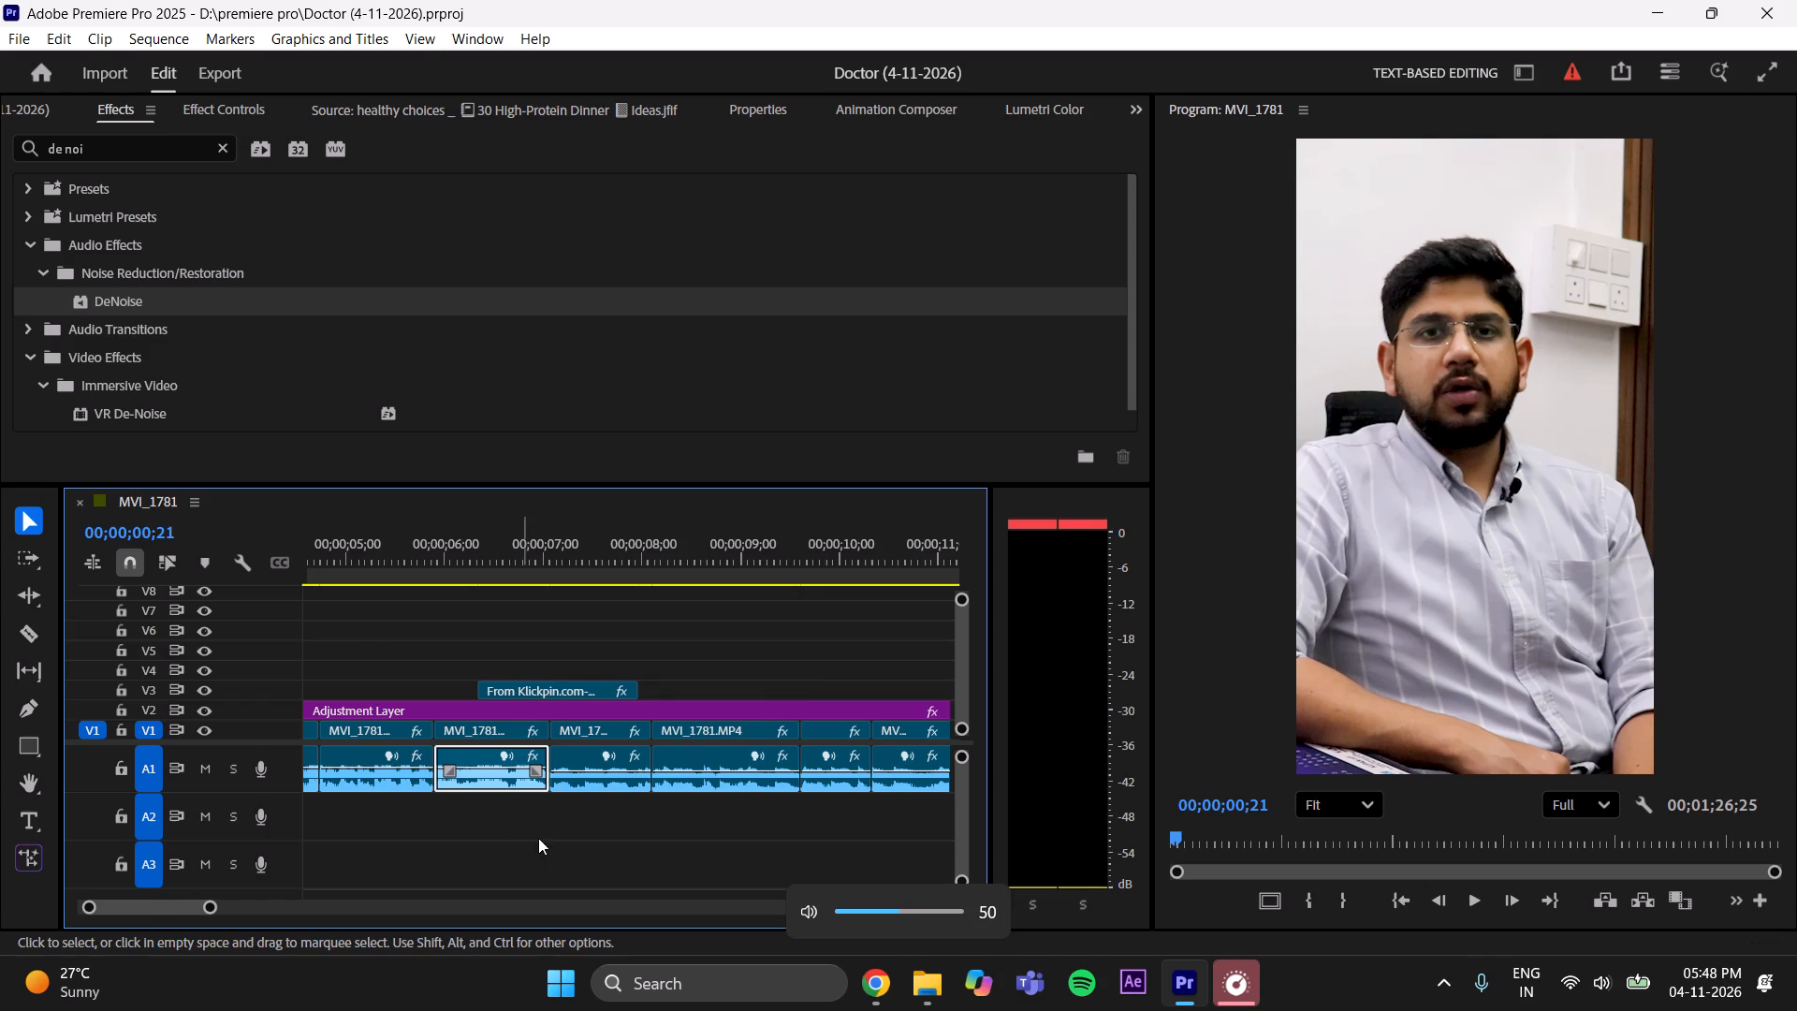
# Switch back to Chrome and change the playback quality of the playing YouTube video.
pyautogui.click(880, 986)
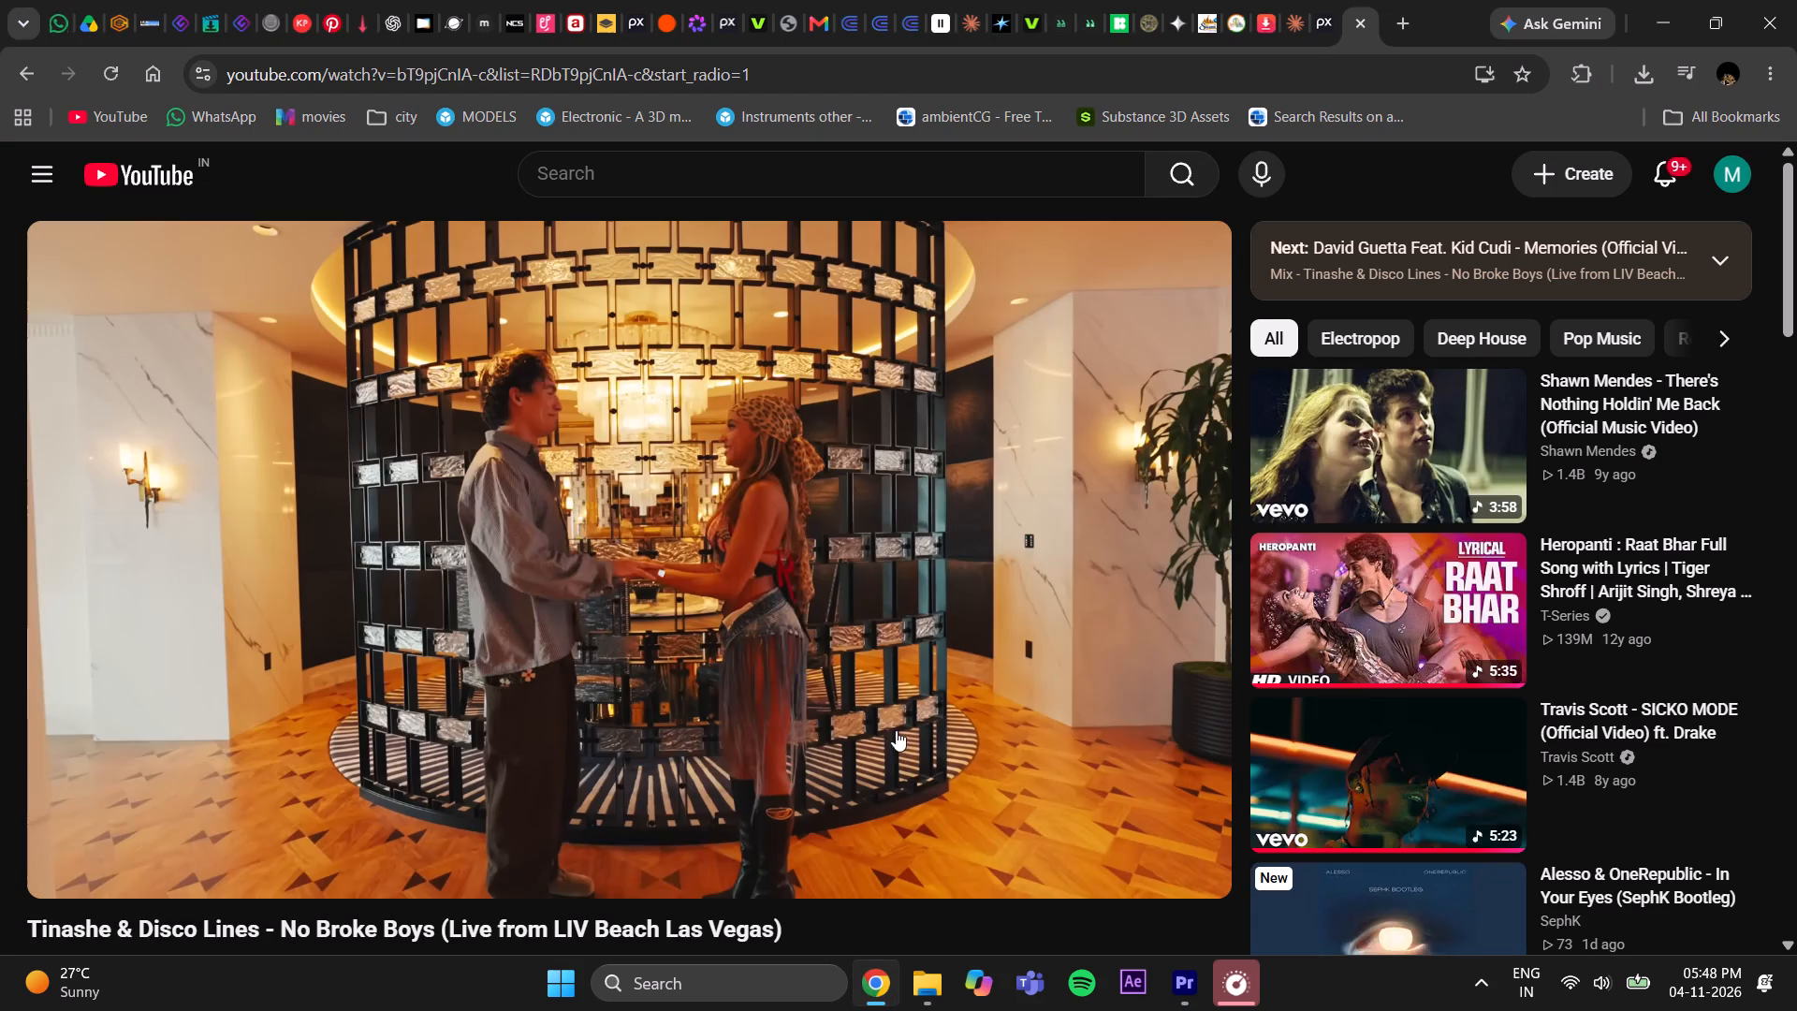
pyautogui.click(1068, 872)
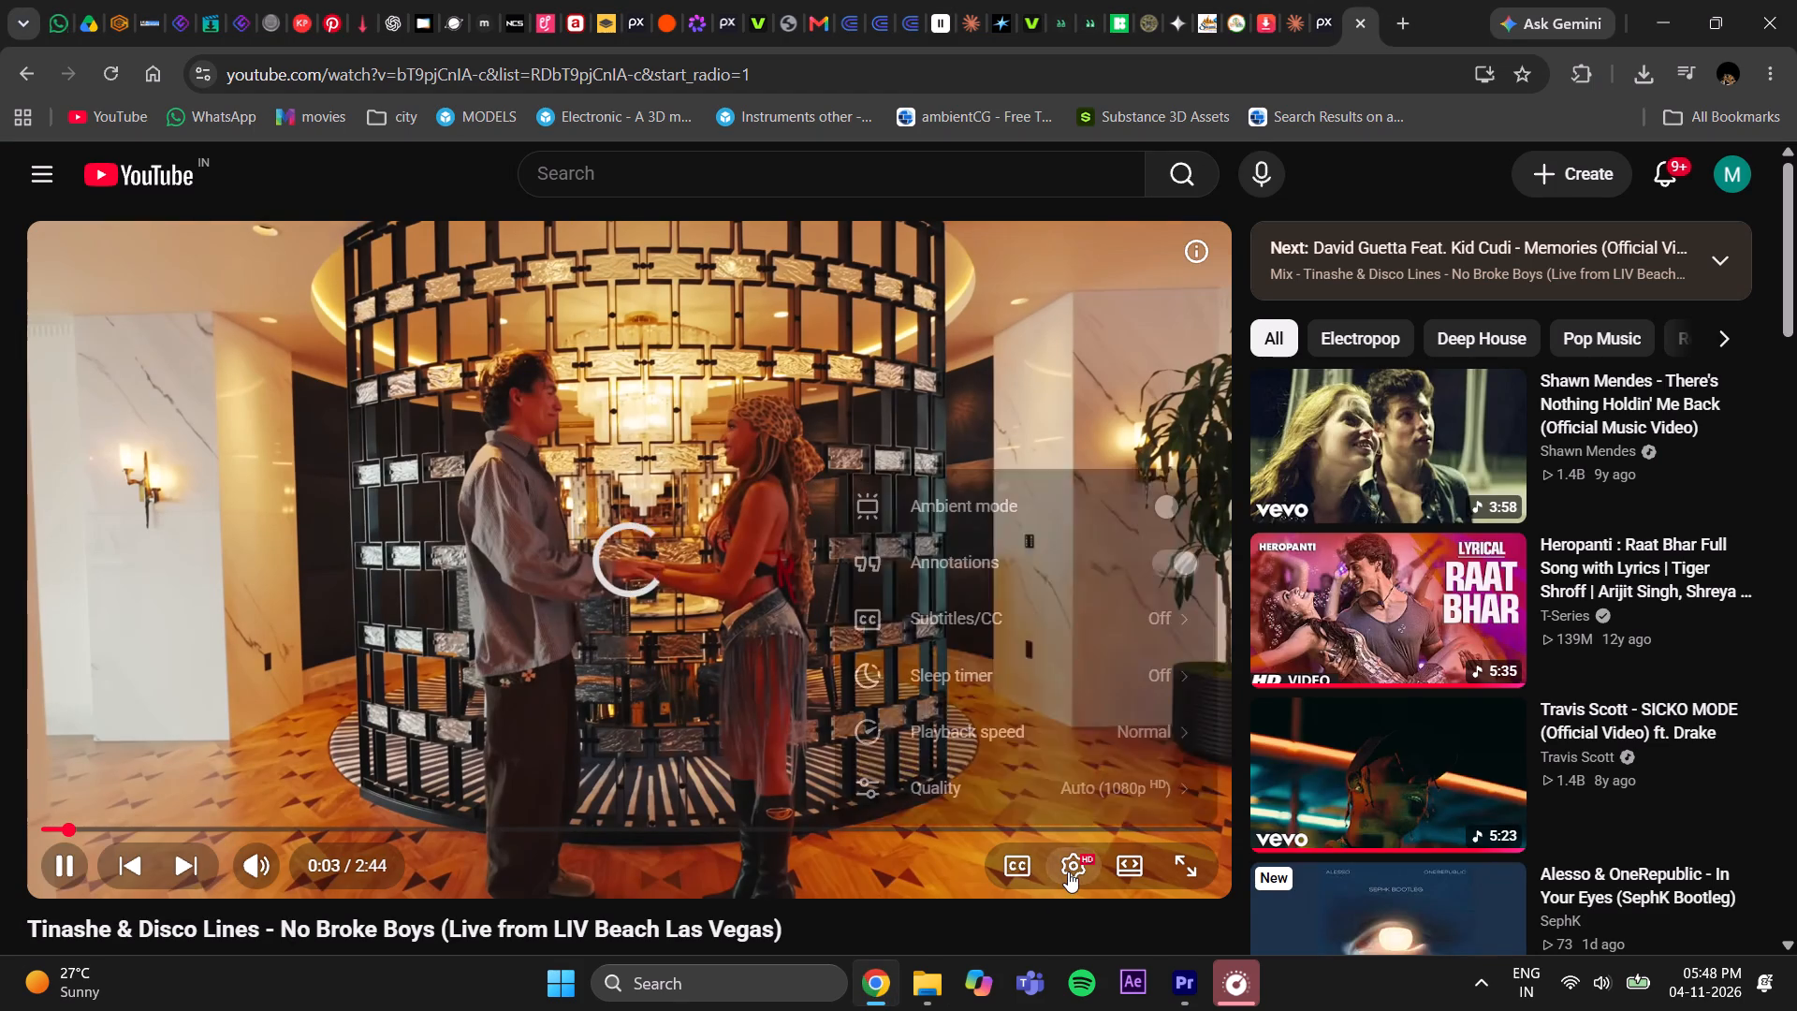
pyautogui.click(1029, 797)
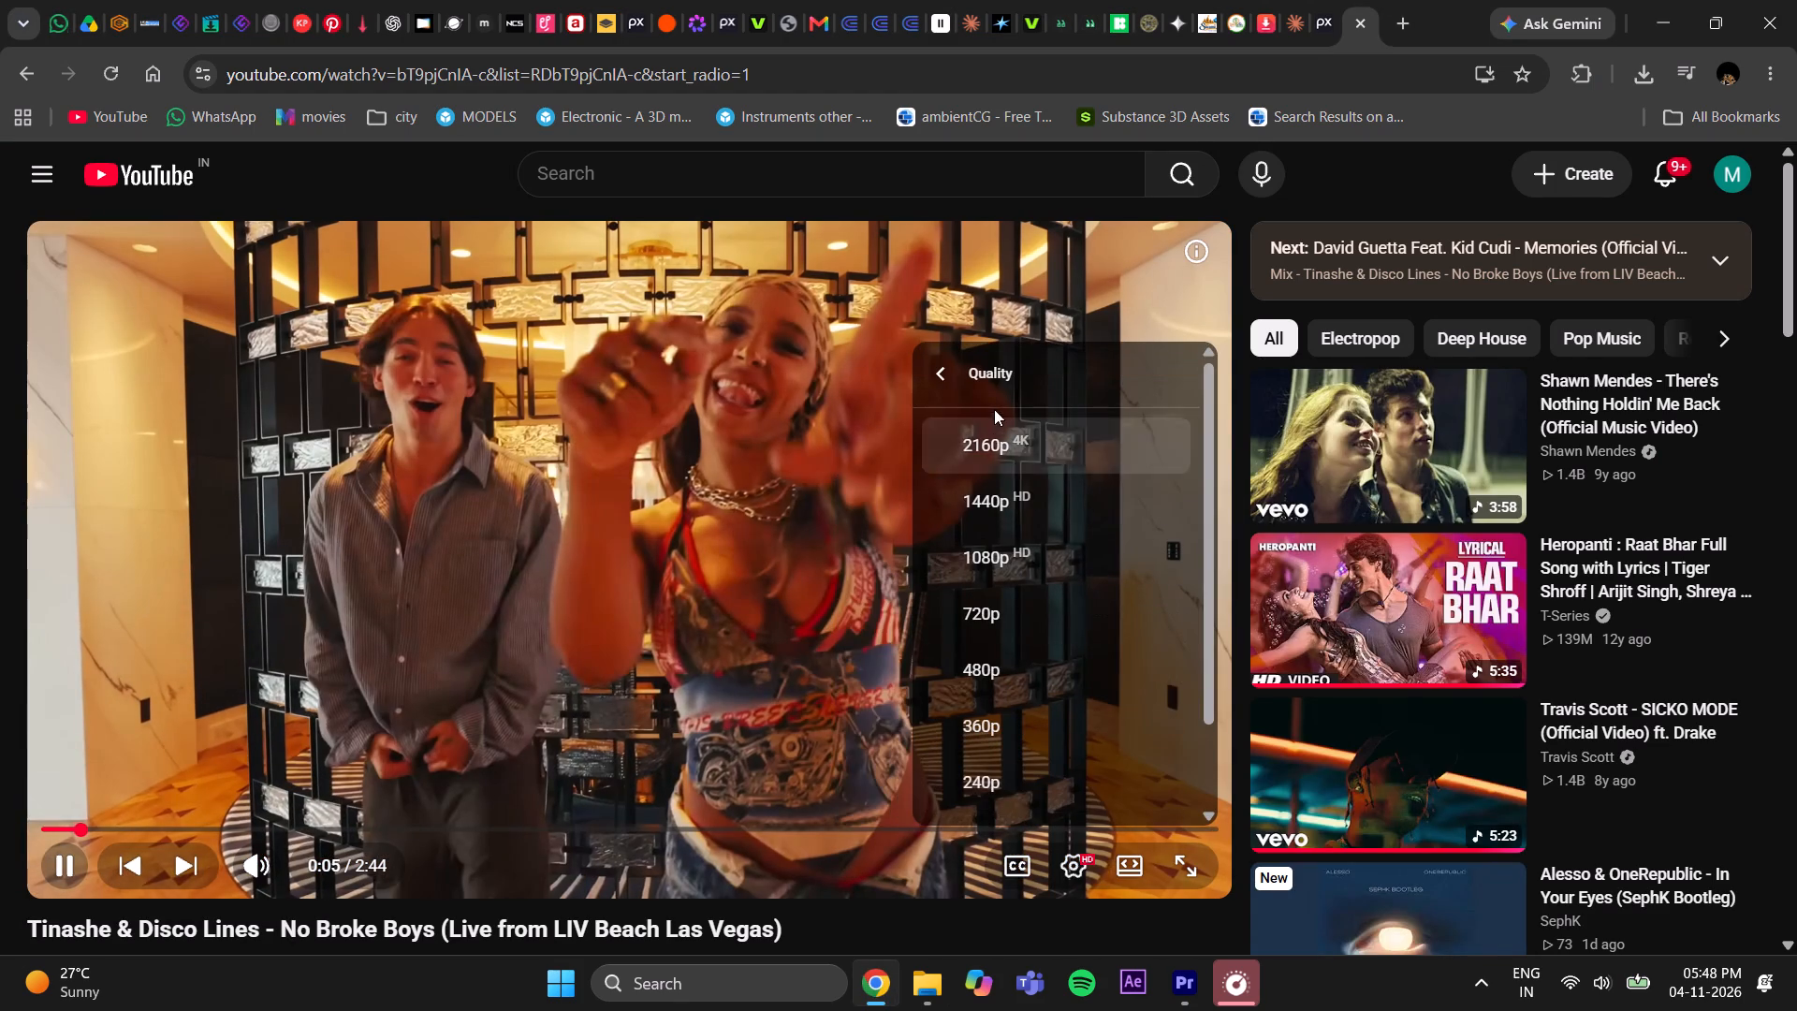
pyautogui.click(1010, 798)
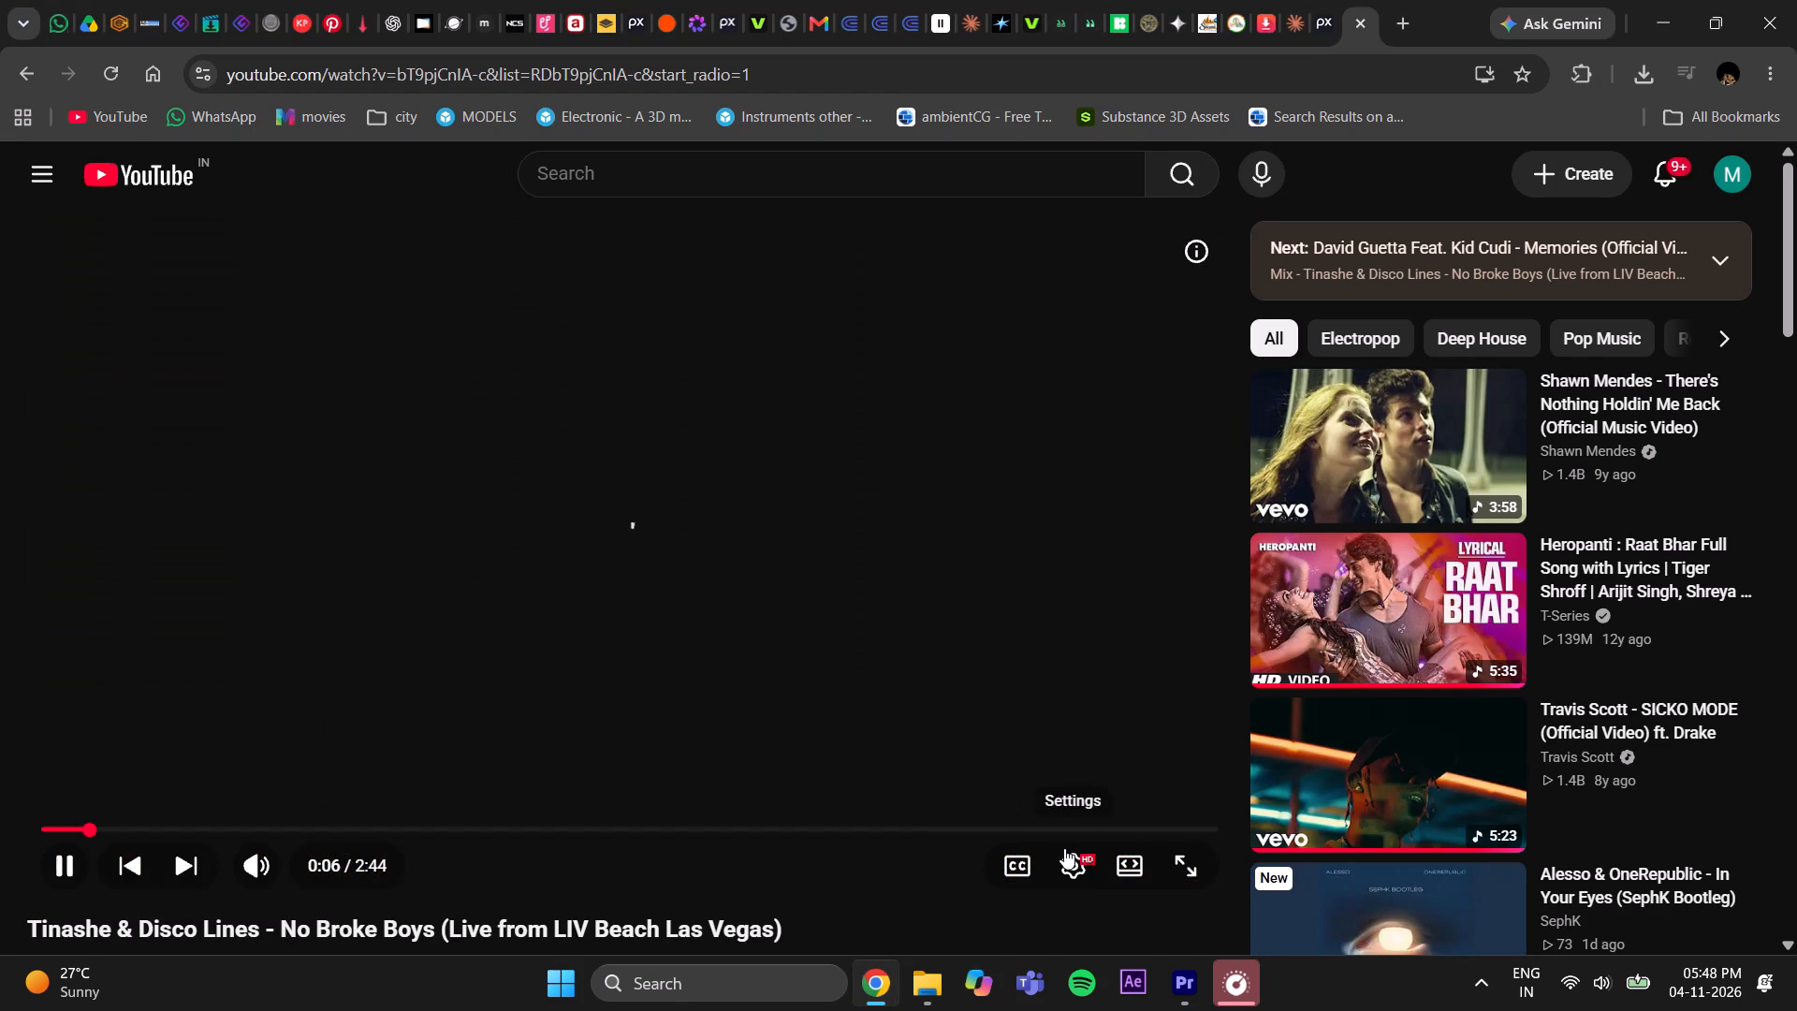
# In Premiere Pro, raise the volume of the four A1 clips between about 7 and 12 seconds, the one at 9 seconds to about 8.2 dB.
pyautogui.click(1170, 972)
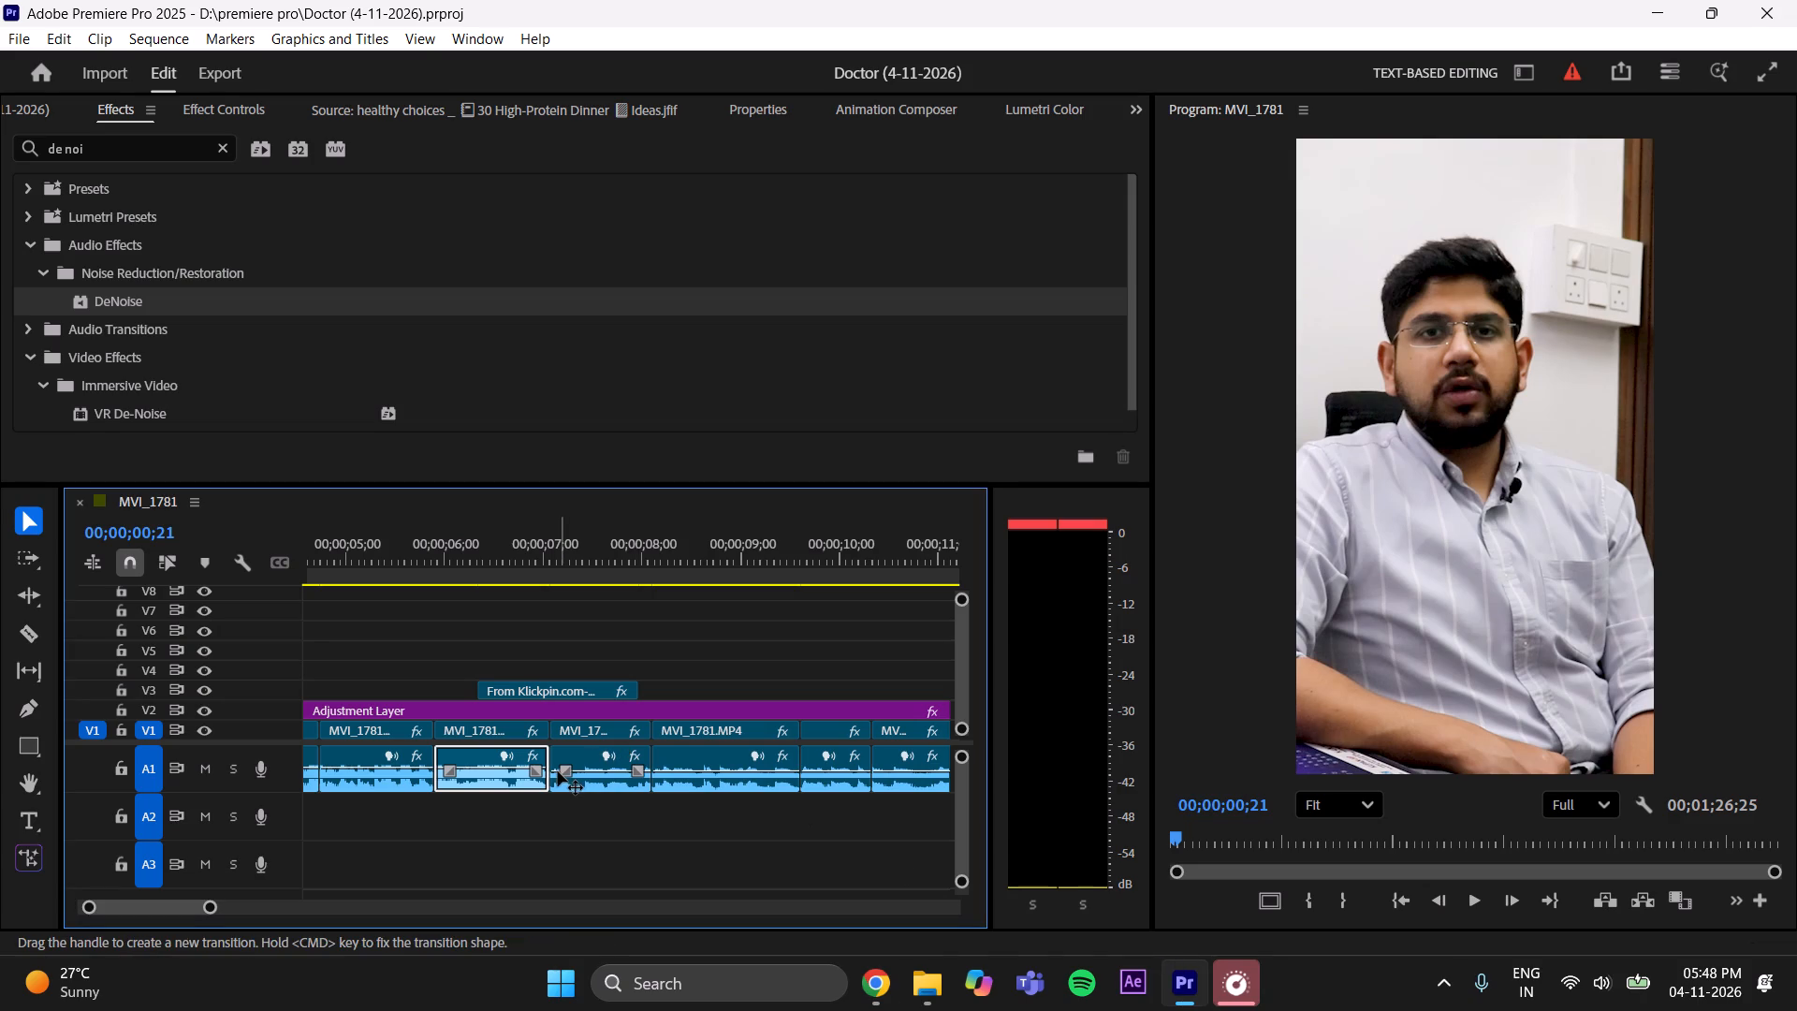
pyautogui.click(603, 773)
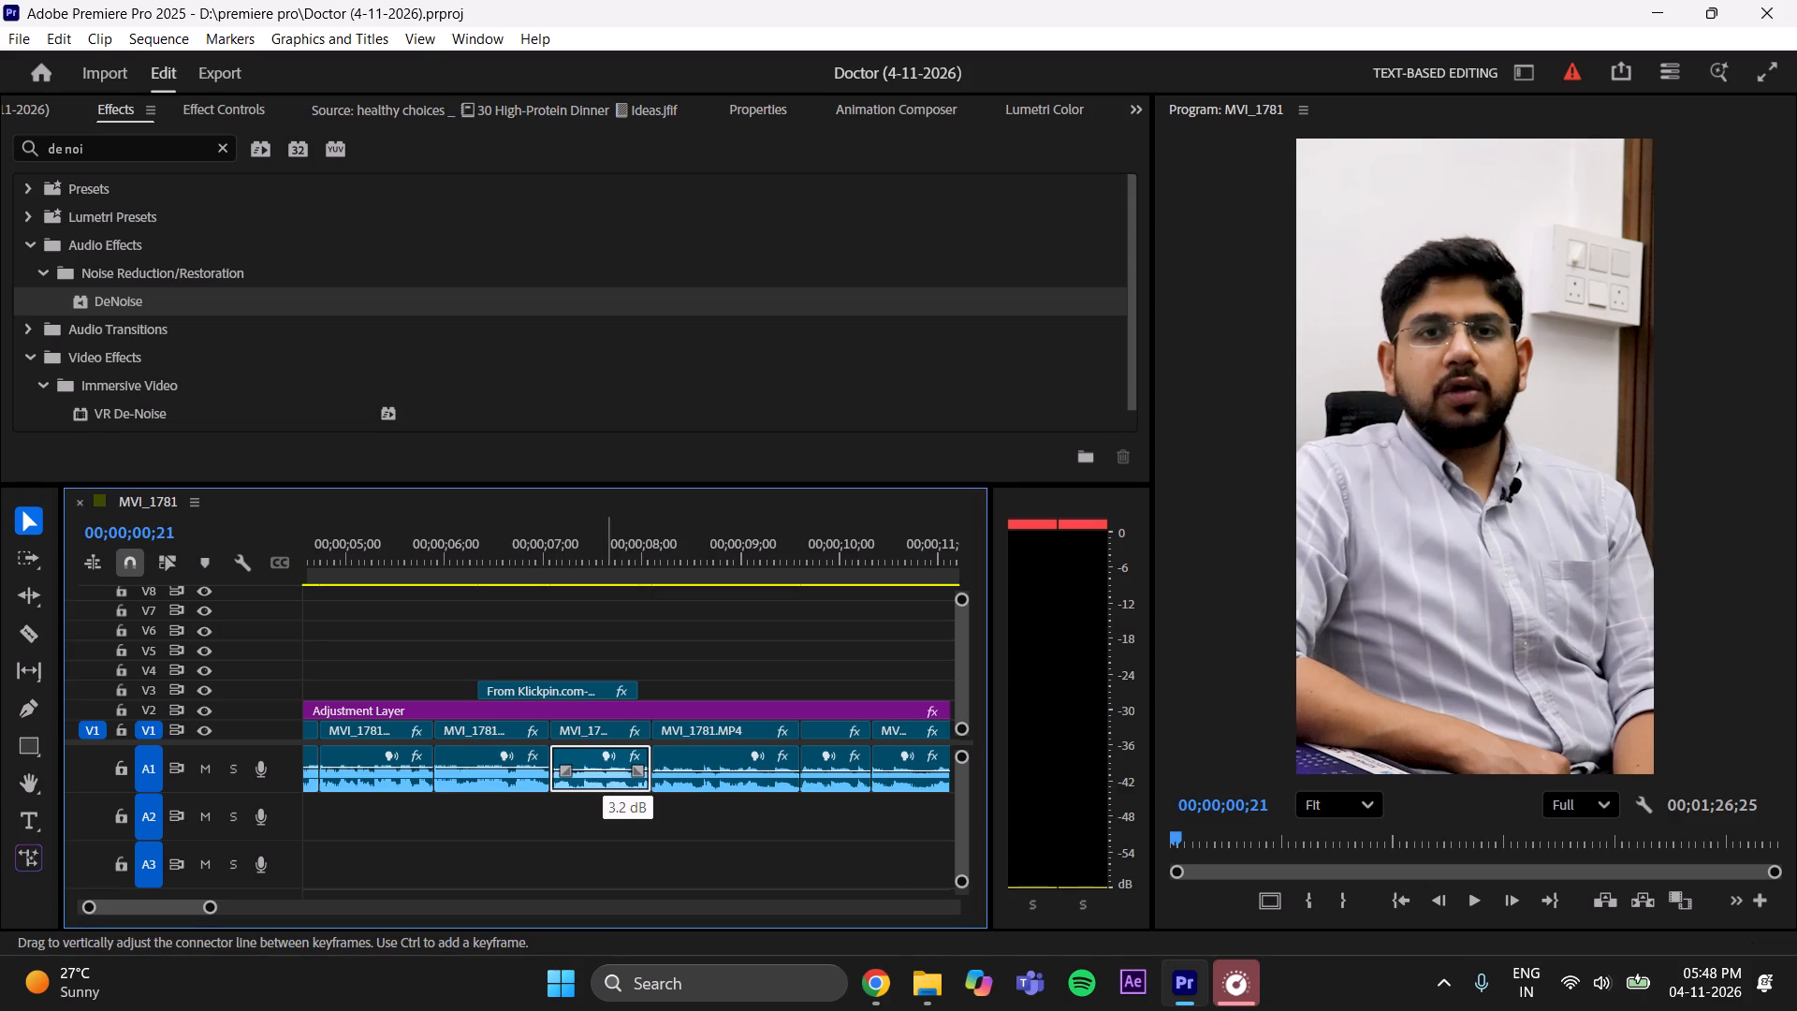
pyautogui.click(689, 771)
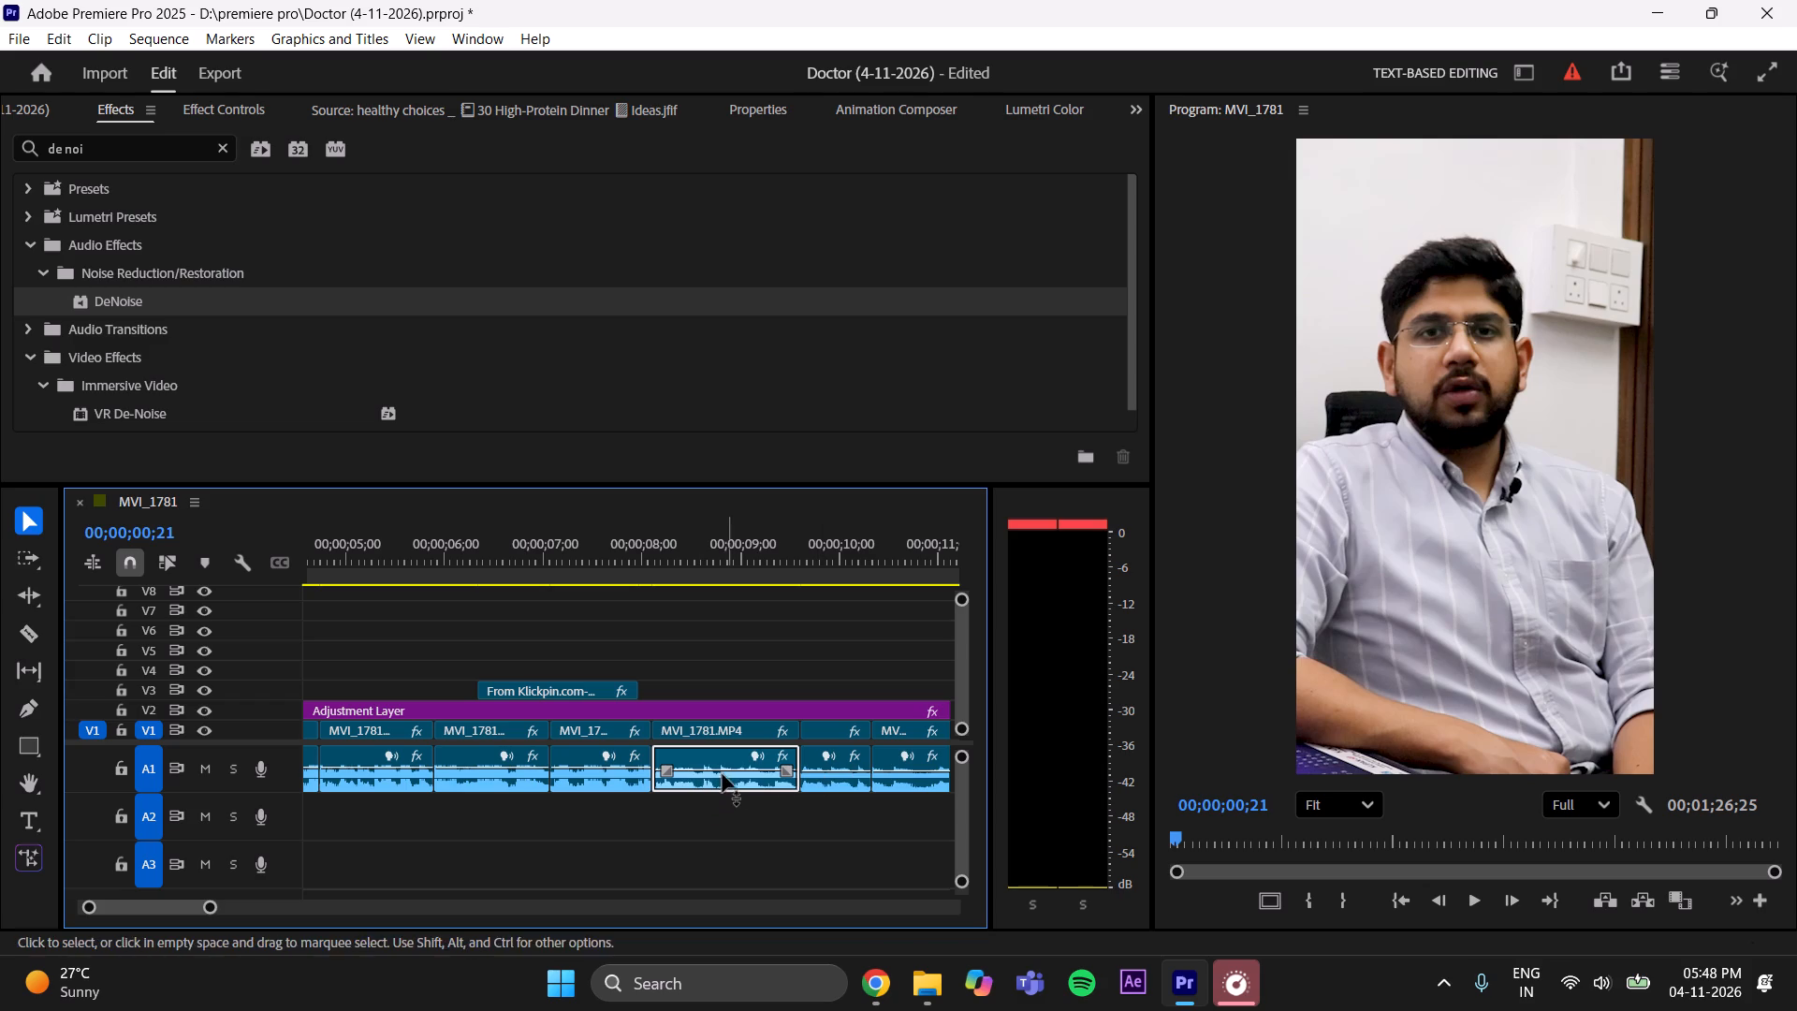
pyautogui.moveTo(723, 770); pyautogui.dragTo(733, 767)
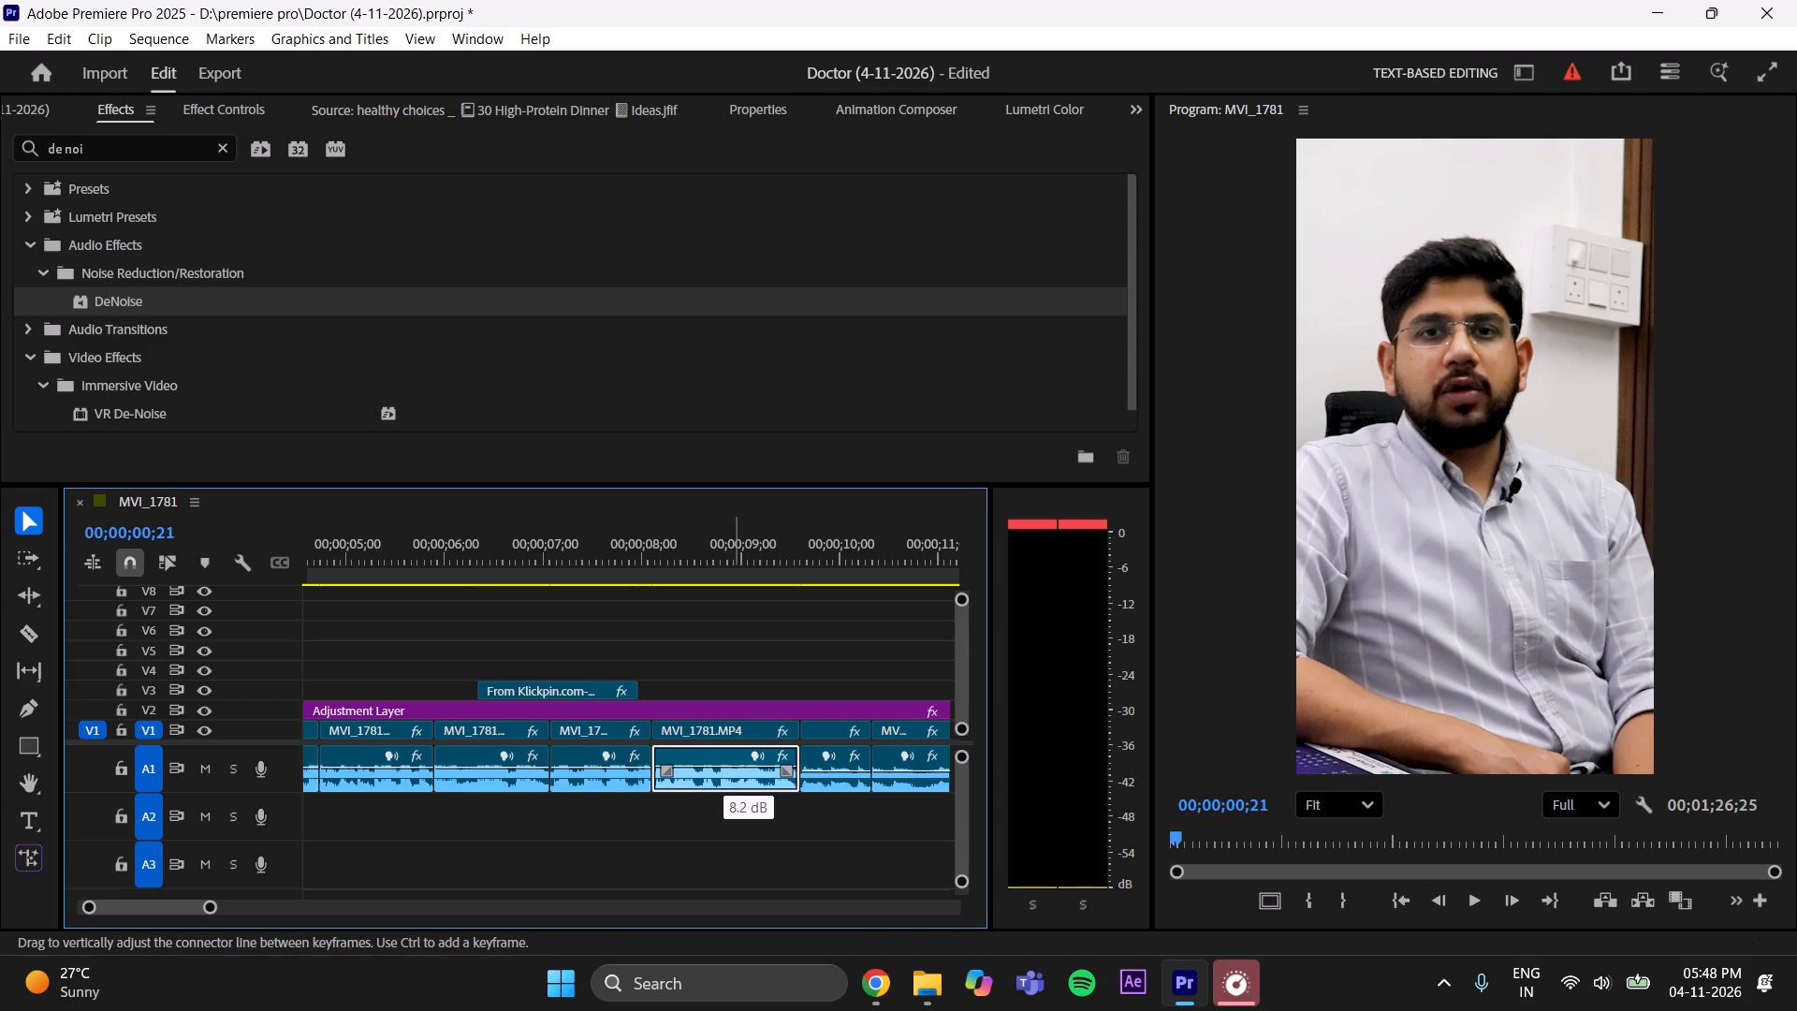
pyautogui.moveTo(733, 767); pyautogui.dragTo(733, 768)
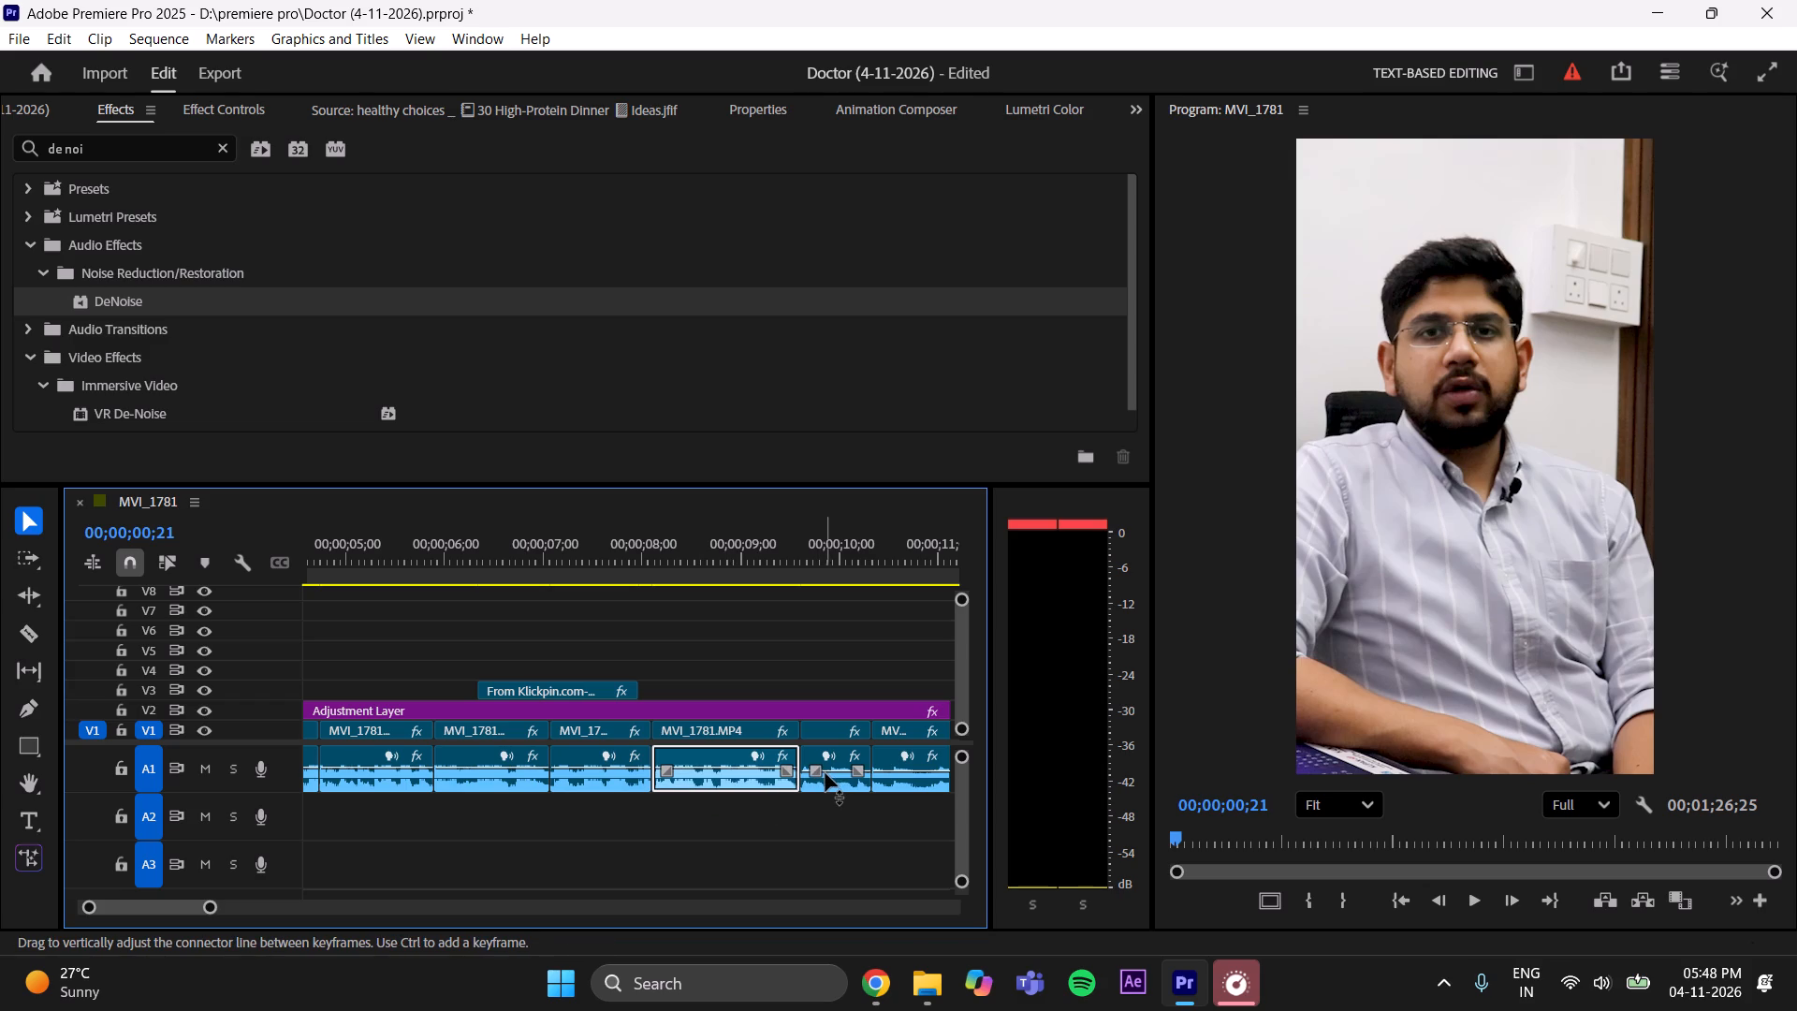
pyautogui.click(829, 773)
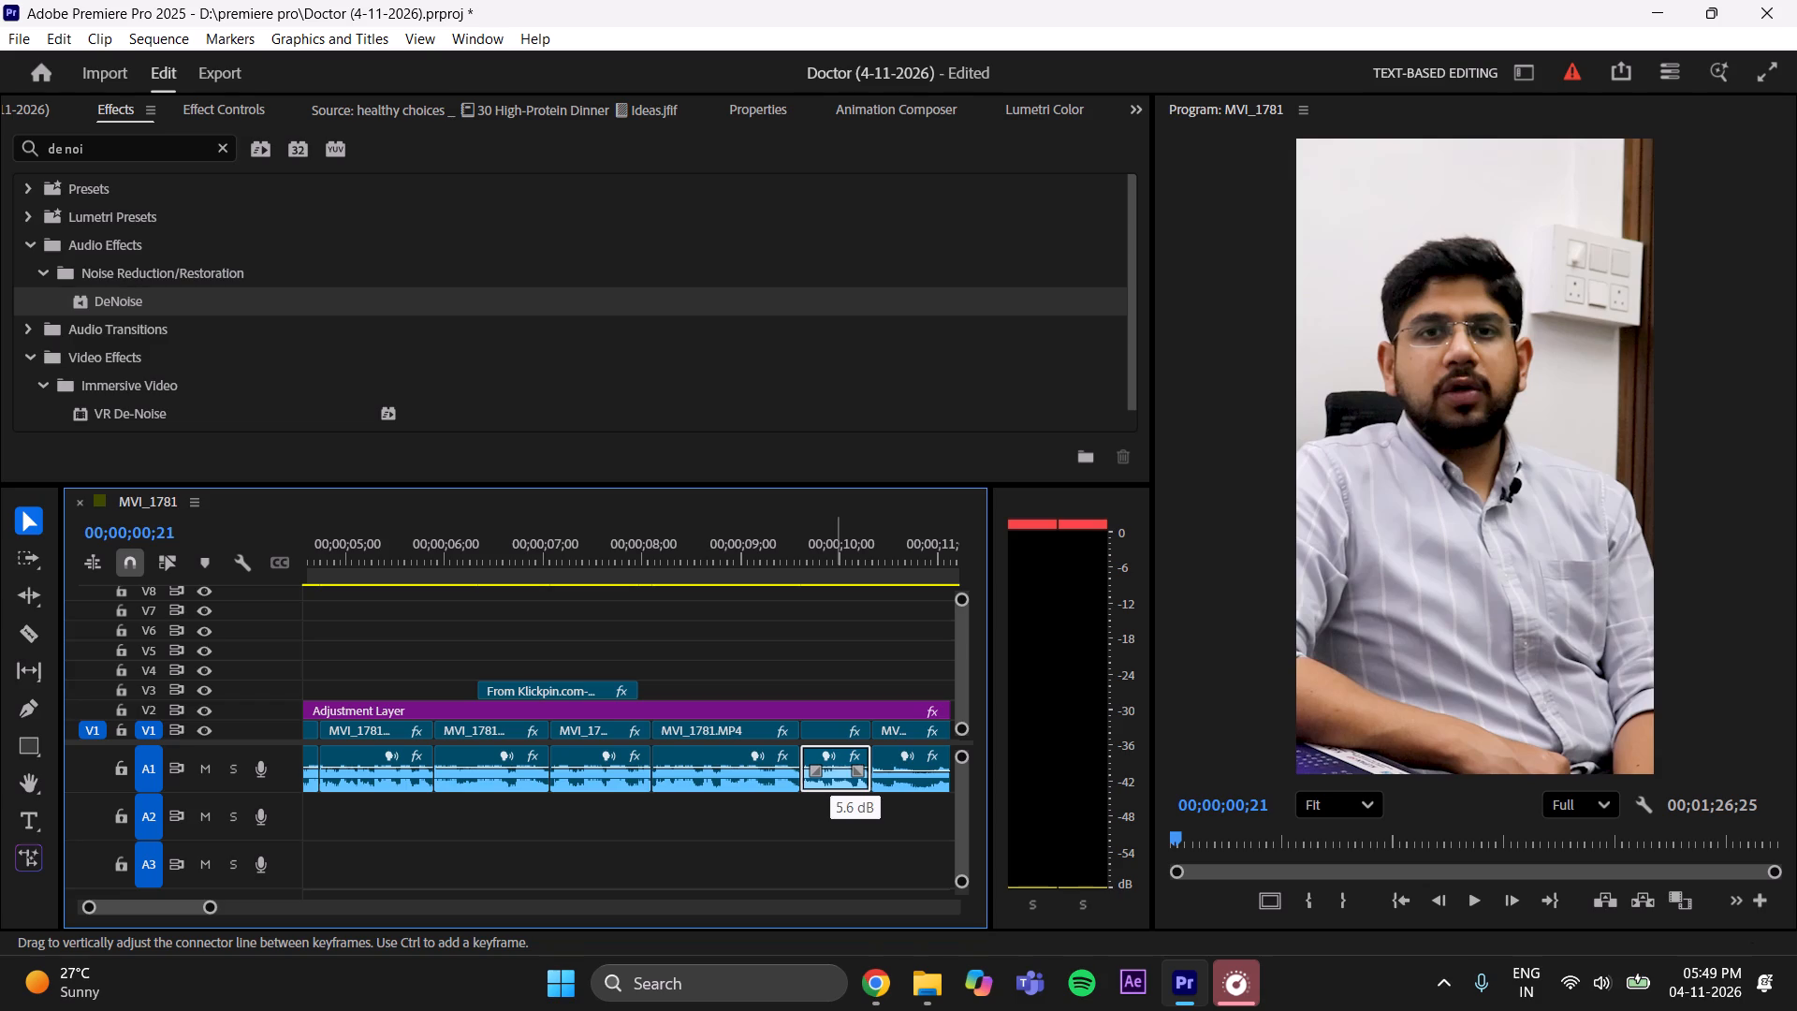
pyautogui.click(898, 772)
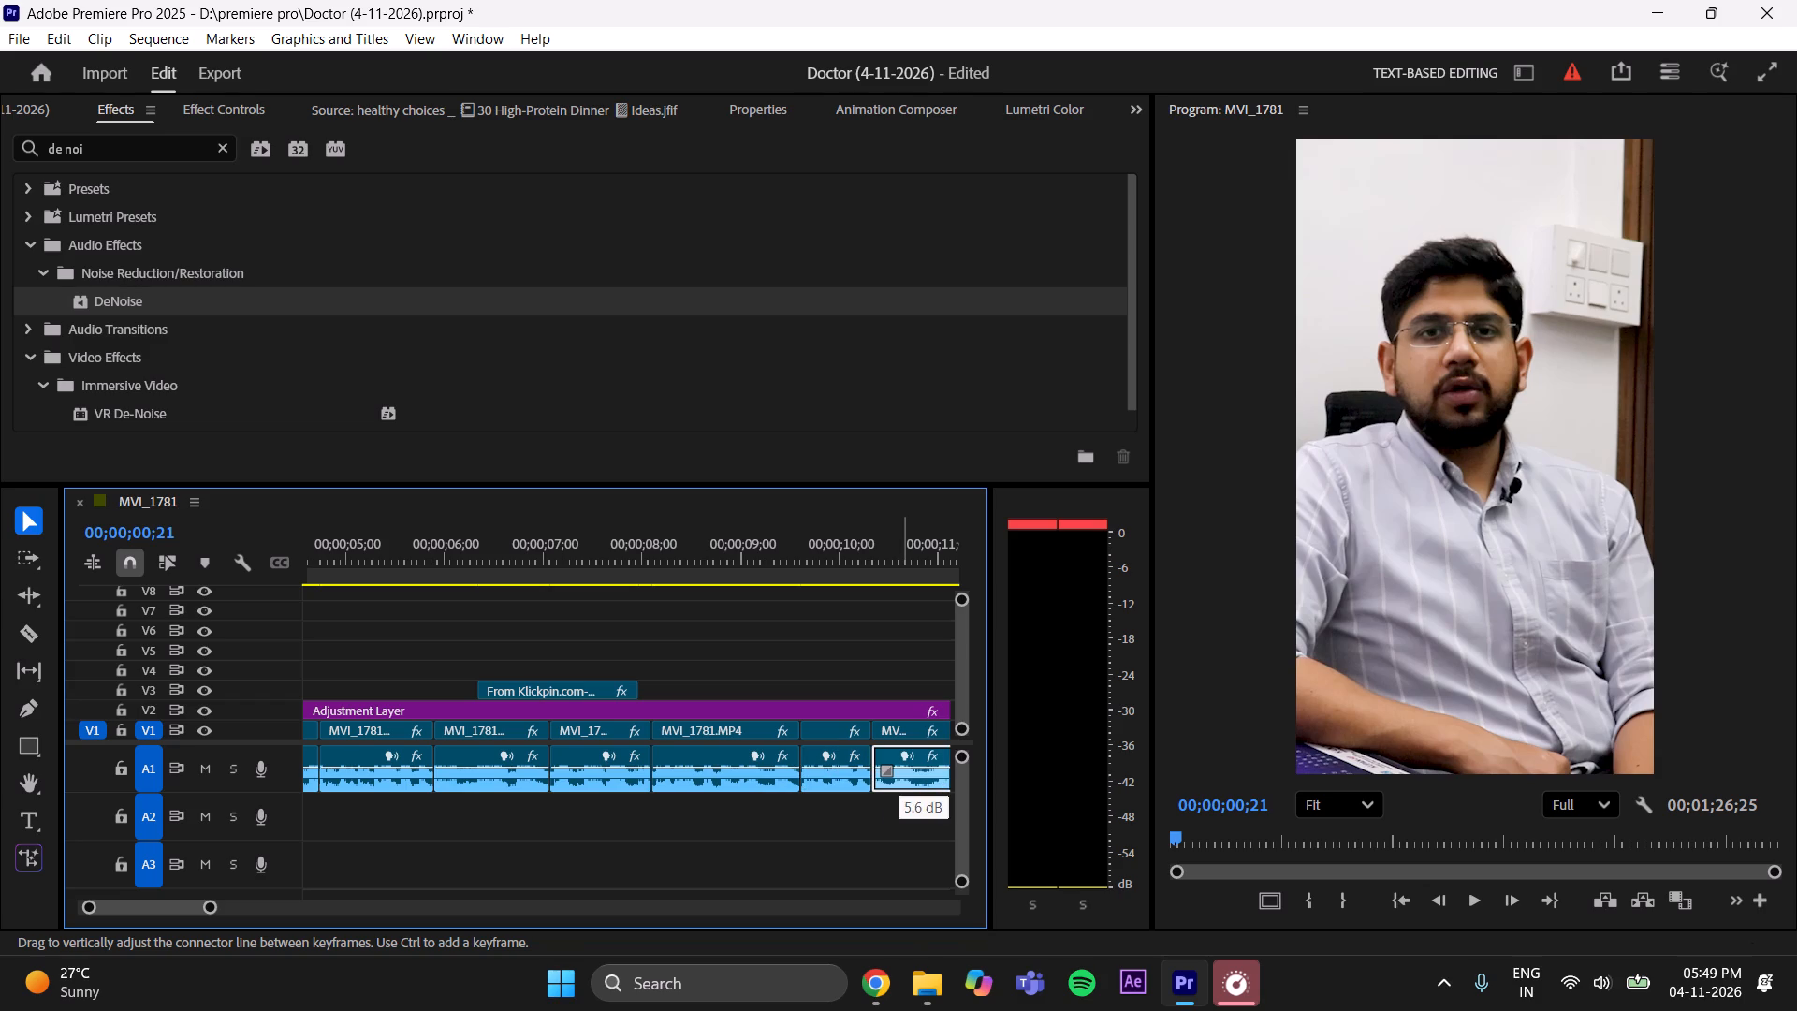
# Raise the volume of the three A1 clips between about 12 and 18 seconds, the first to about 8.2 dB.
pyautogui.click(154, 913)
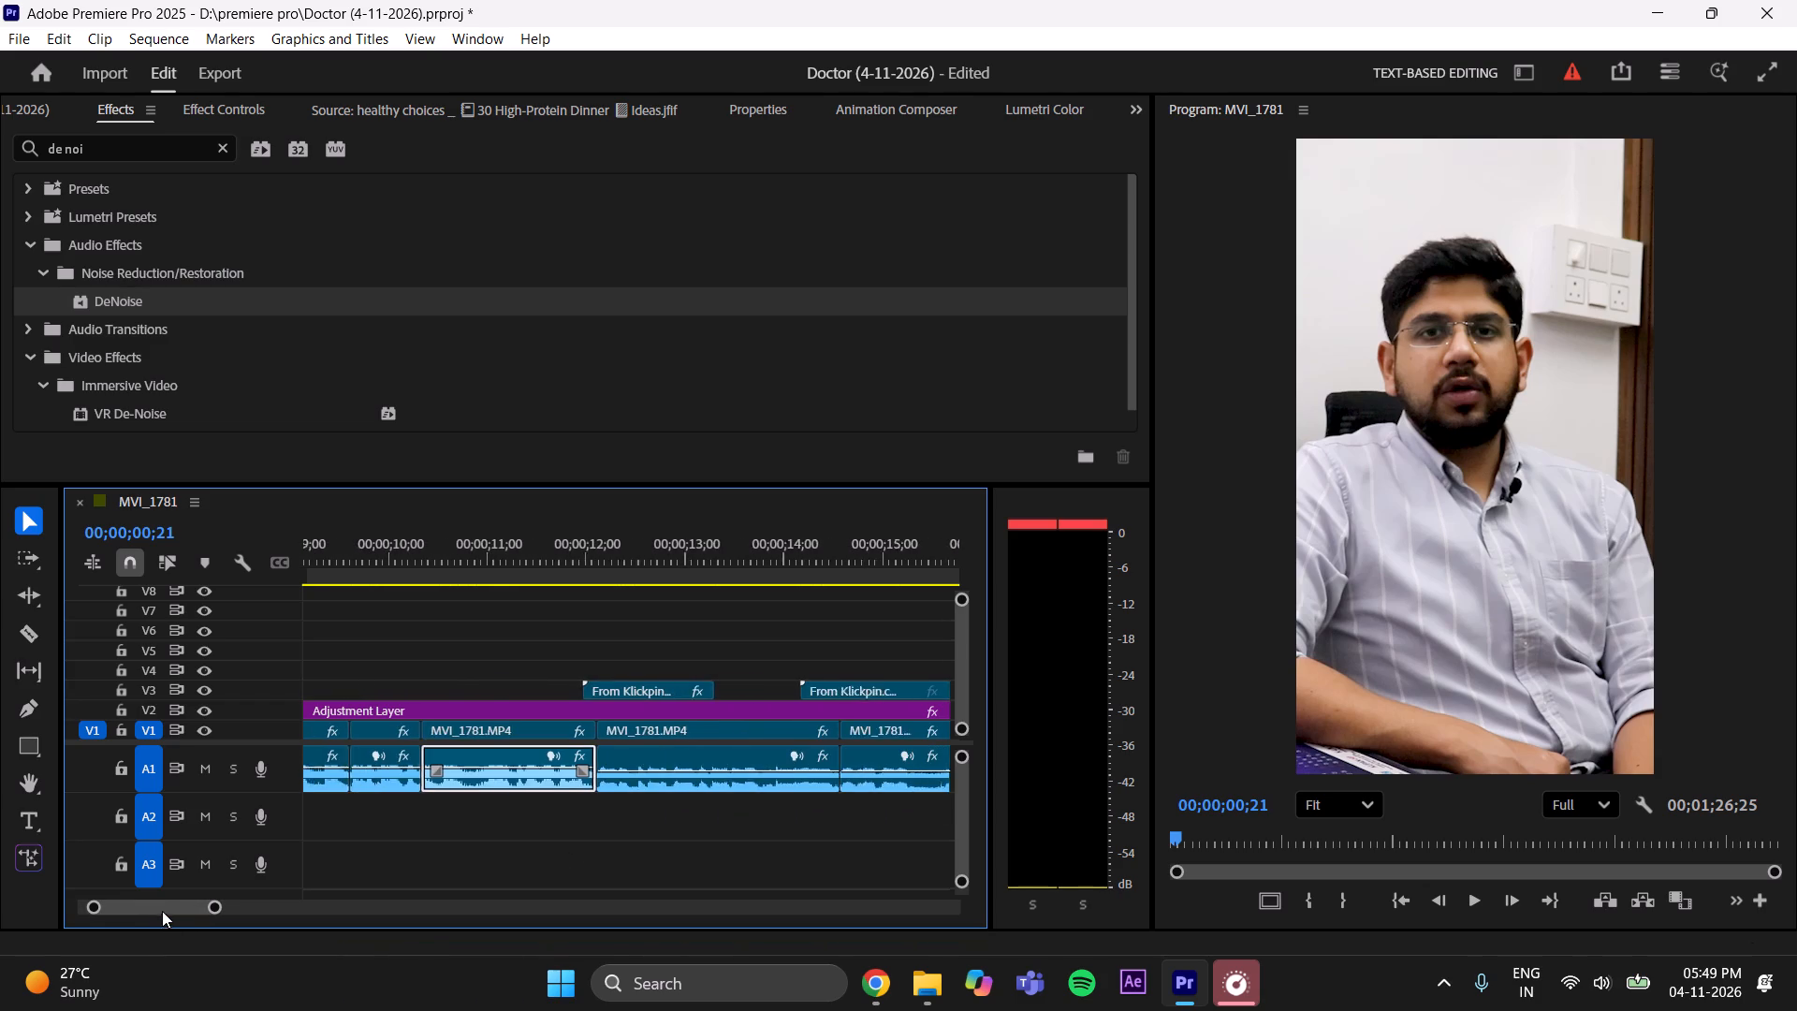
pyautogui.moveTo(430, 772); pyautogui.dragTo(436, 766)
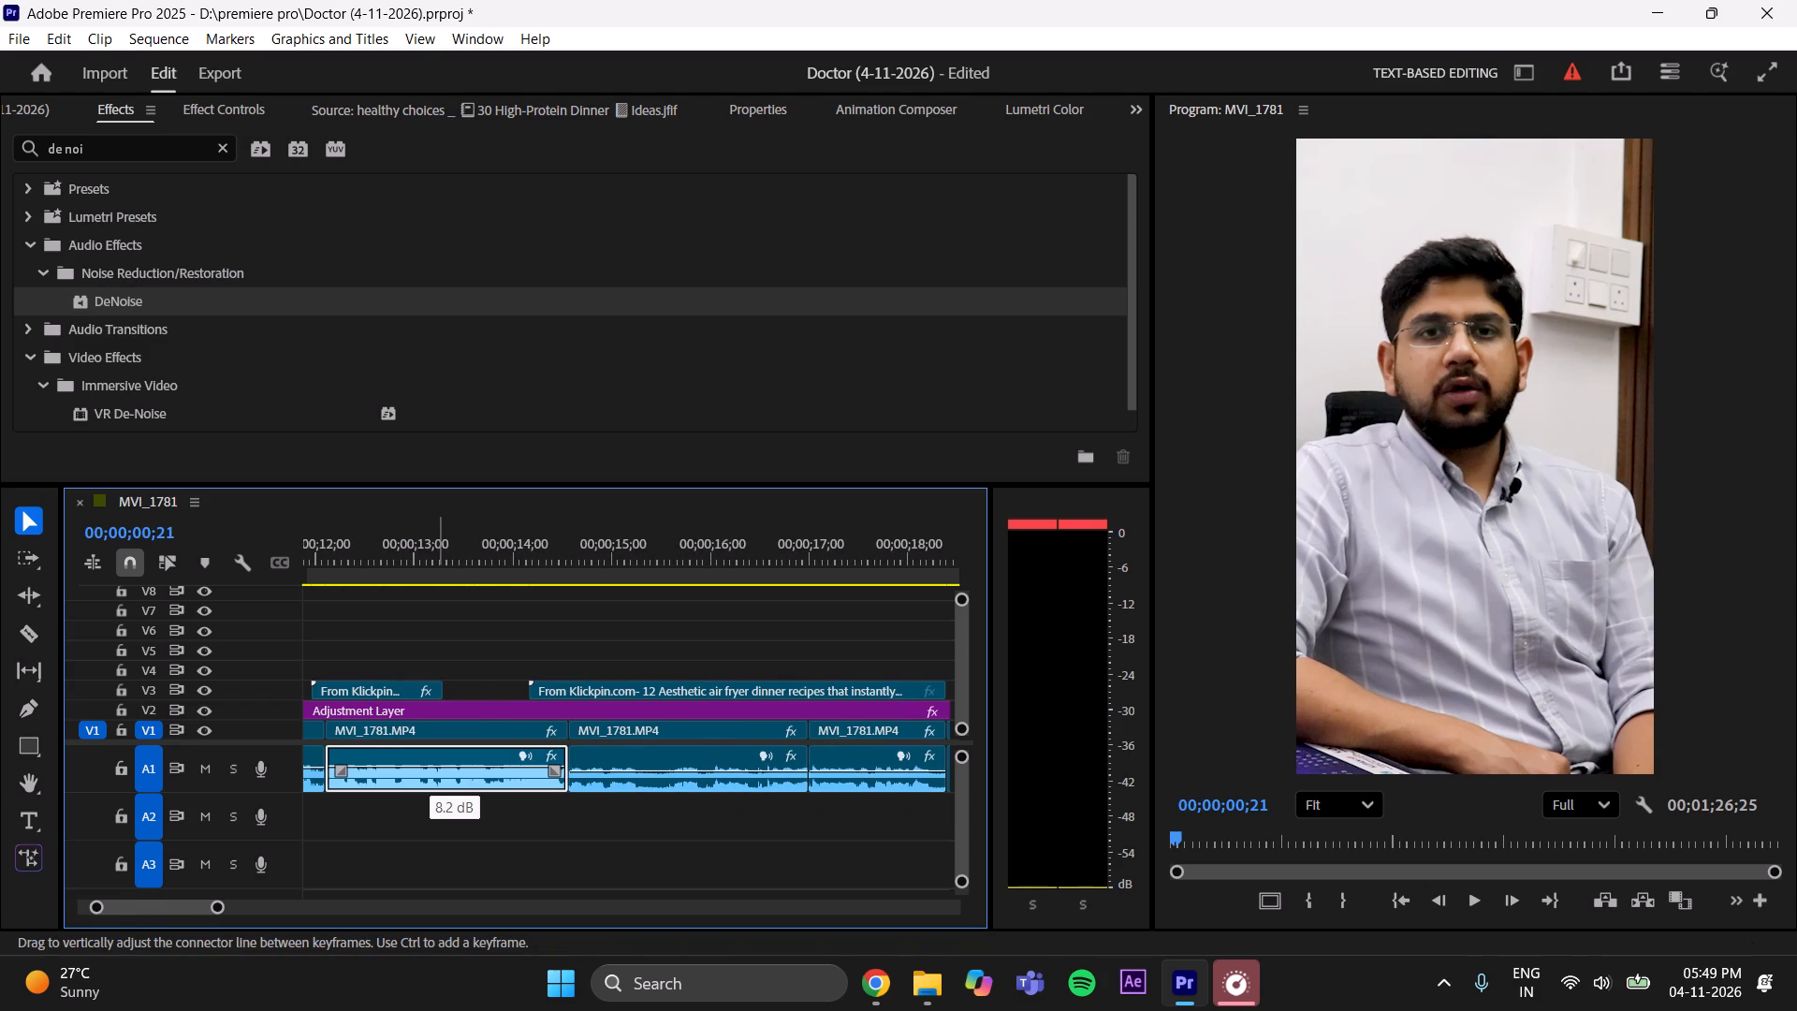
pyautogui.moveTo(436, 766); pyautogui.dragTo(440, 767)
pyautogui.moveTo(440, 767); pyautogui.dragTo(441, 768)
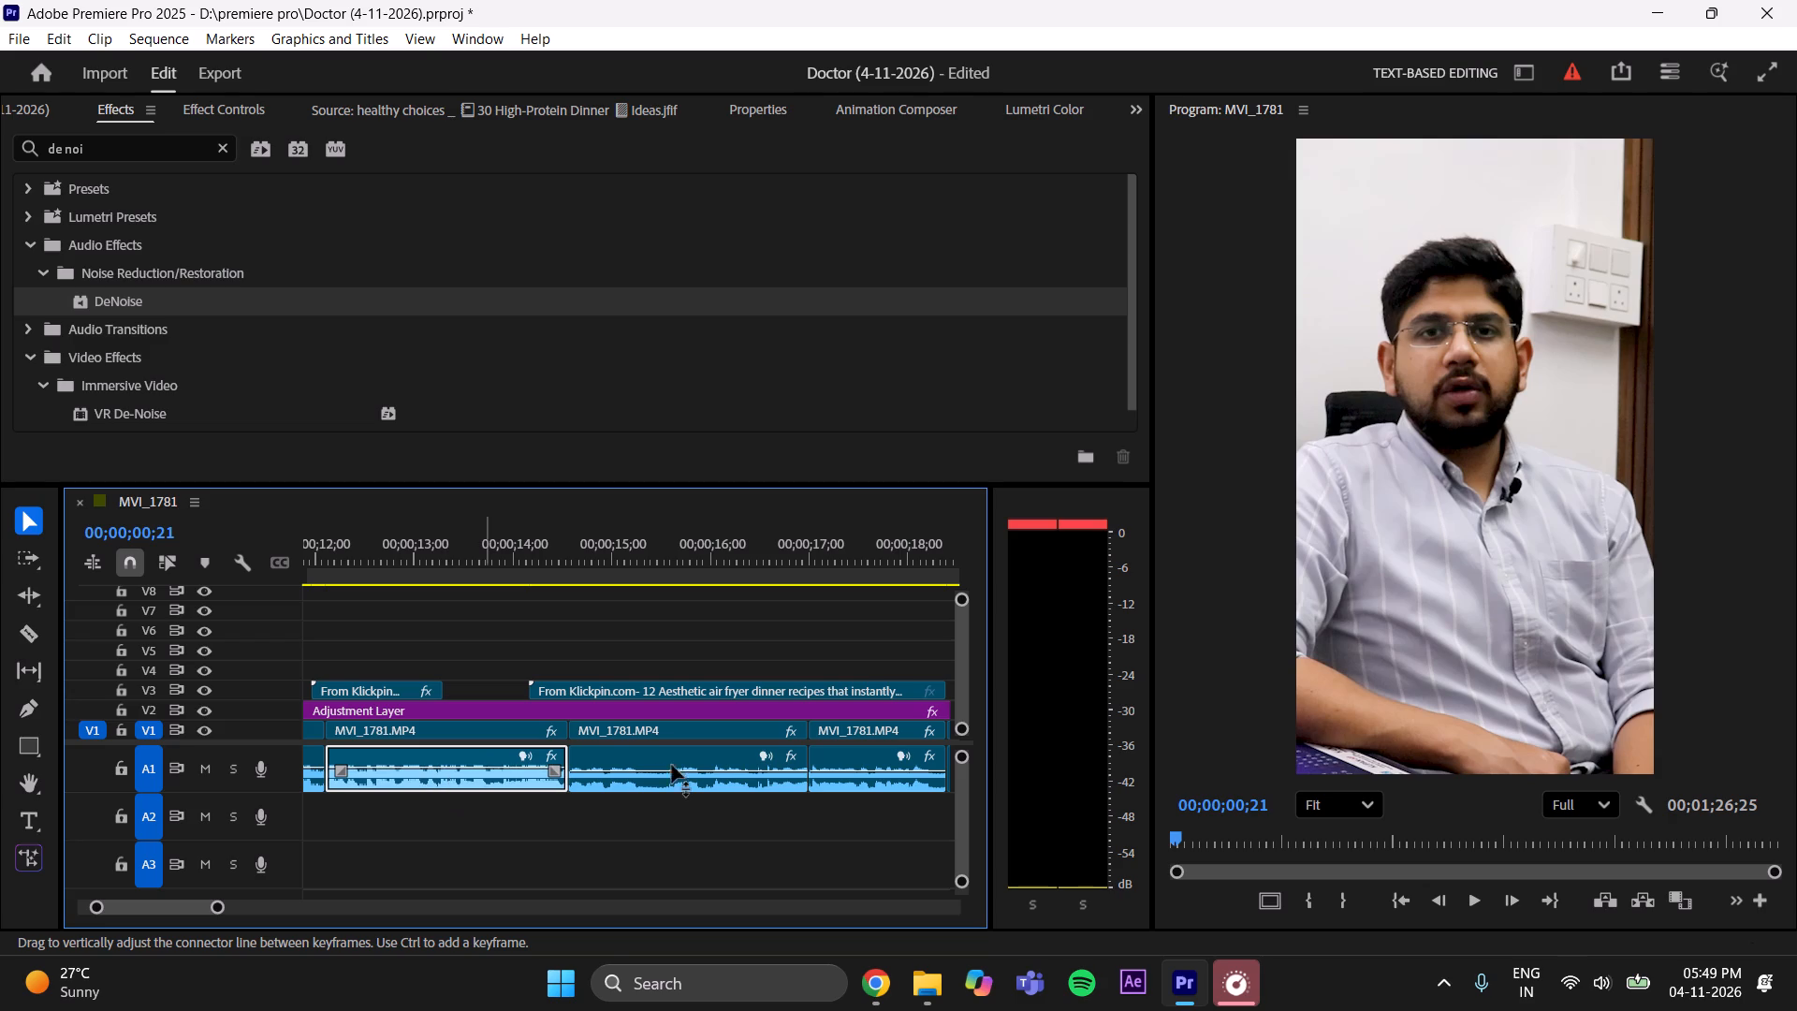
pyautogui.click(656, 771)
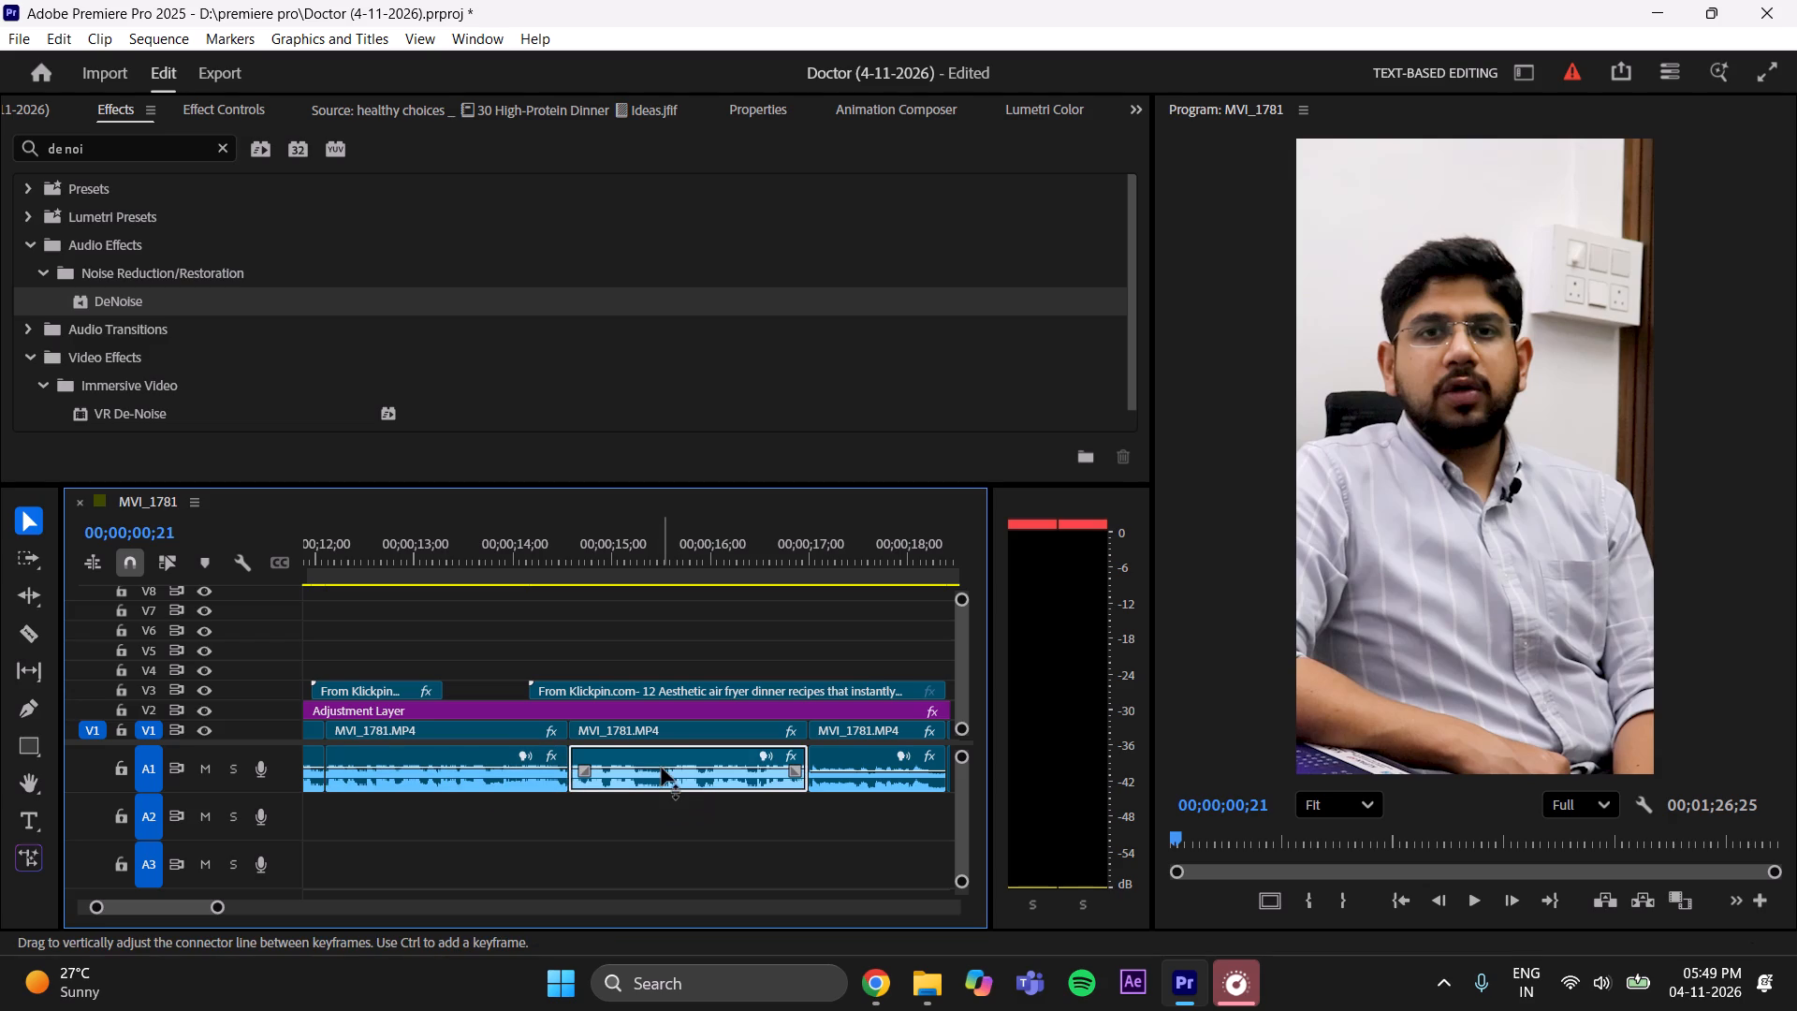
pyautogui.click(864, 773)
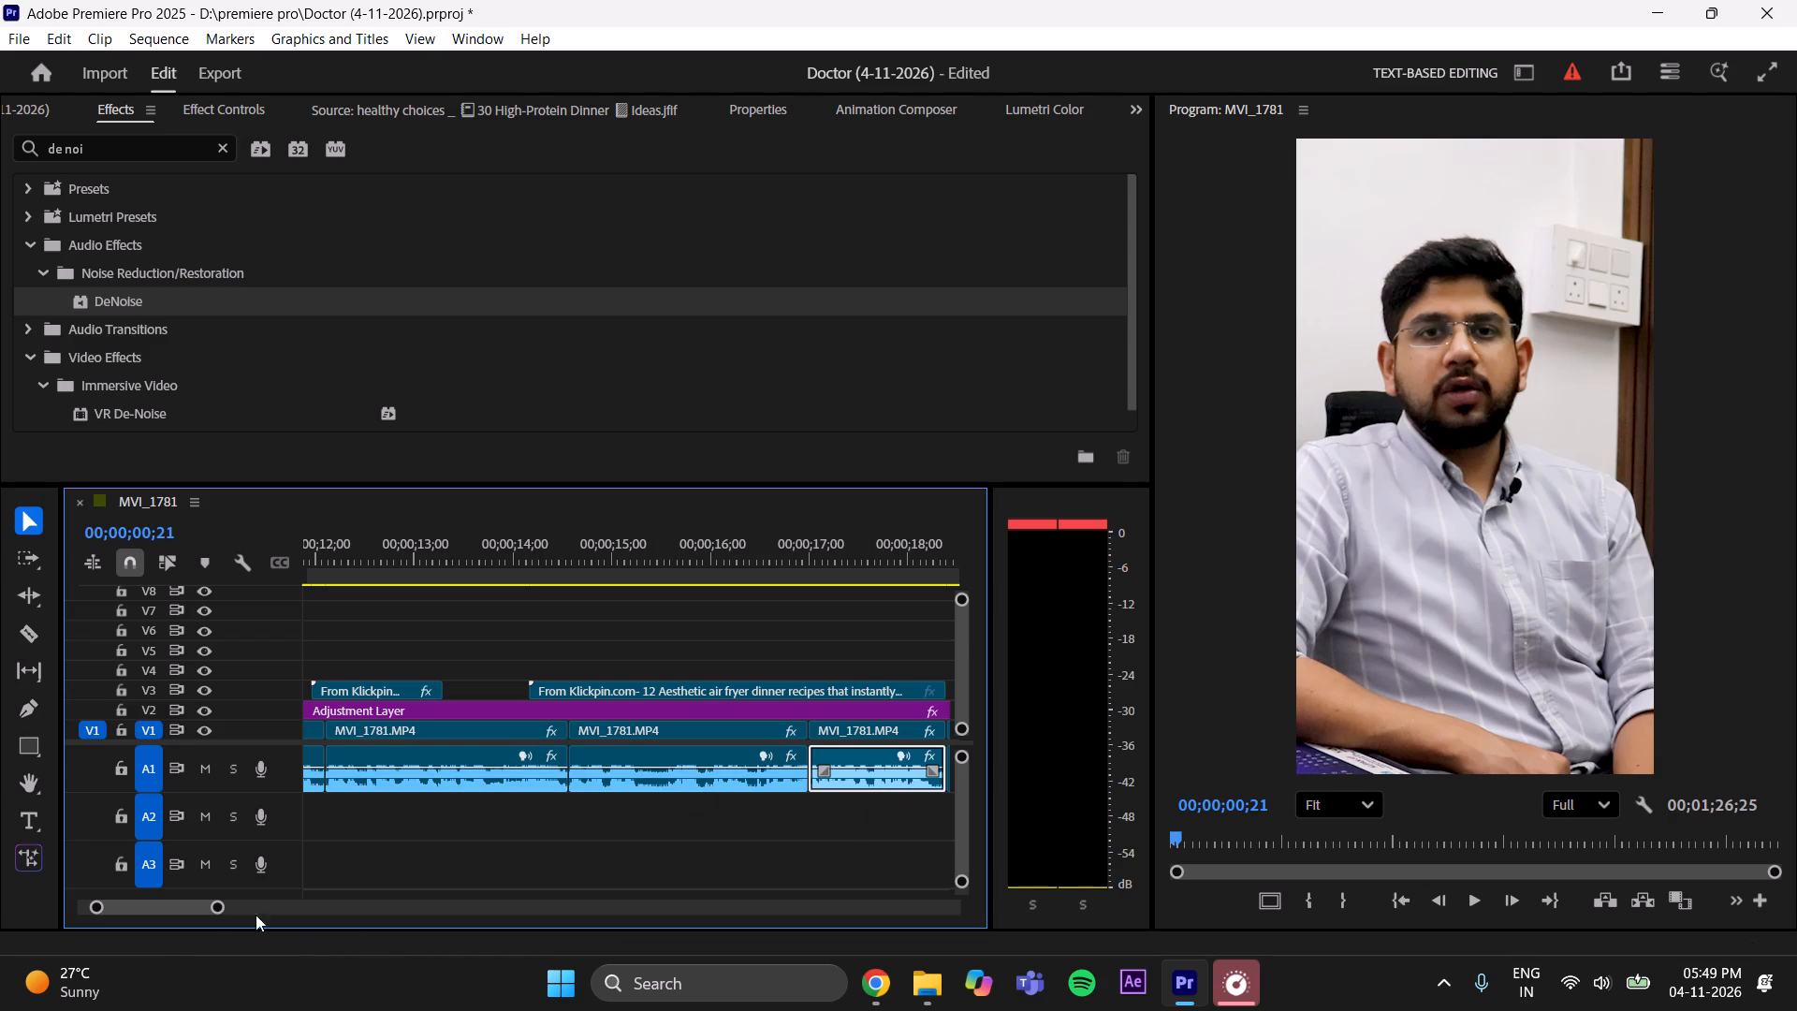
# Raise the volume of the two A1 clips running from about 18 to 24 seconds.
pyautogui.click(167, 912)
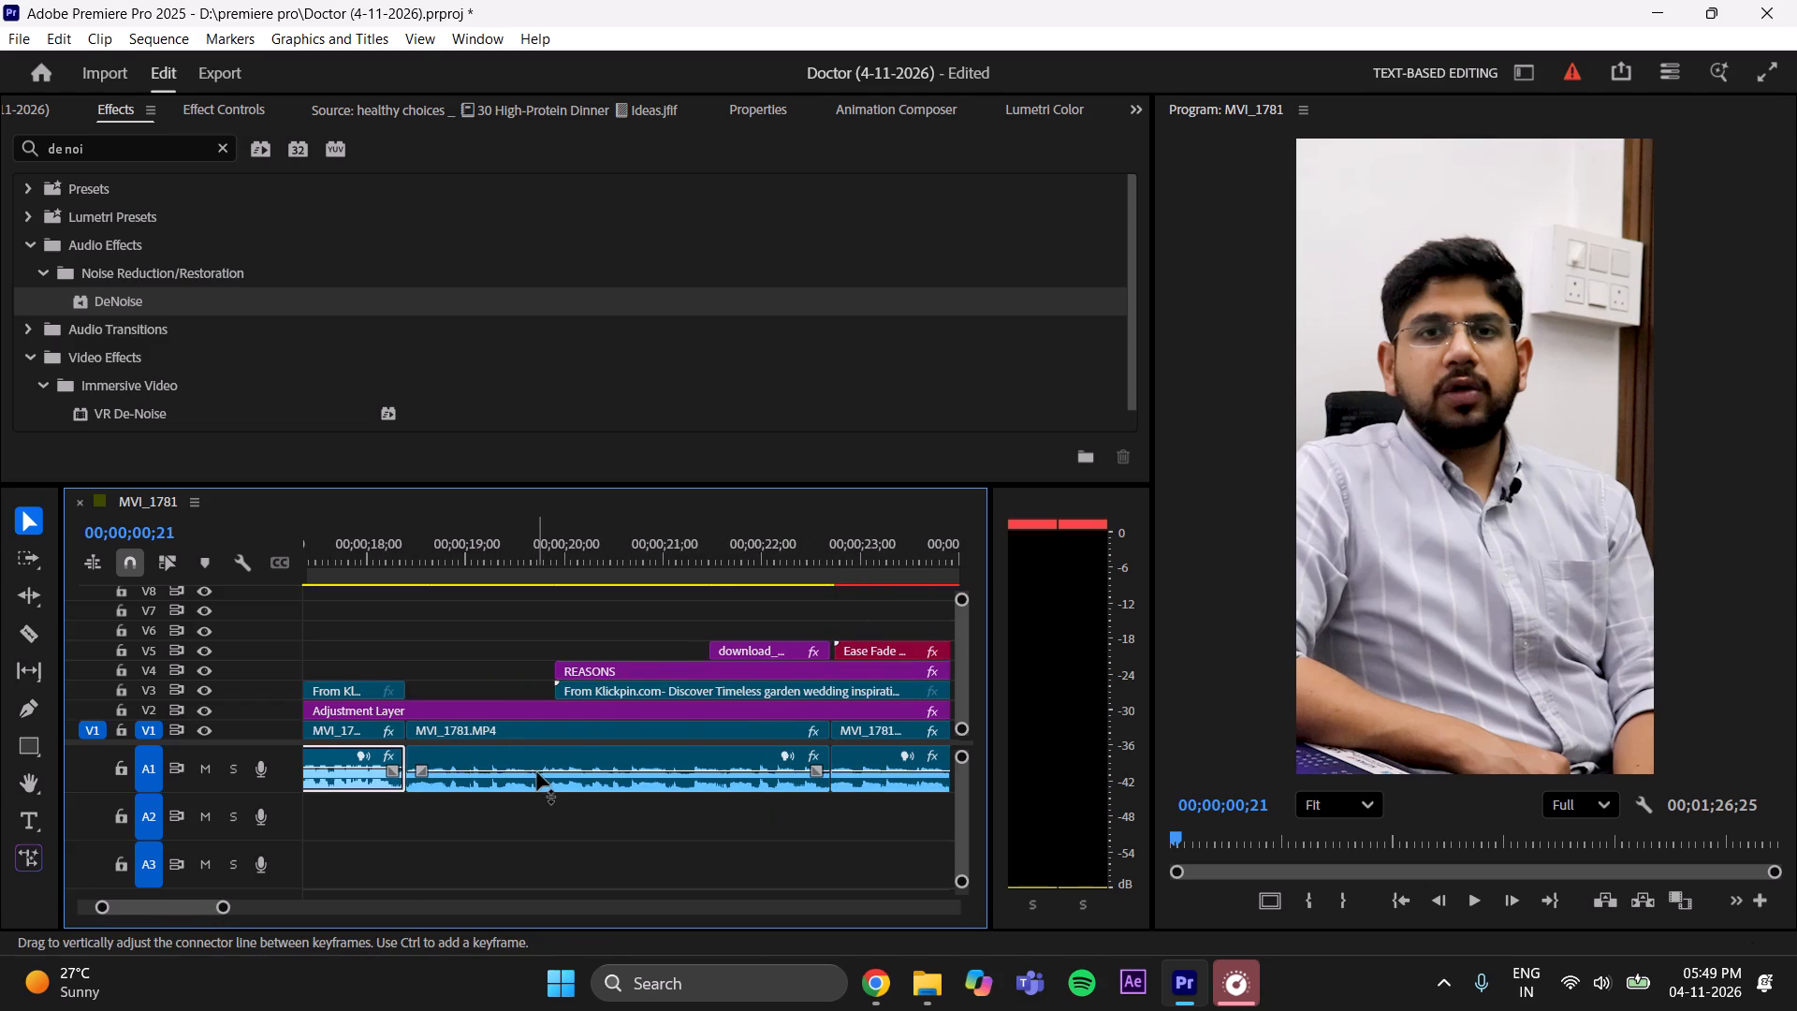
pyautogui.moveTo(537, 772); pyautogui.dragTo(546, 770)
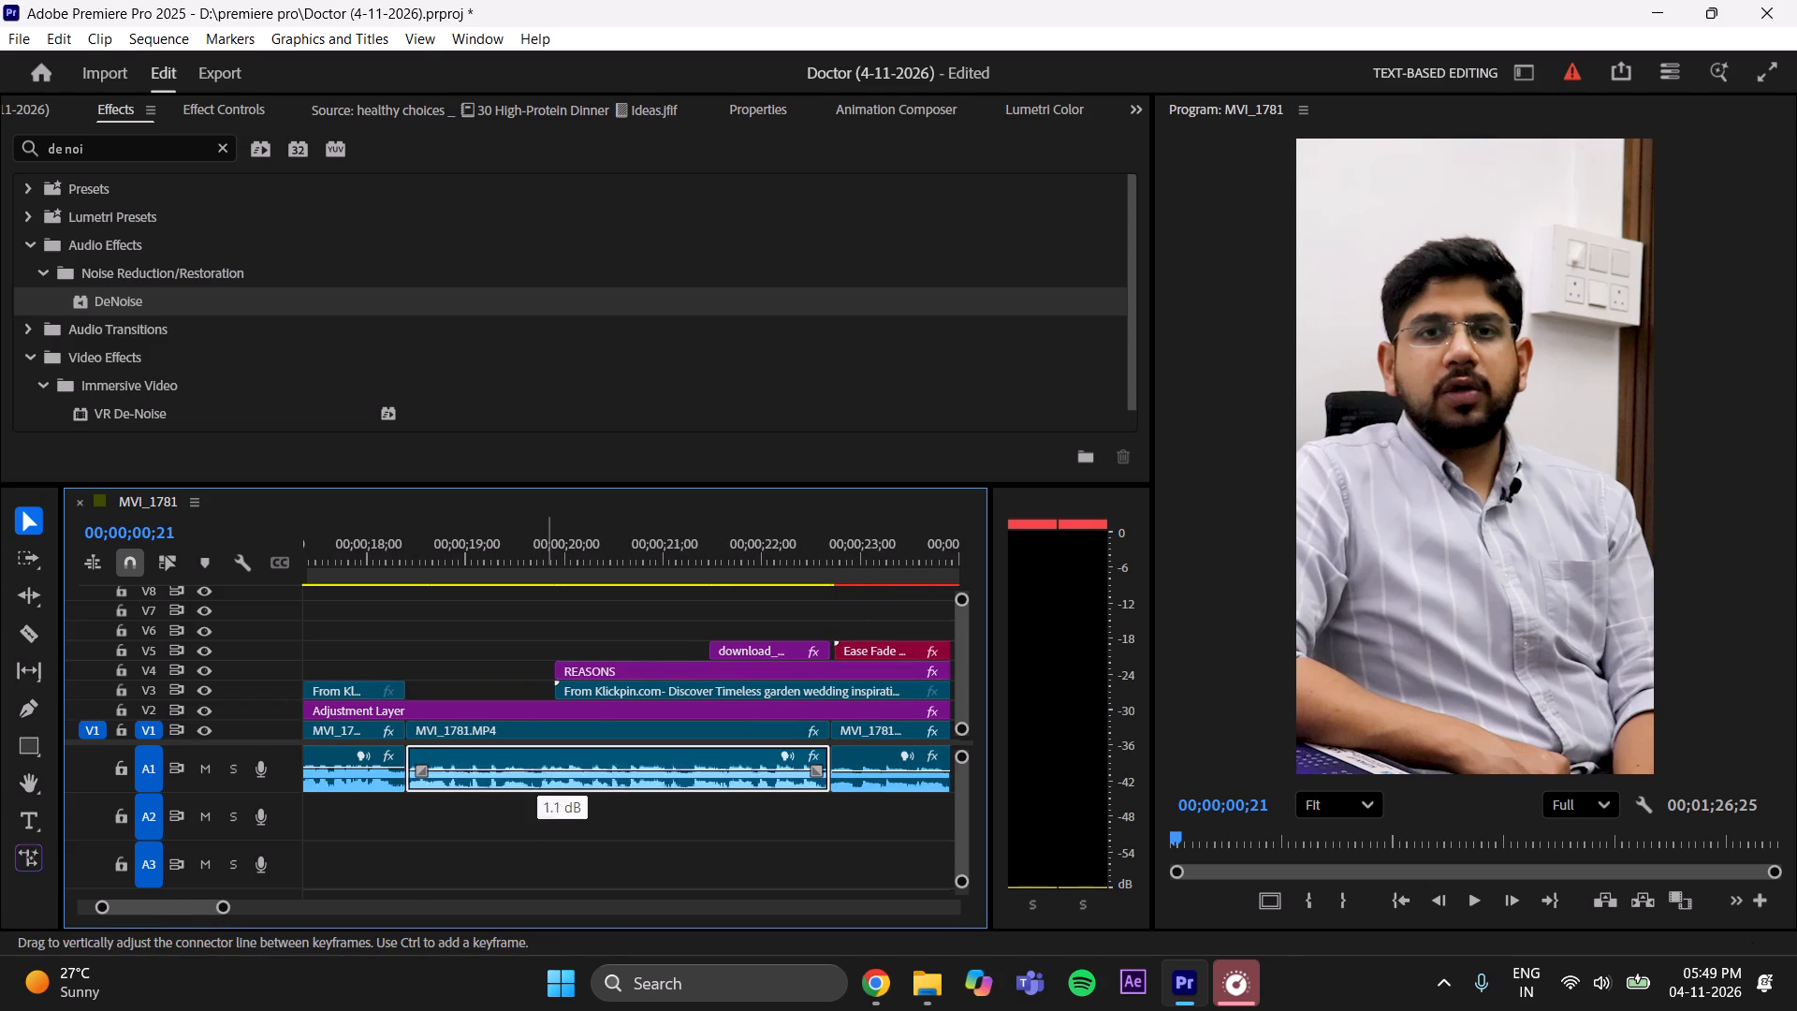
pyautogui.moveTo(546, 770); pyautogui.dragTo(550, 768)
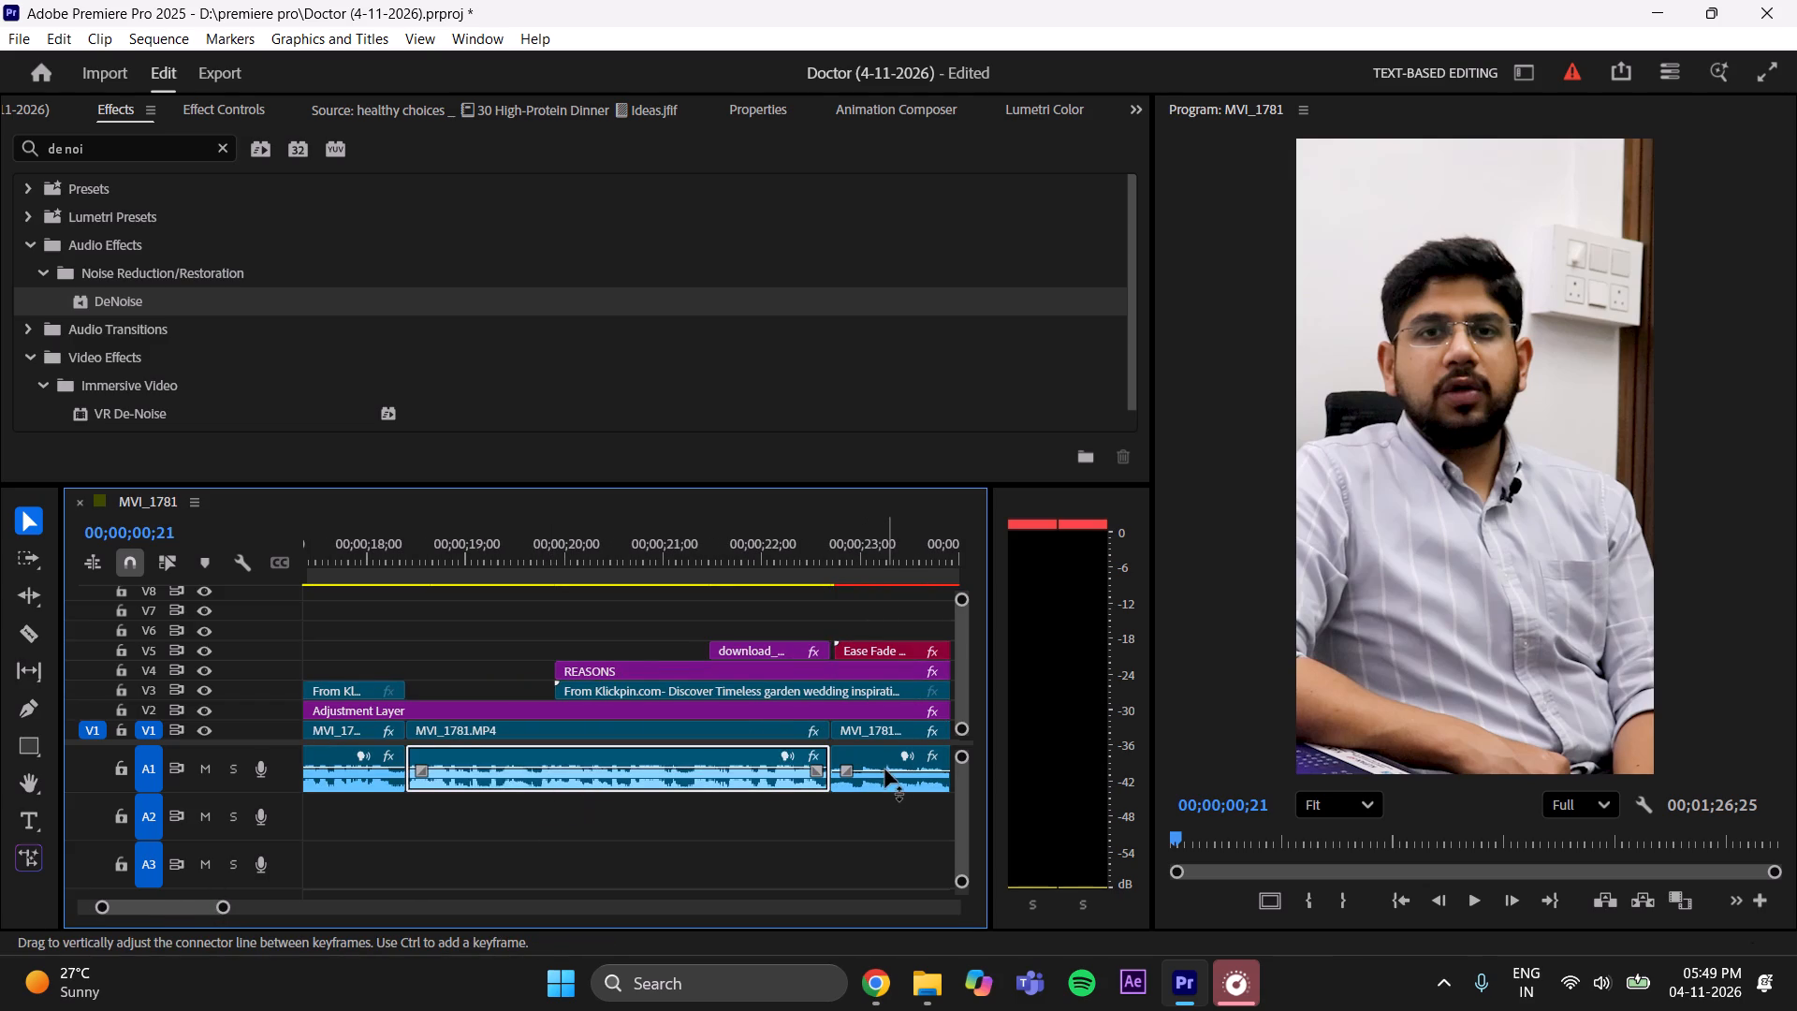
pyautogui.click(883, 772)
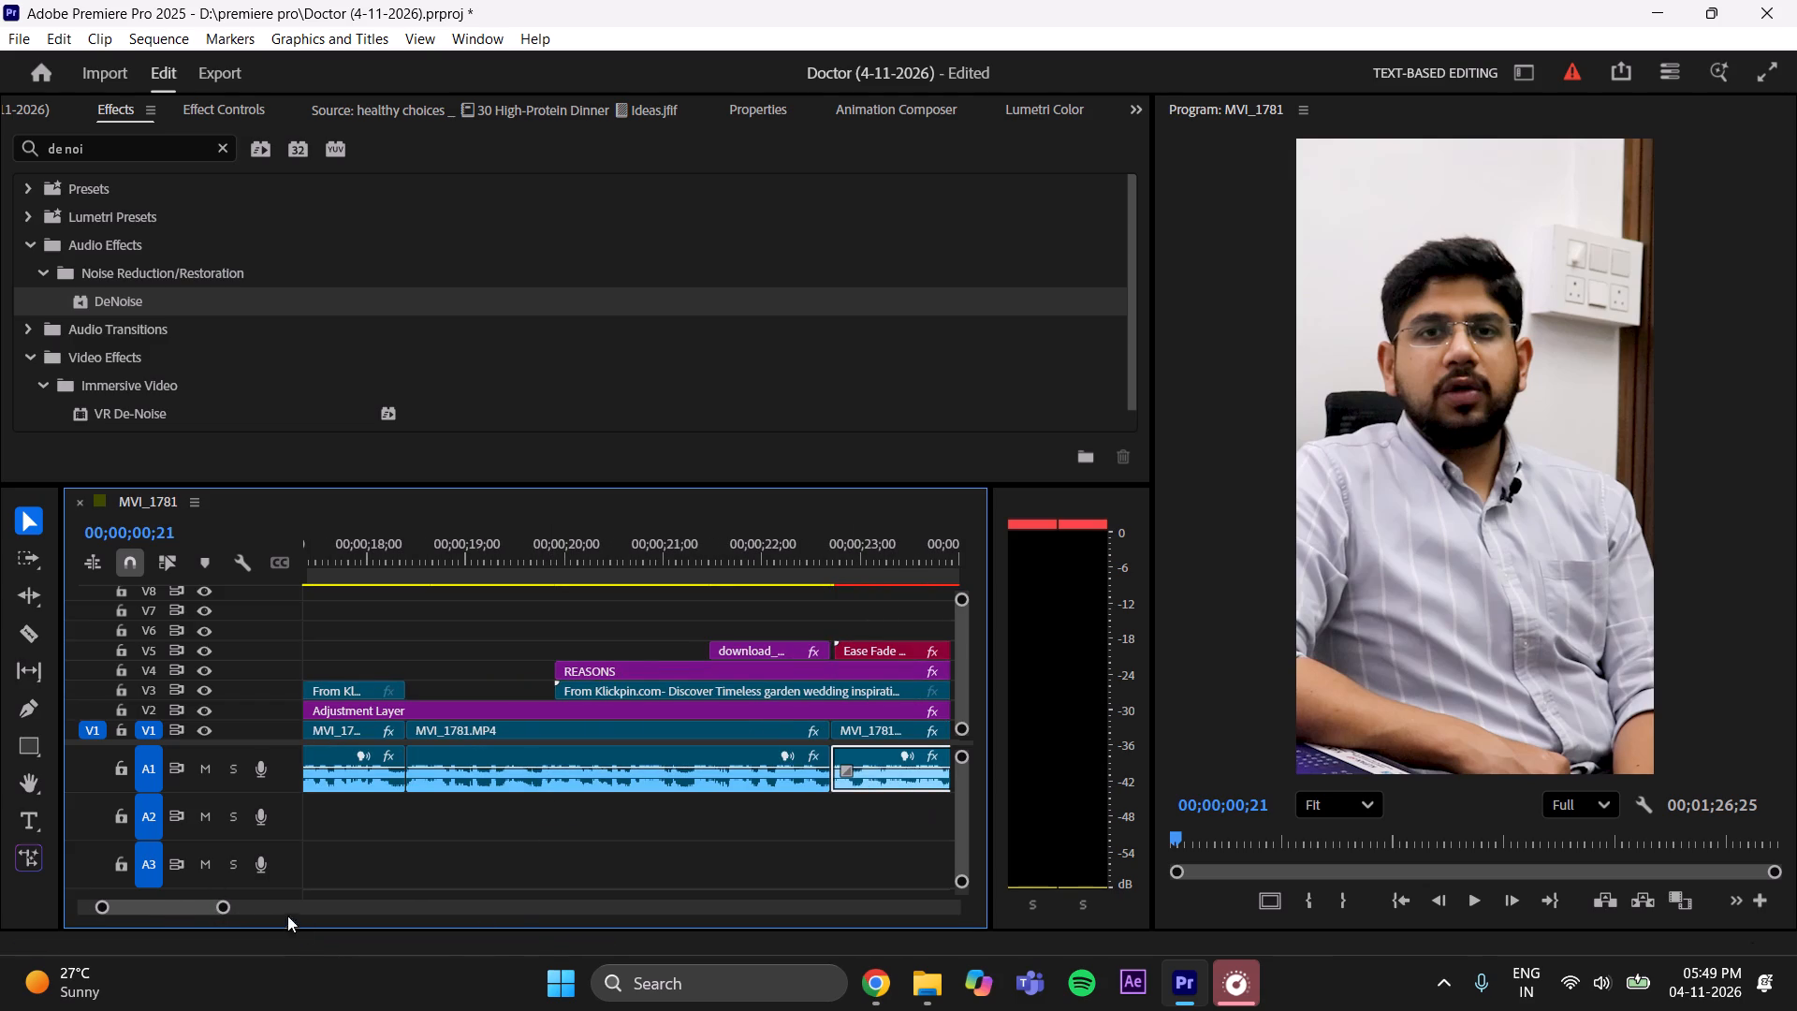
# Raise the volume of the four short and long A1 clips between about 24 and 29 seconds to about 5.6 dB.
pyautogui.click(181, 908)
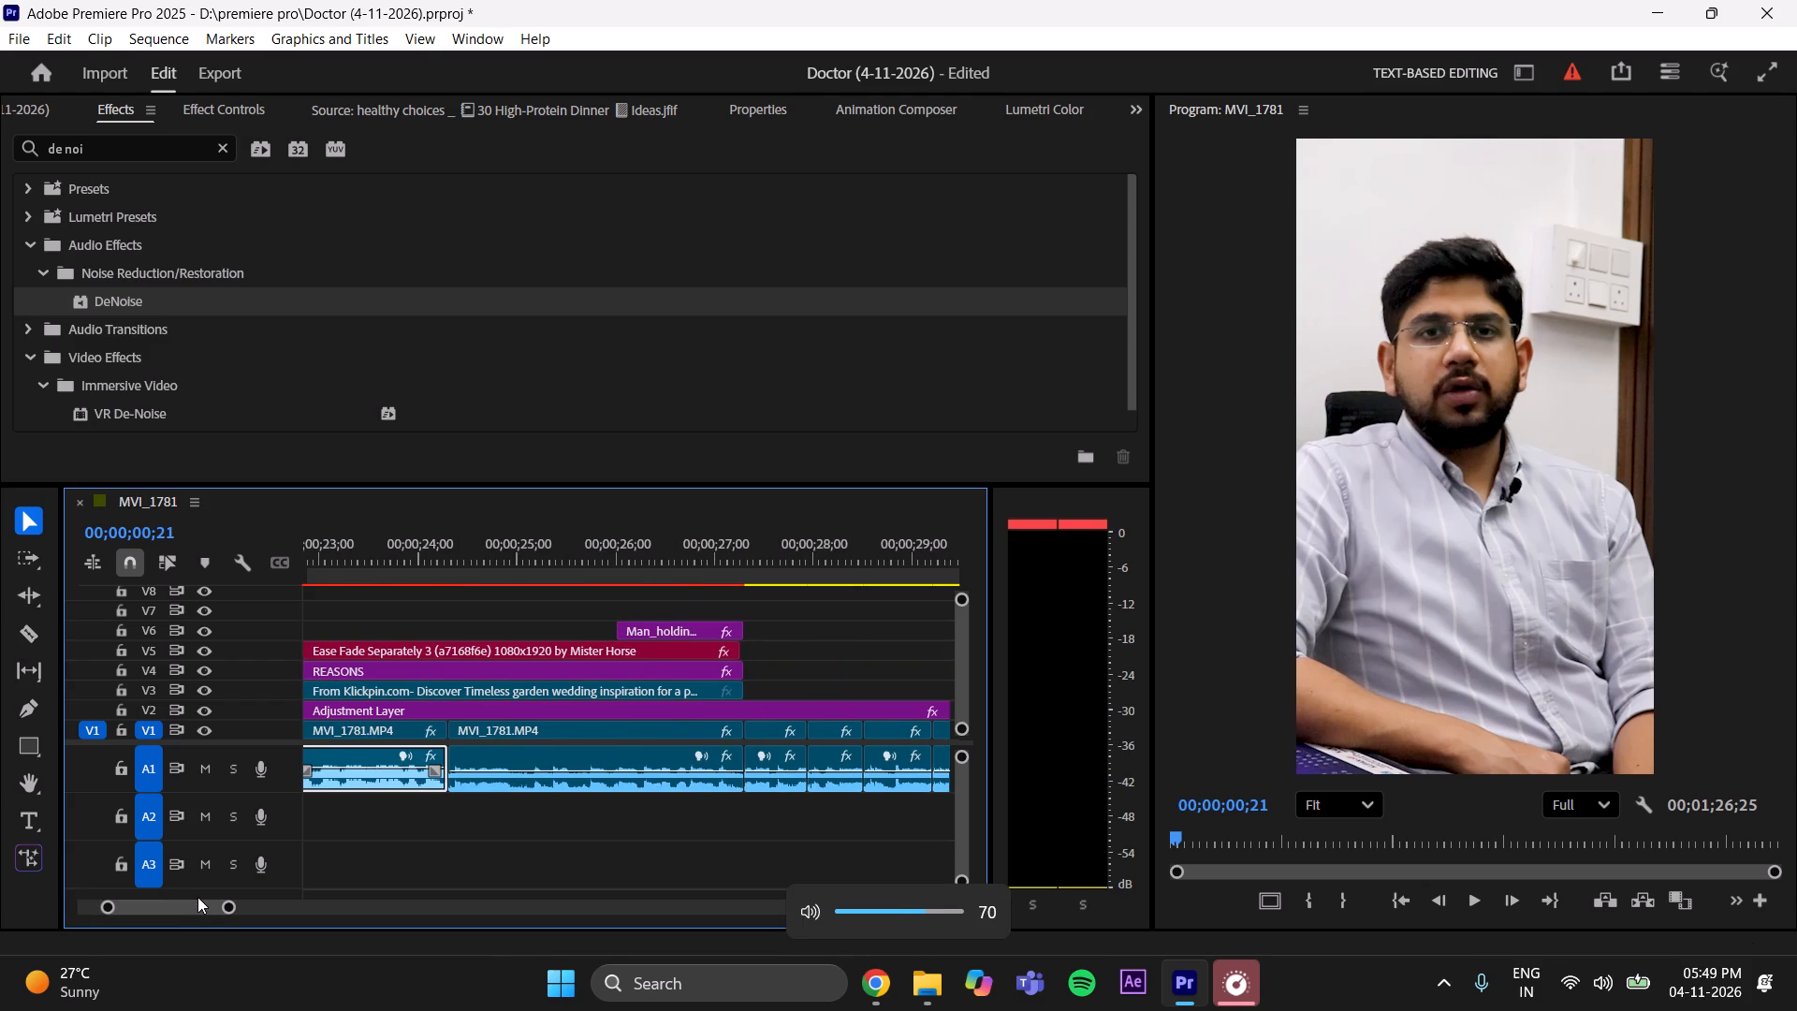
pyautogui.click(569, 769)
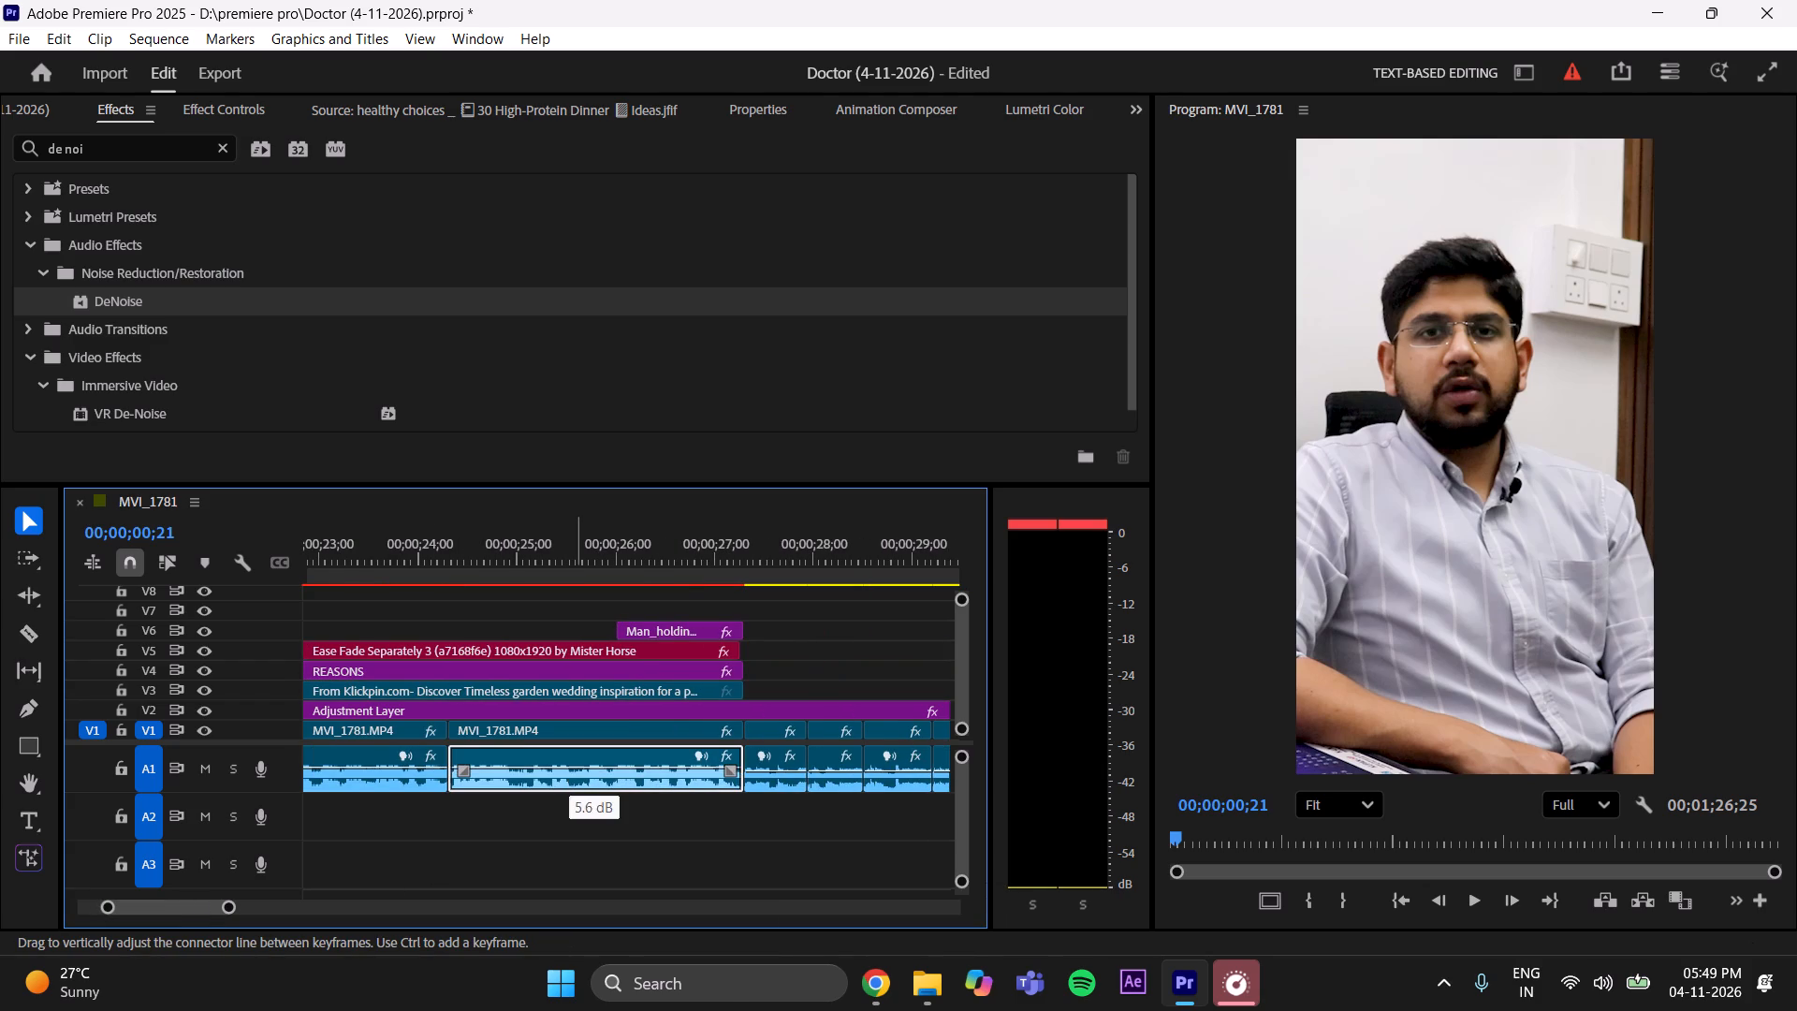
pyautogui.click(778, 771)
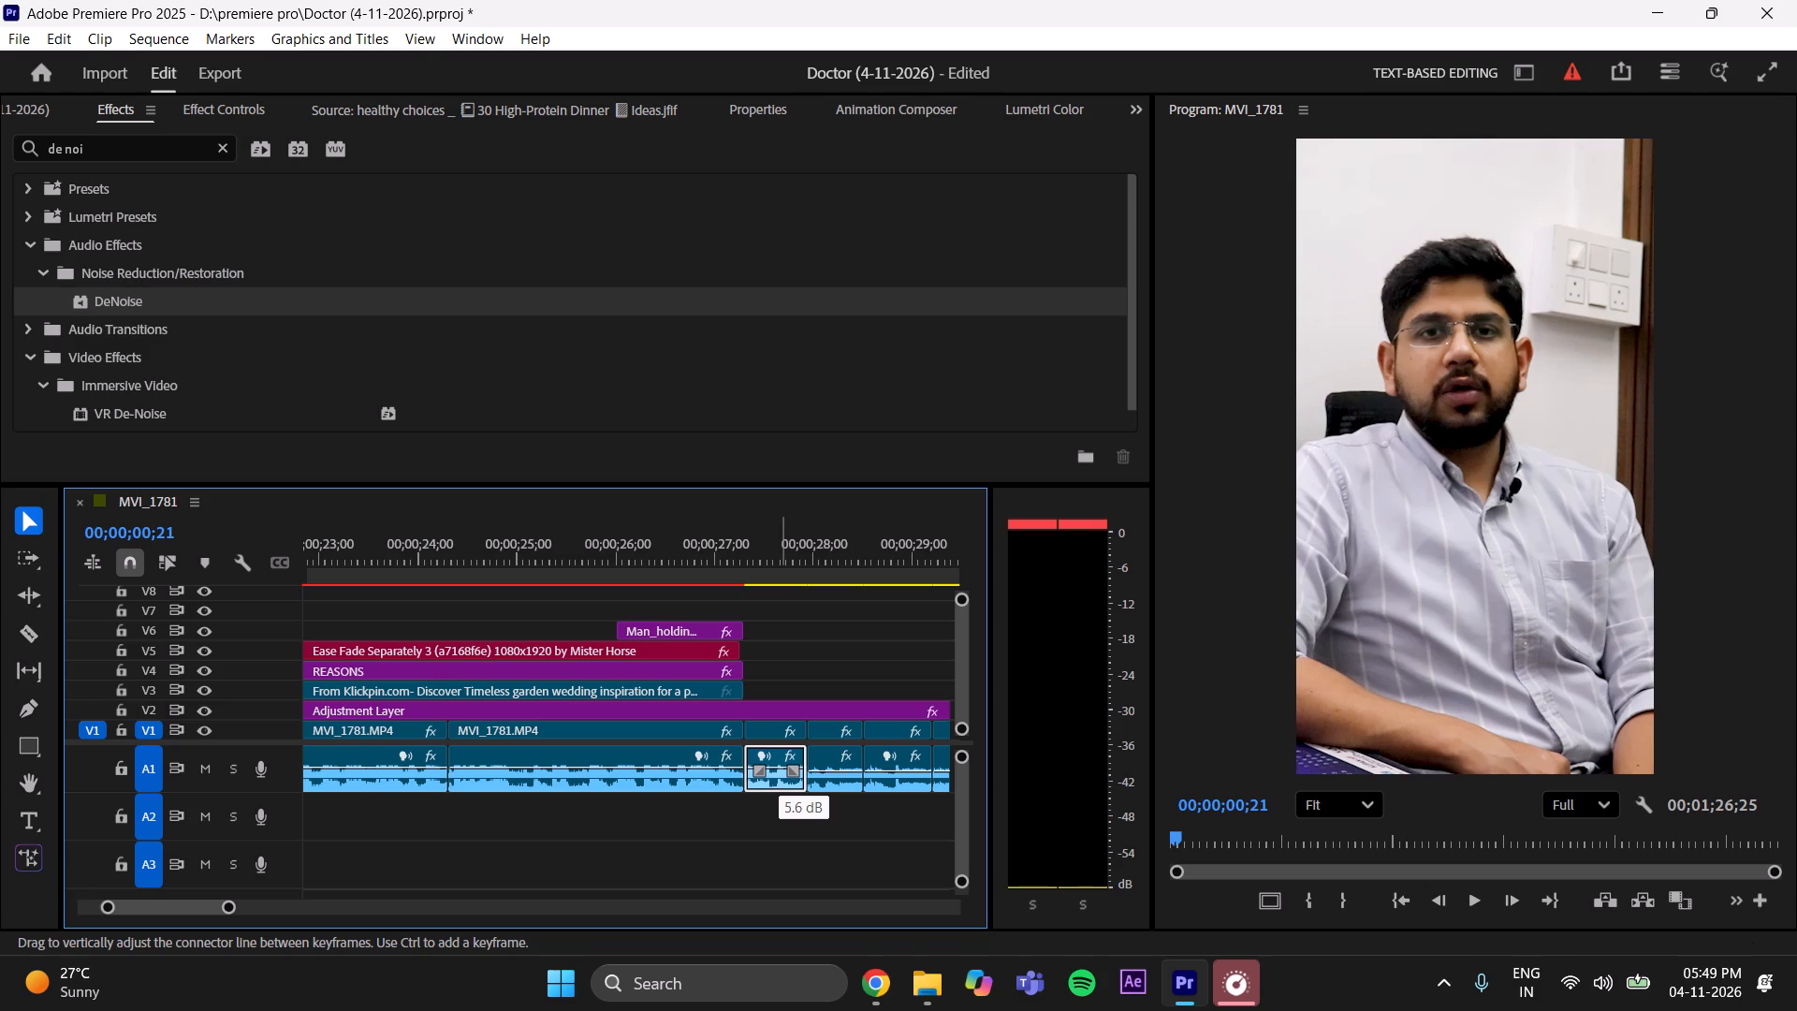
pyautogui.click(835, 773)
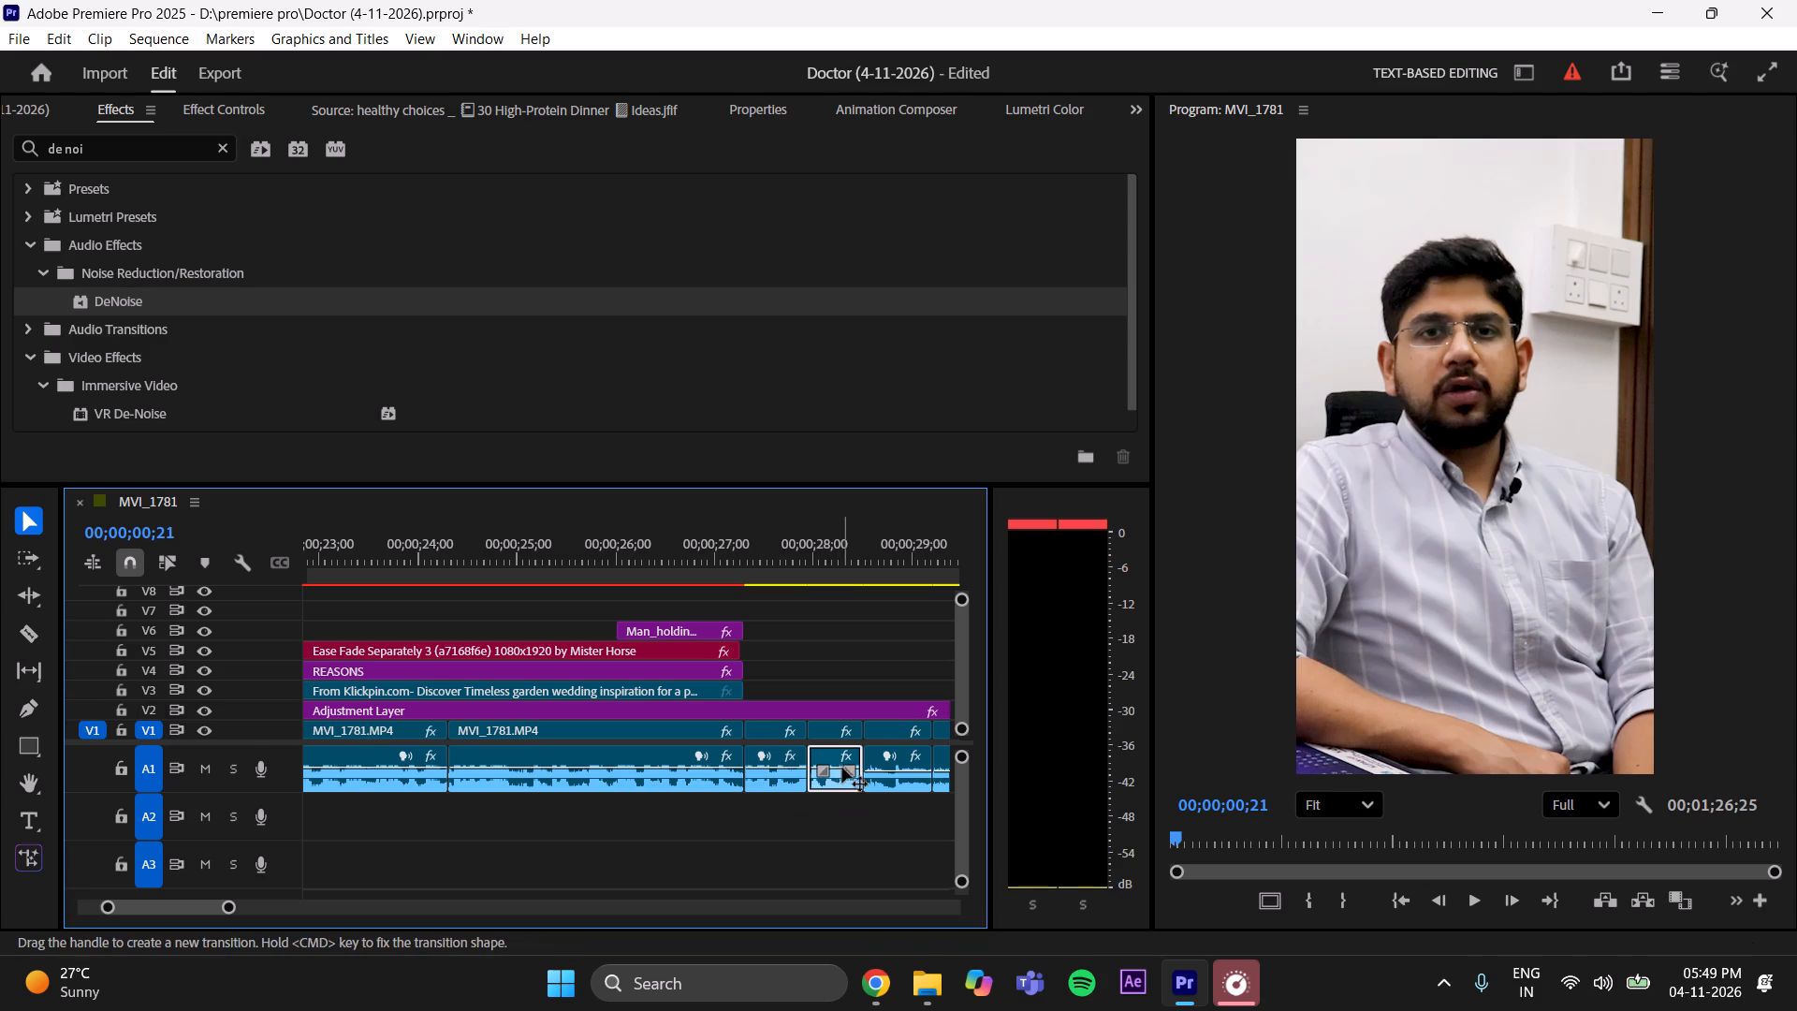
pyautogui.click(891, 773)
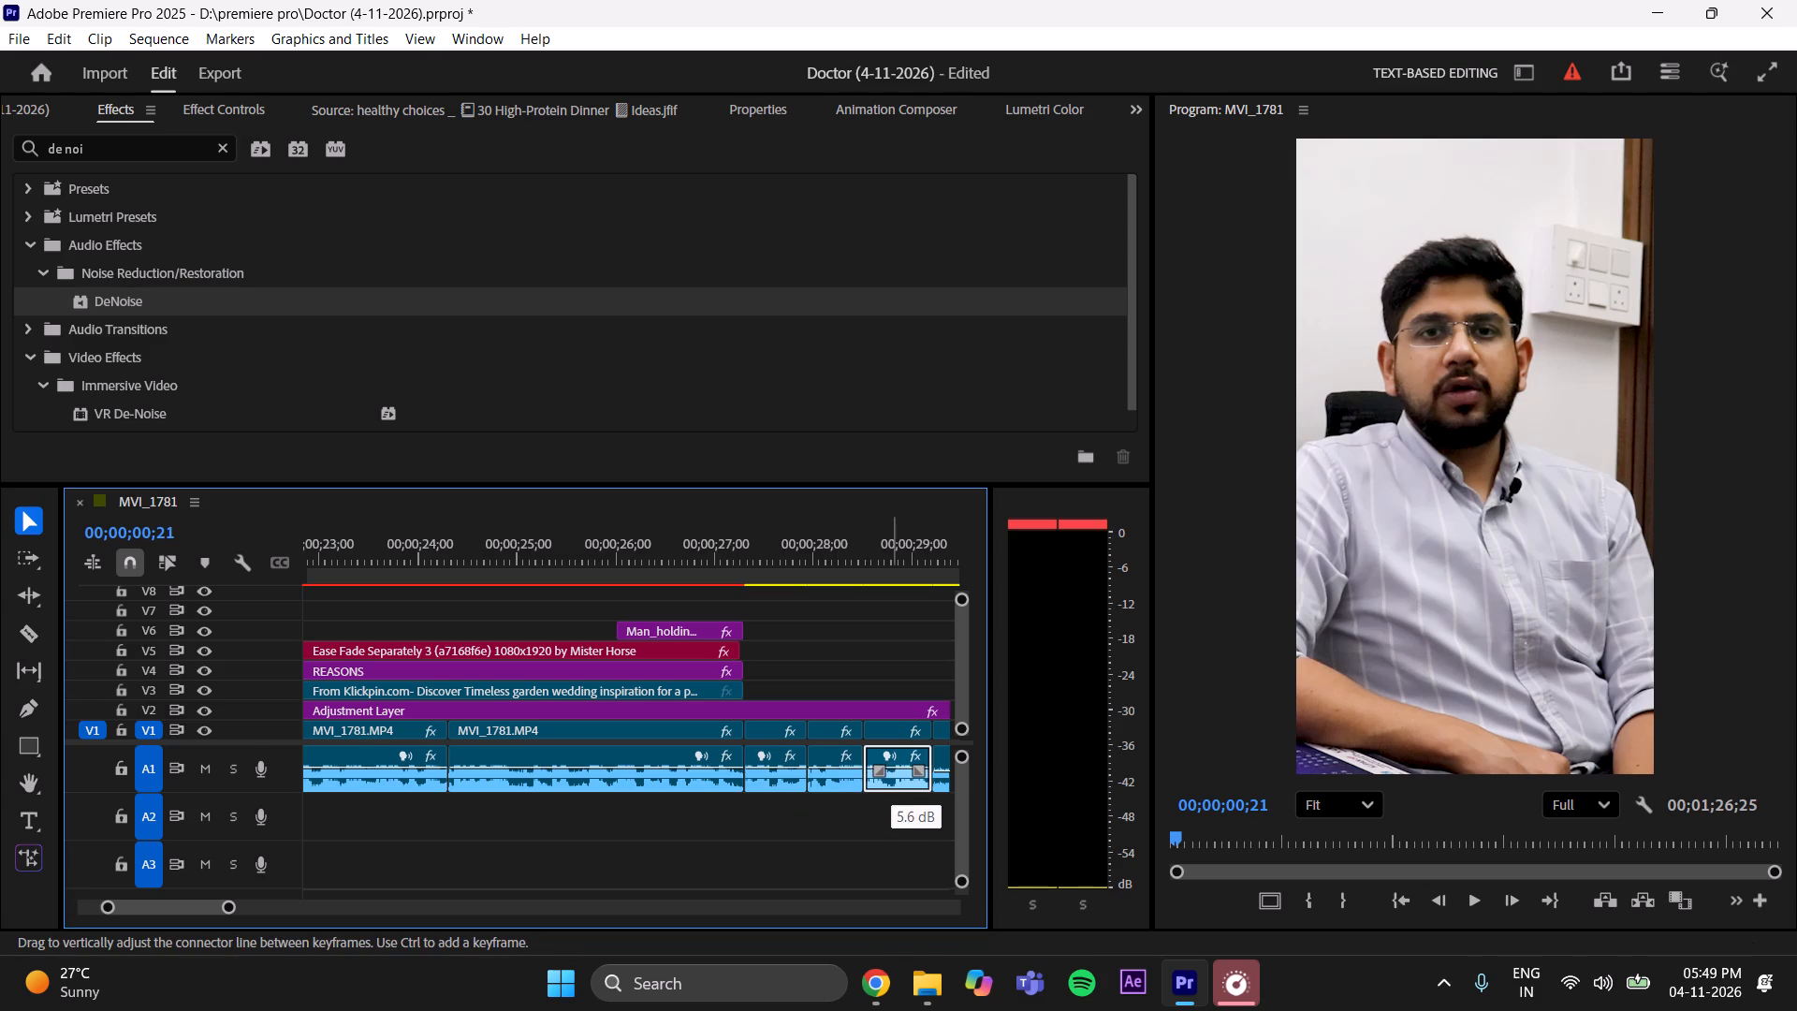
# Raise the volume of the two A1 clips between about 29 and 32 seconds, the first to about 5.6 dB.
pyautogui.click(175, 907)
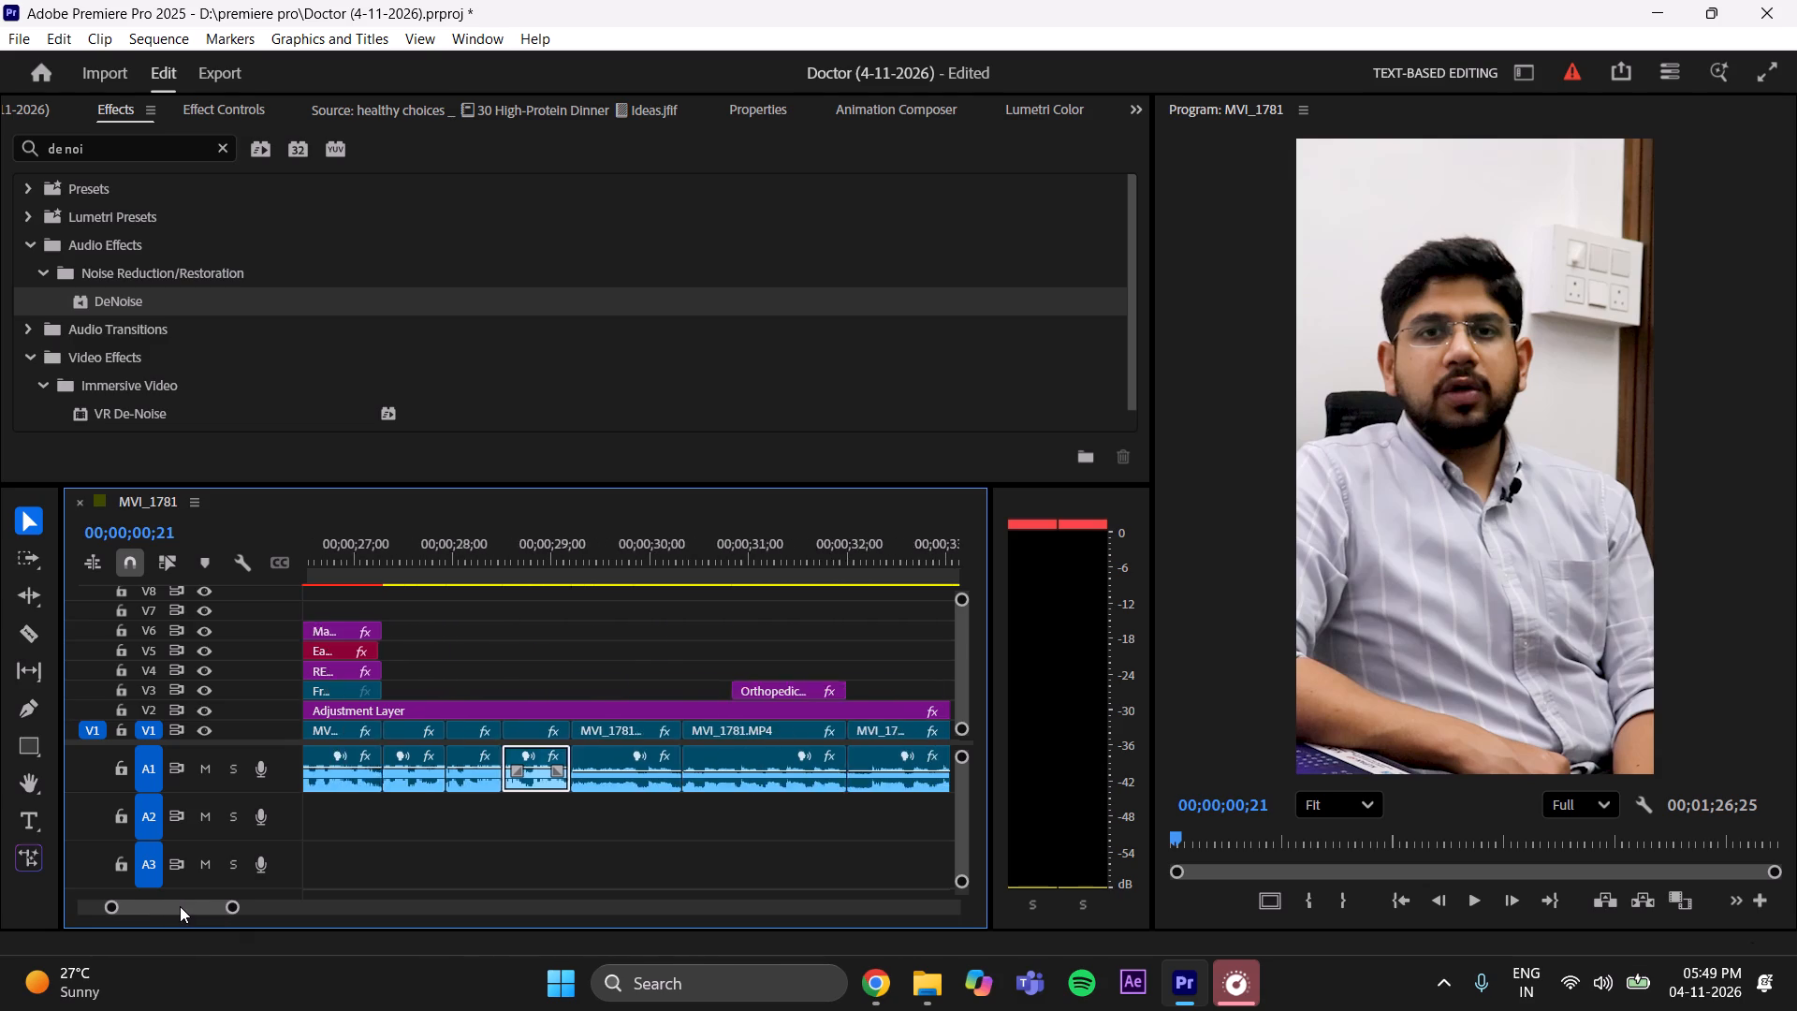
pyautogui.click(440, 771)
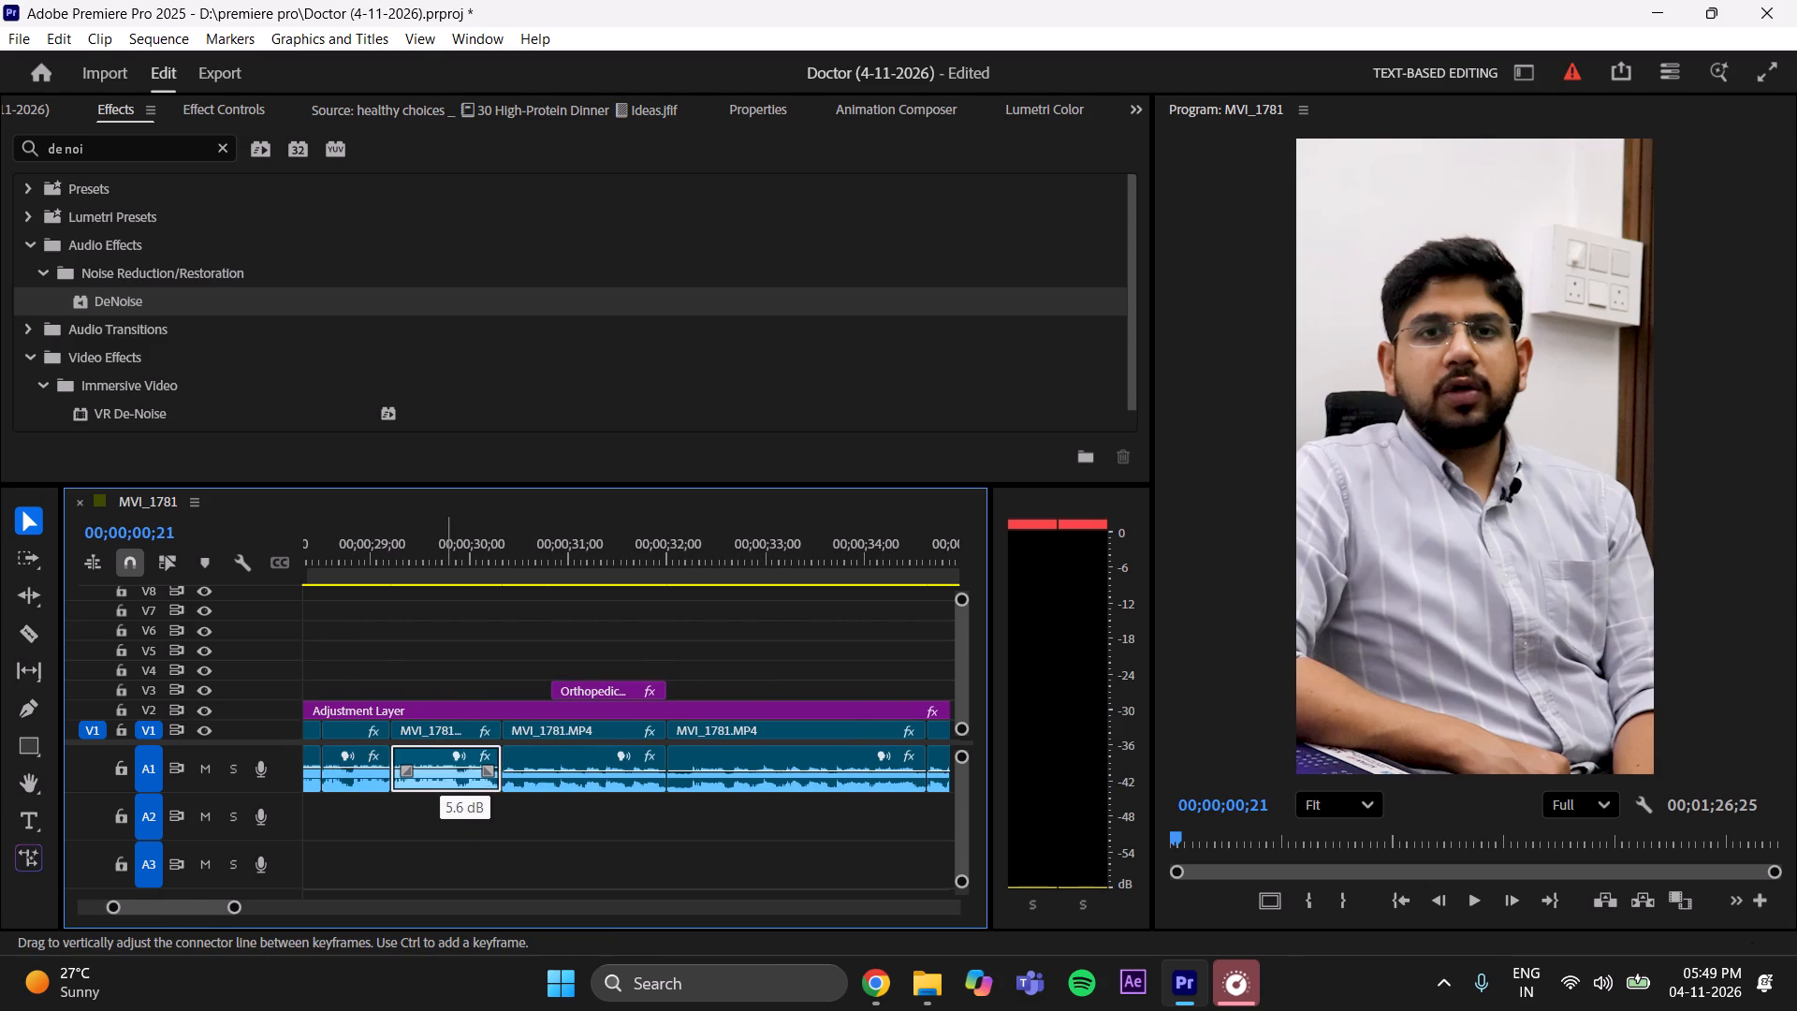
pyautogui.moveTo(562, 771); pyautogui.dragTo(566, 769)
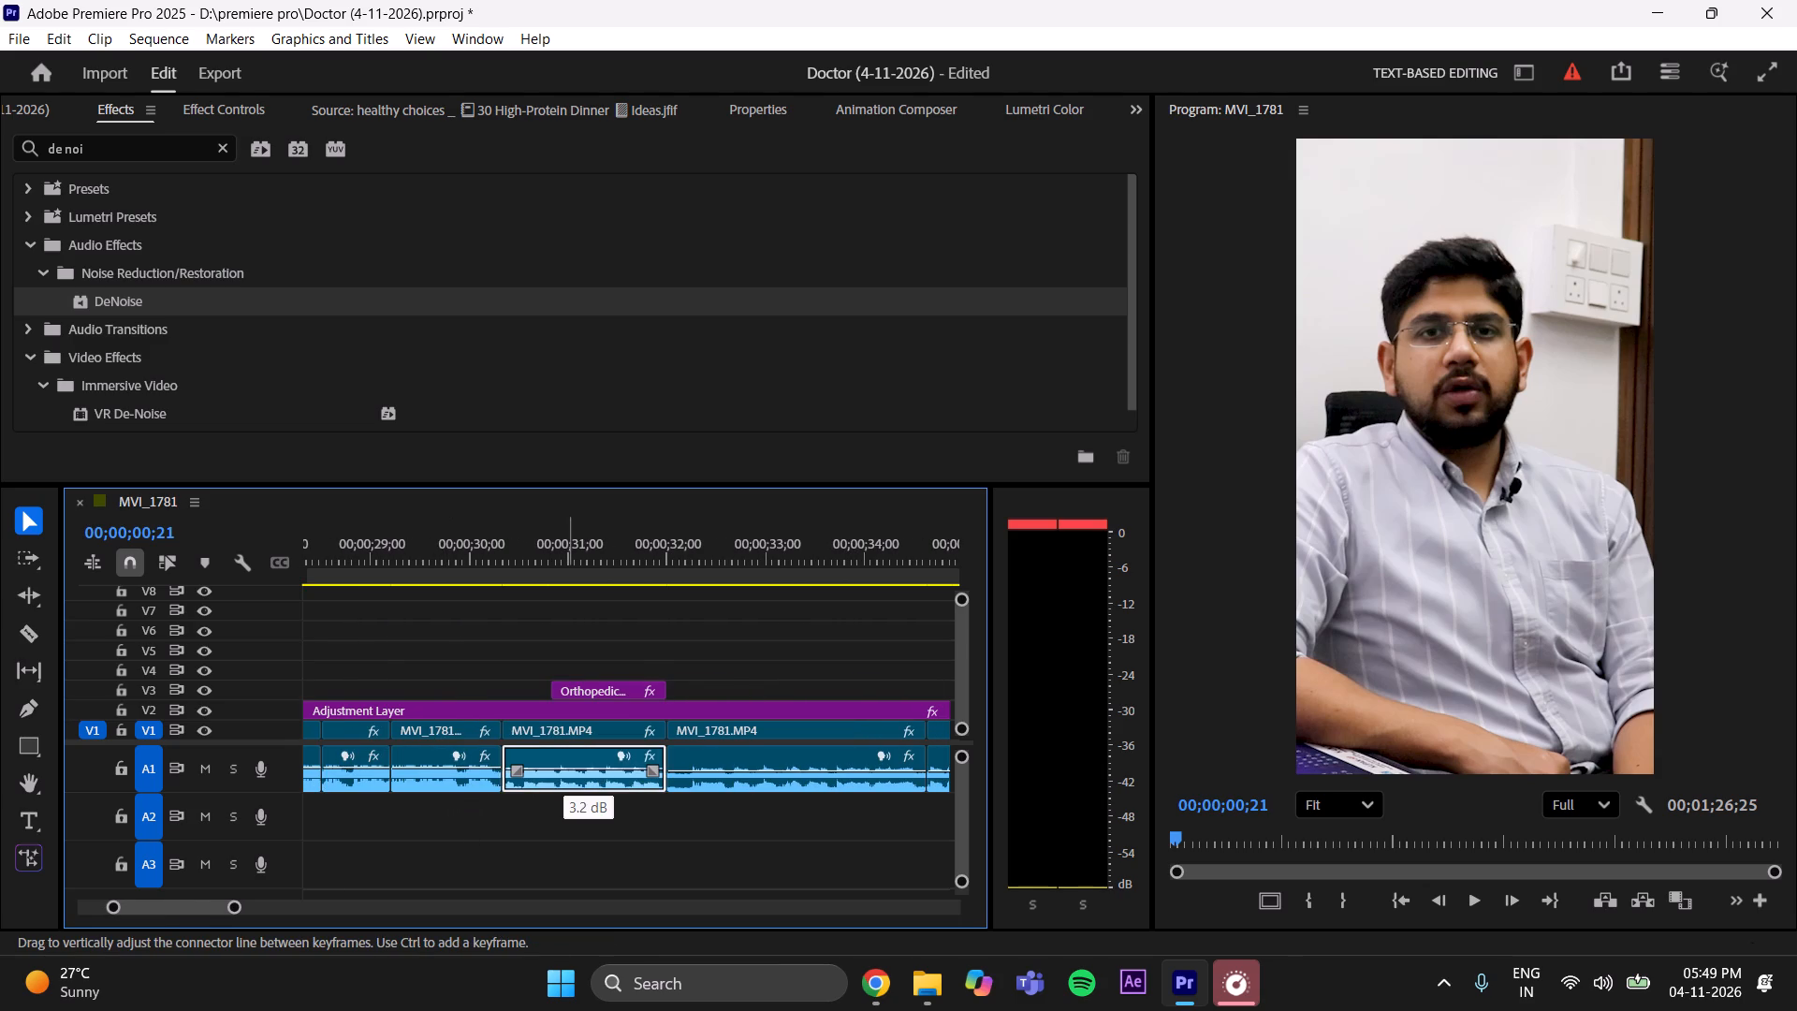
pyautogui.moveTo(566, 769); pyautogui.dragTo(571, 769)
pyautogui.moveTo(571, 769); pyautogui.dragTo(574, 768)
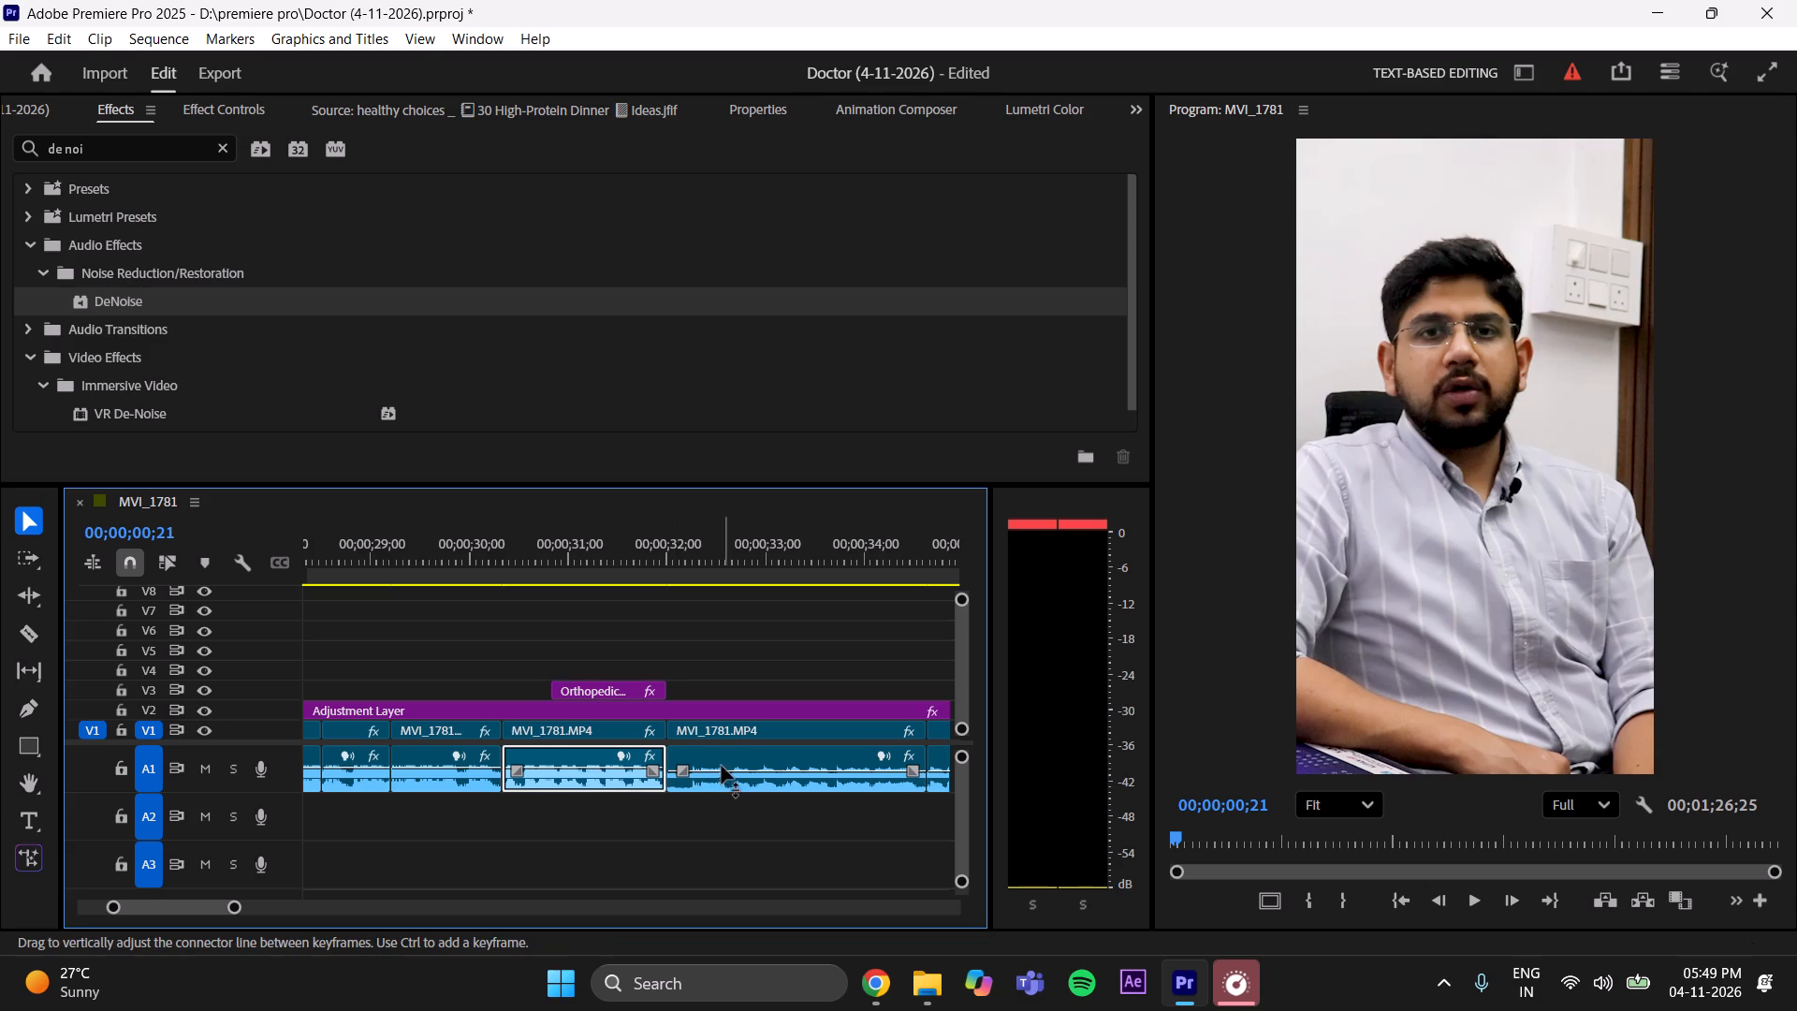
# Raise the volume of the three A1 clips between about 32 and 39 seconds, the first two to about 5.6 dB.
pyautogui.click(726, 771)
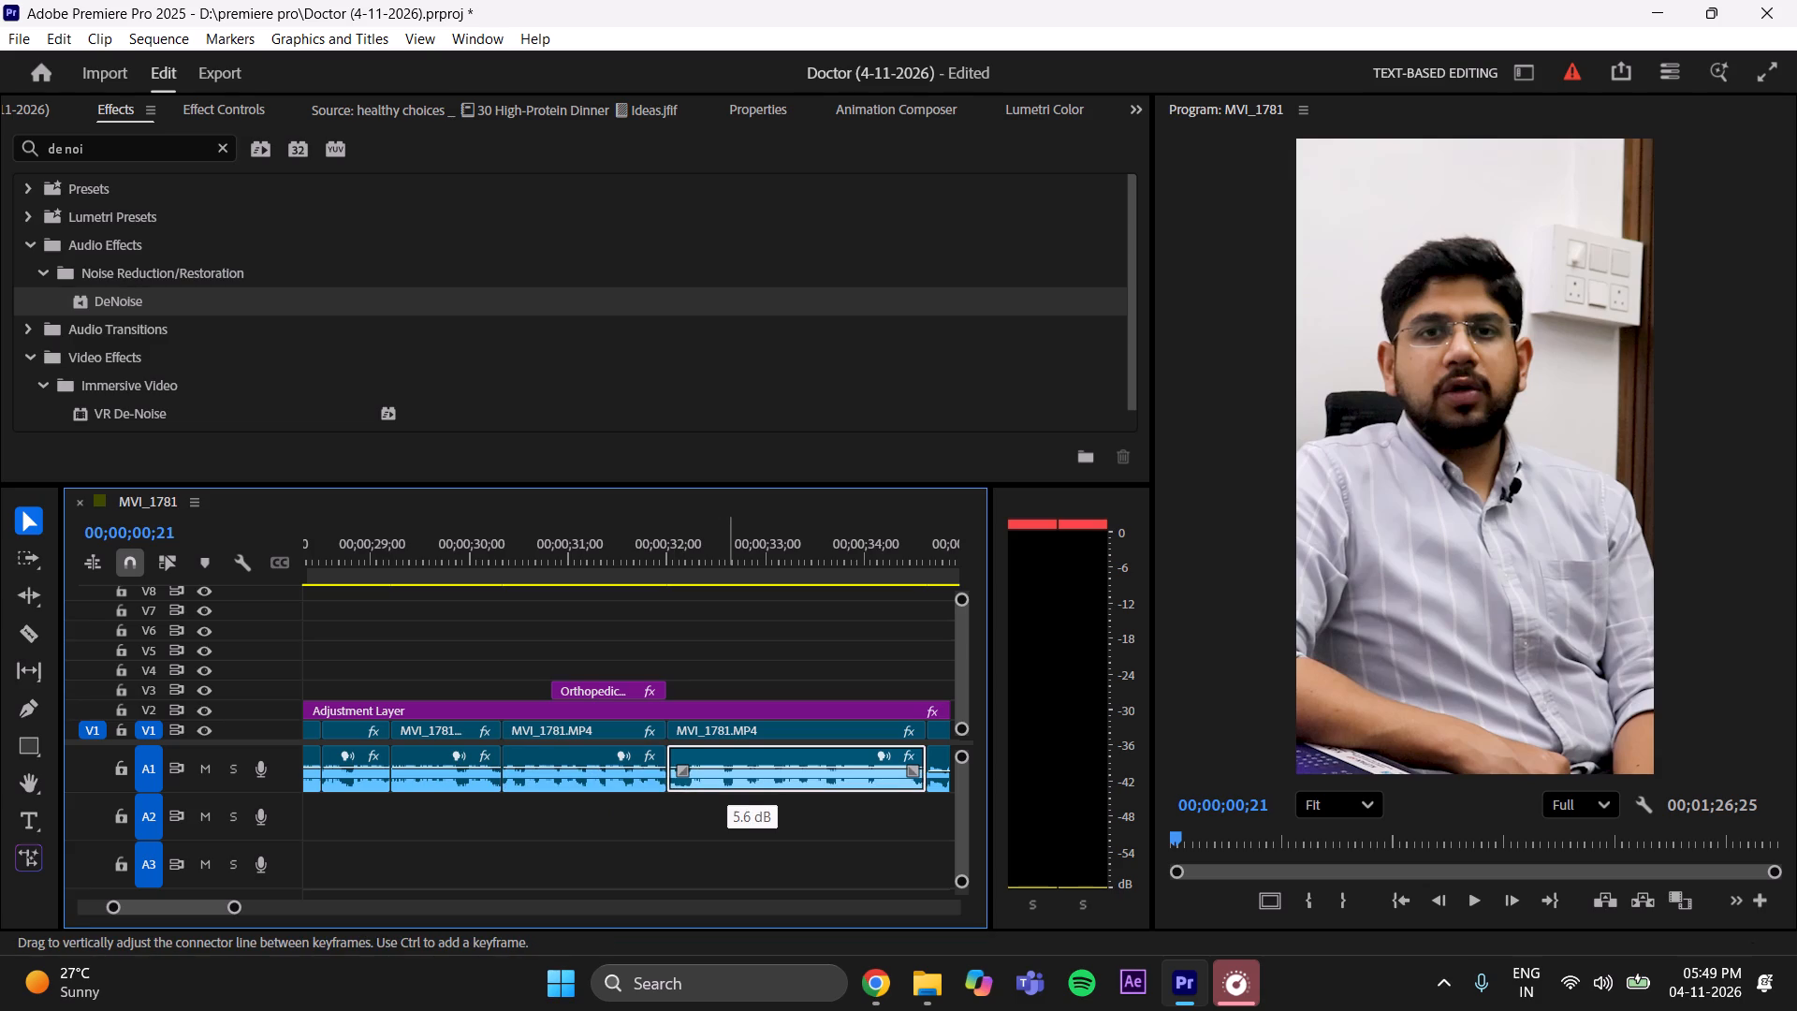
pyautogui.click(202, 911)
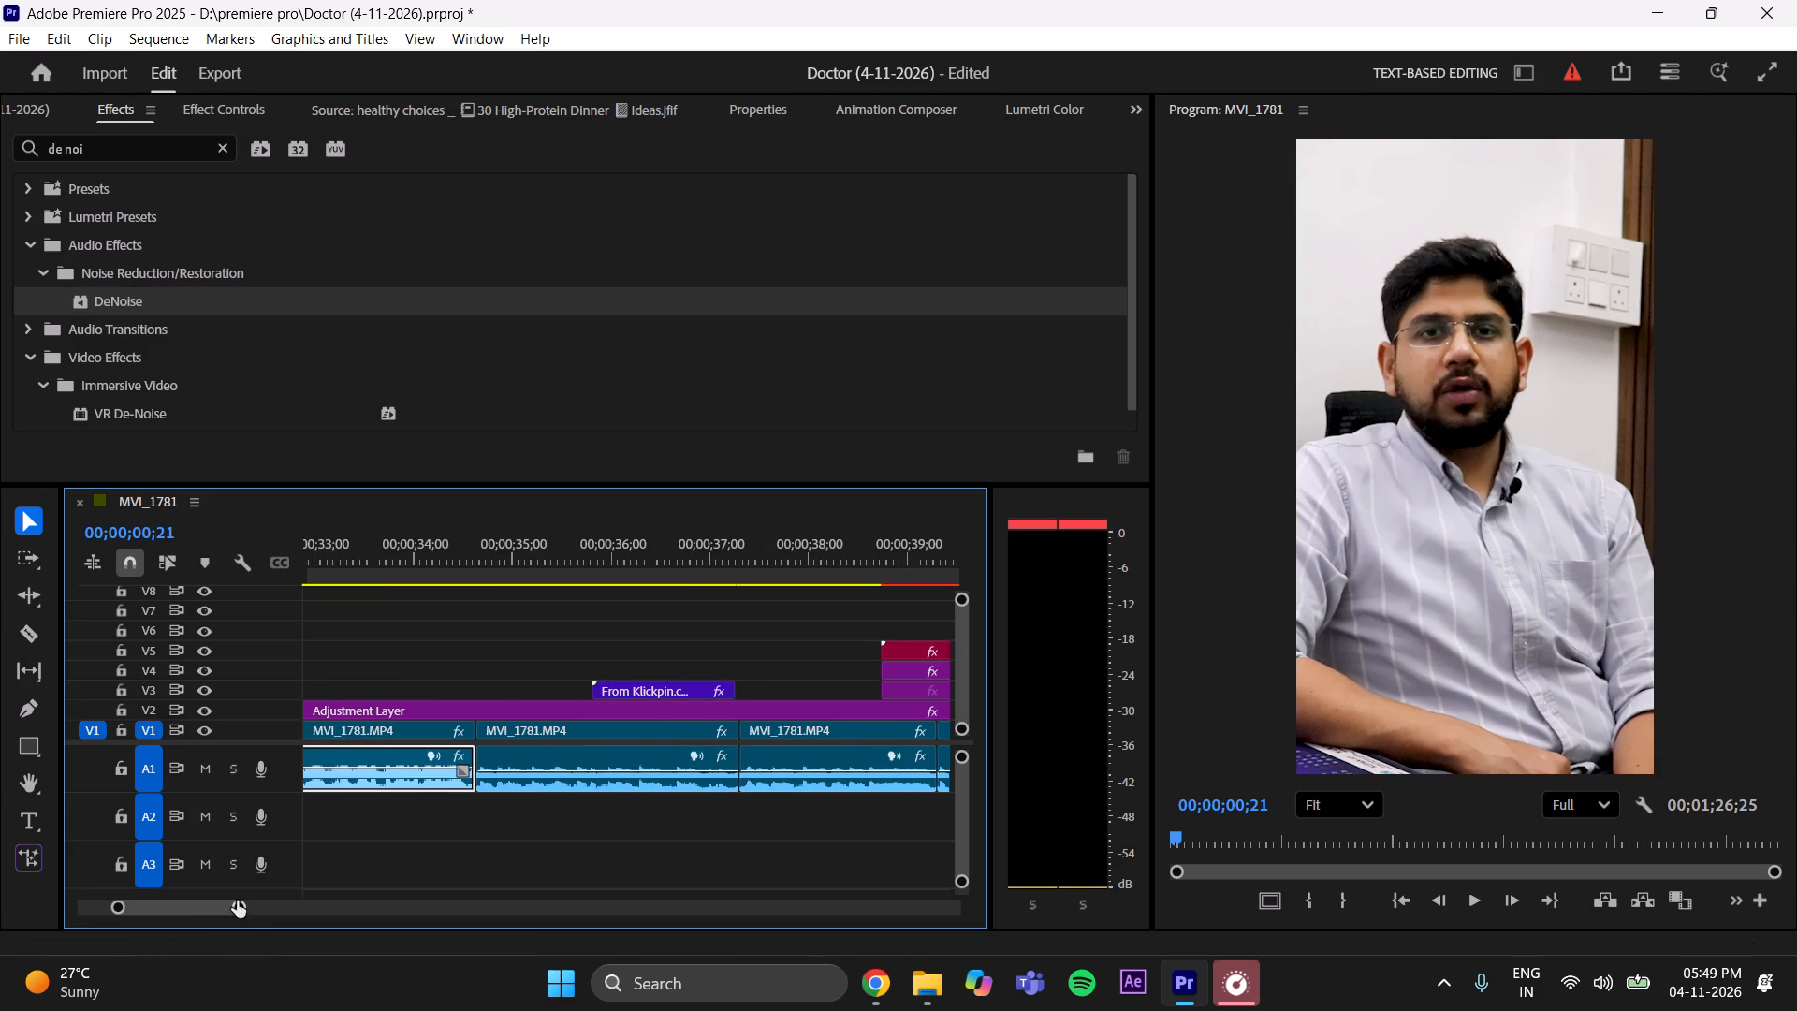
pyautogui.click(585, 769)
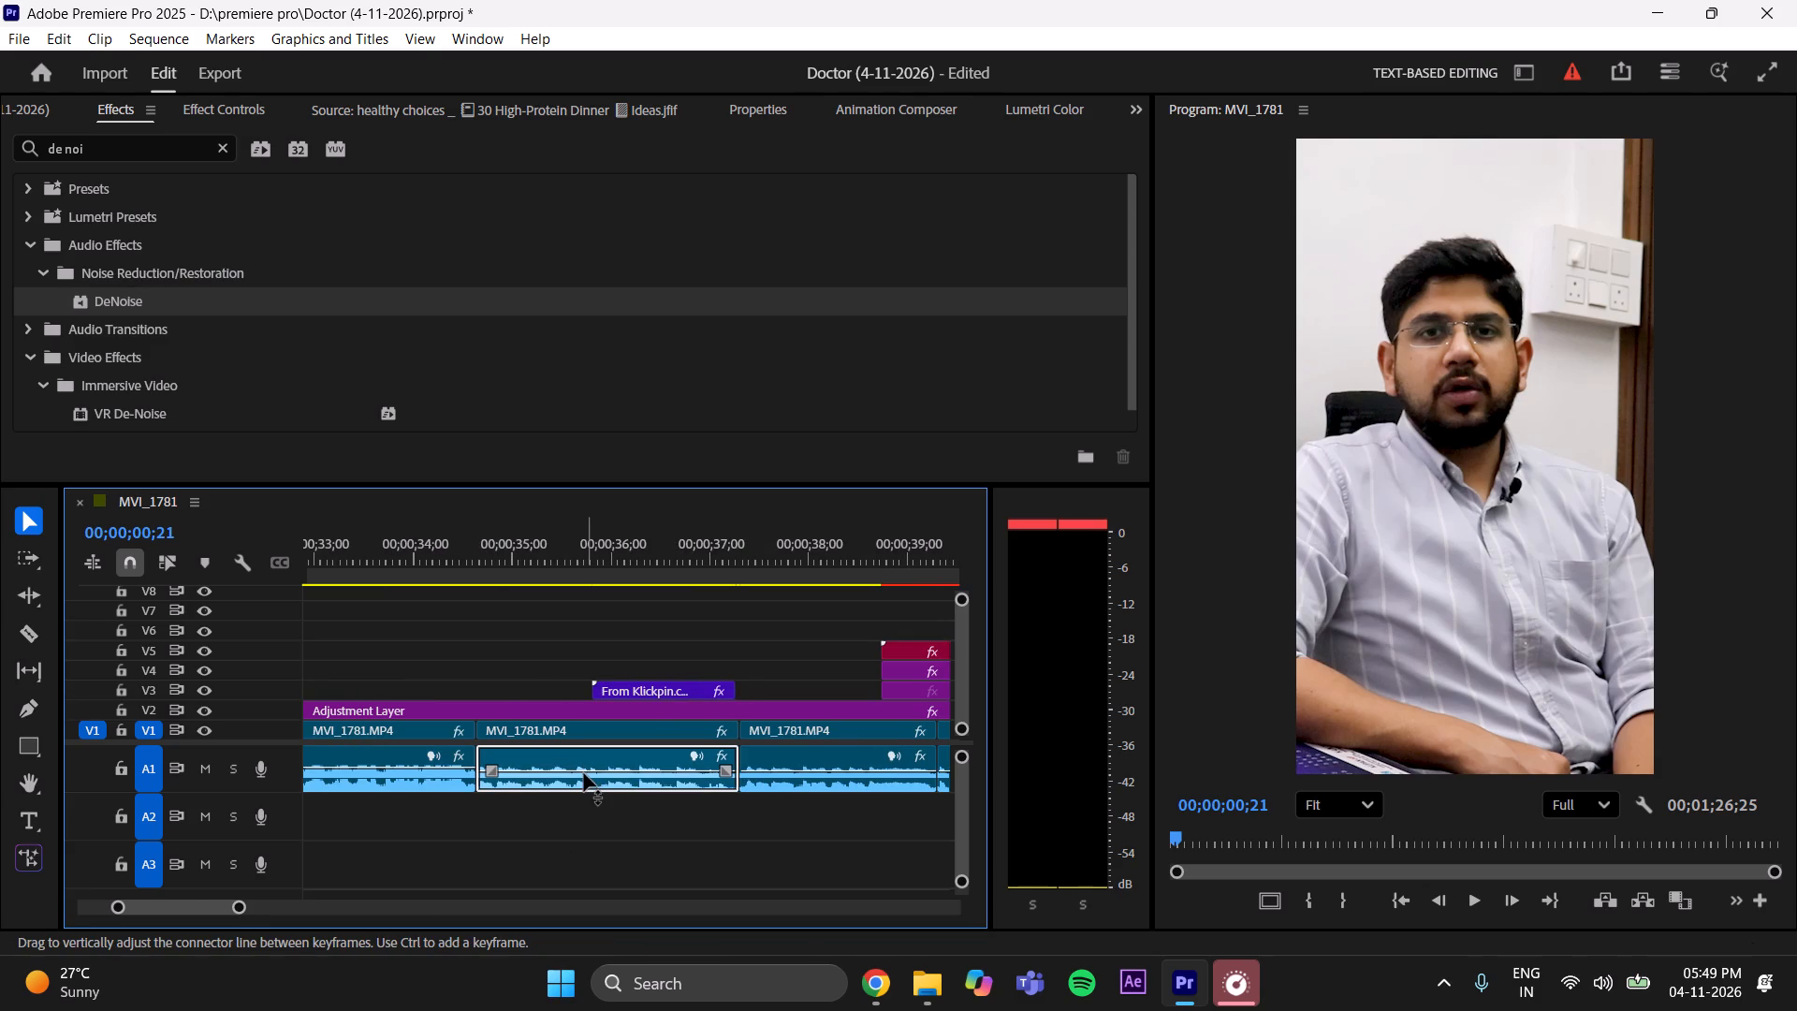
pyautogui.click(584, 773)
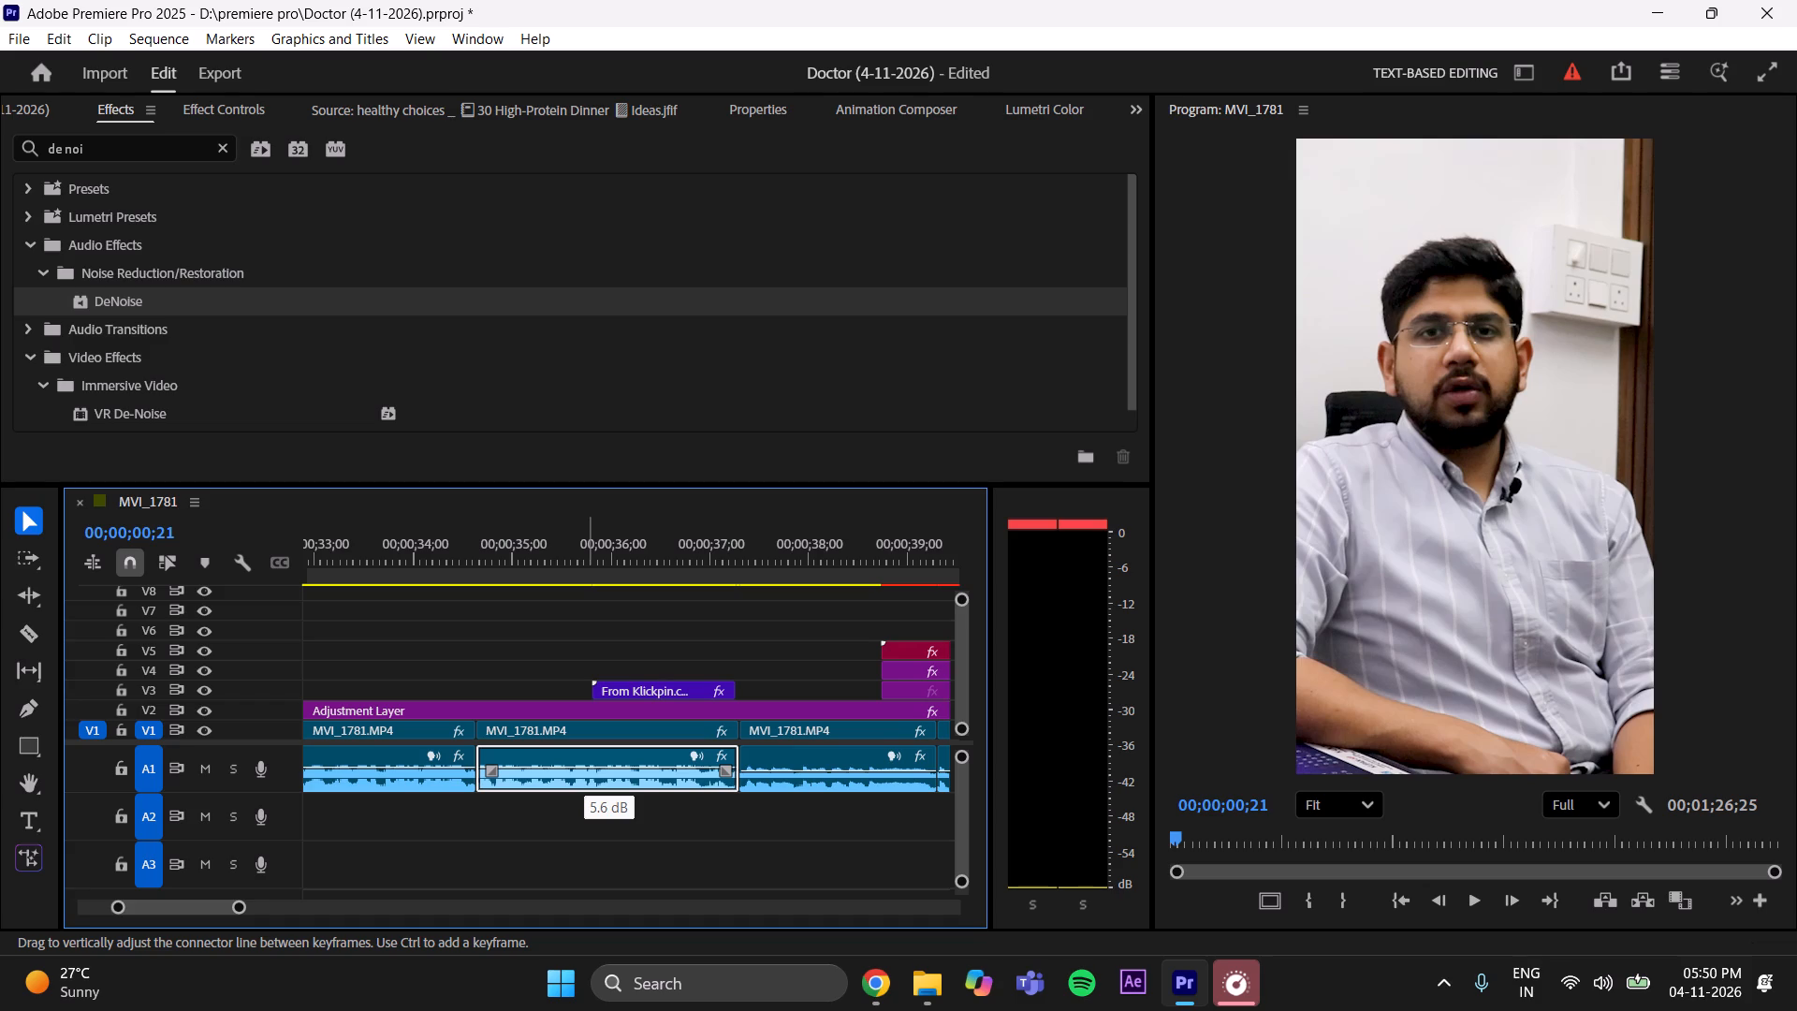
pyautogui.click(793, 772)
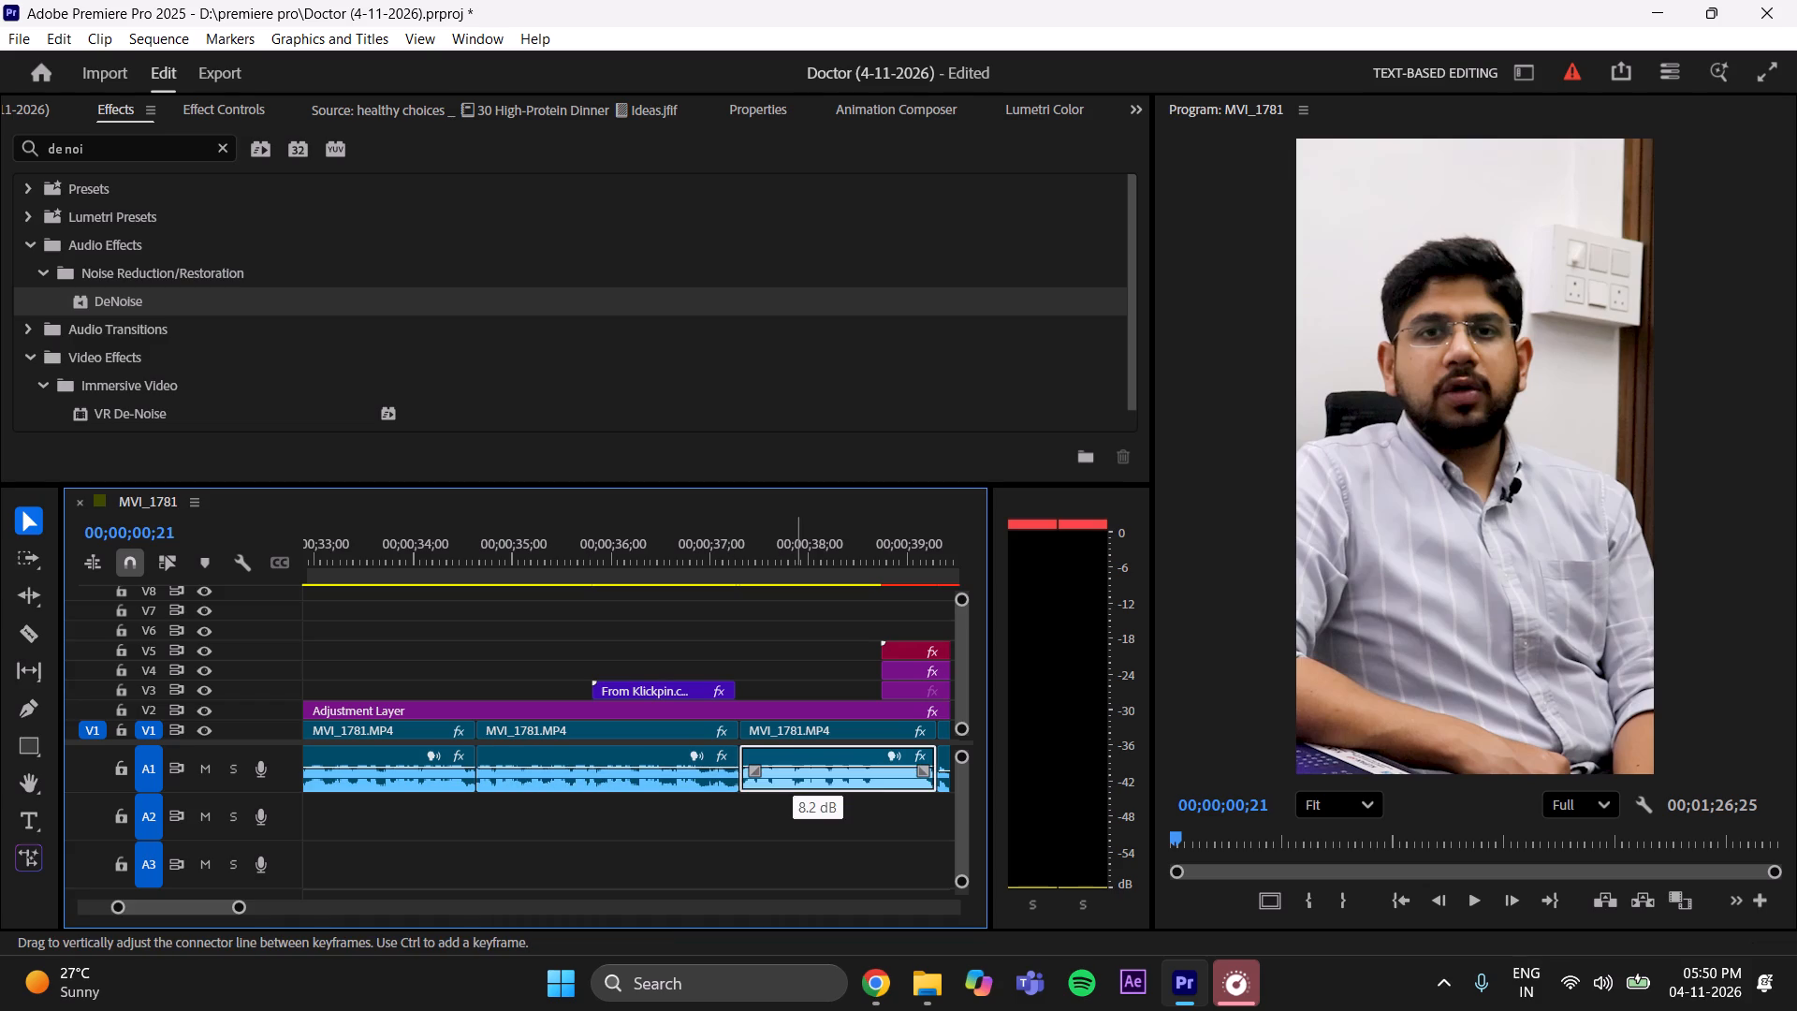
# Raise the volume of the three A1 clips between about 39 and 49 seconds, the last one to about 8.2 dB.
pyautogui.click(179, 906)
pyautogui.click(640, 772)
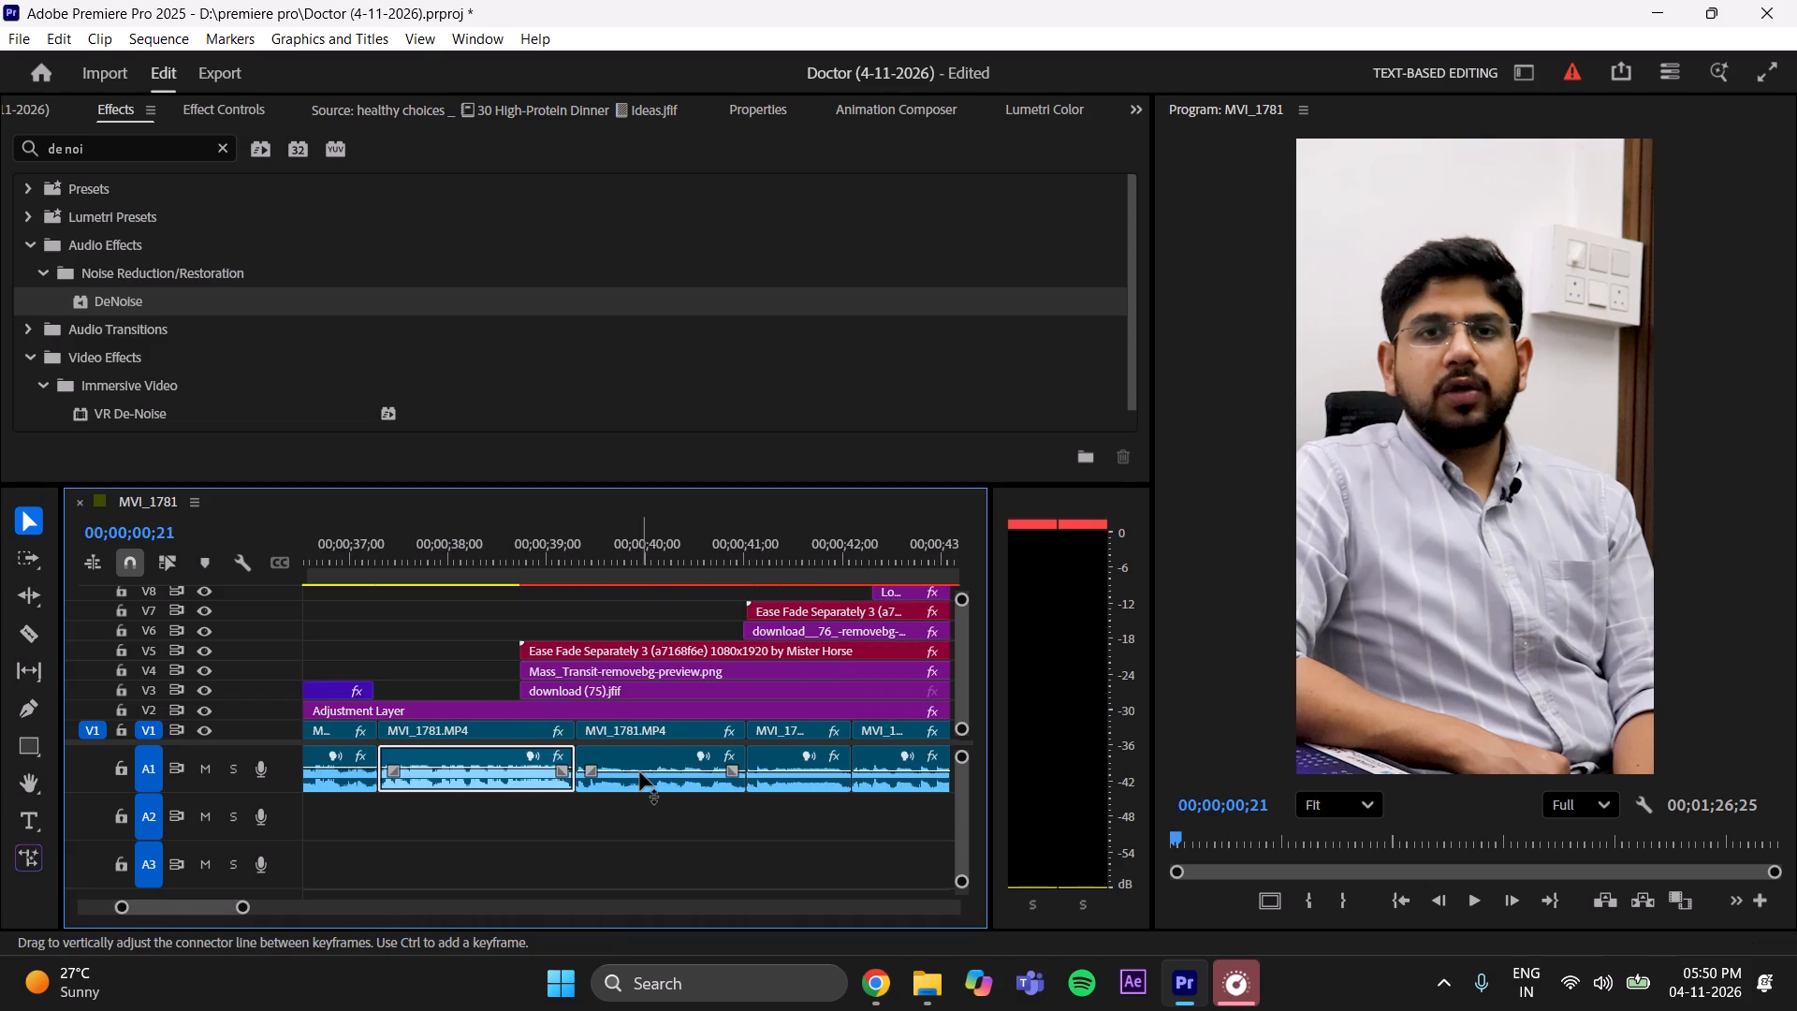
pyautogui.click(786, 770)
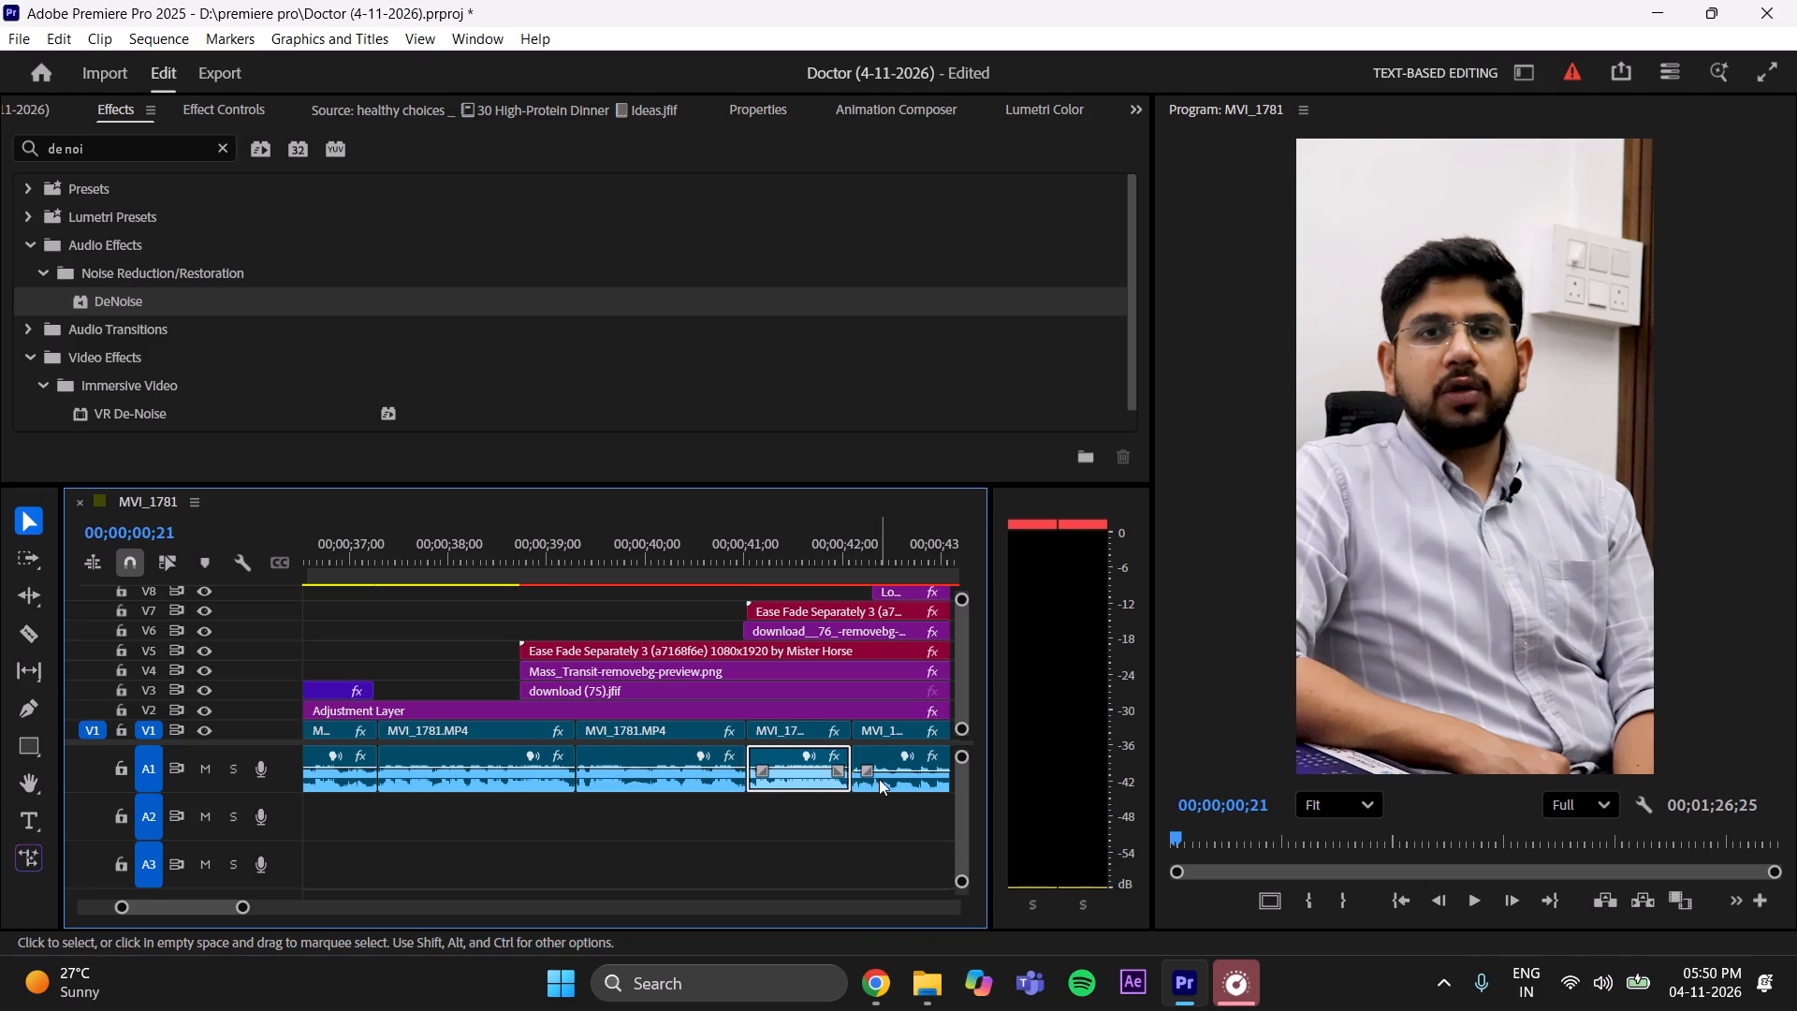
pyautogui.click(898, 774)
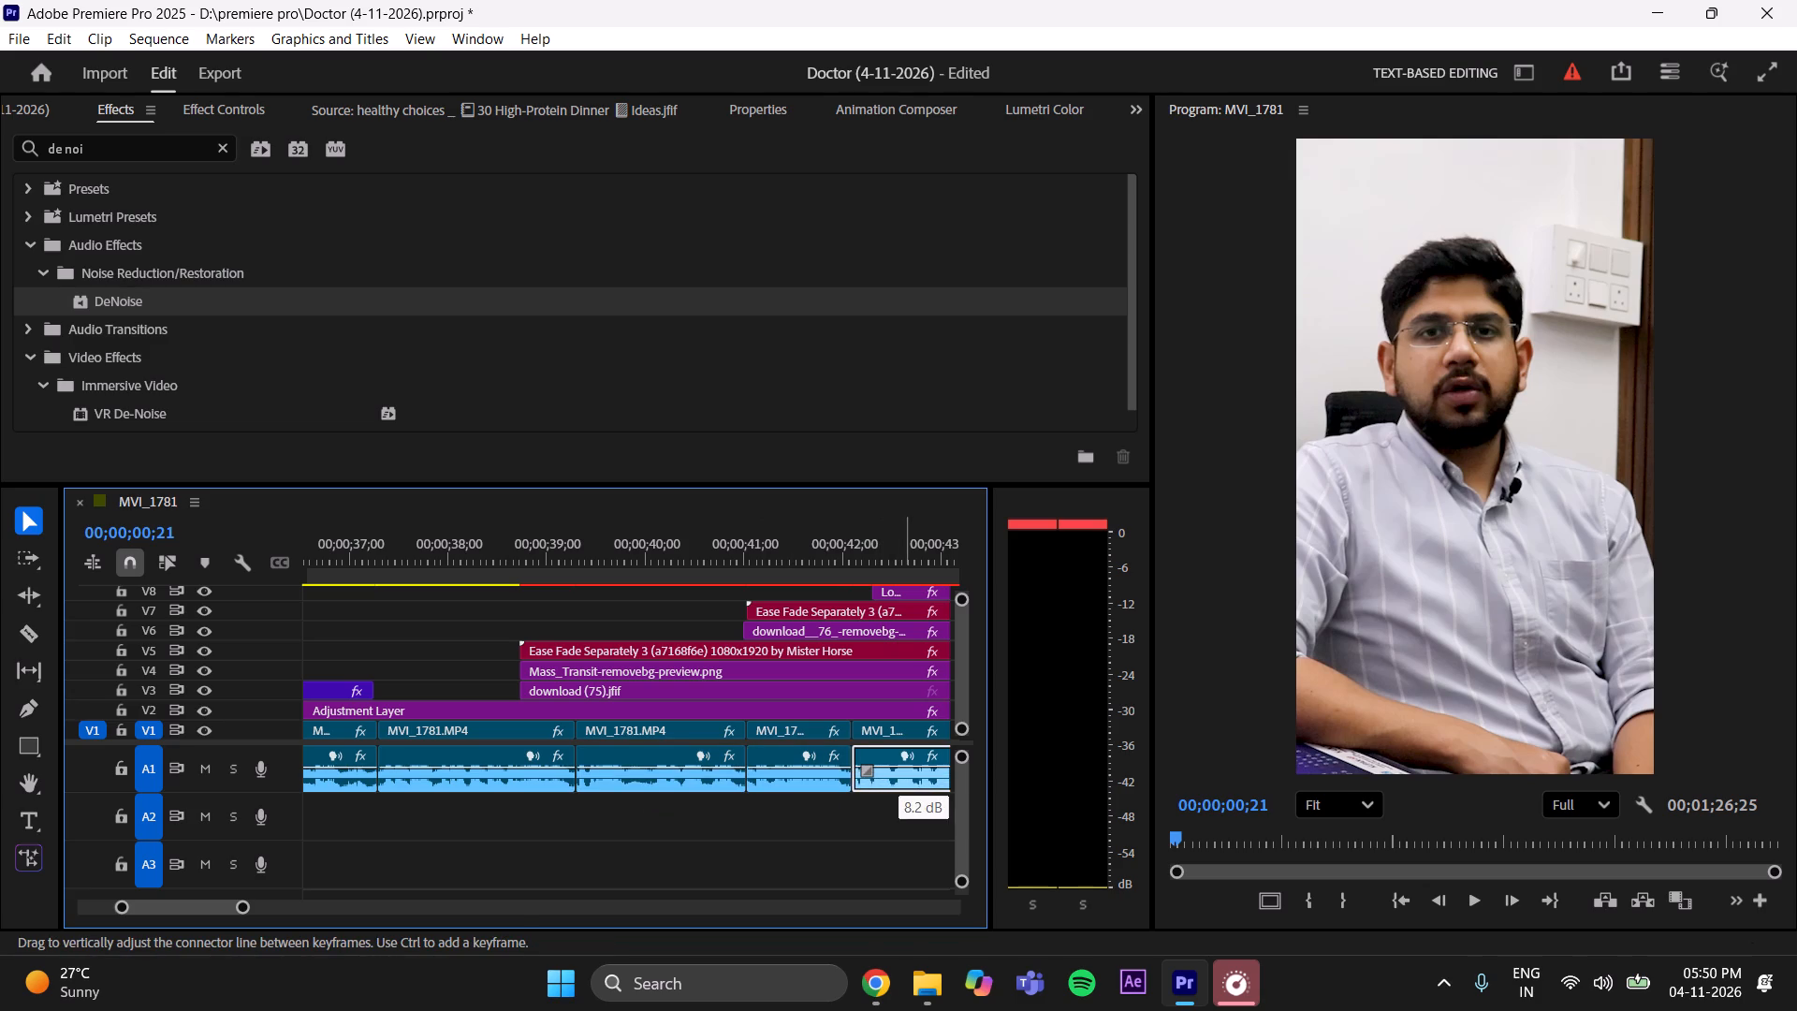
# Raise the volume of the two A1 clips between about 49 and 53 seconds, the second to about 5.6 dB.
pyautogui.moveTo(168, 909); pyautogui.dragTo(174, 907)
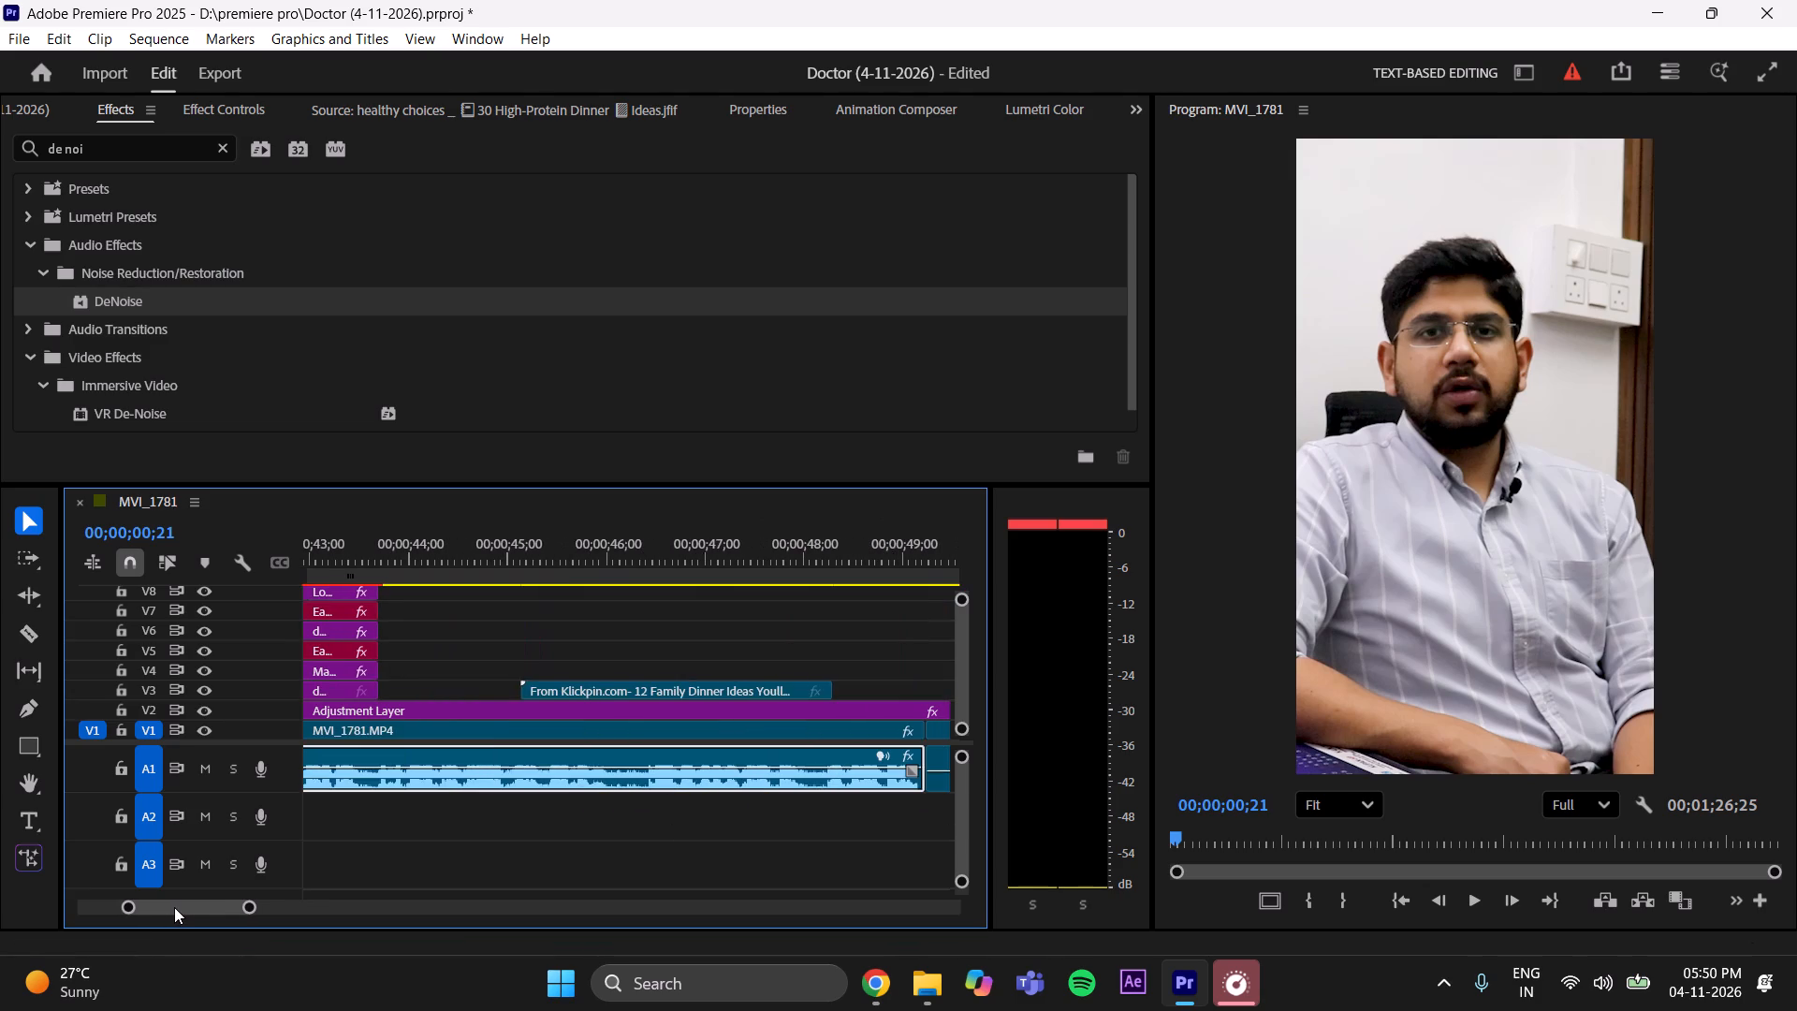
pyautogui.moveTo(174, 907); pyautogui.dragTo(177, 908)
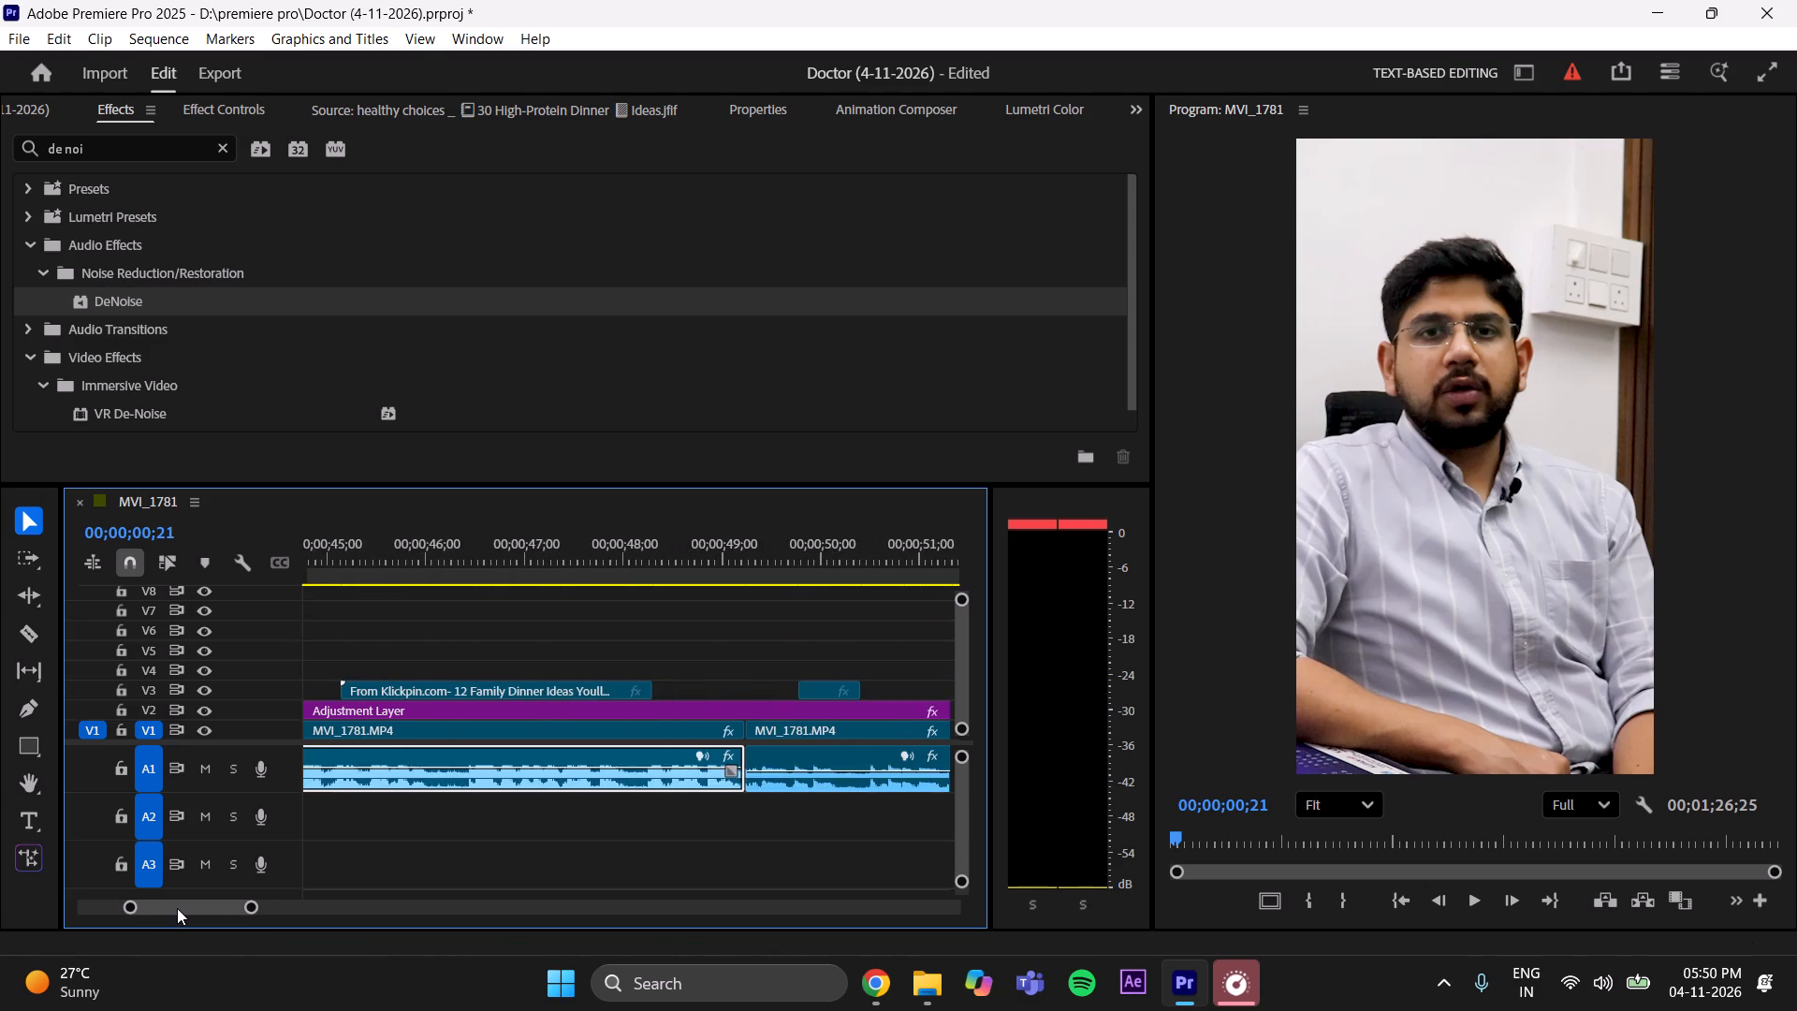
pyautogui.moveTo(177, 908); pyautogui.dragTo(178, 908)
pyautogui.click(602, 773)
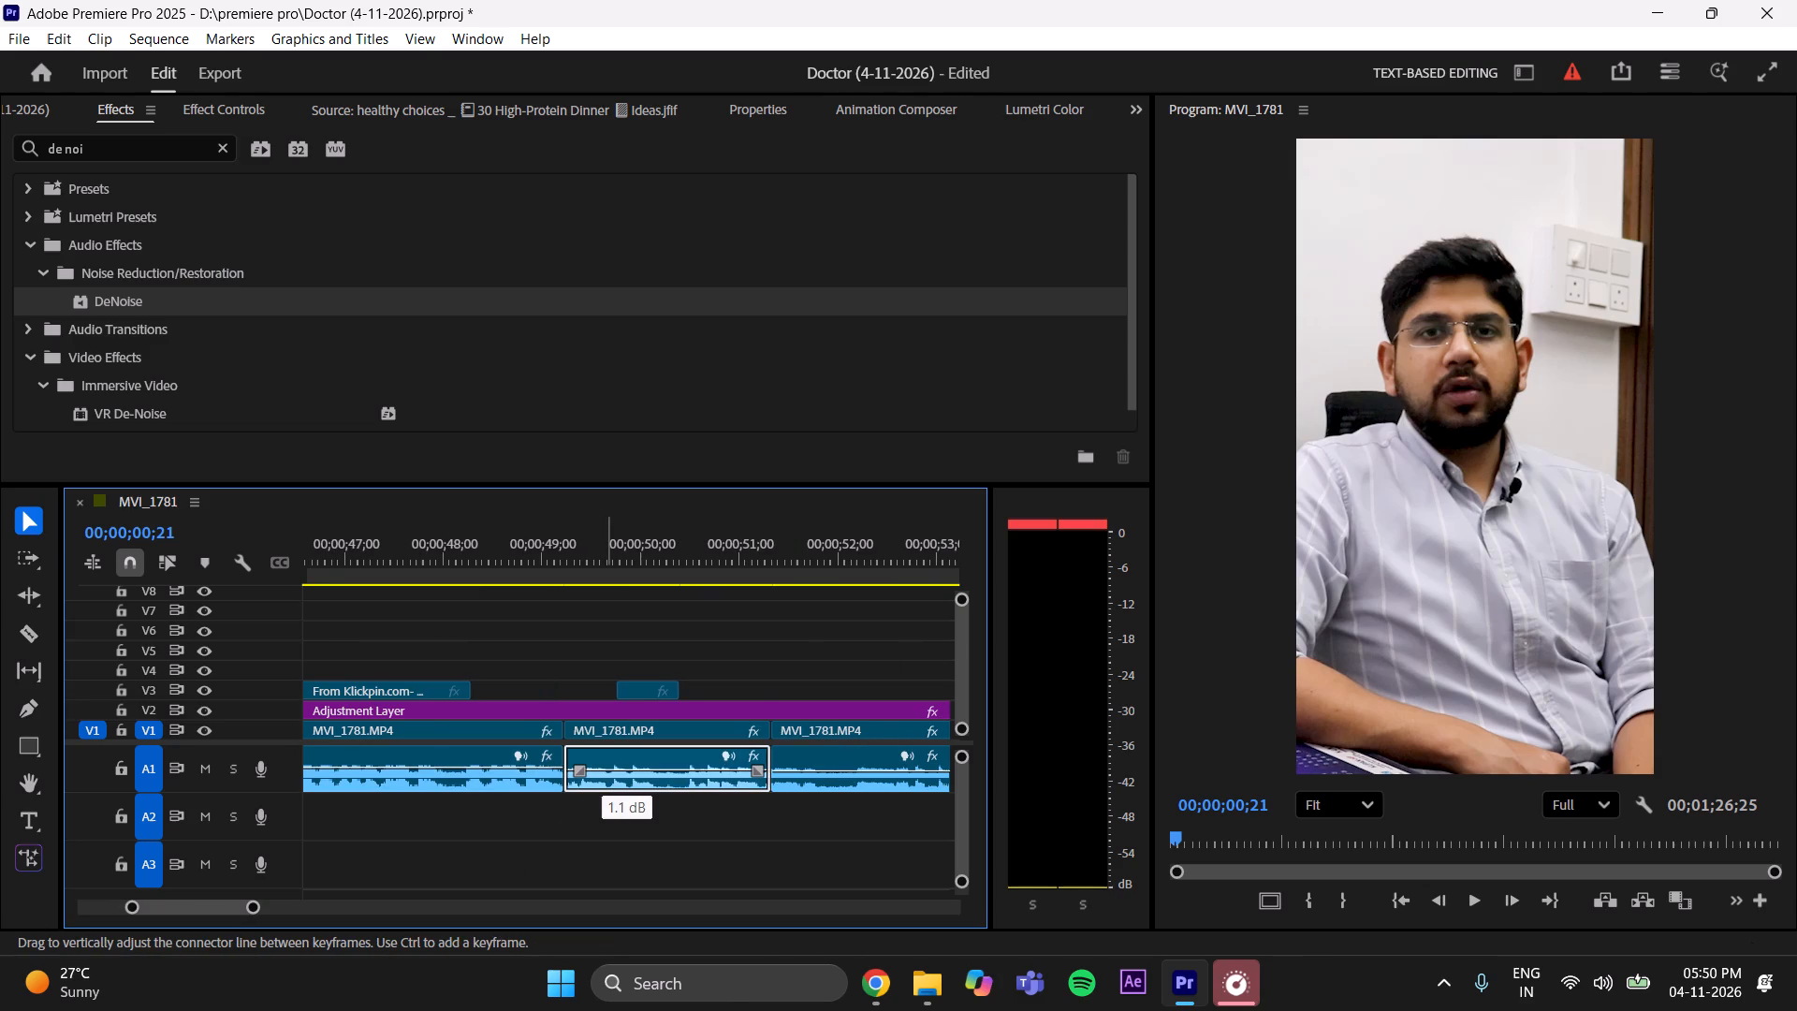
pyautogui.click(844, 772)
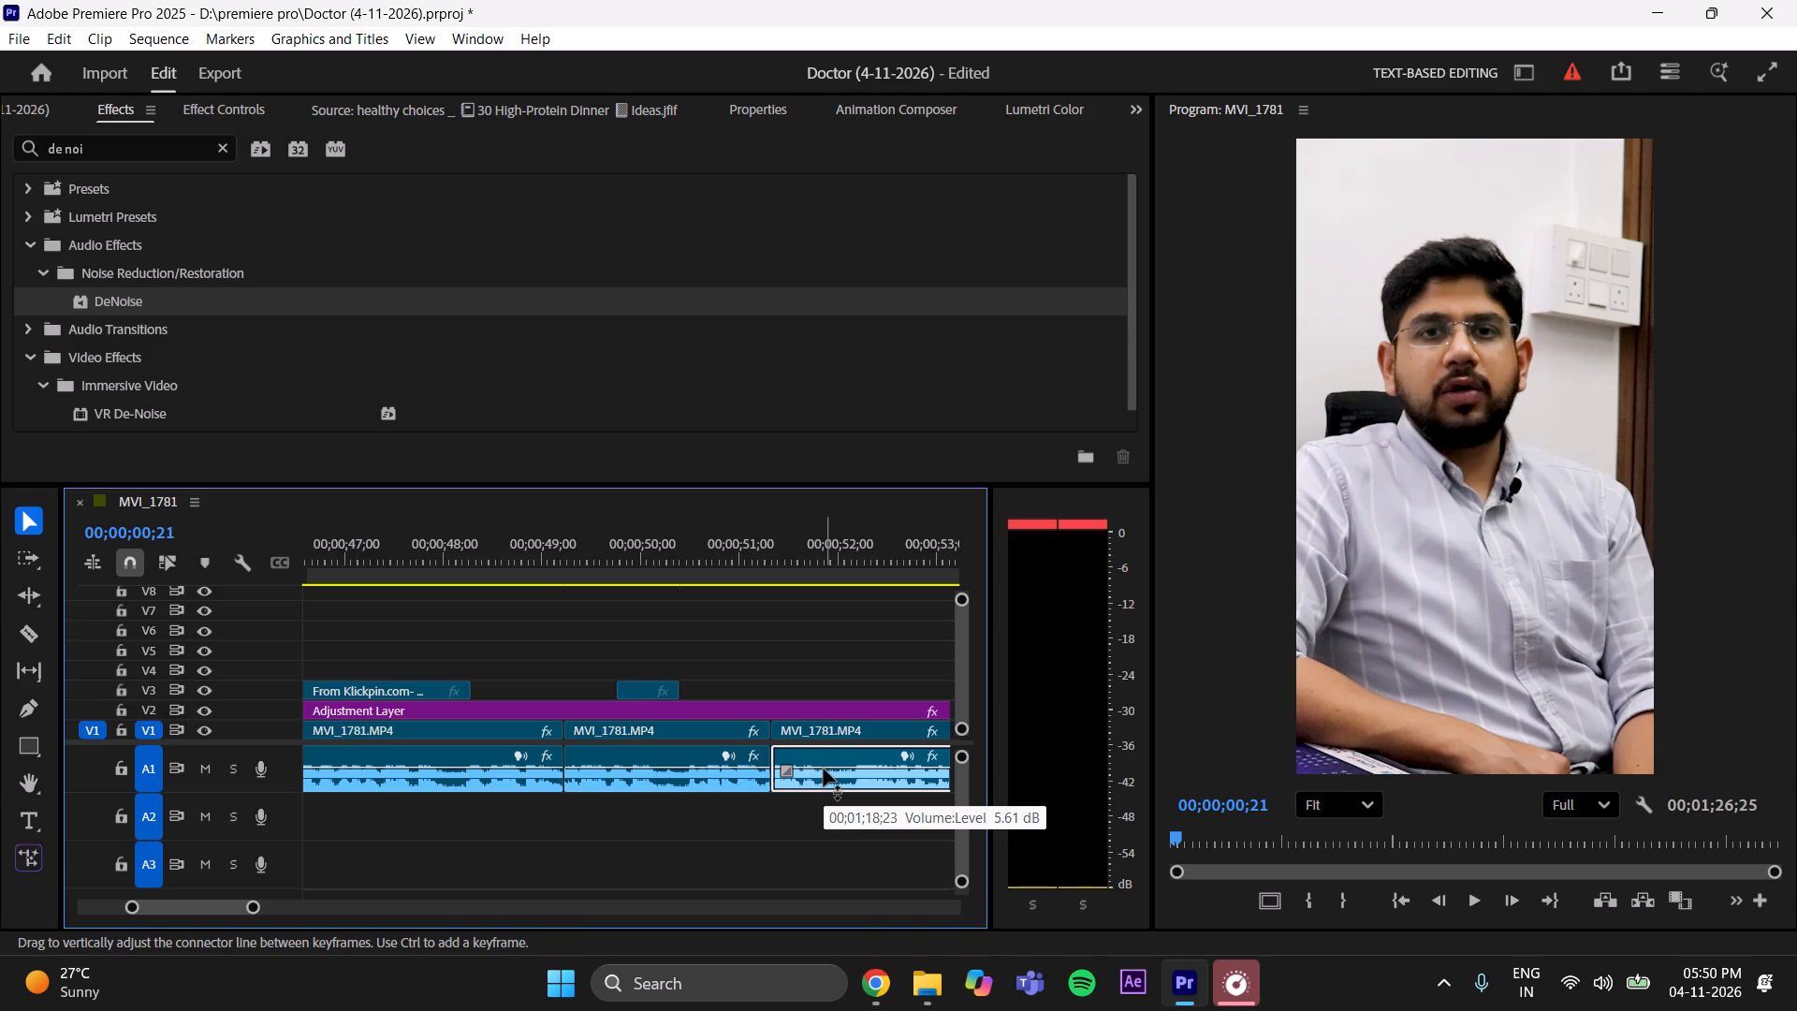
# Raise the volume of the two A1 clips between about 53 seconds and 1:07, the first to about 8.2 dB.
pyautogui.moveTo(190, 908); pyautogui.dragTo(199, 910)
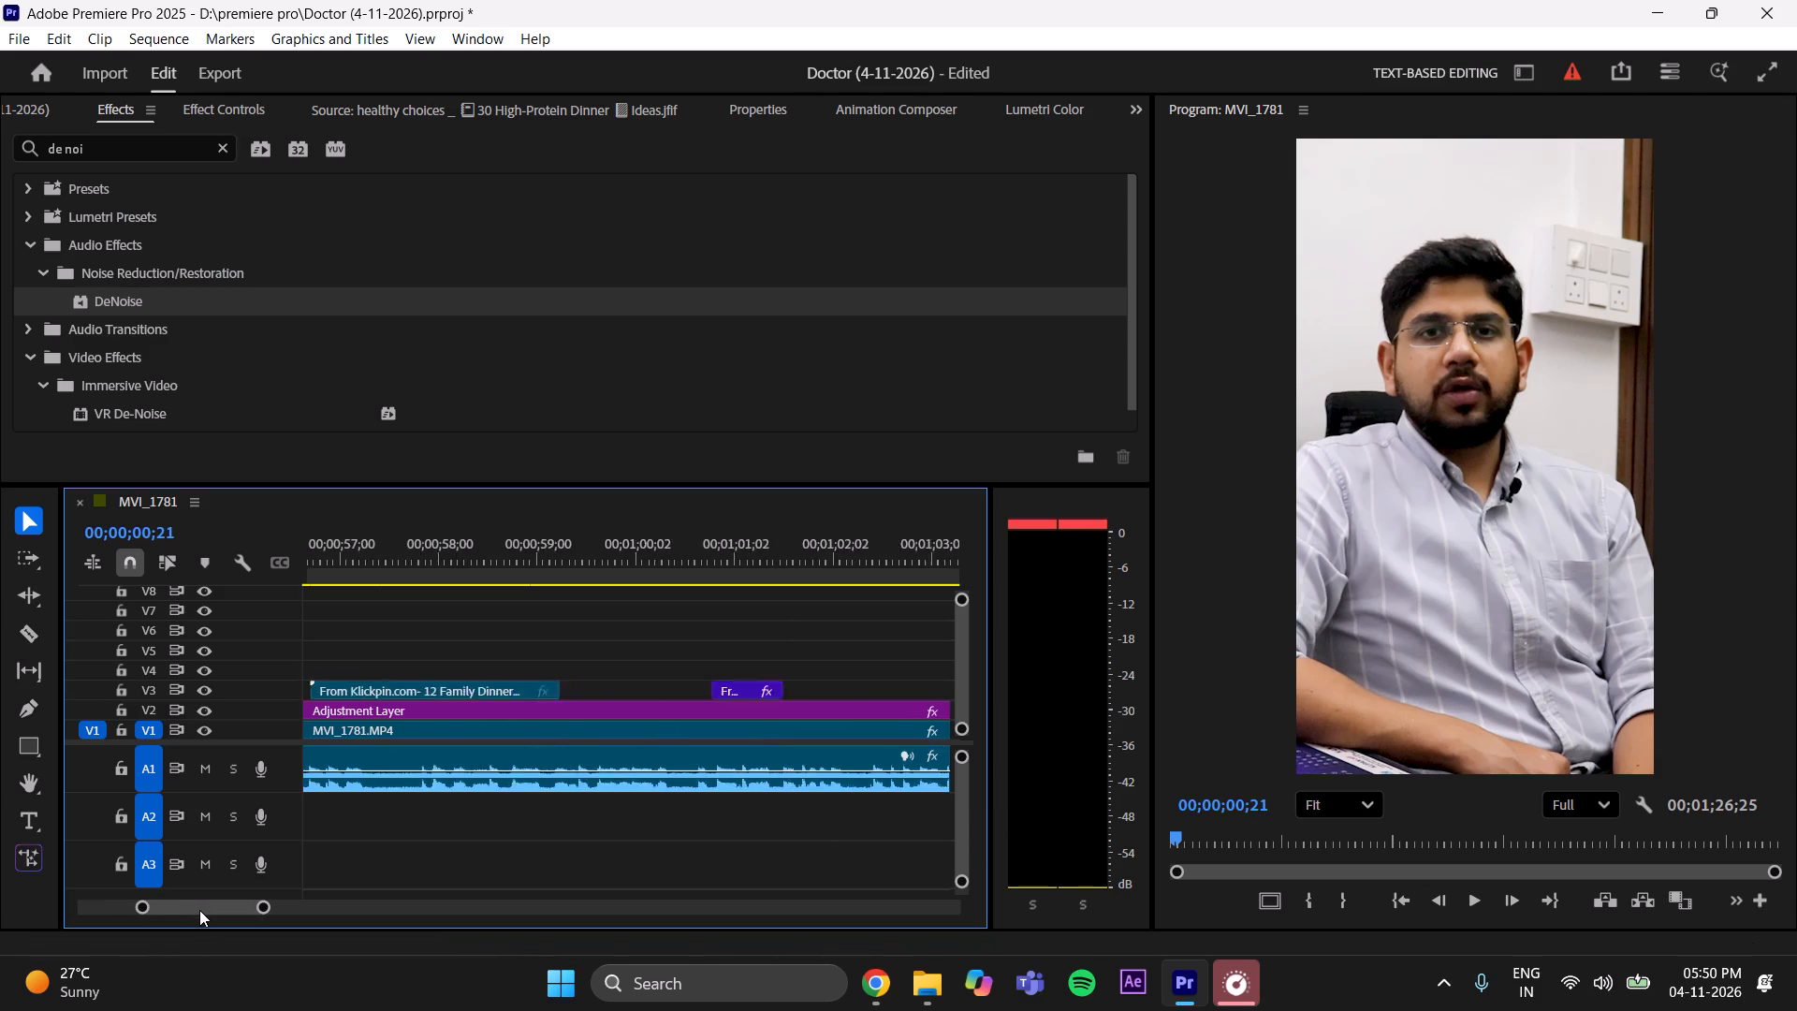
pyautogui.moveTo(199, 910); pyautogui.dragTo(197, 917)
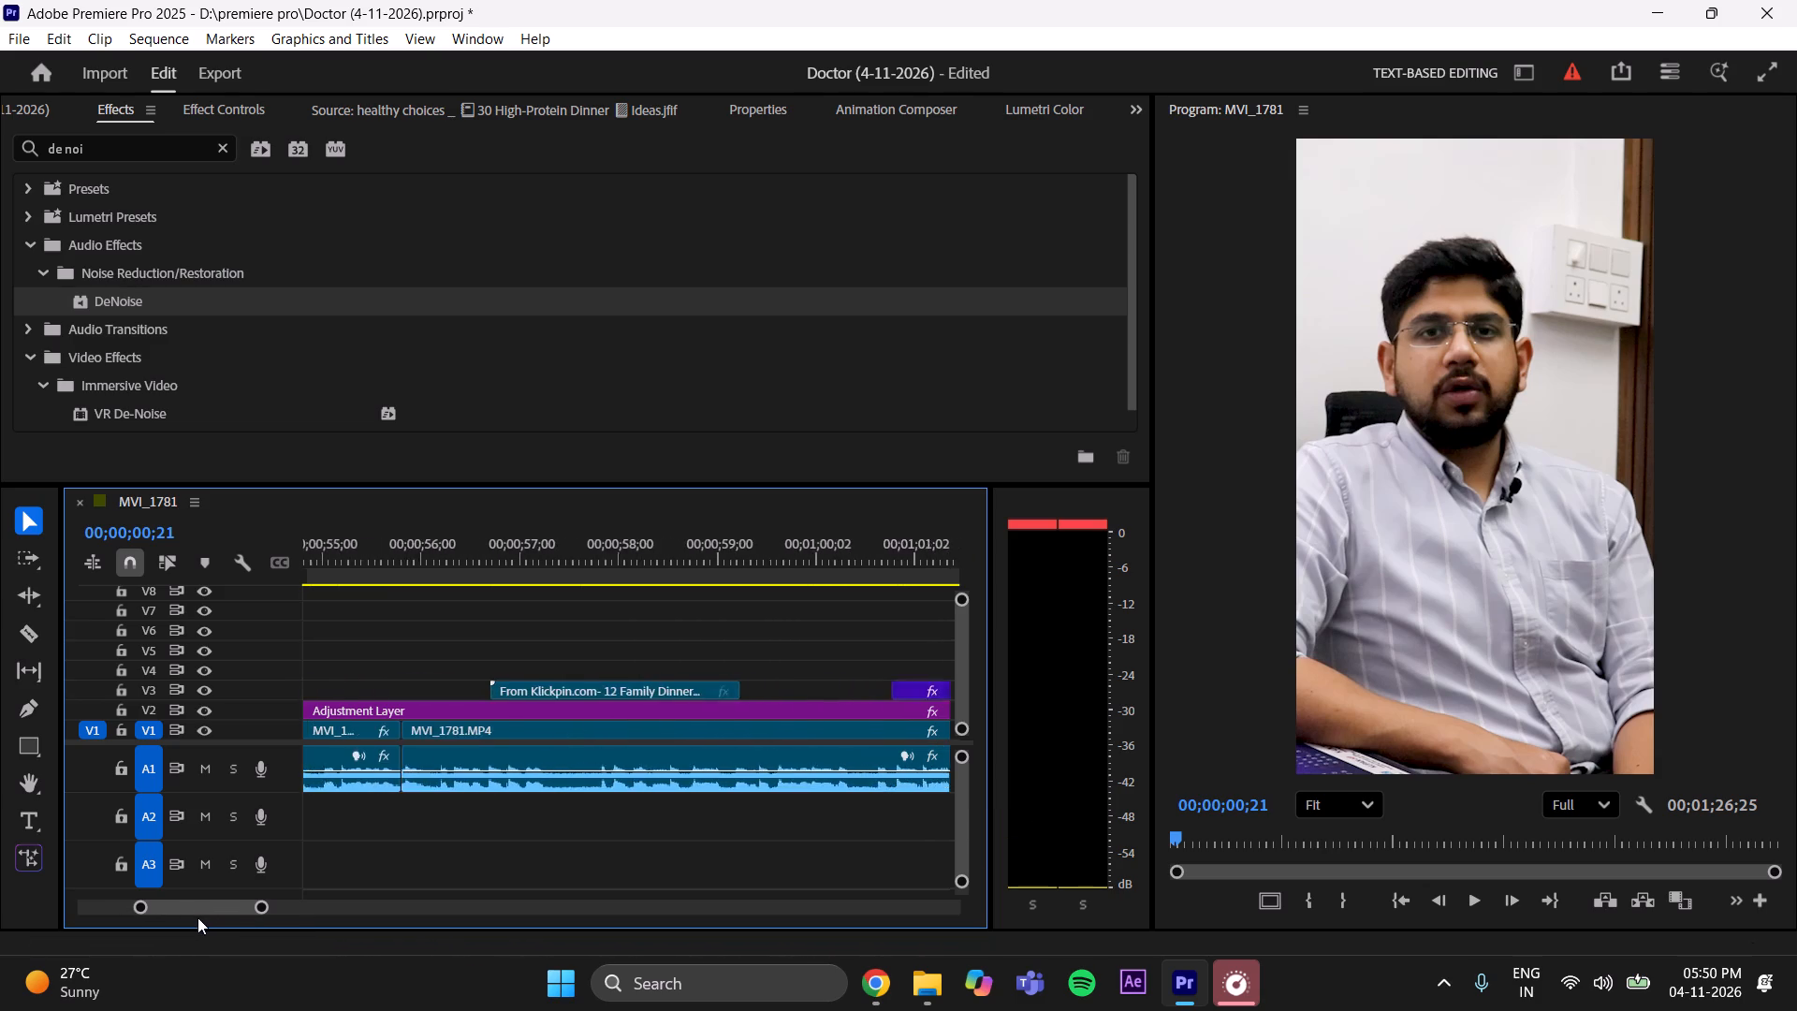
pyautogui.moveTo(197, 917); pyautogui.dragTo(198, 917)
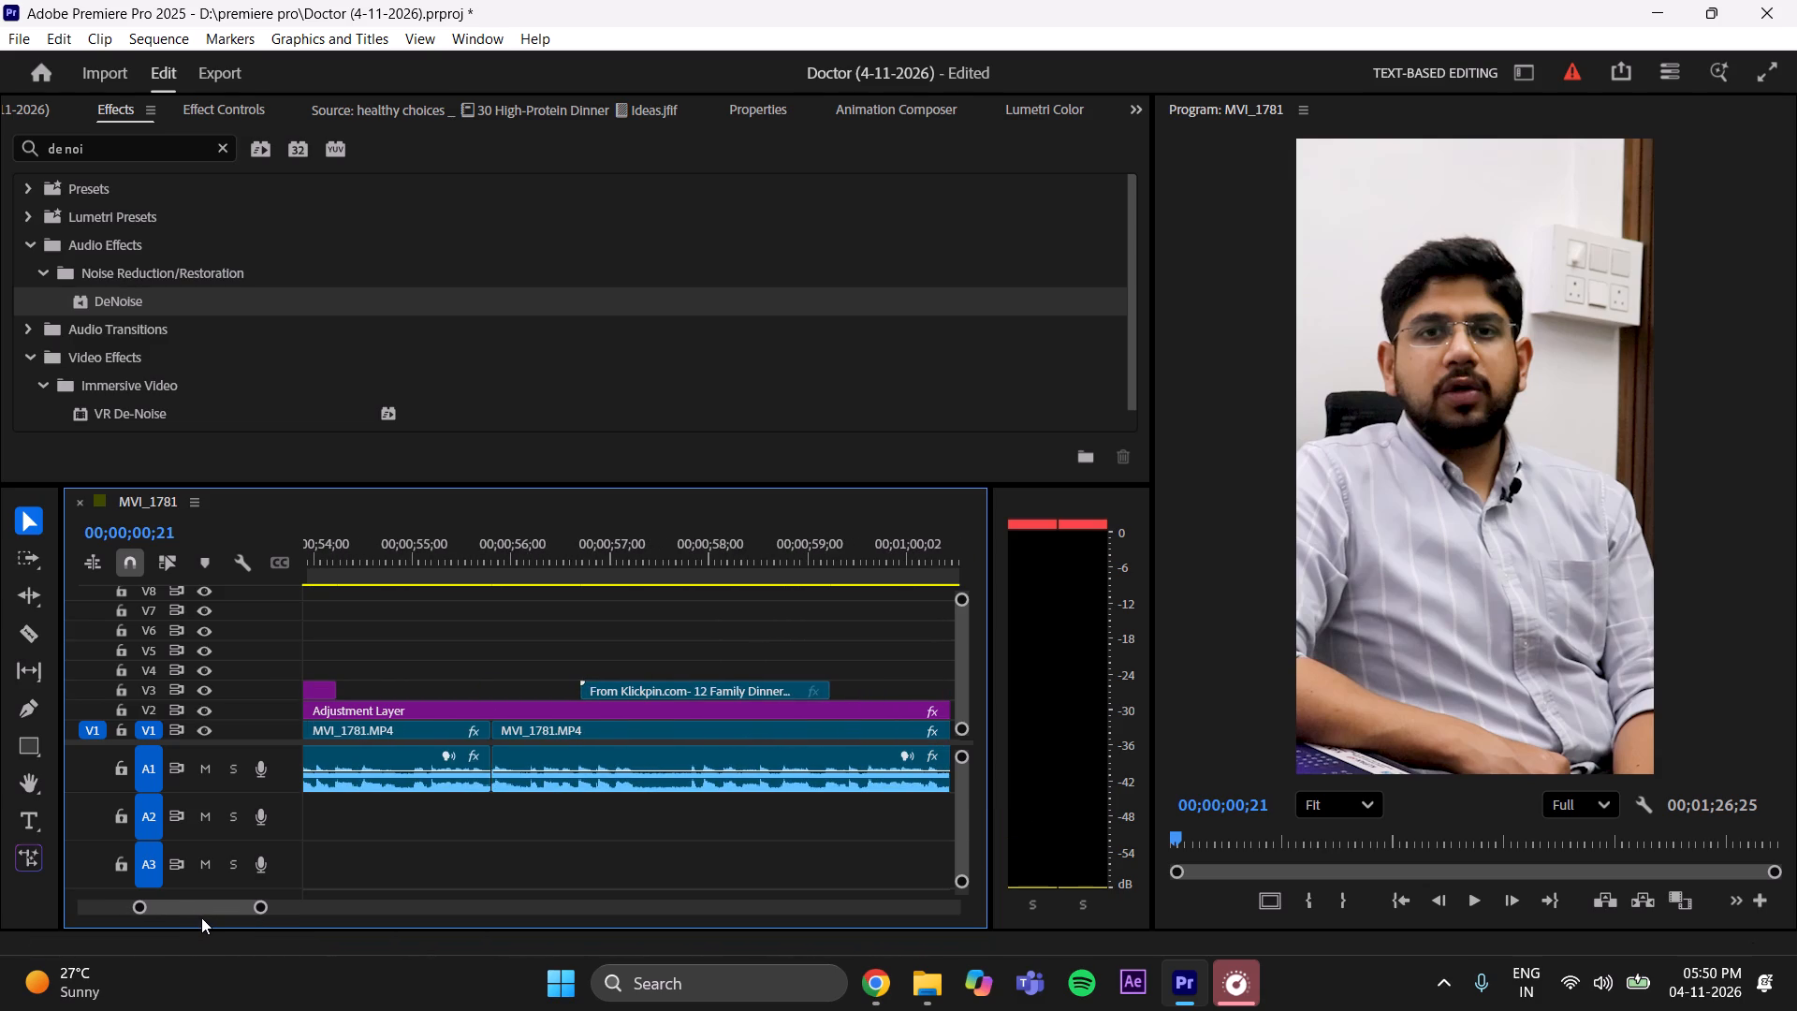
pyautogui.click(215, 909)
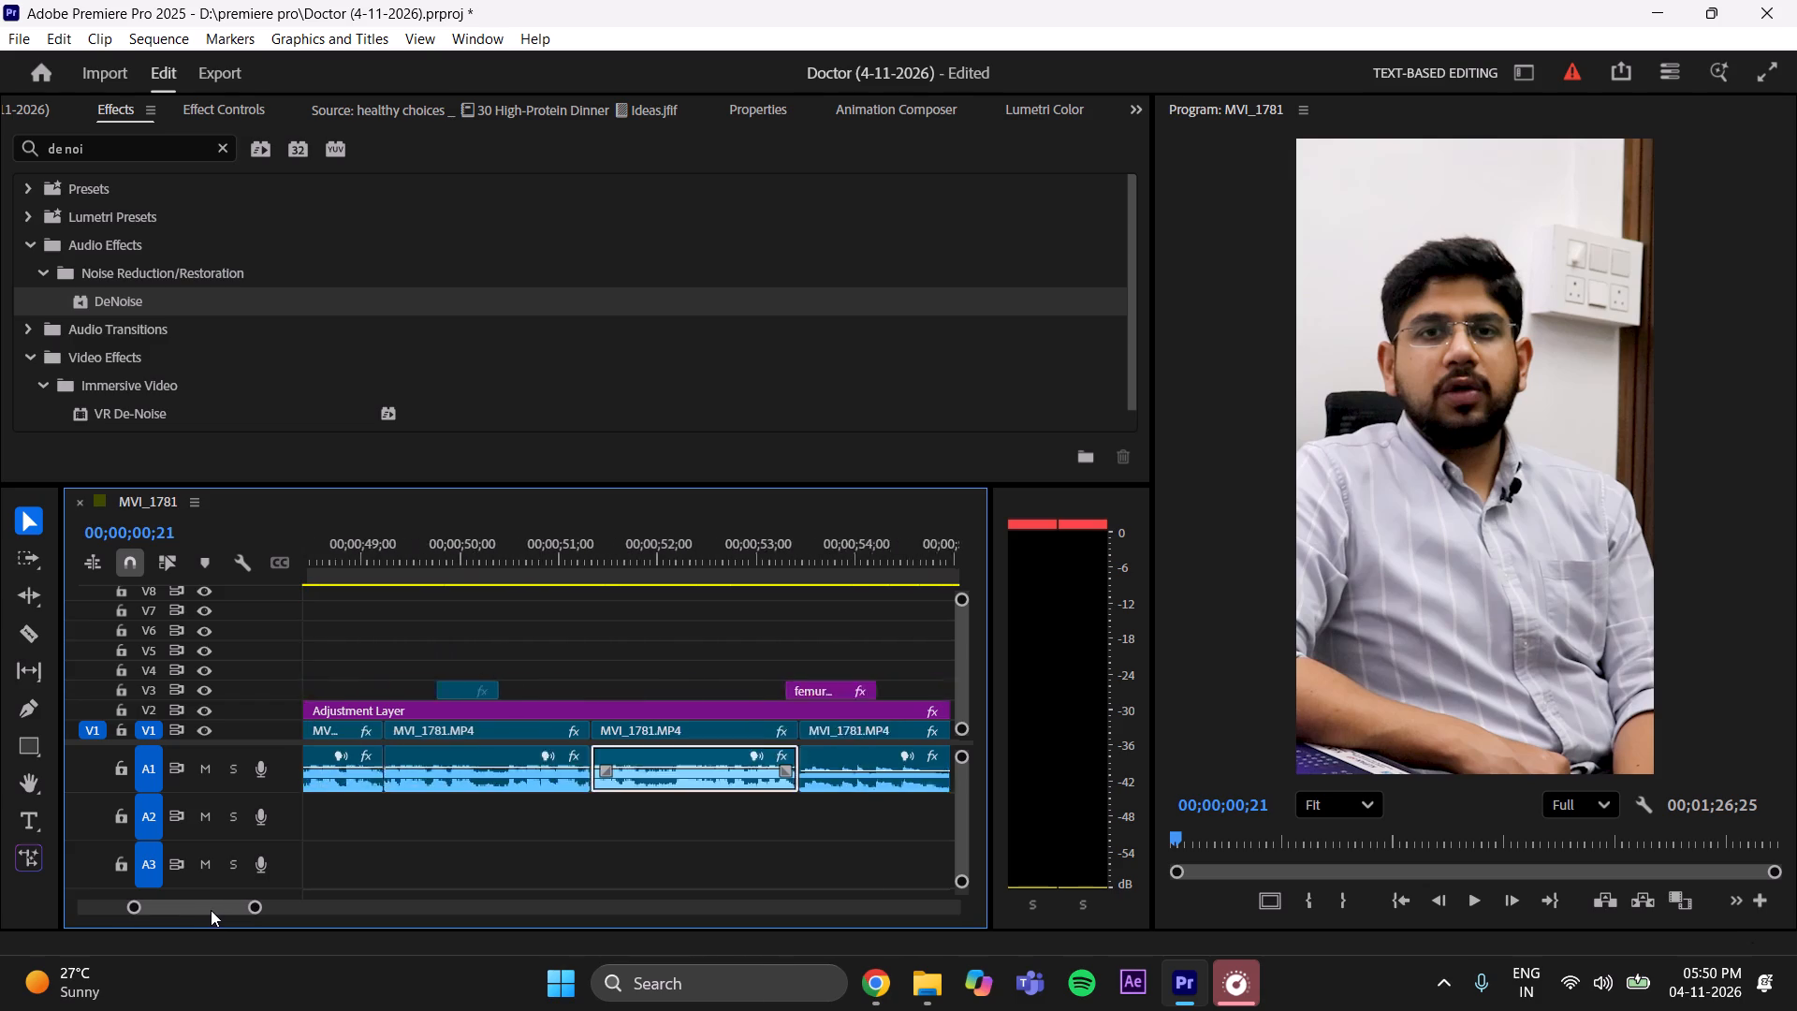
pyautogui.moveTo(641, 774); pyautogui.dragTo(645, 769)
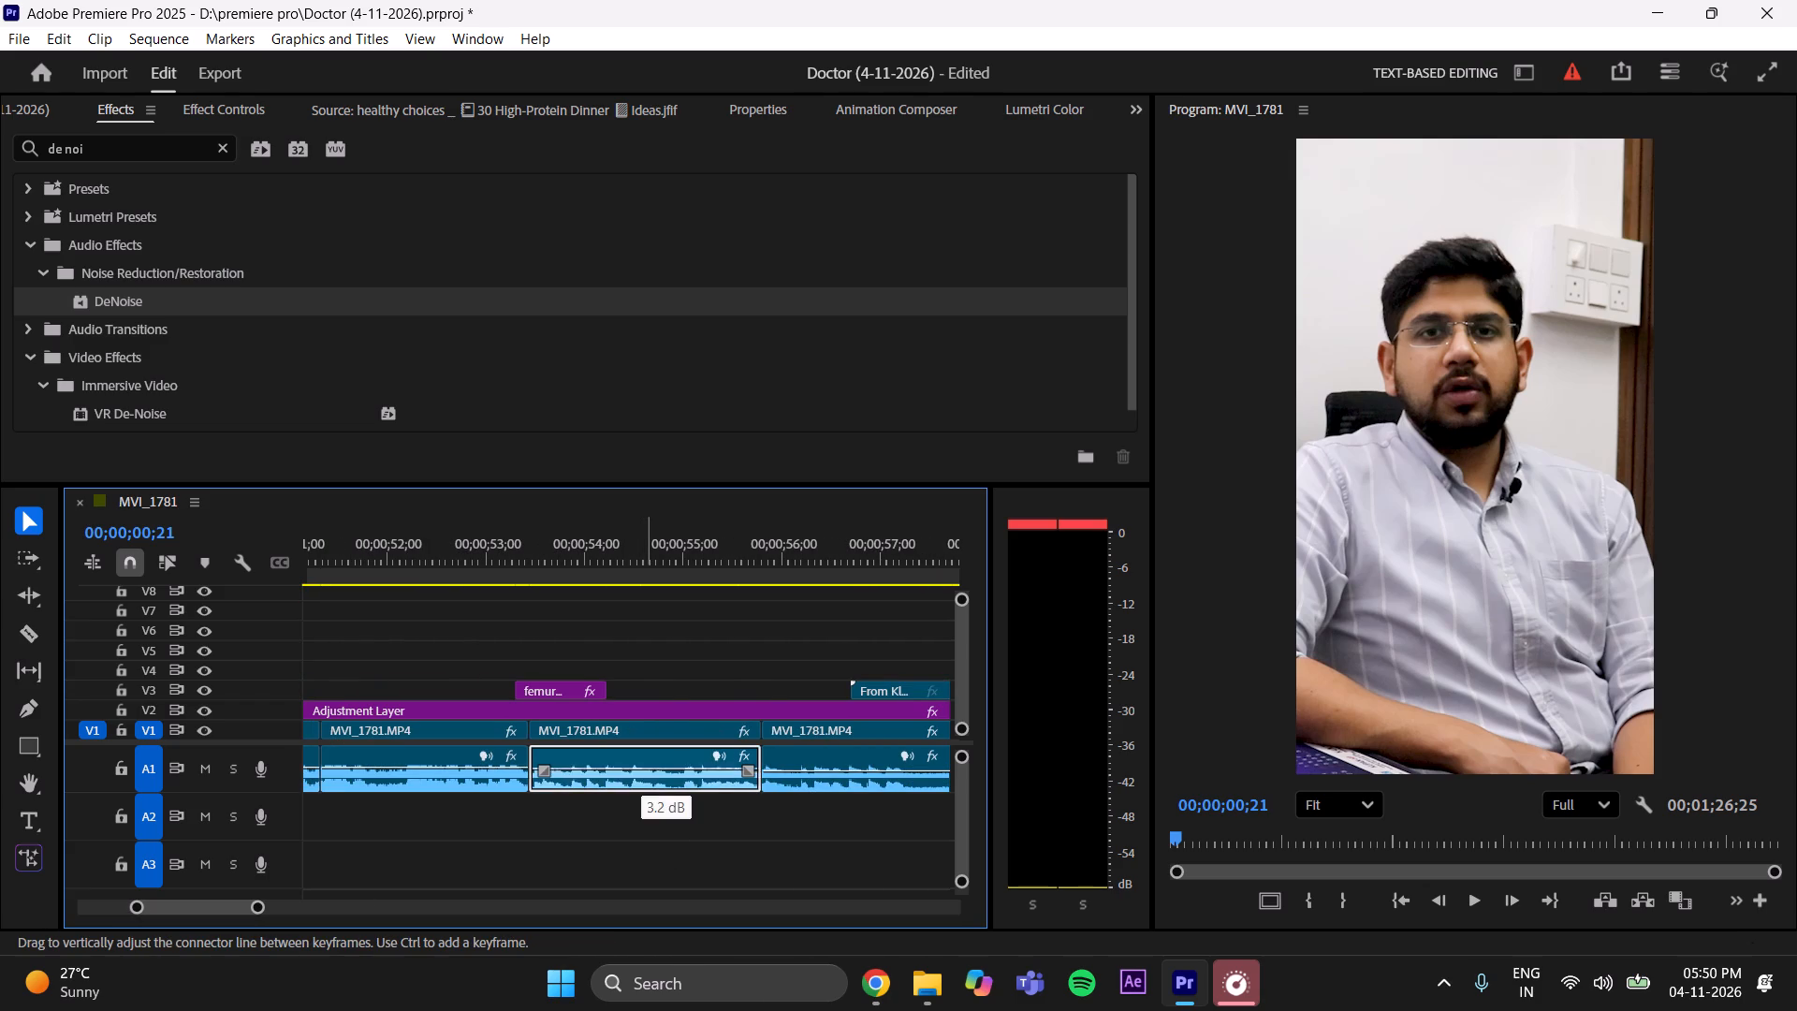
pyautogui.moveTo(645, 769); pyautogui.dragTo(657, 765)
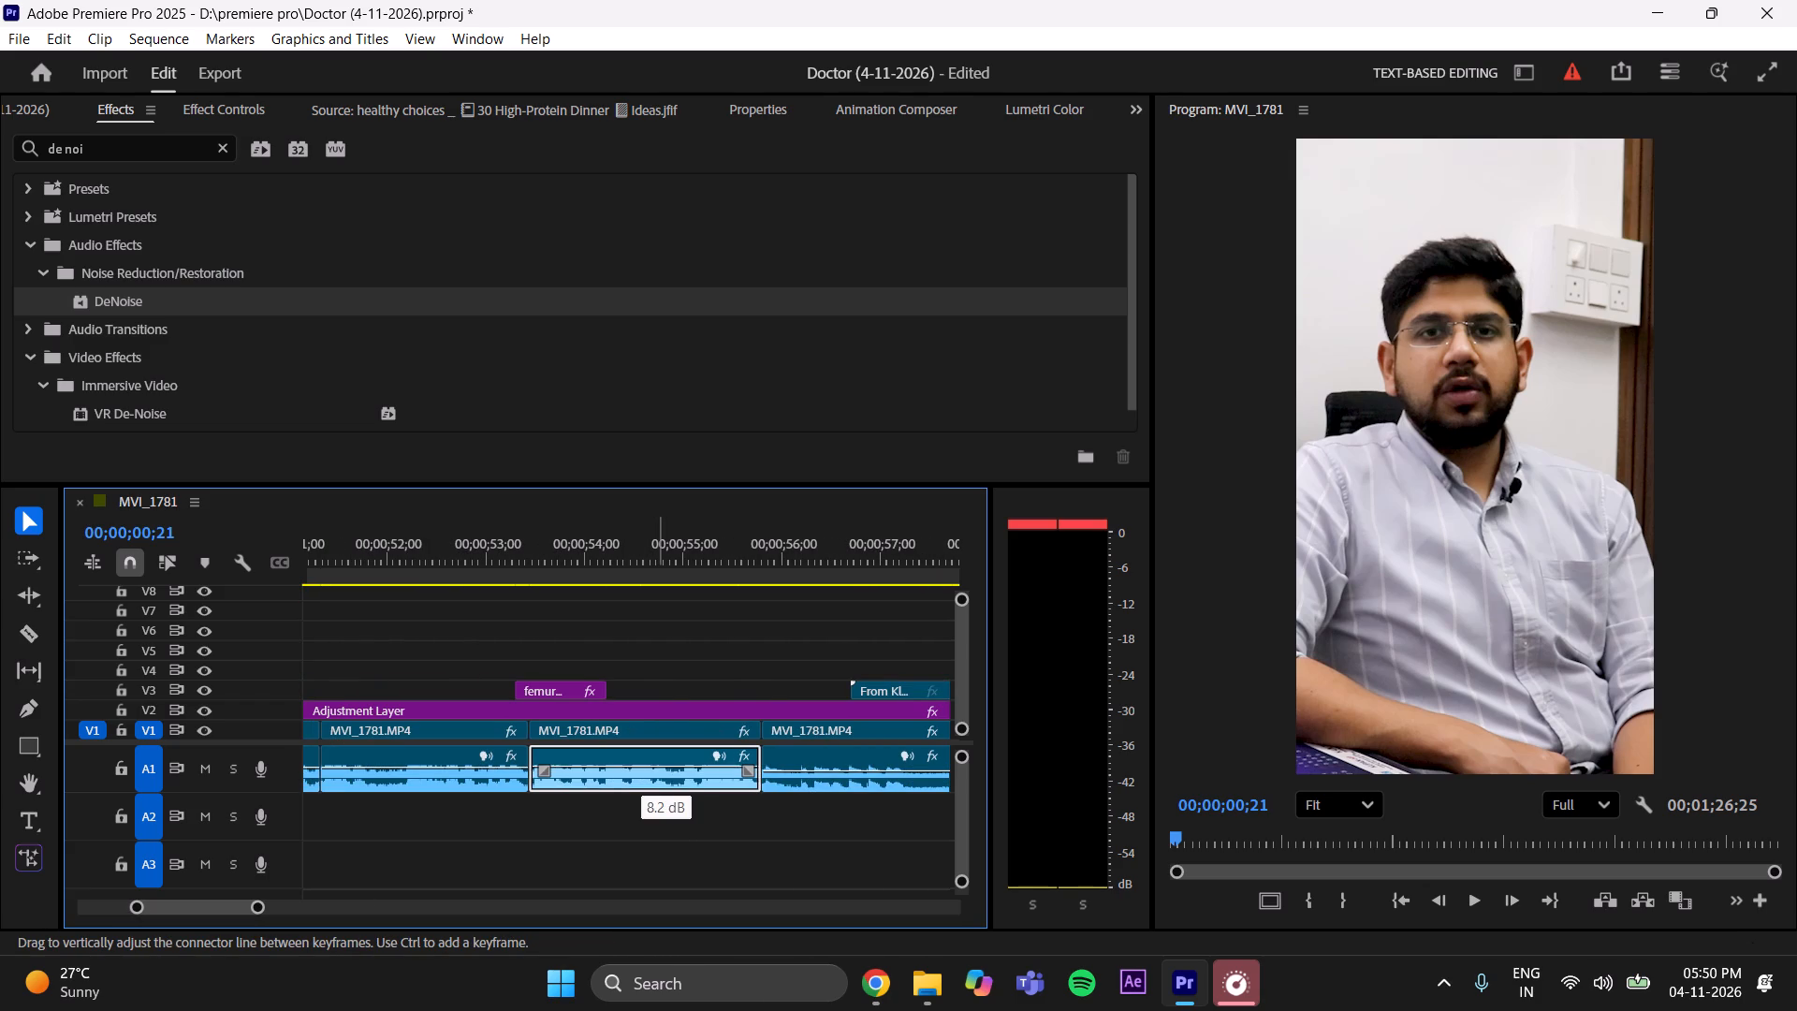
pyautogui.moveTo(657, 765); pyautogui.dragTo(661, 767)
pyautogui.moveTo(661, 767); pyautogui.dragTo(661, 768)
pyautogui.click(831, 771)
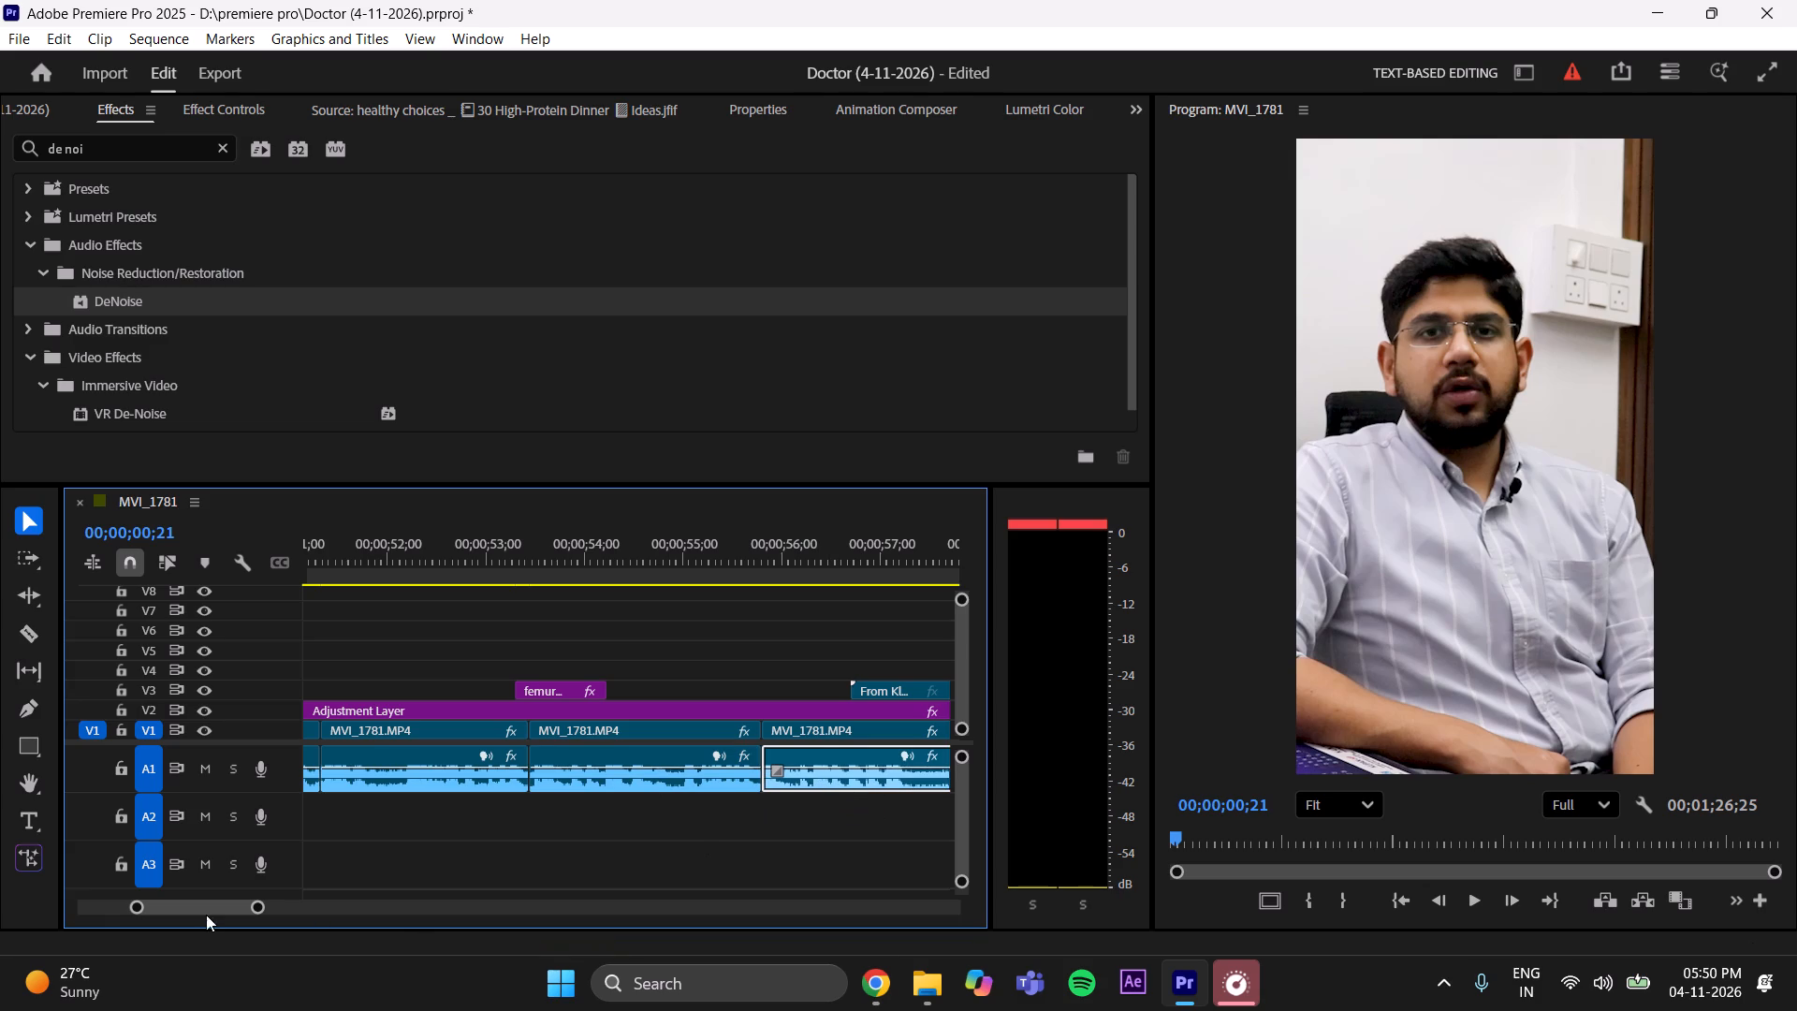
# Raise the volume of the two A1 clips running from about 1:07 to 1:12.
pyautogui.moveTo(206, 911); pyautogui.dragTo(217, 909)
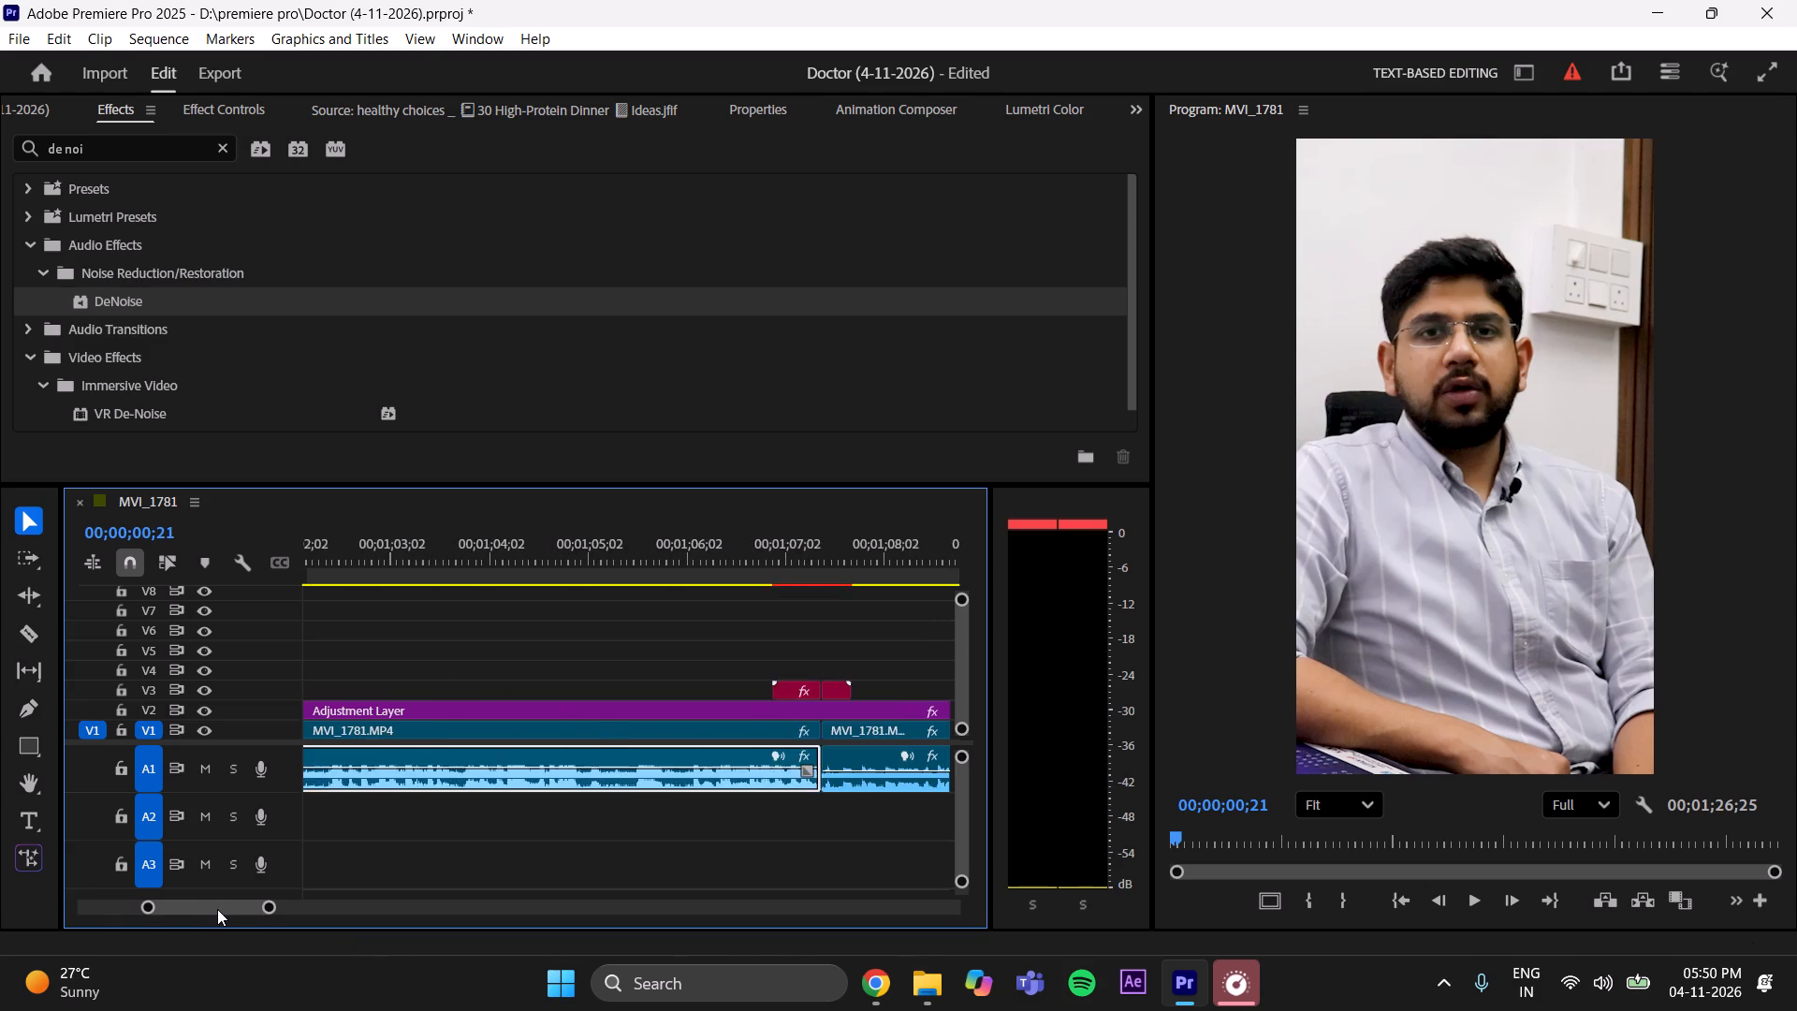
pyautogui.moveTo(217, 909); pyautogui.dragTo(220, 908)
pyautogui.click(692, 769)
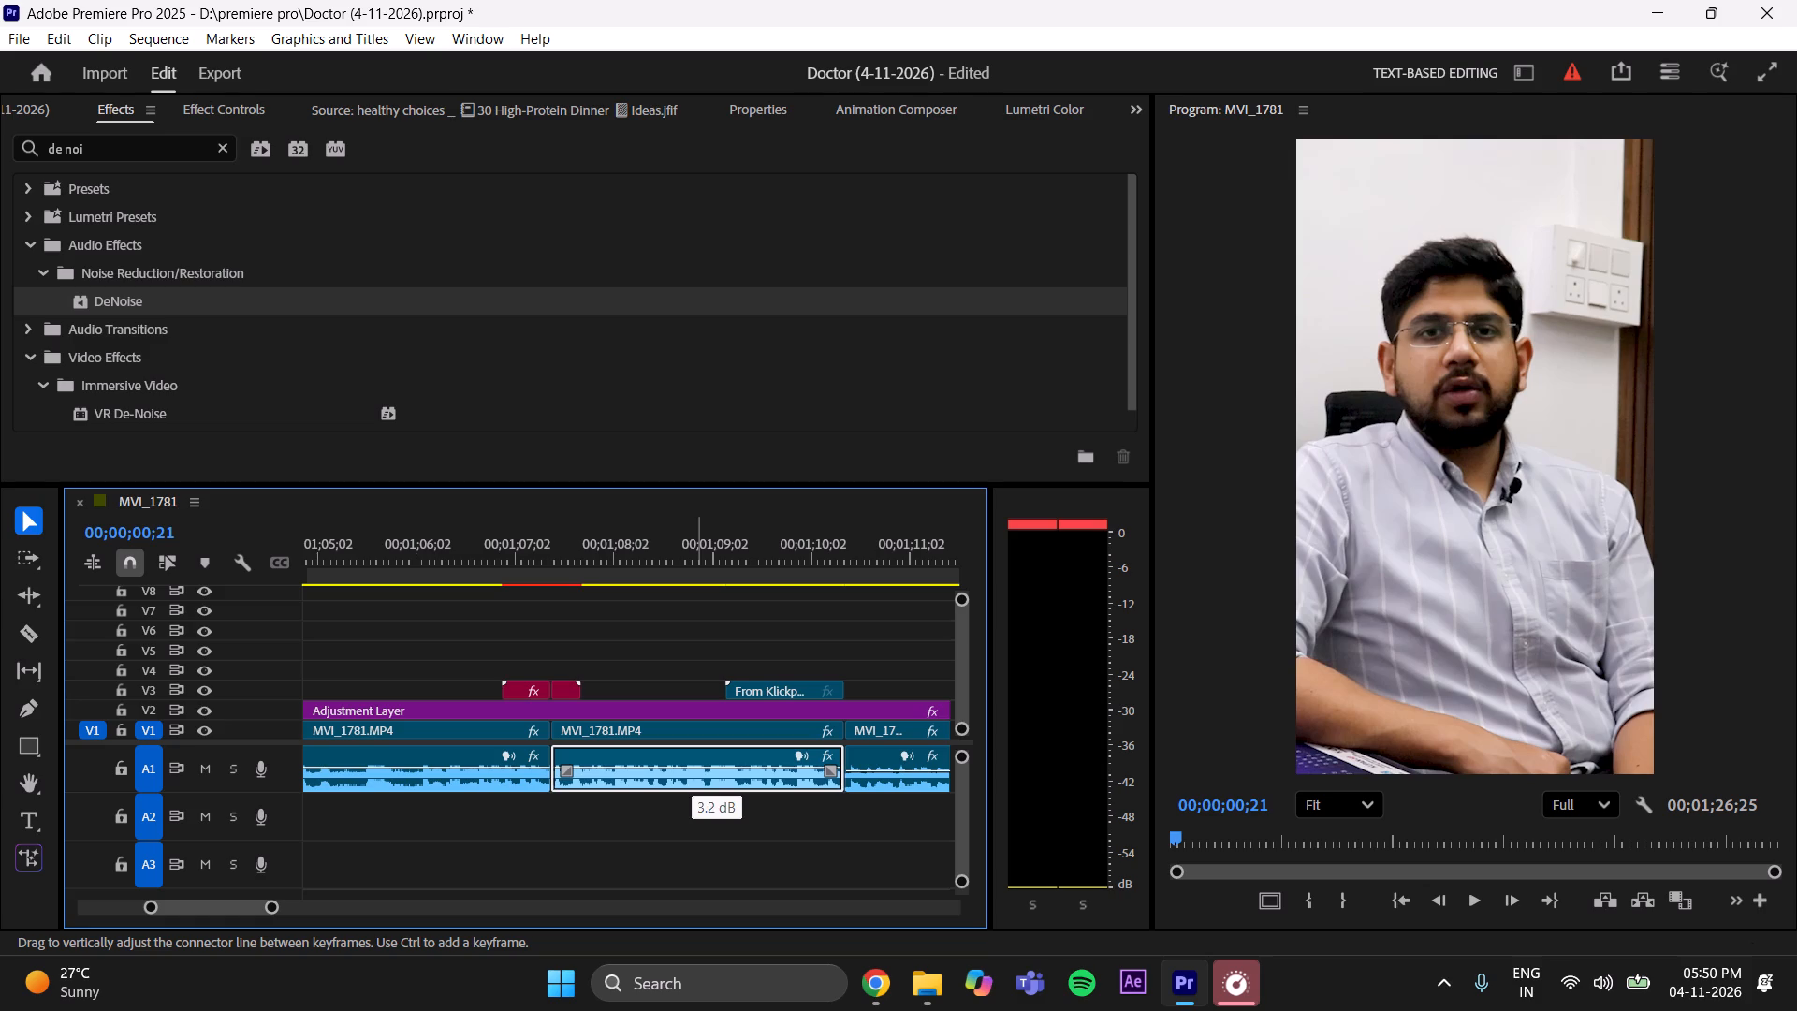
pyautogui.moveTo(902, 773); pyautogui.dragTo(903, 772)
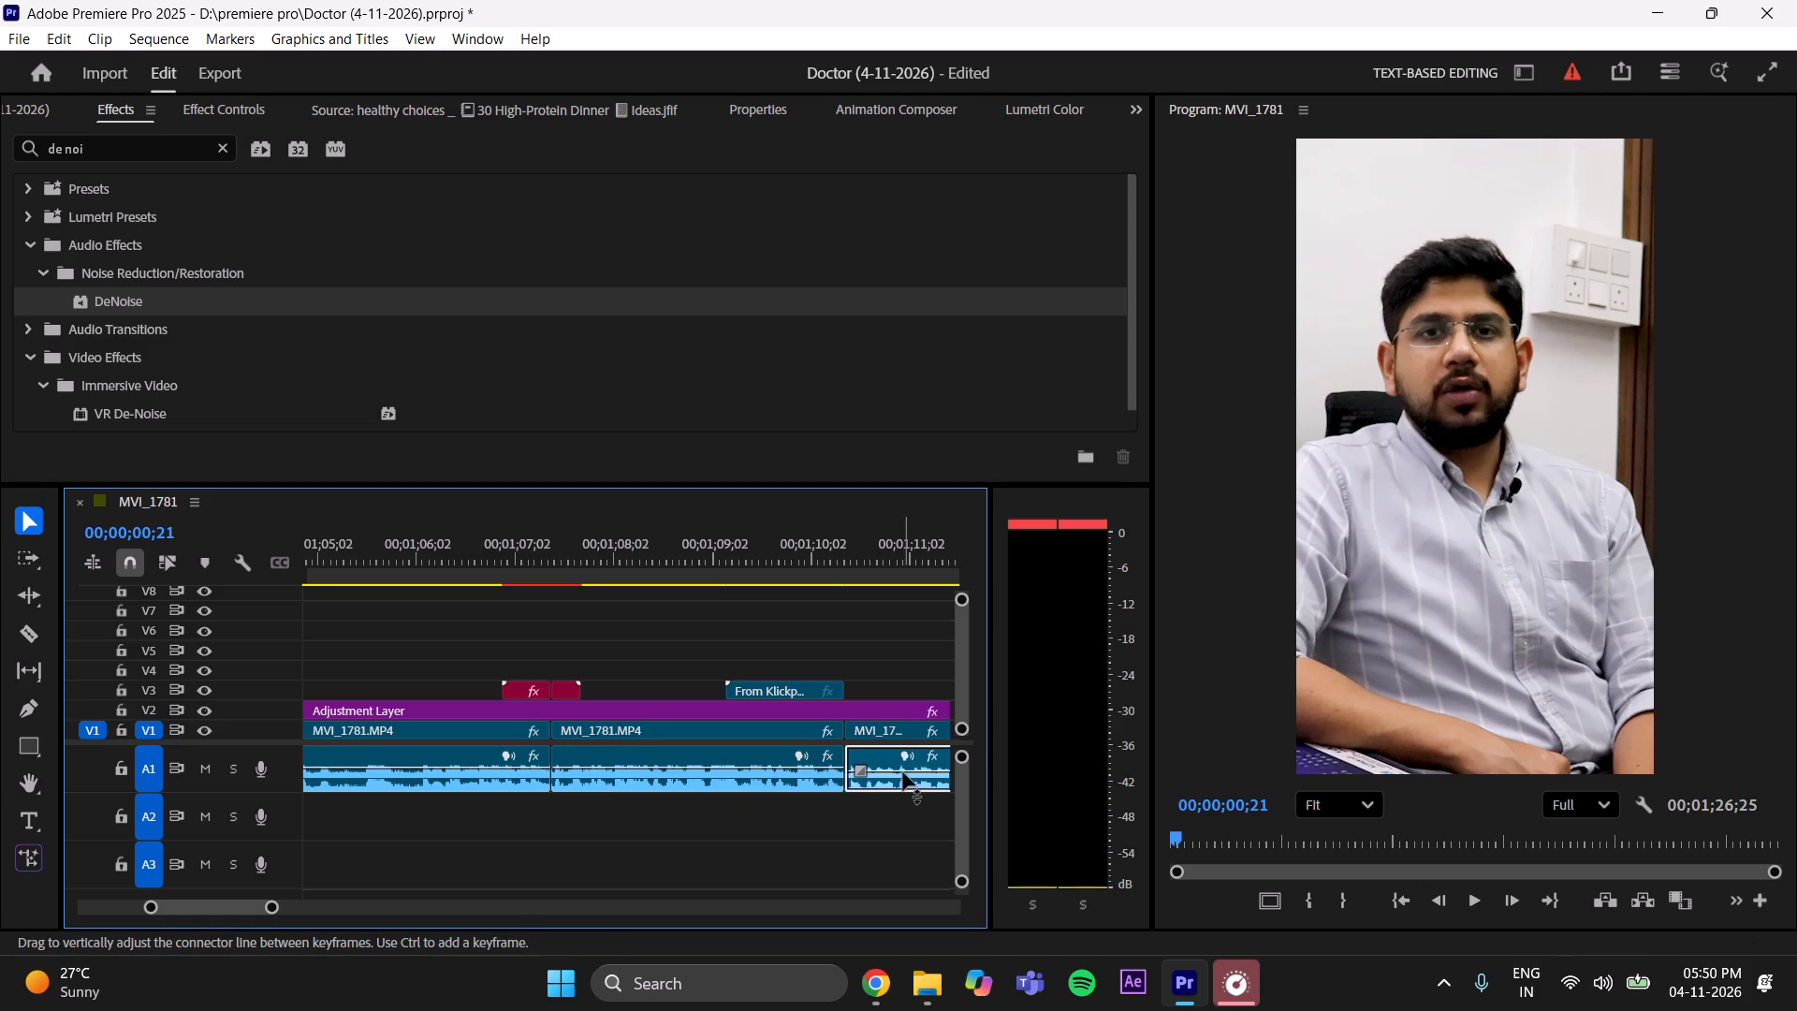
pyautogui.moveTo(903, 772); pyautogui.dragTo(911, 768)
# Raise the volume of the three A1 clips between about 1:12 and 1:16, the first to about 5.6 dB.
pyautogui.click(216, 902)
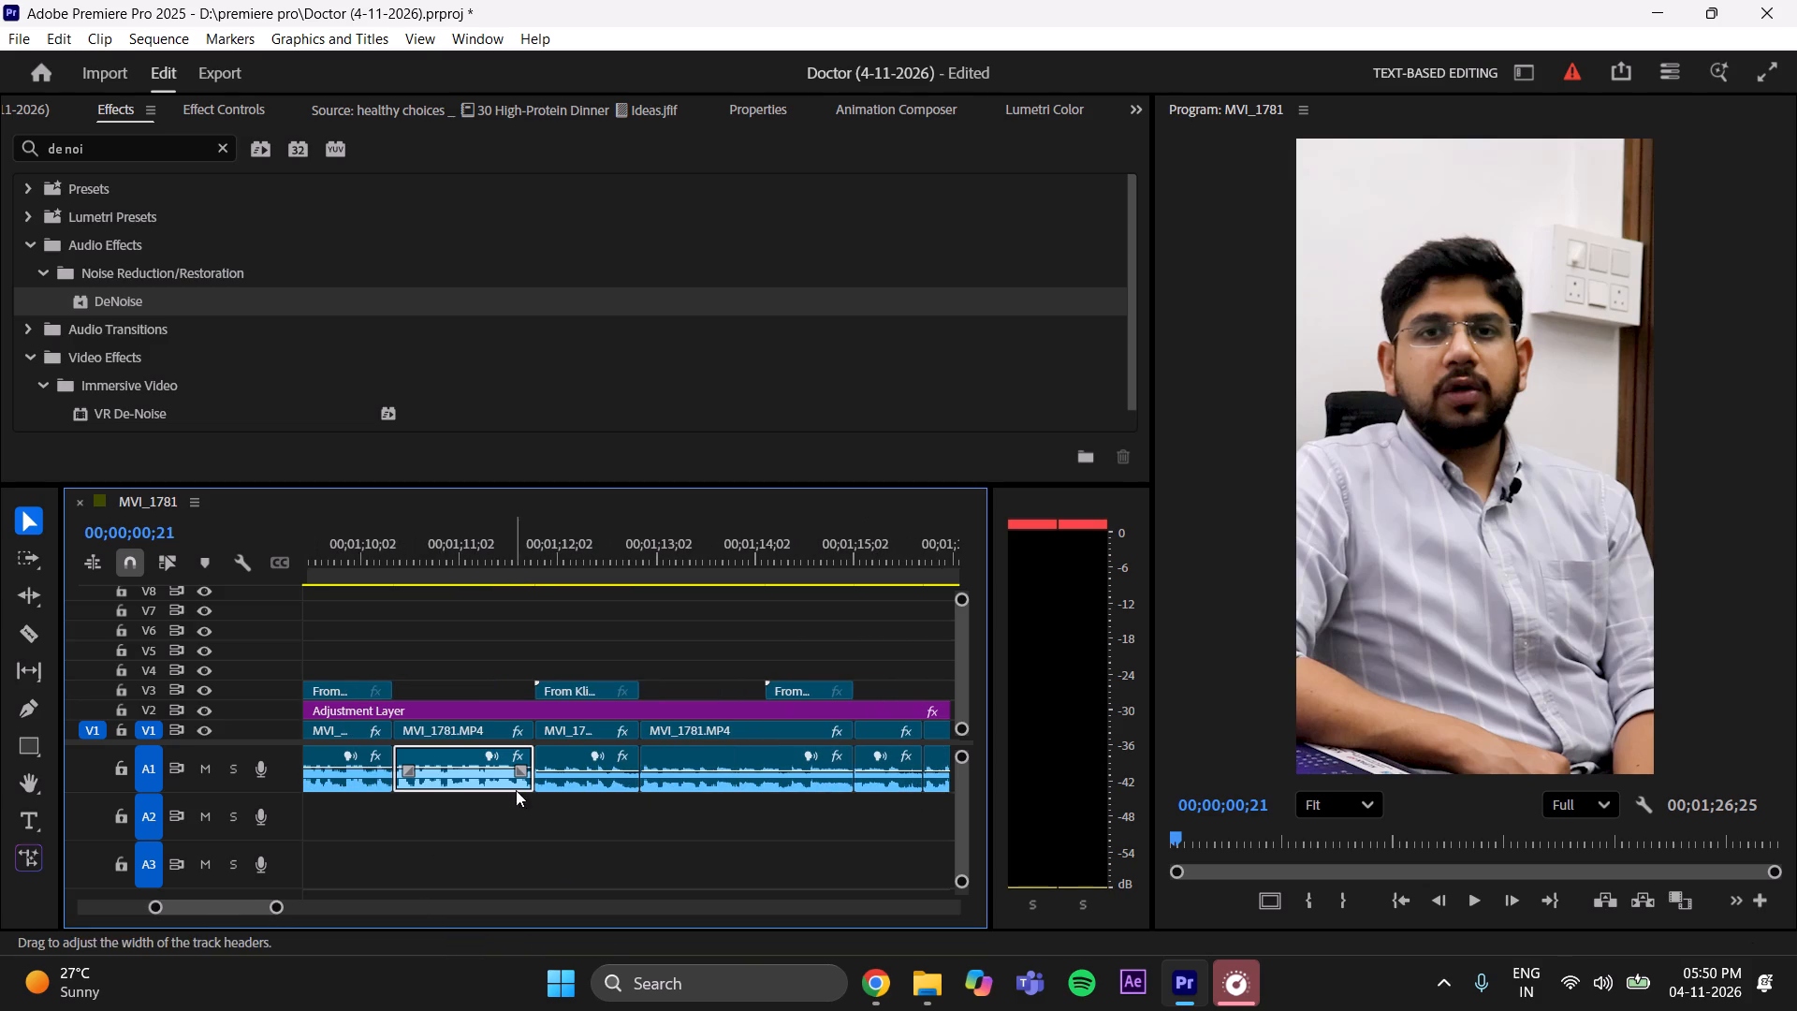
pyautogui.moveTo(578, 769); pyautogui.dragTo(584, 768)
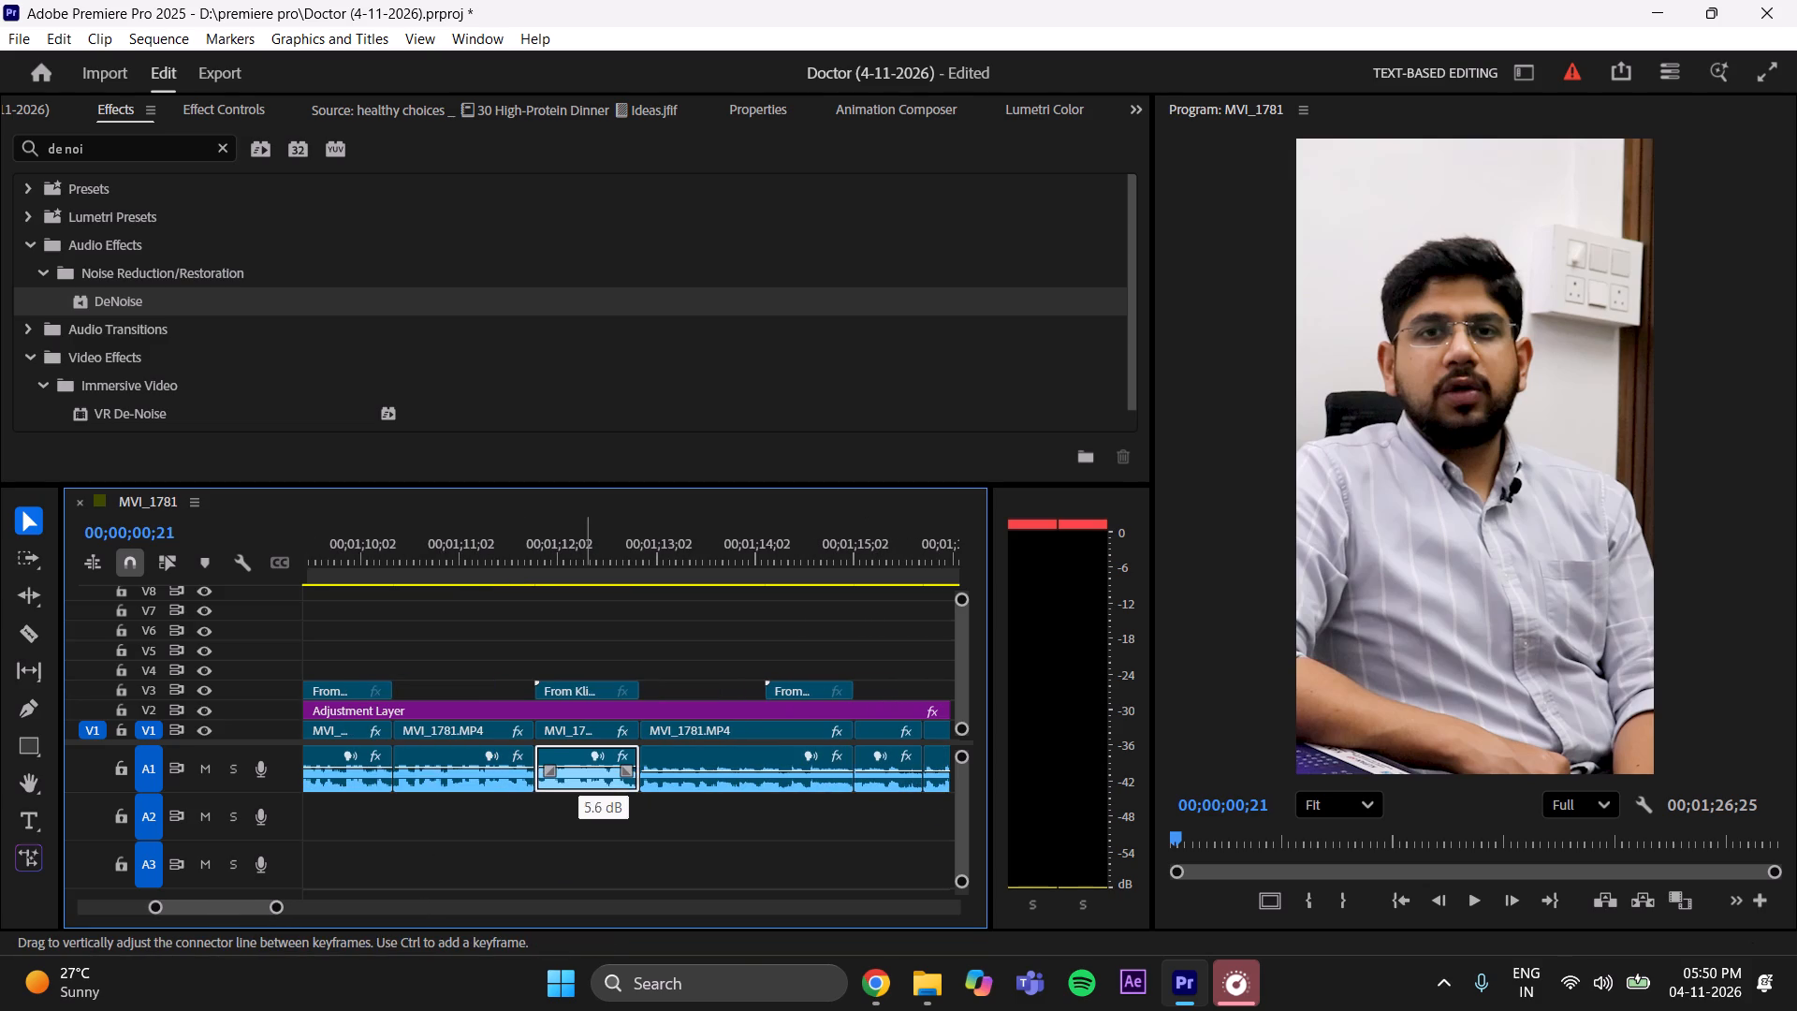
pyautogui.moveTo(584, 768); pyautogui.dragTo(594, 768)
pyautogui.moveTo(709, 769); pyautogui.dragTo(713, 767)
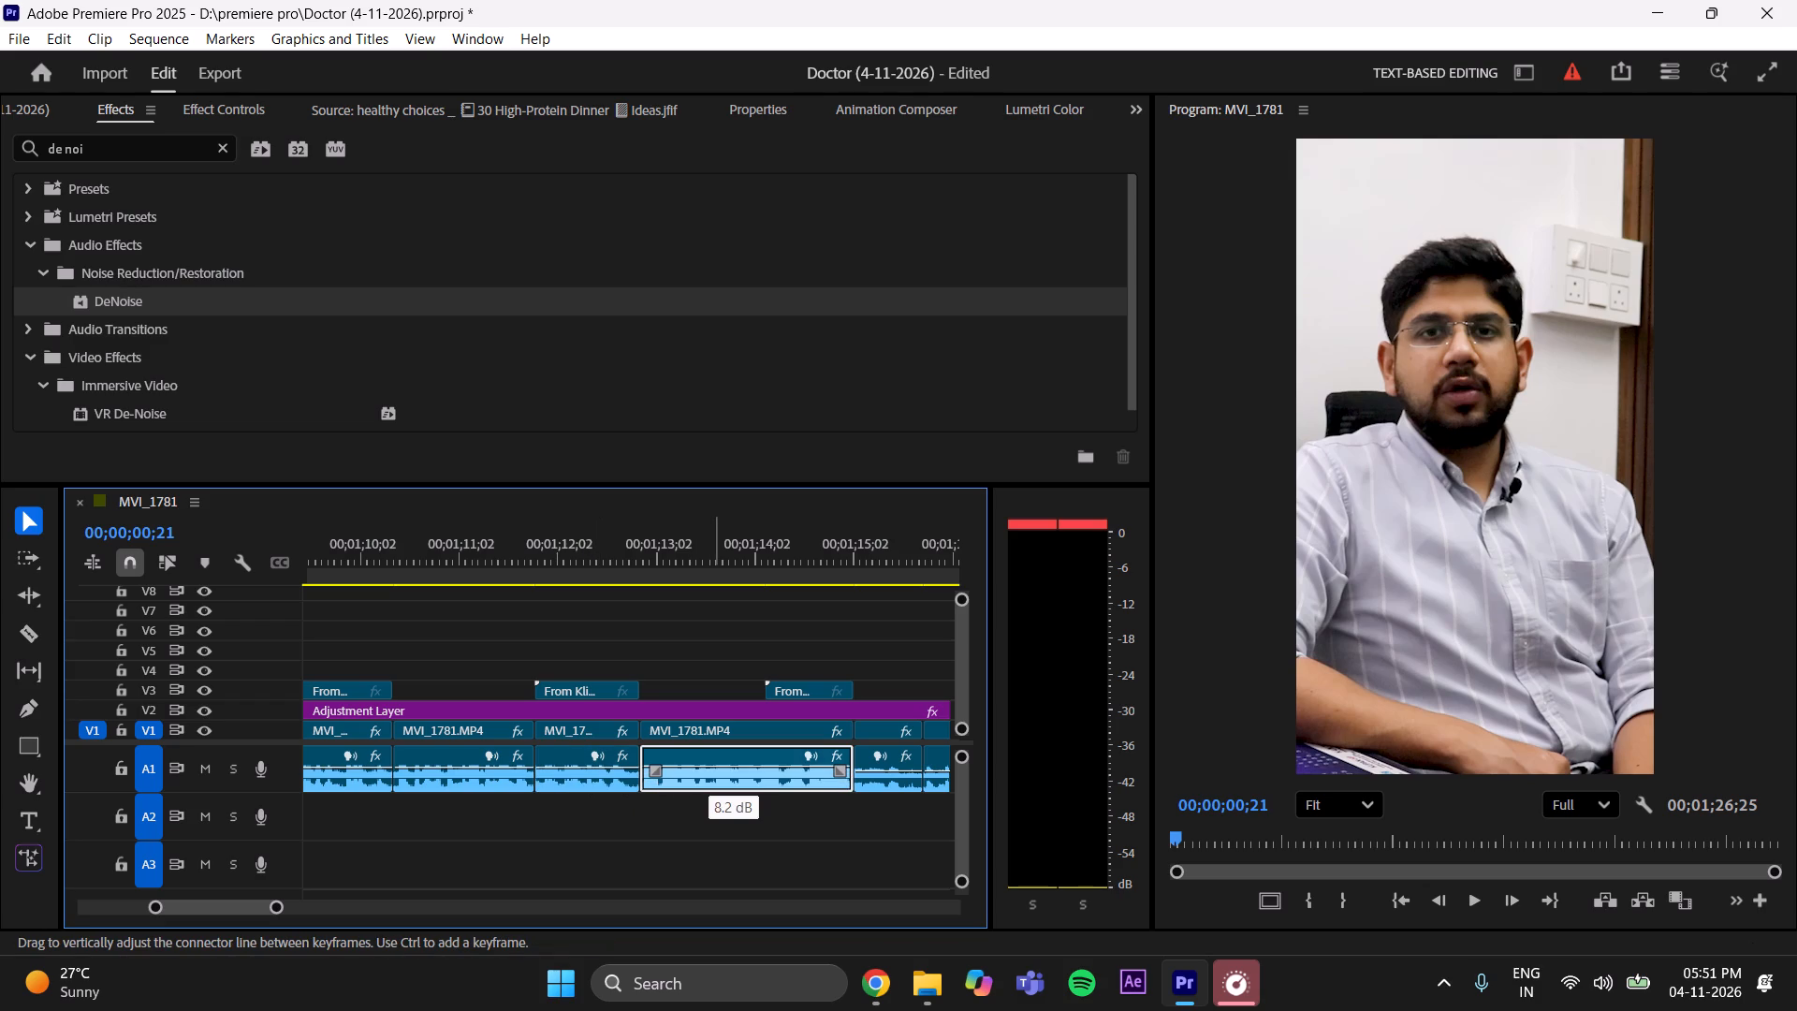
pyautogui.moveTo(713, 767); pyautogui.dragTo(718, 769)
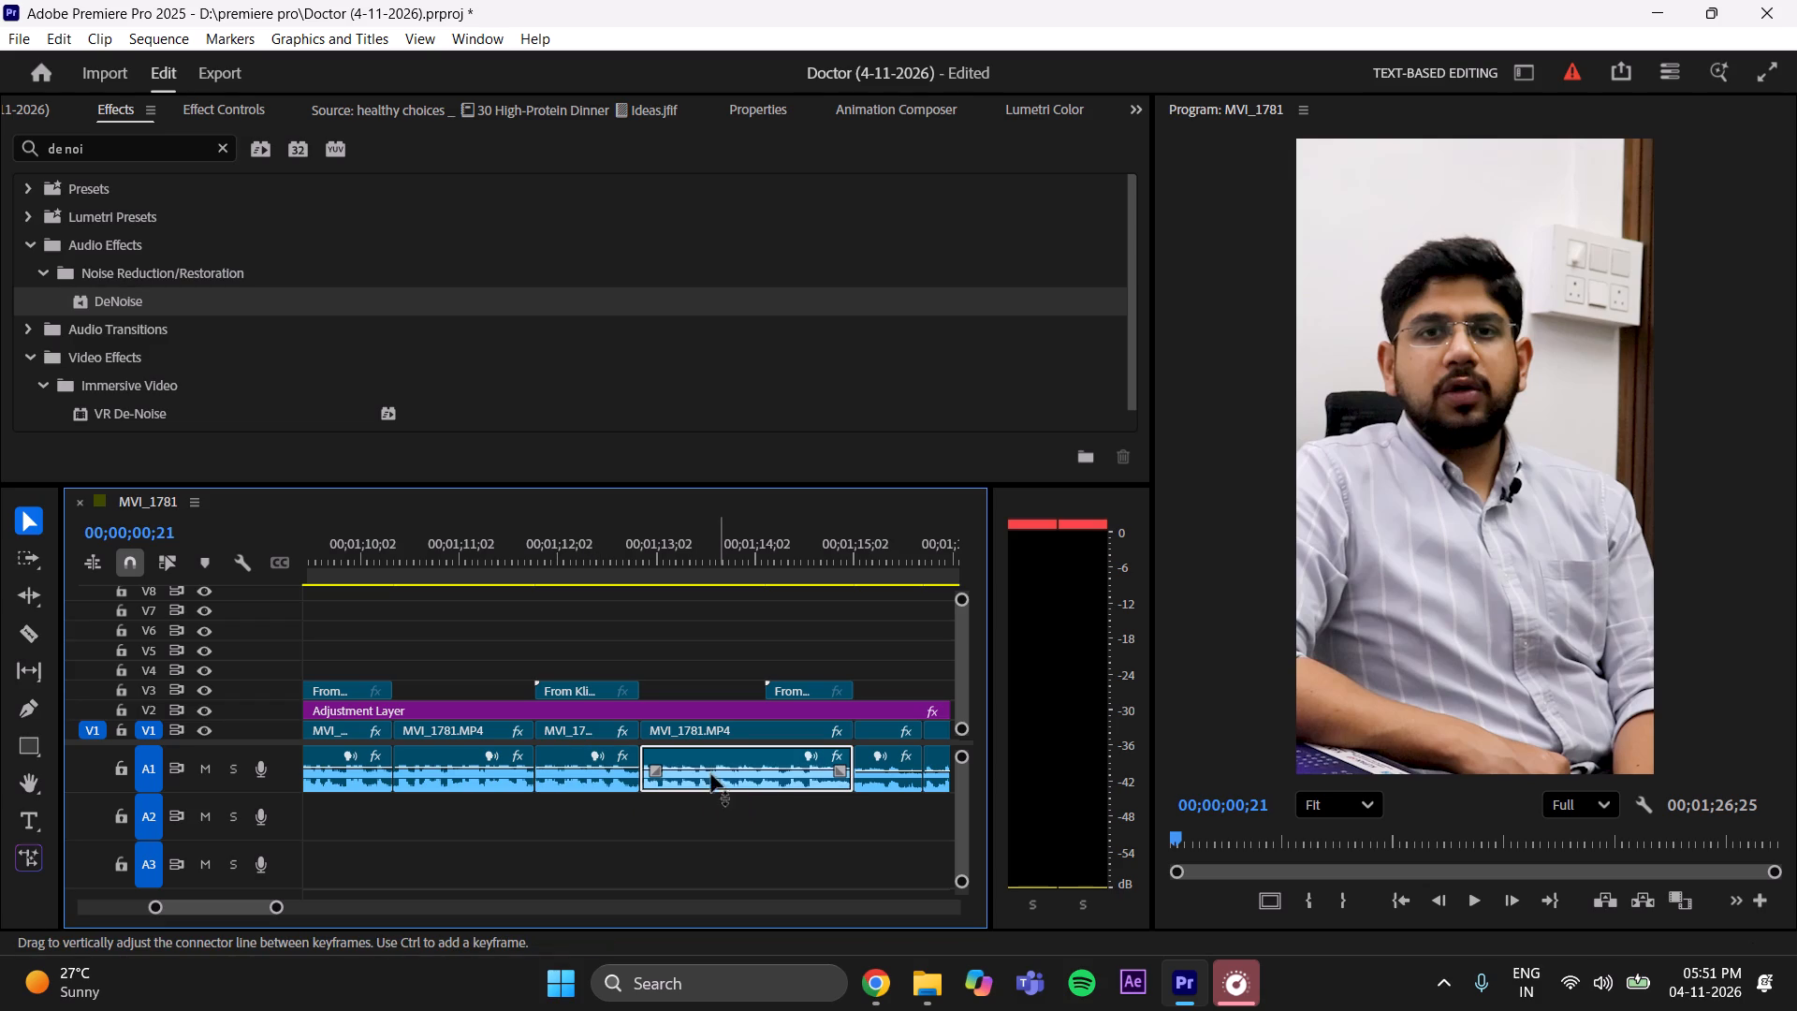
pyautogui.moveTo(767, 770); pyautogui.dragTo(775, 769)
pyautogui.click(889, 770)
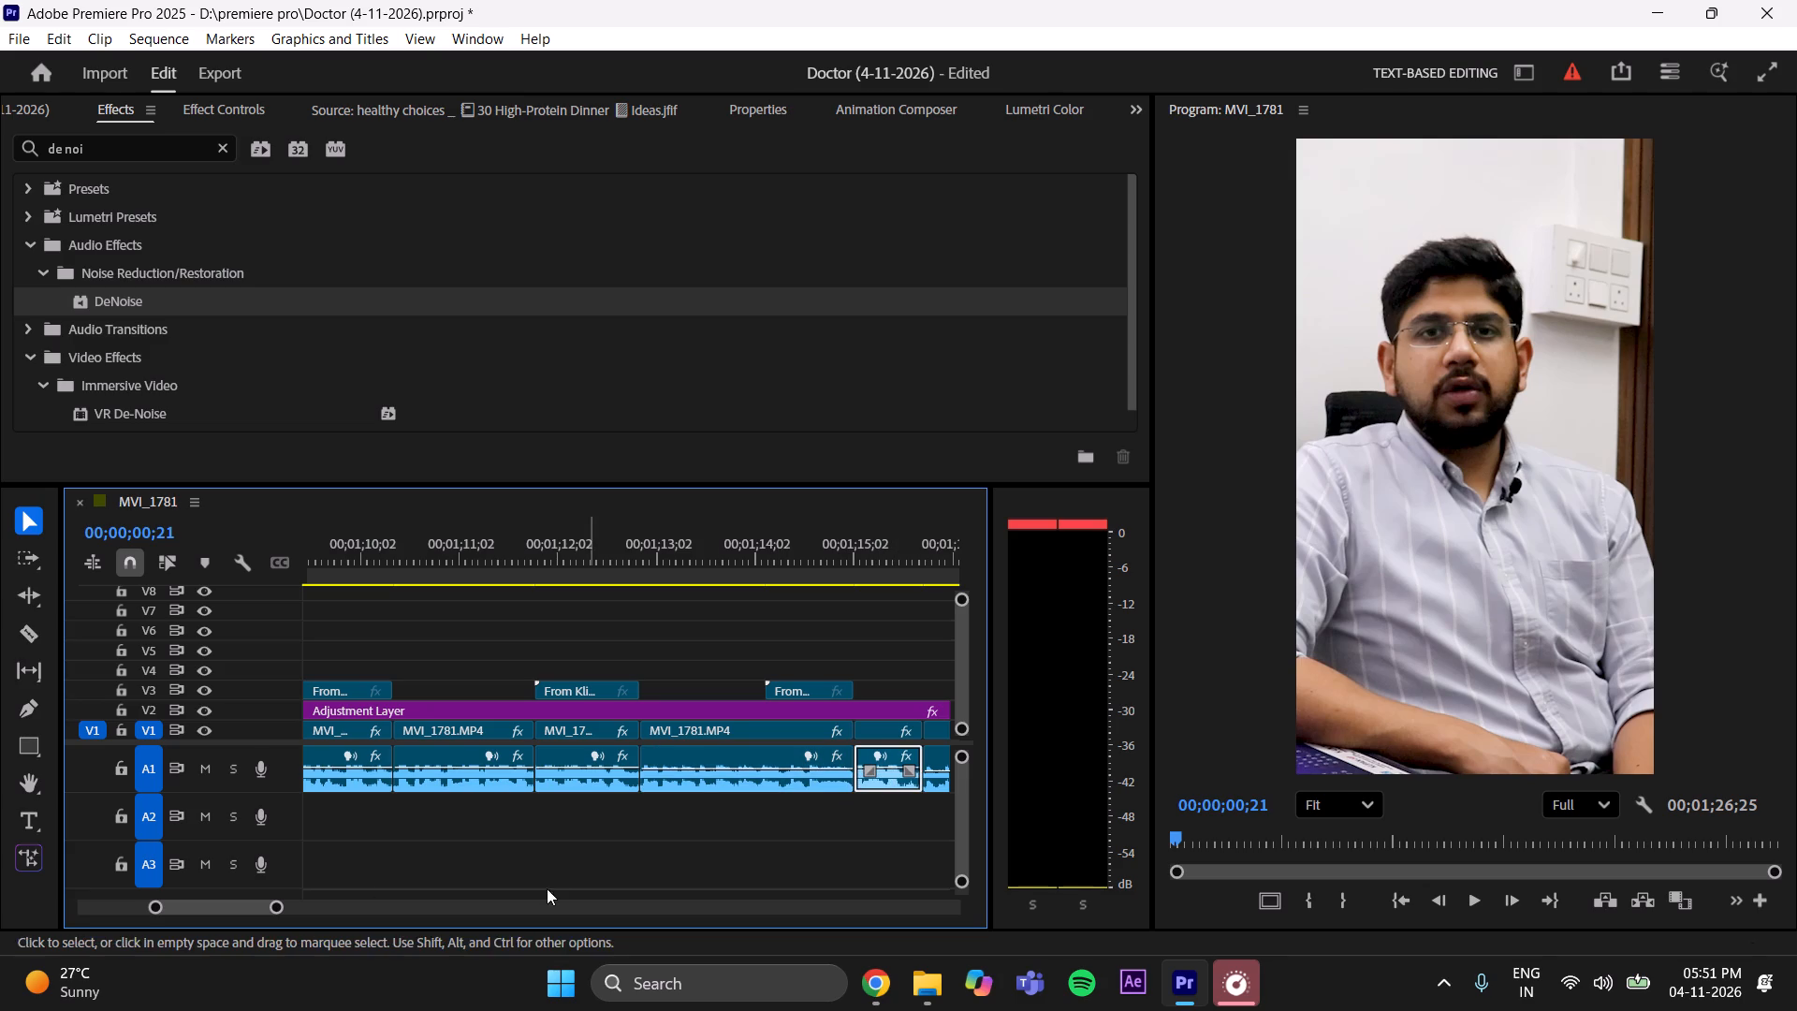
# Raise the volume of the three A1 clips between about 1:16 and 1:21, the last one to about 5.6 dB.
pyautogui.click(236, 907)
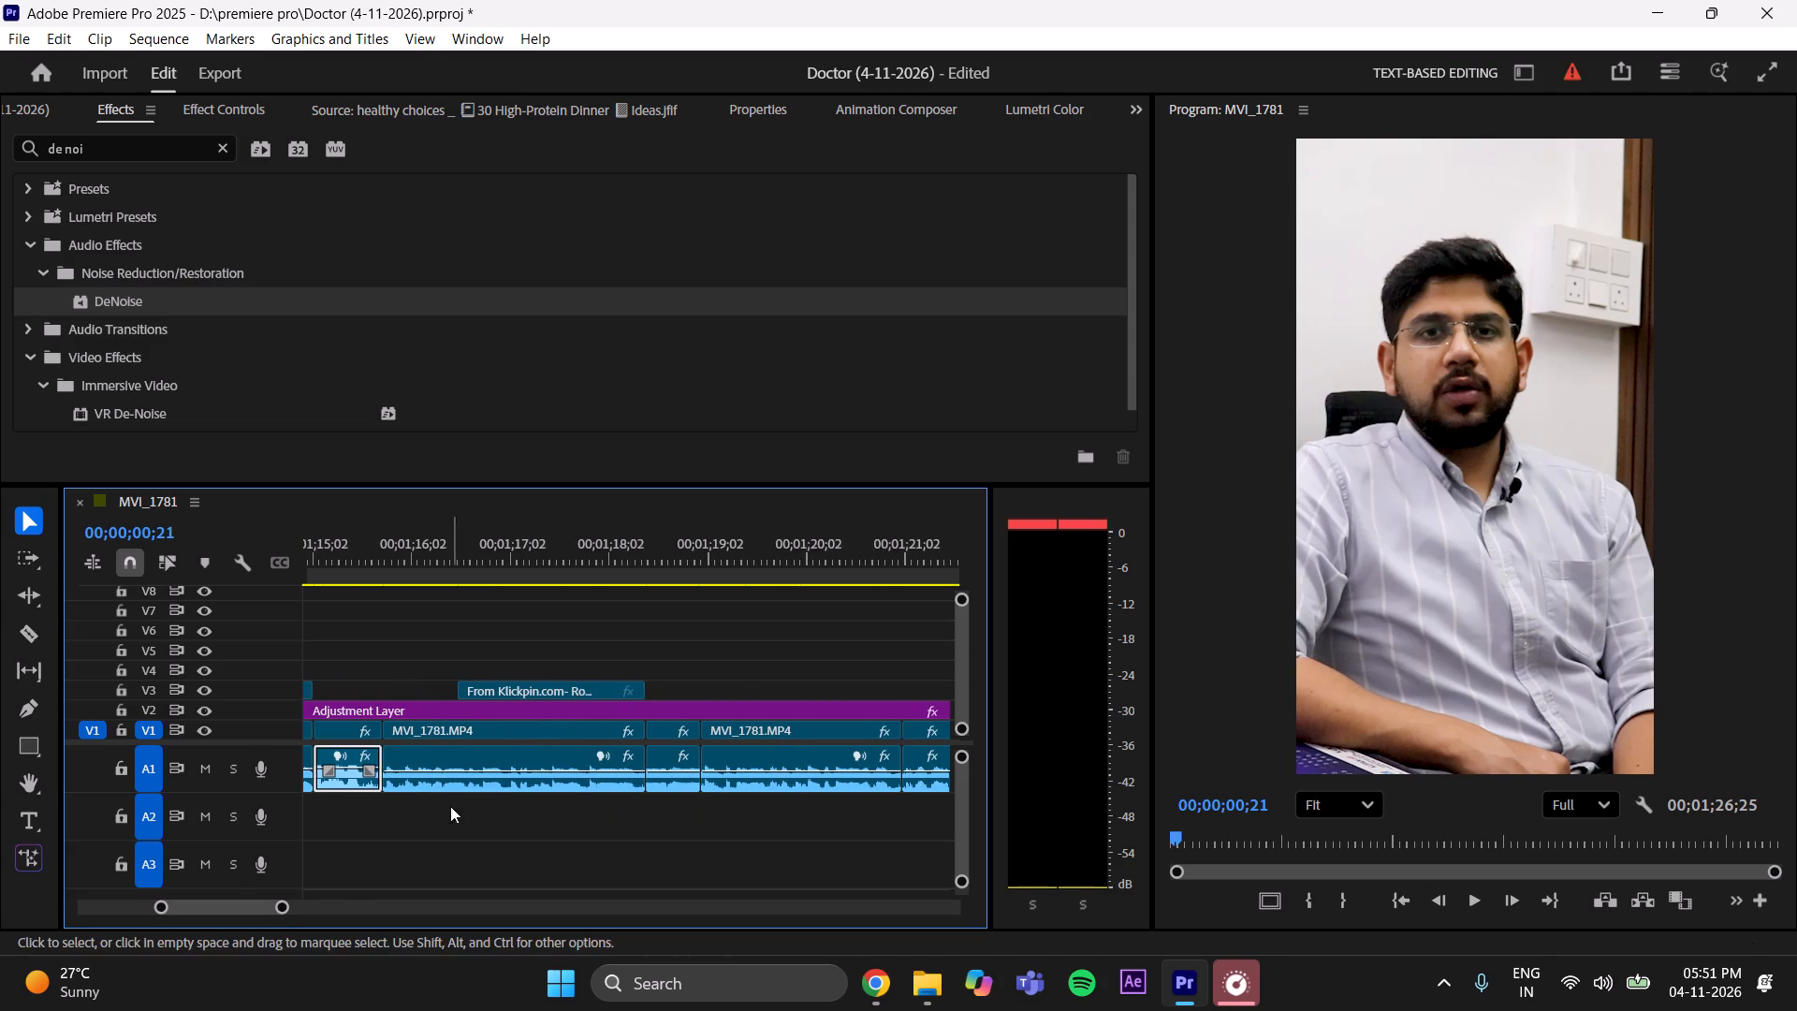
pyautogui.moveTo(463, 771); pyautogui.dragTo(474, 769)
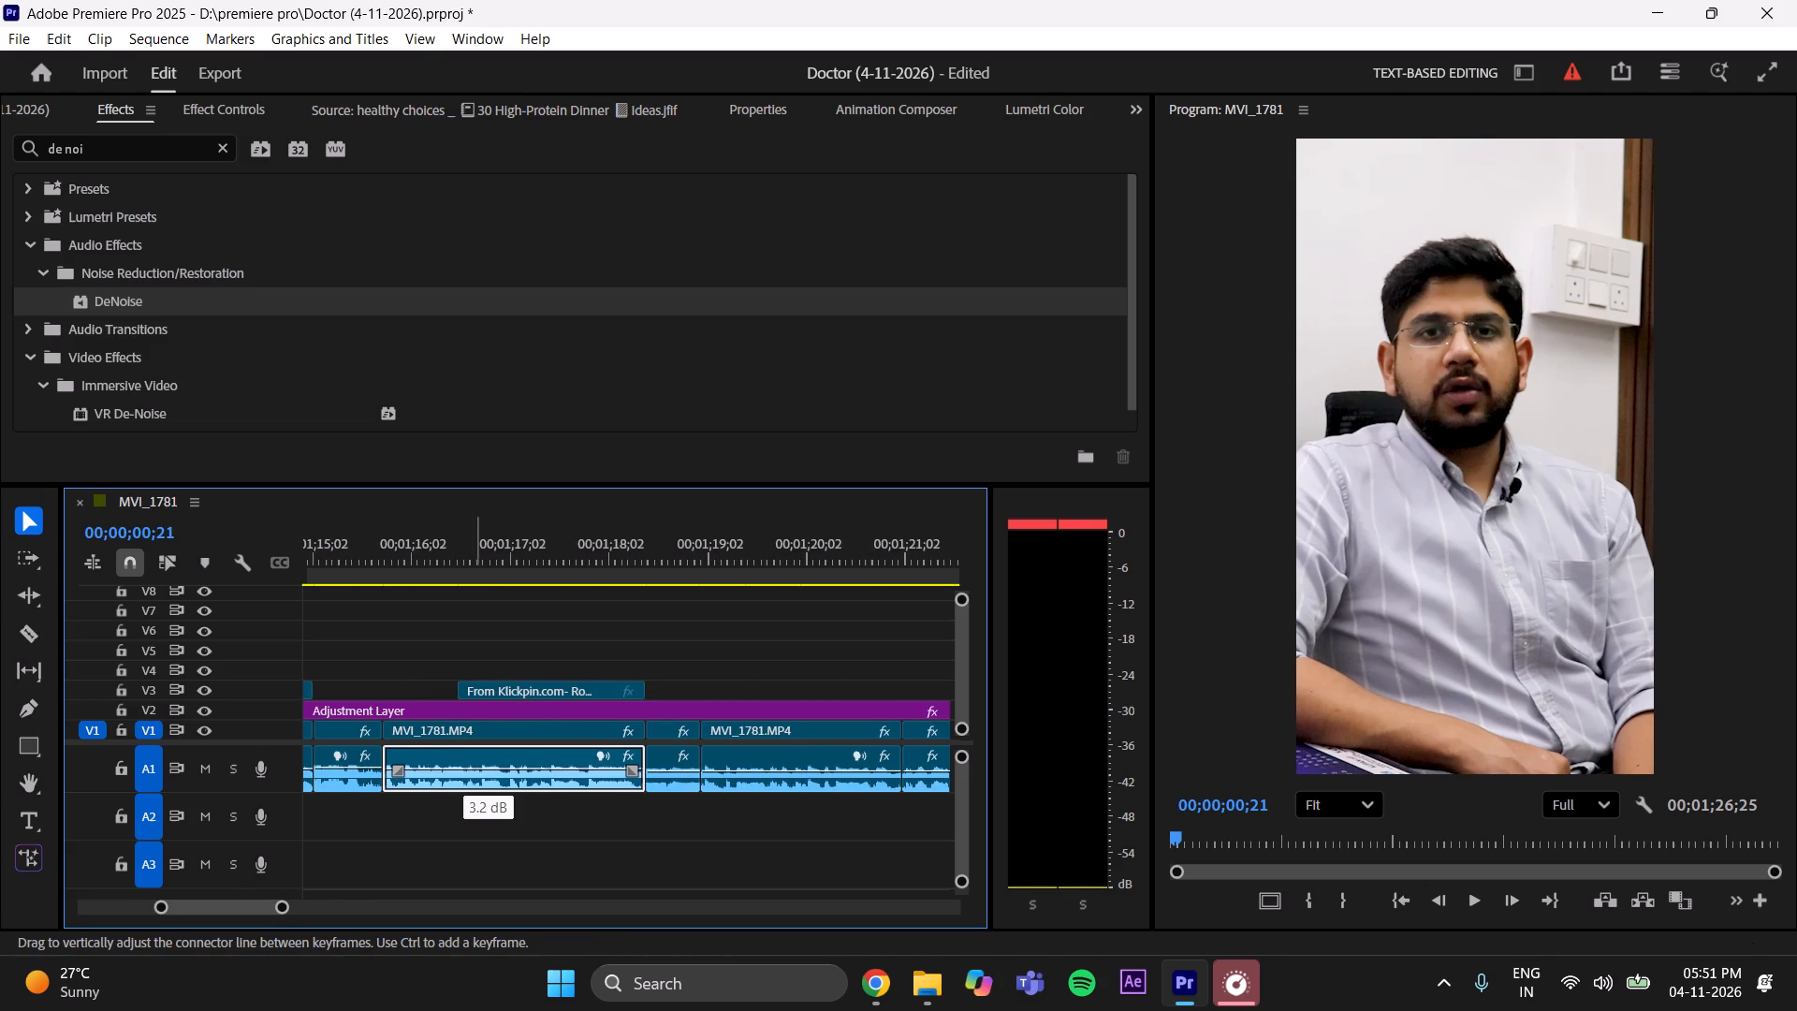
pyautogui.moveTo(474, 769); pyautogui.dragTo(475, 768)
pyautogui.click(671, 773)
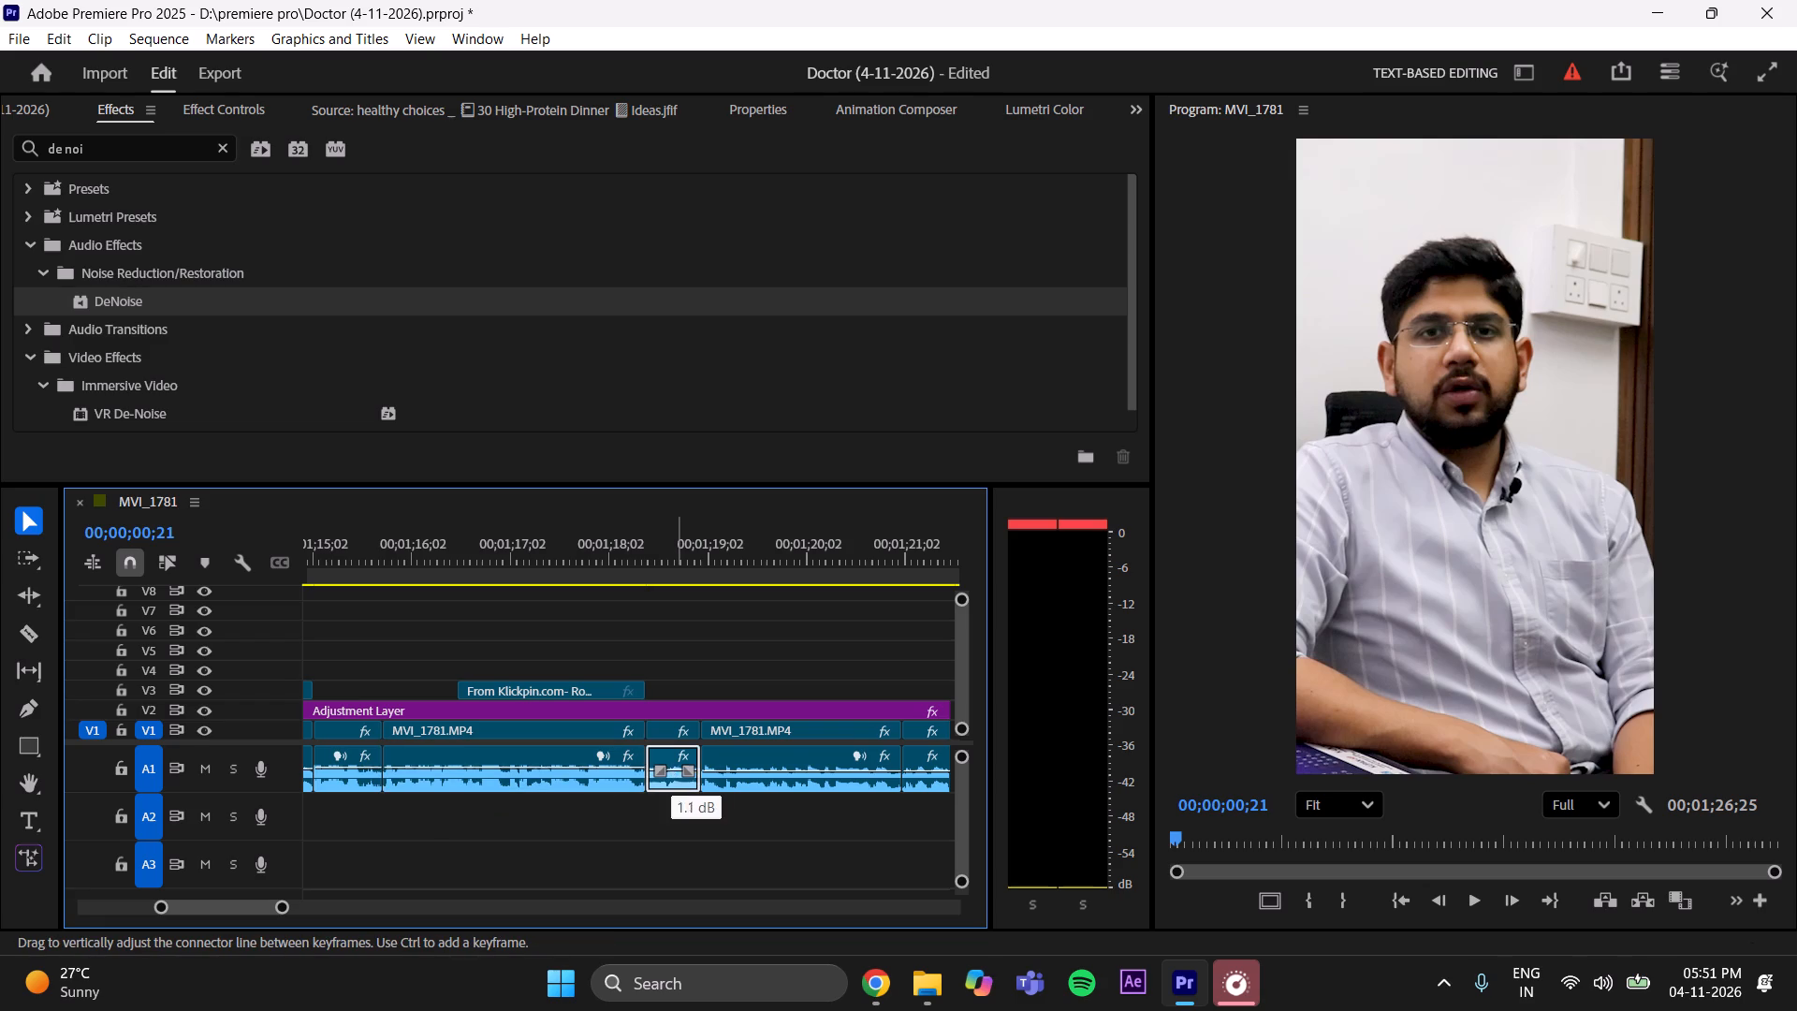
pyautogui.click(753, 773)
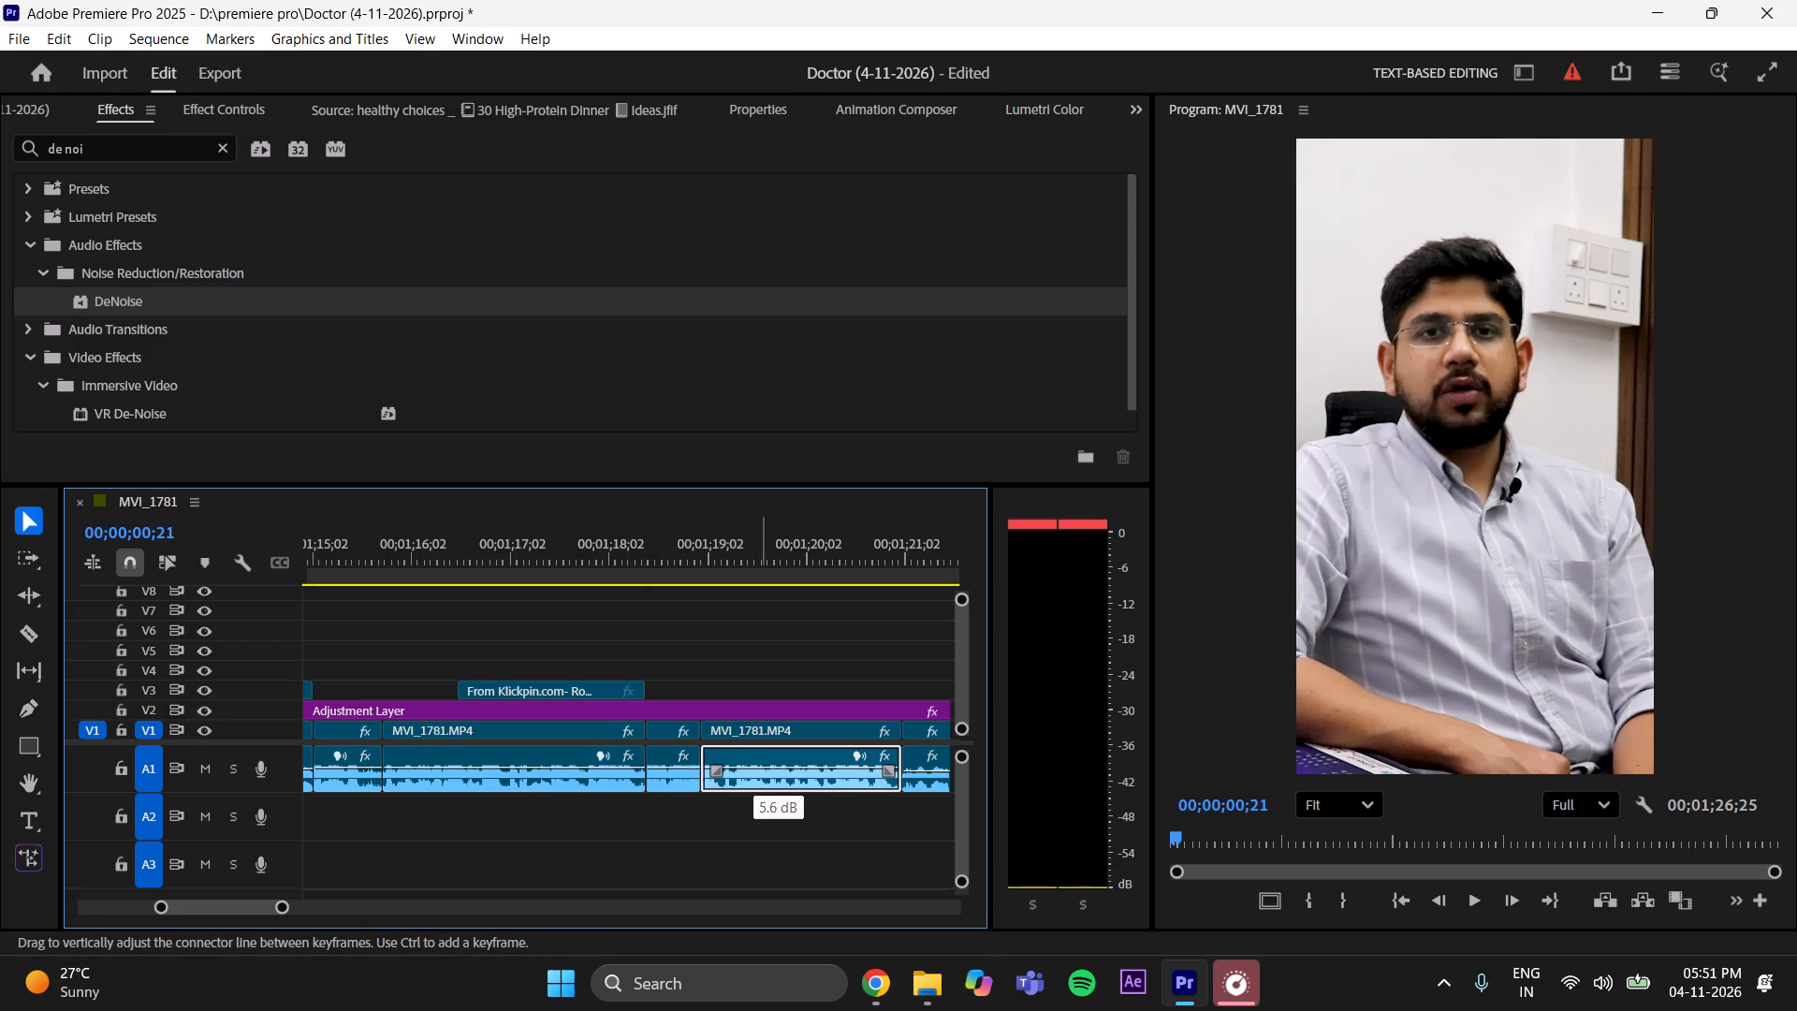
# Raise the volume of the five A1 clips from about 1:21 to the sequence end, the fourth to about 5.6 dB.
pyautogui.click(225, 902)
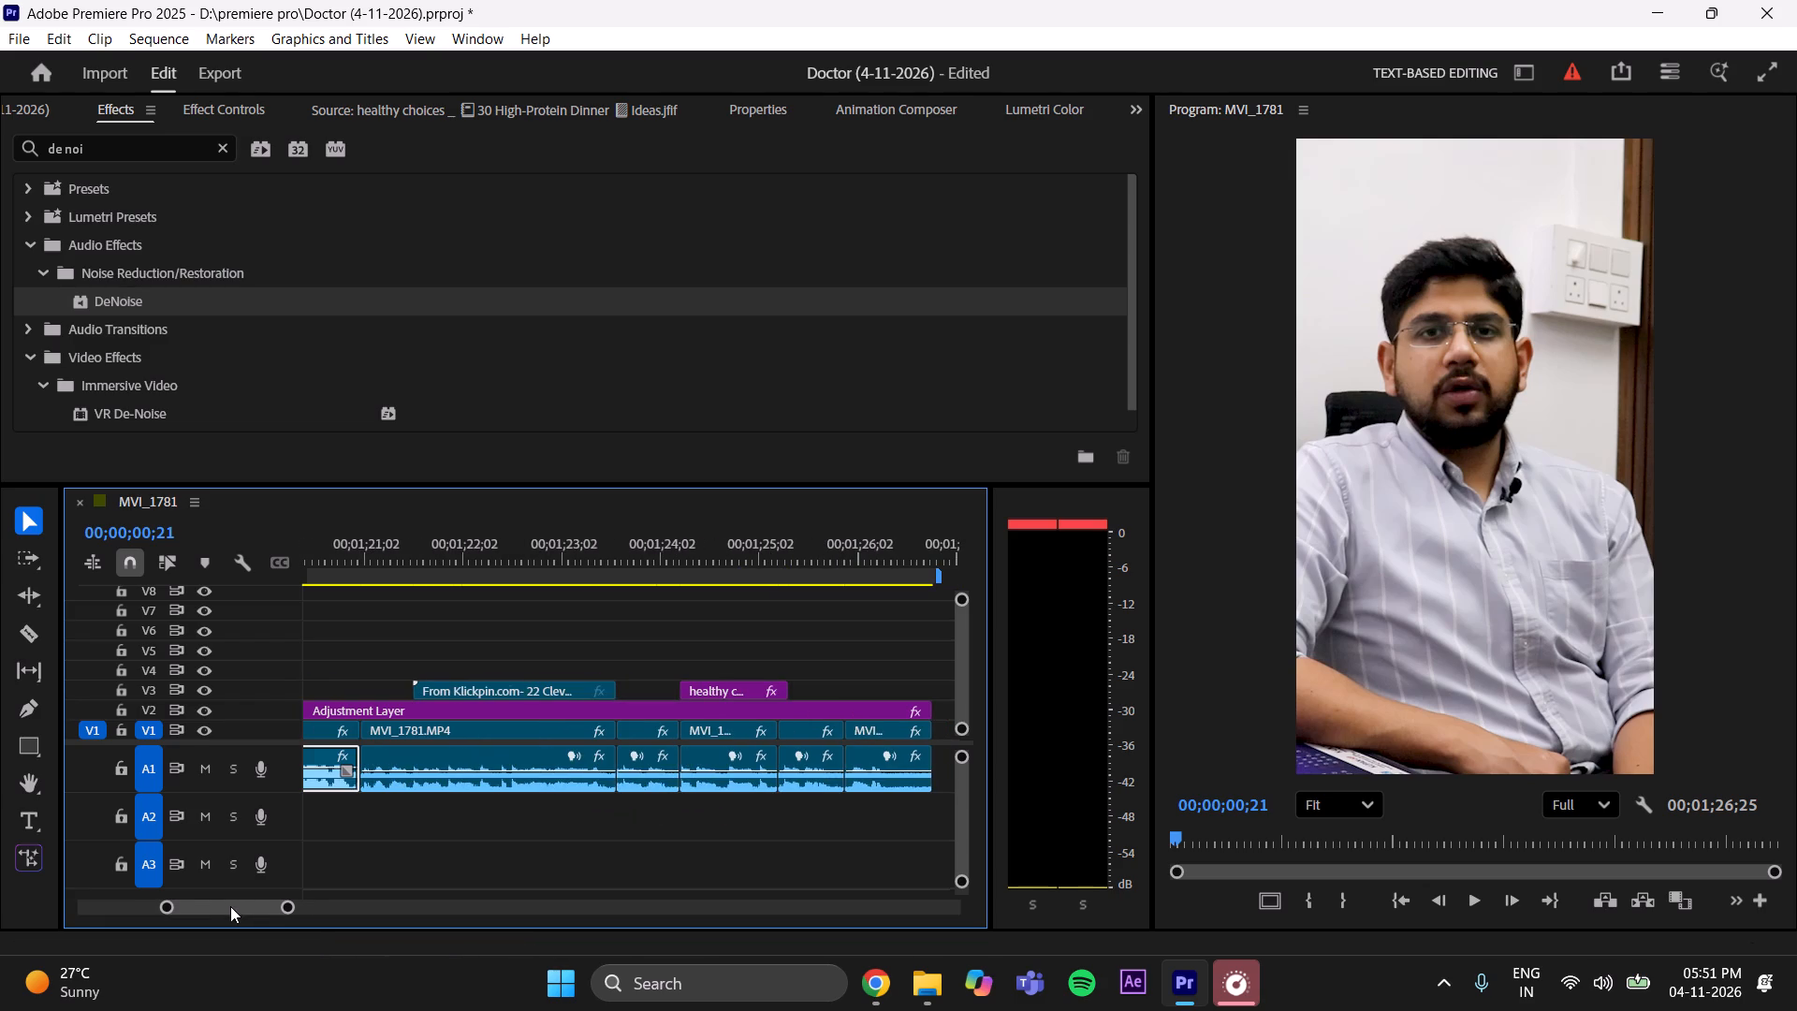
pyautogui.click(506, 771)
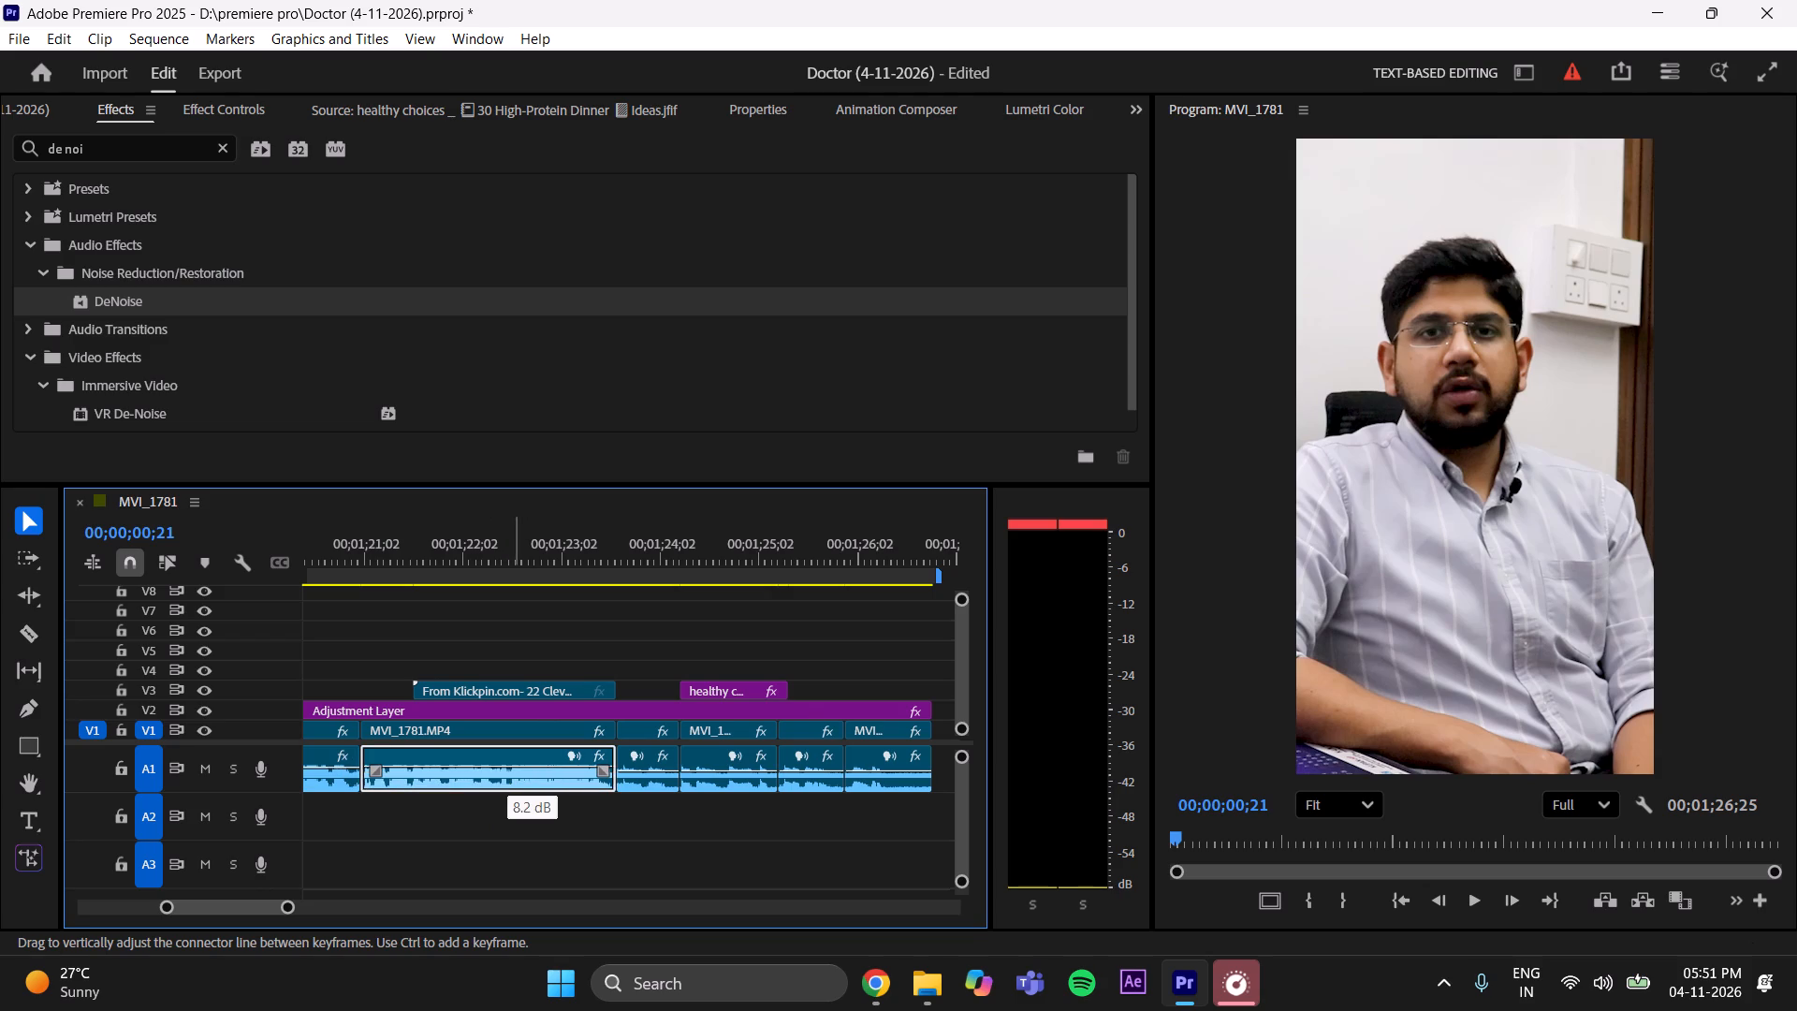
pyautogui.click(647, 772)
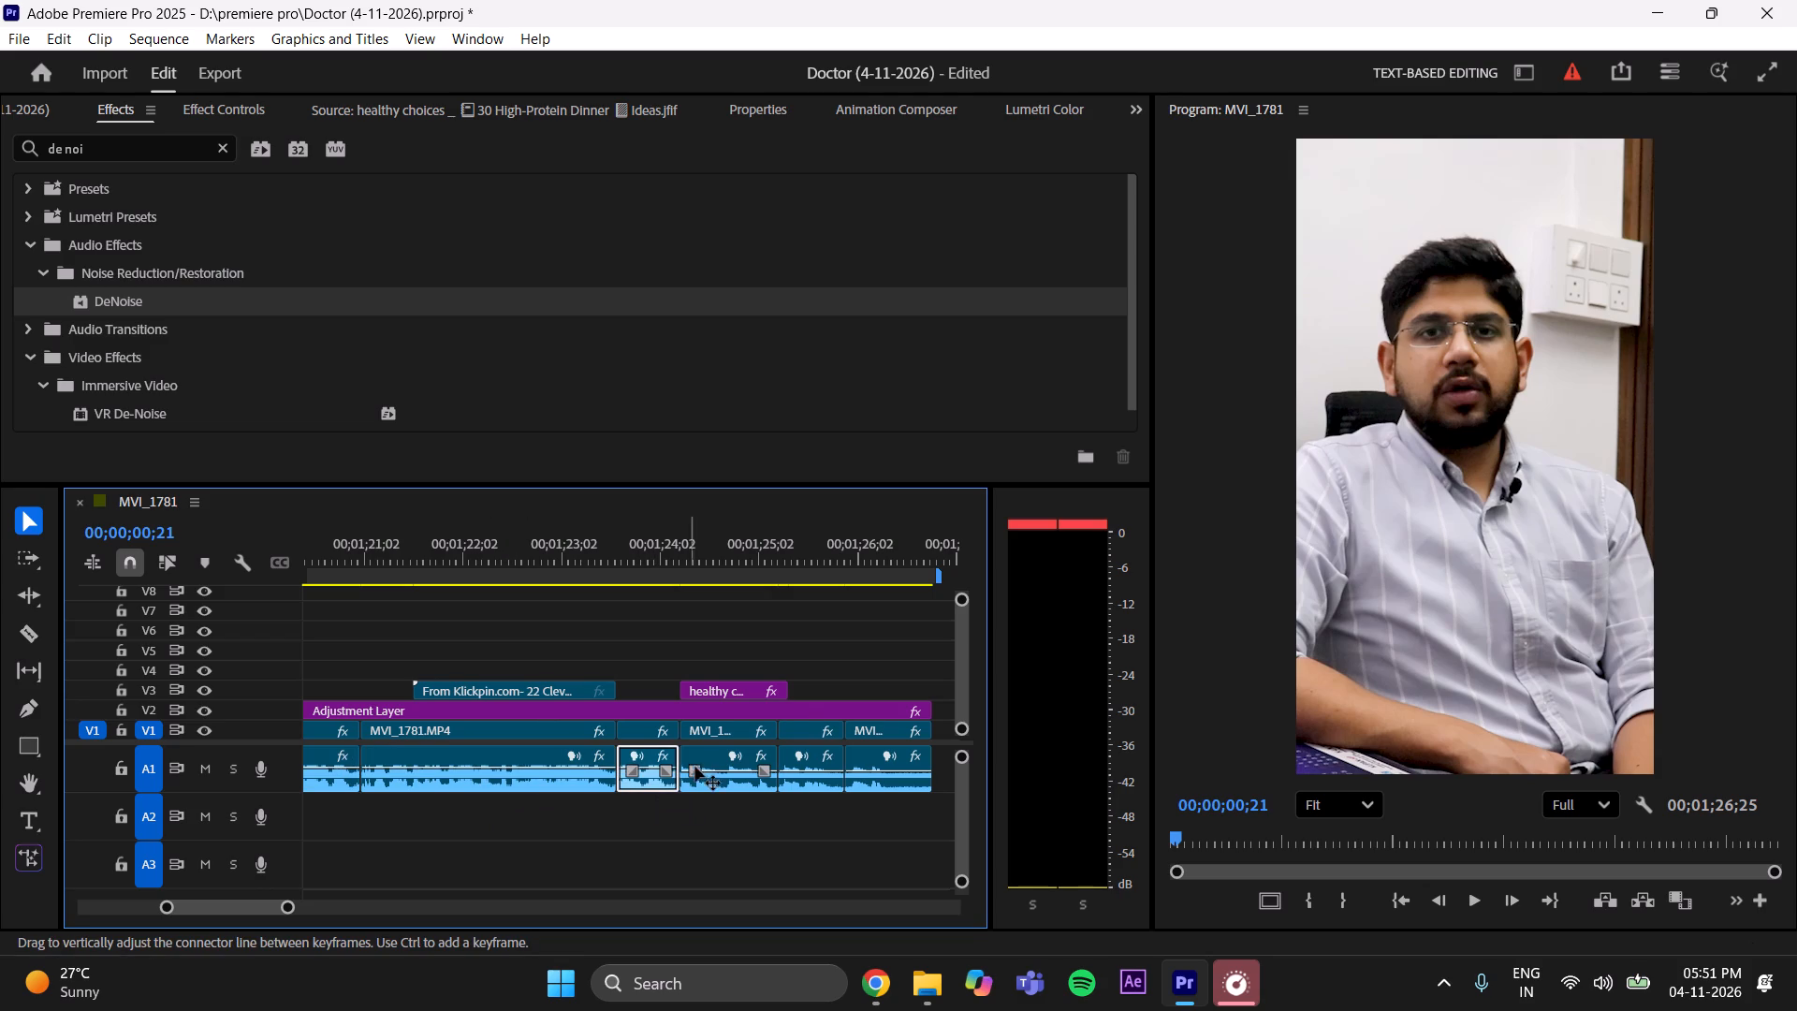
pyautogui.moveTo(726, 774); pyautogui.dragTo(735, 766)
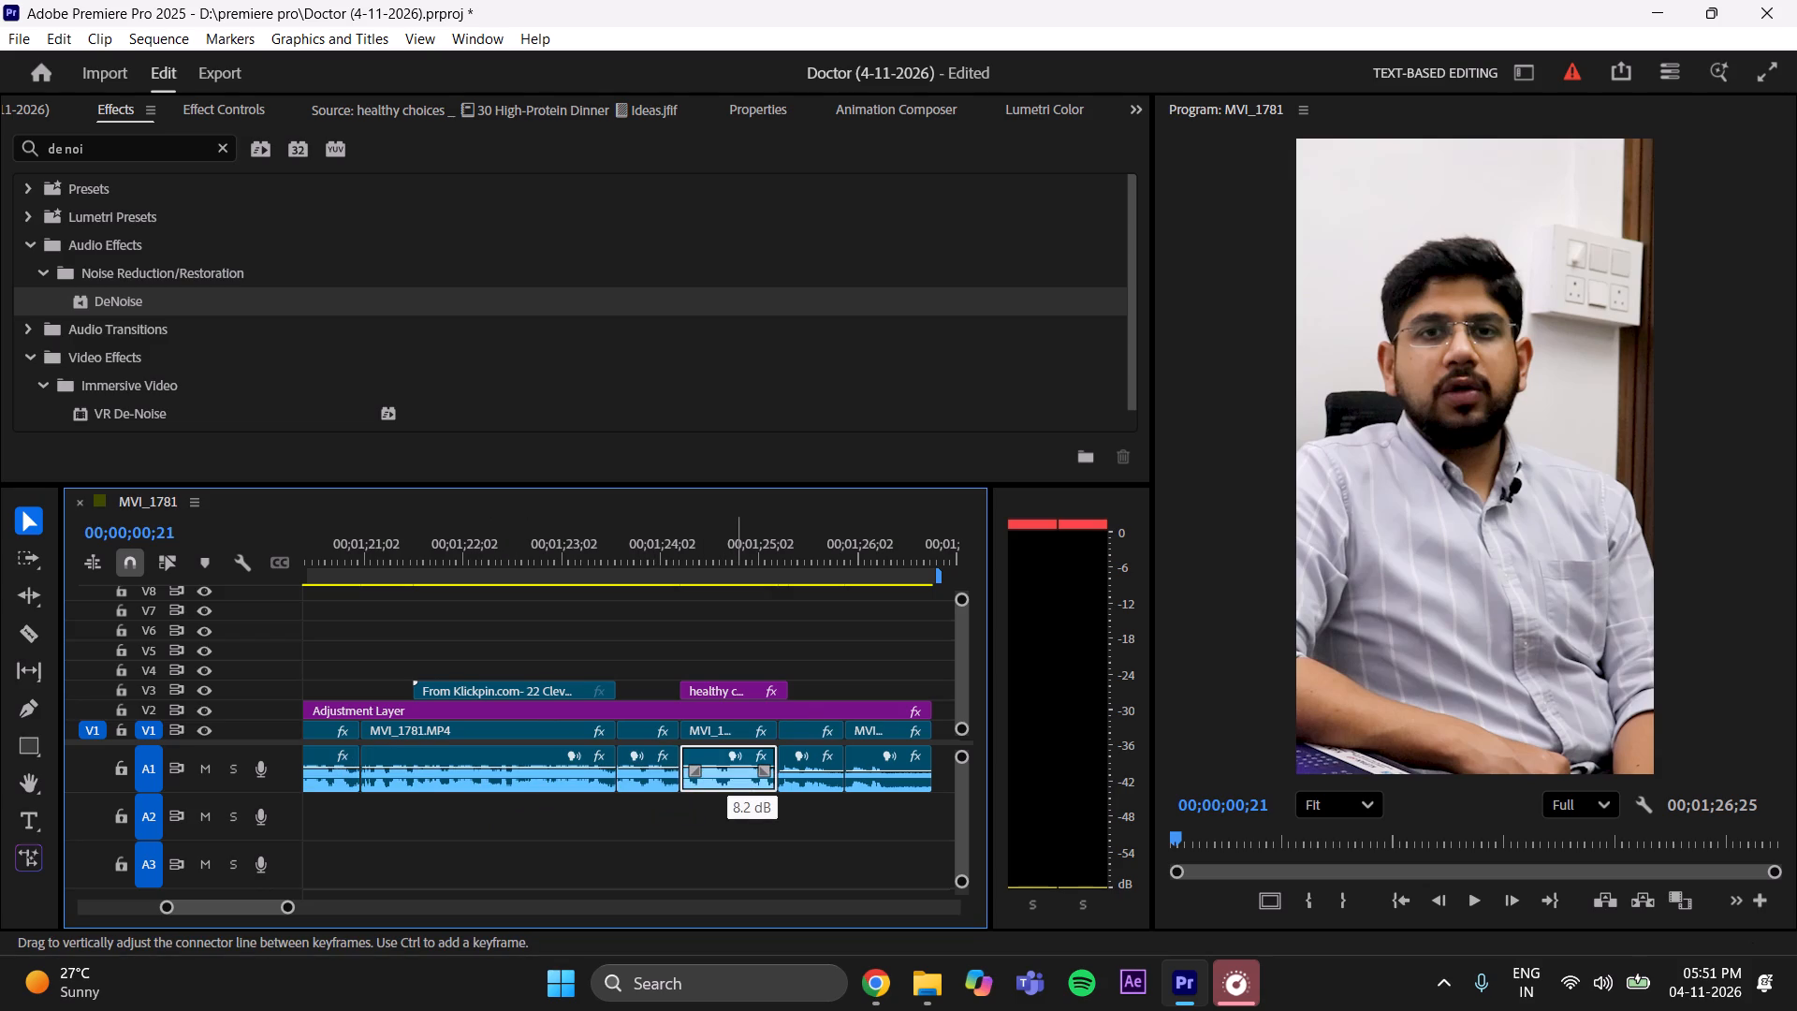
pyautogui.moveTo(735, 766); pyautogui.dragTo(735, 768)
pyautogui.click(810, 771)
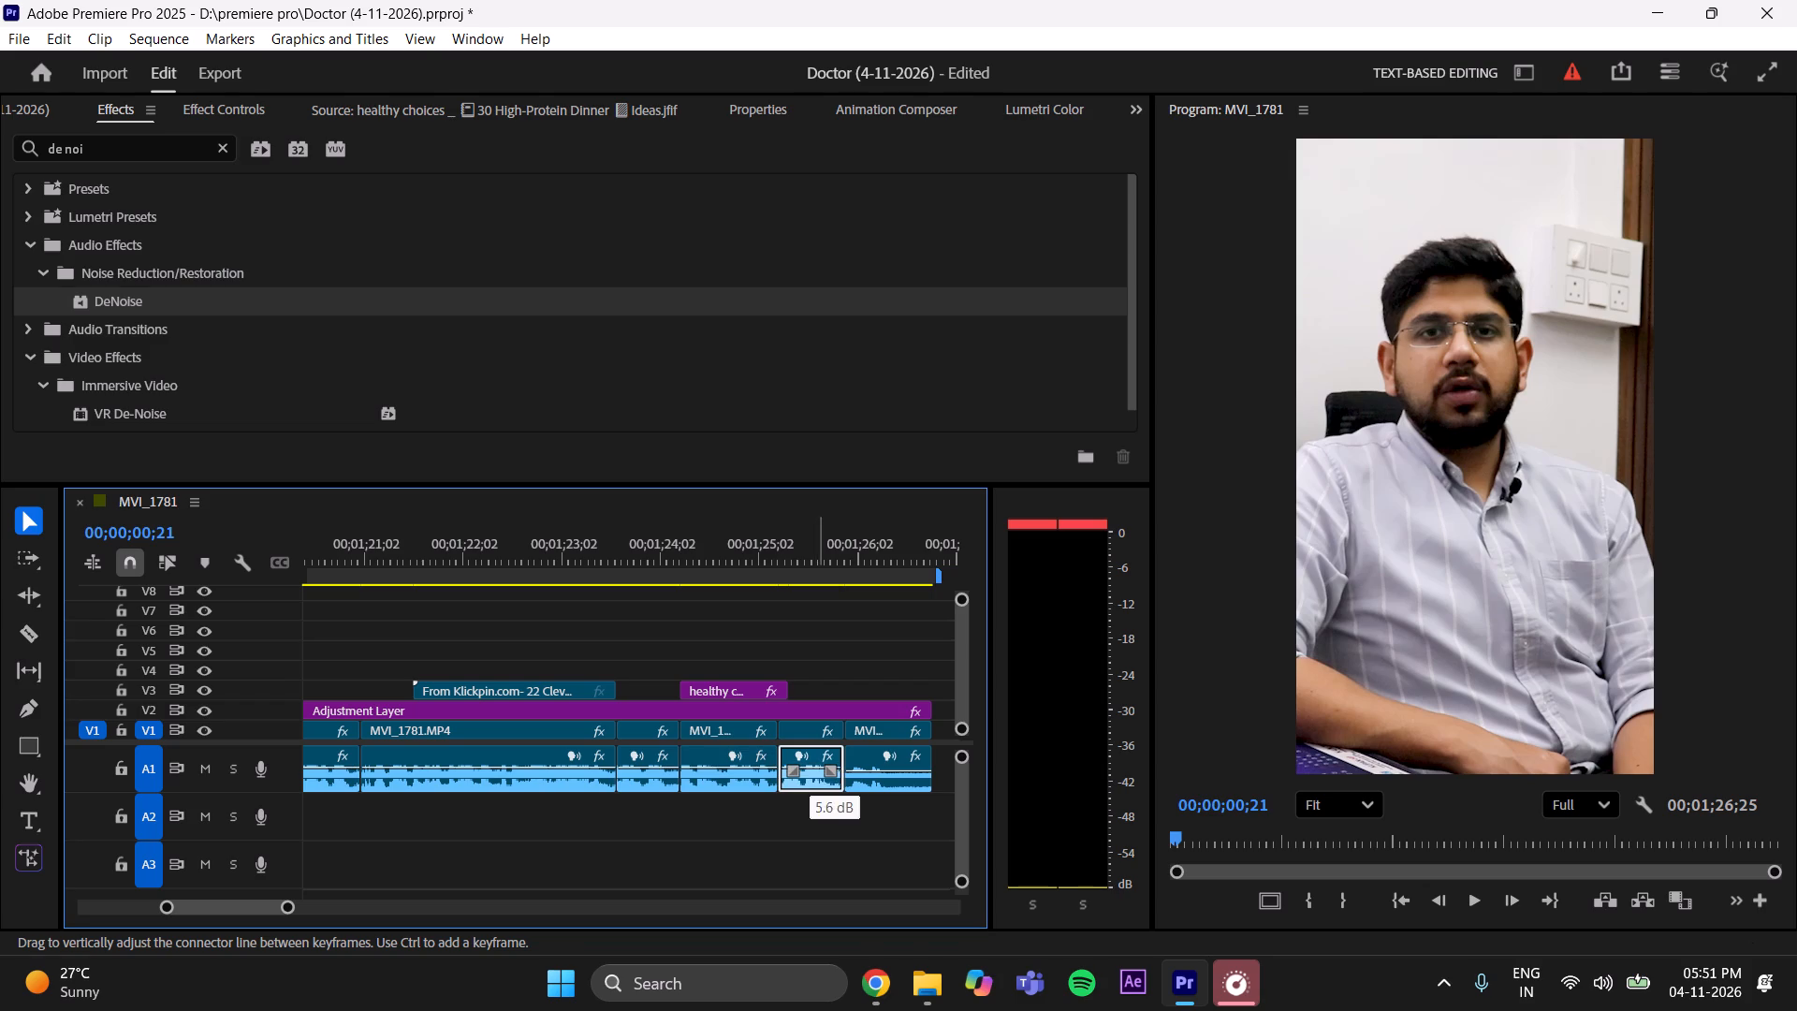
pyautogui.click(881, 771)
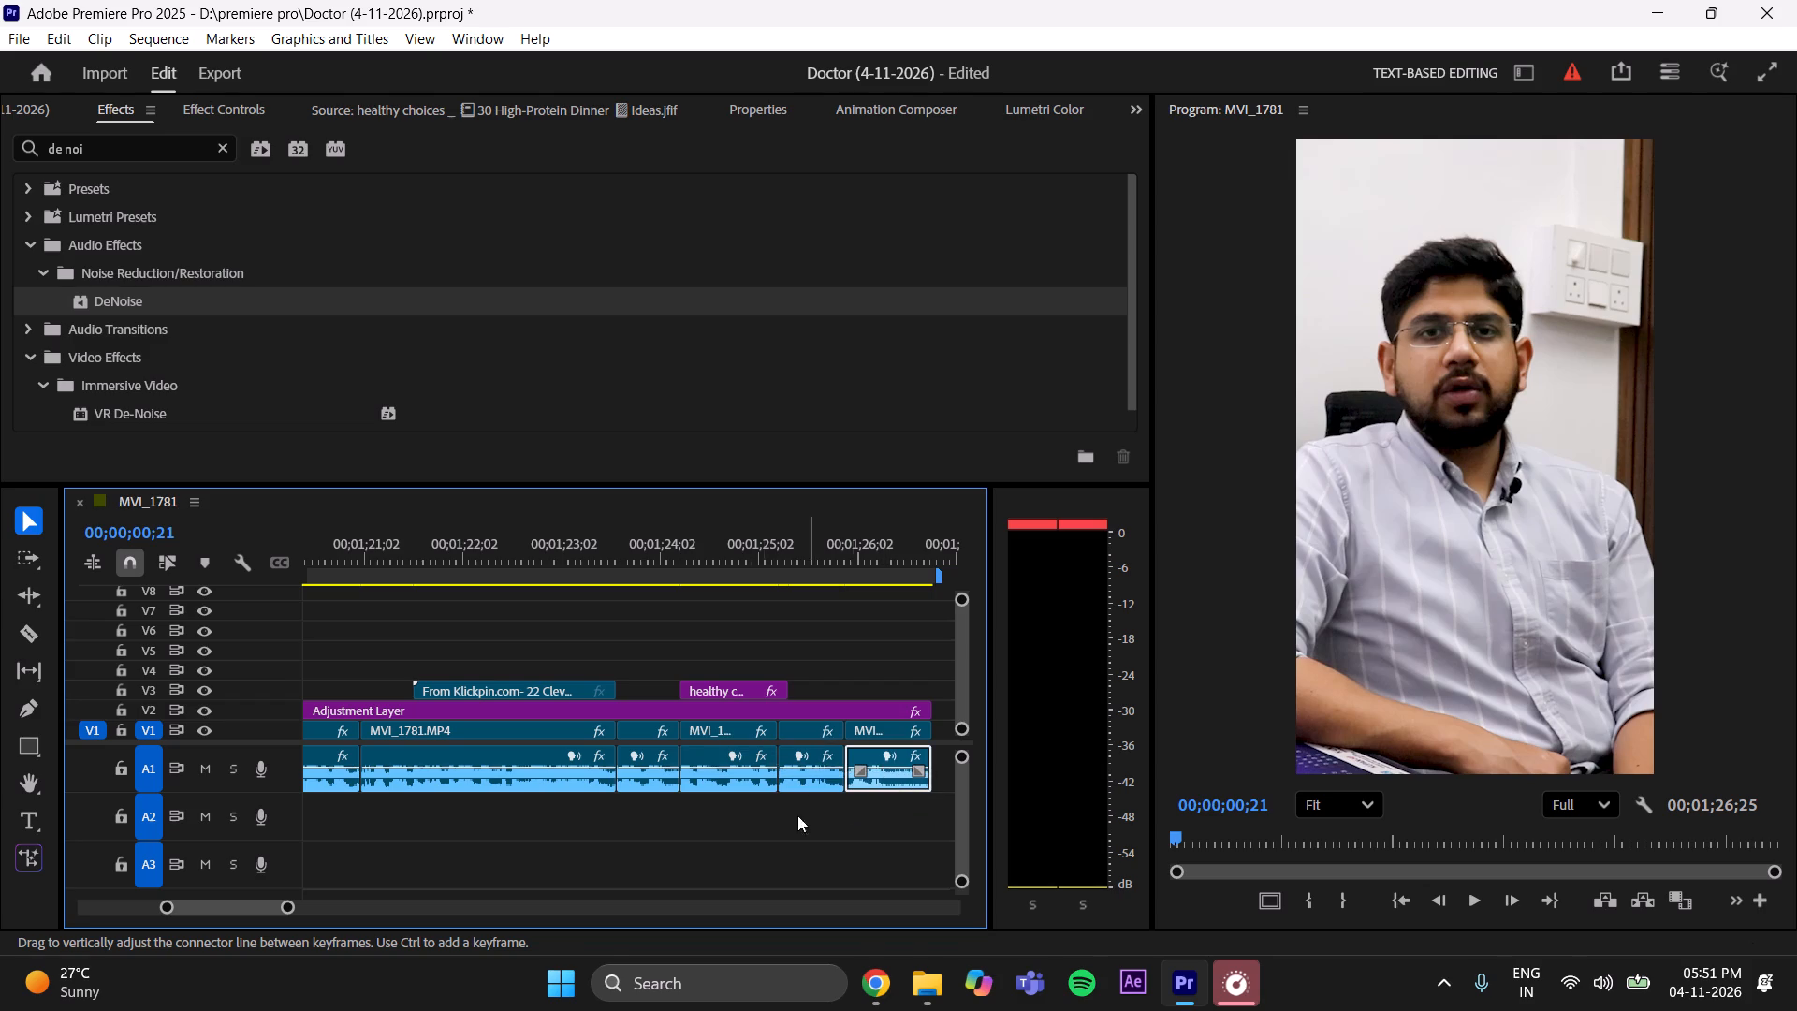
pyautogui.click(684, 831)
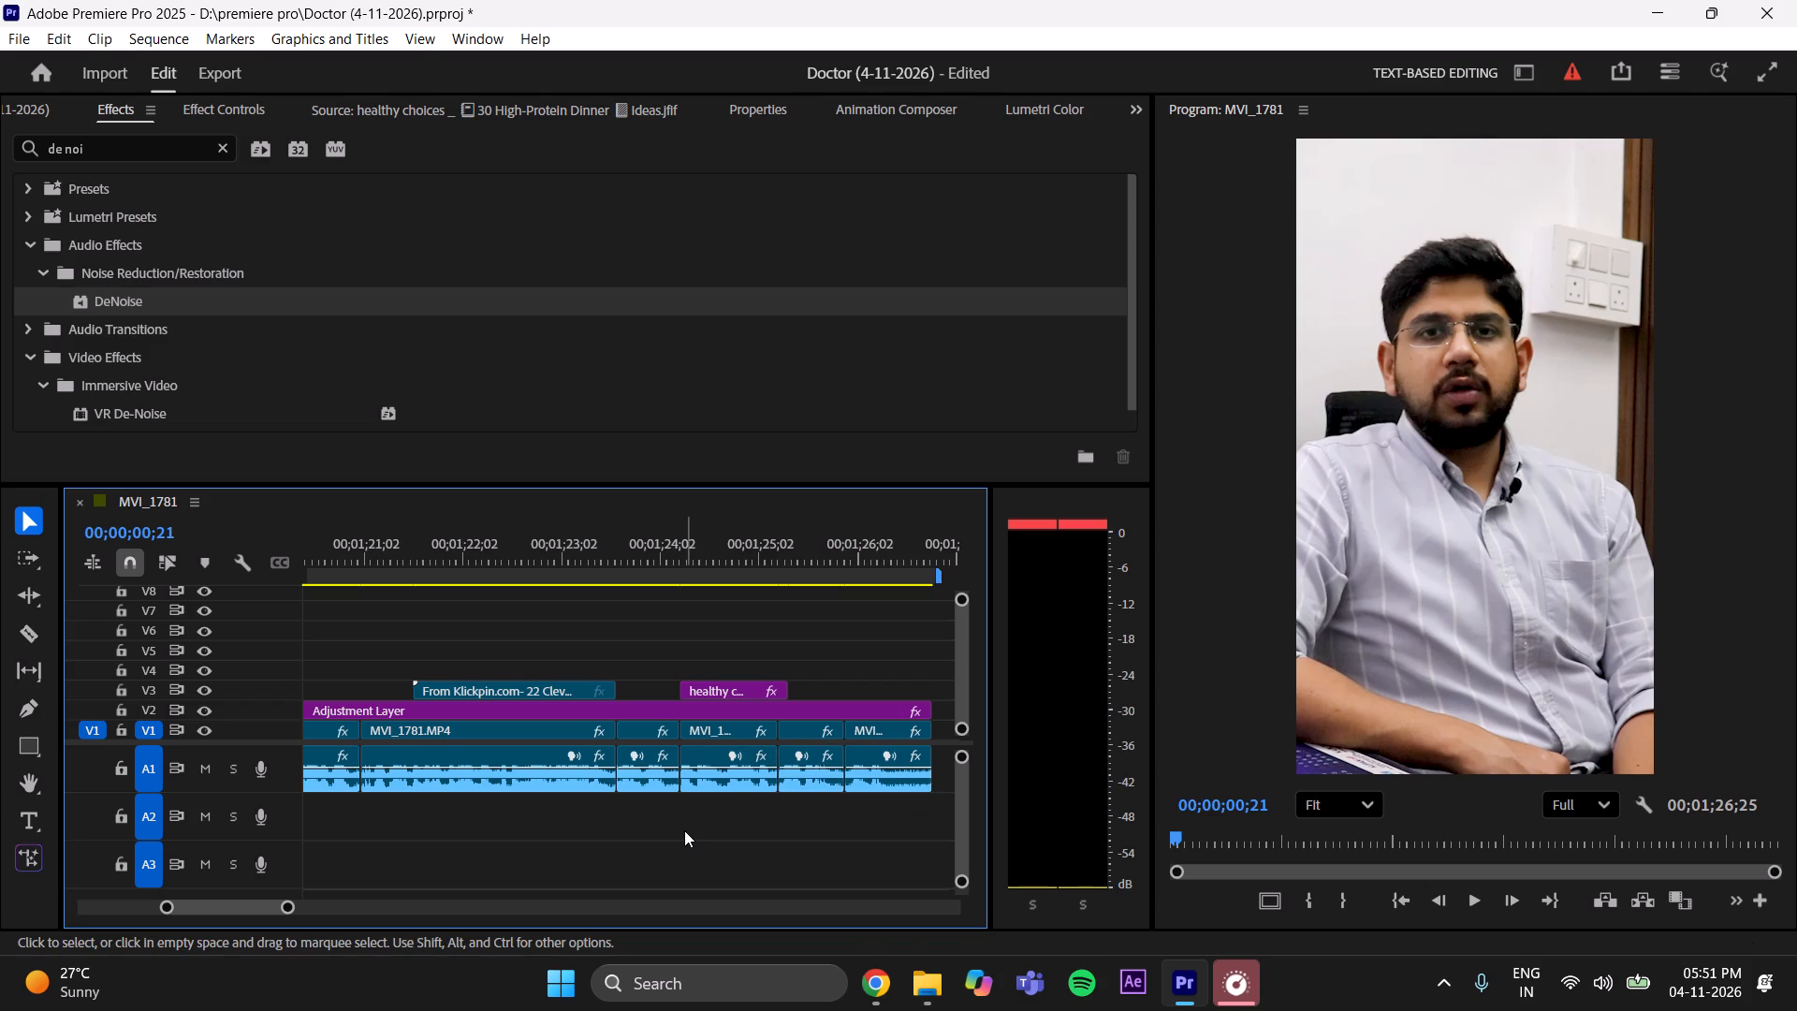
# Save the Doctor (4-11-2026) project.
pyautogui.hotkey('ctrl', 's')
pyautogui.hotkey('ctrl', 's')
pyautogui.hotkey('ctrl', 's')
pyautogui.hotkey('ctrl', 's')
pyautogui.hotkey('ctrl', 's')
pyautogui.hotkey('ctrl', 's')
pyautogui.hotkey('ctrl', 's')
pyautogui.hotkey('ctrl', 's')
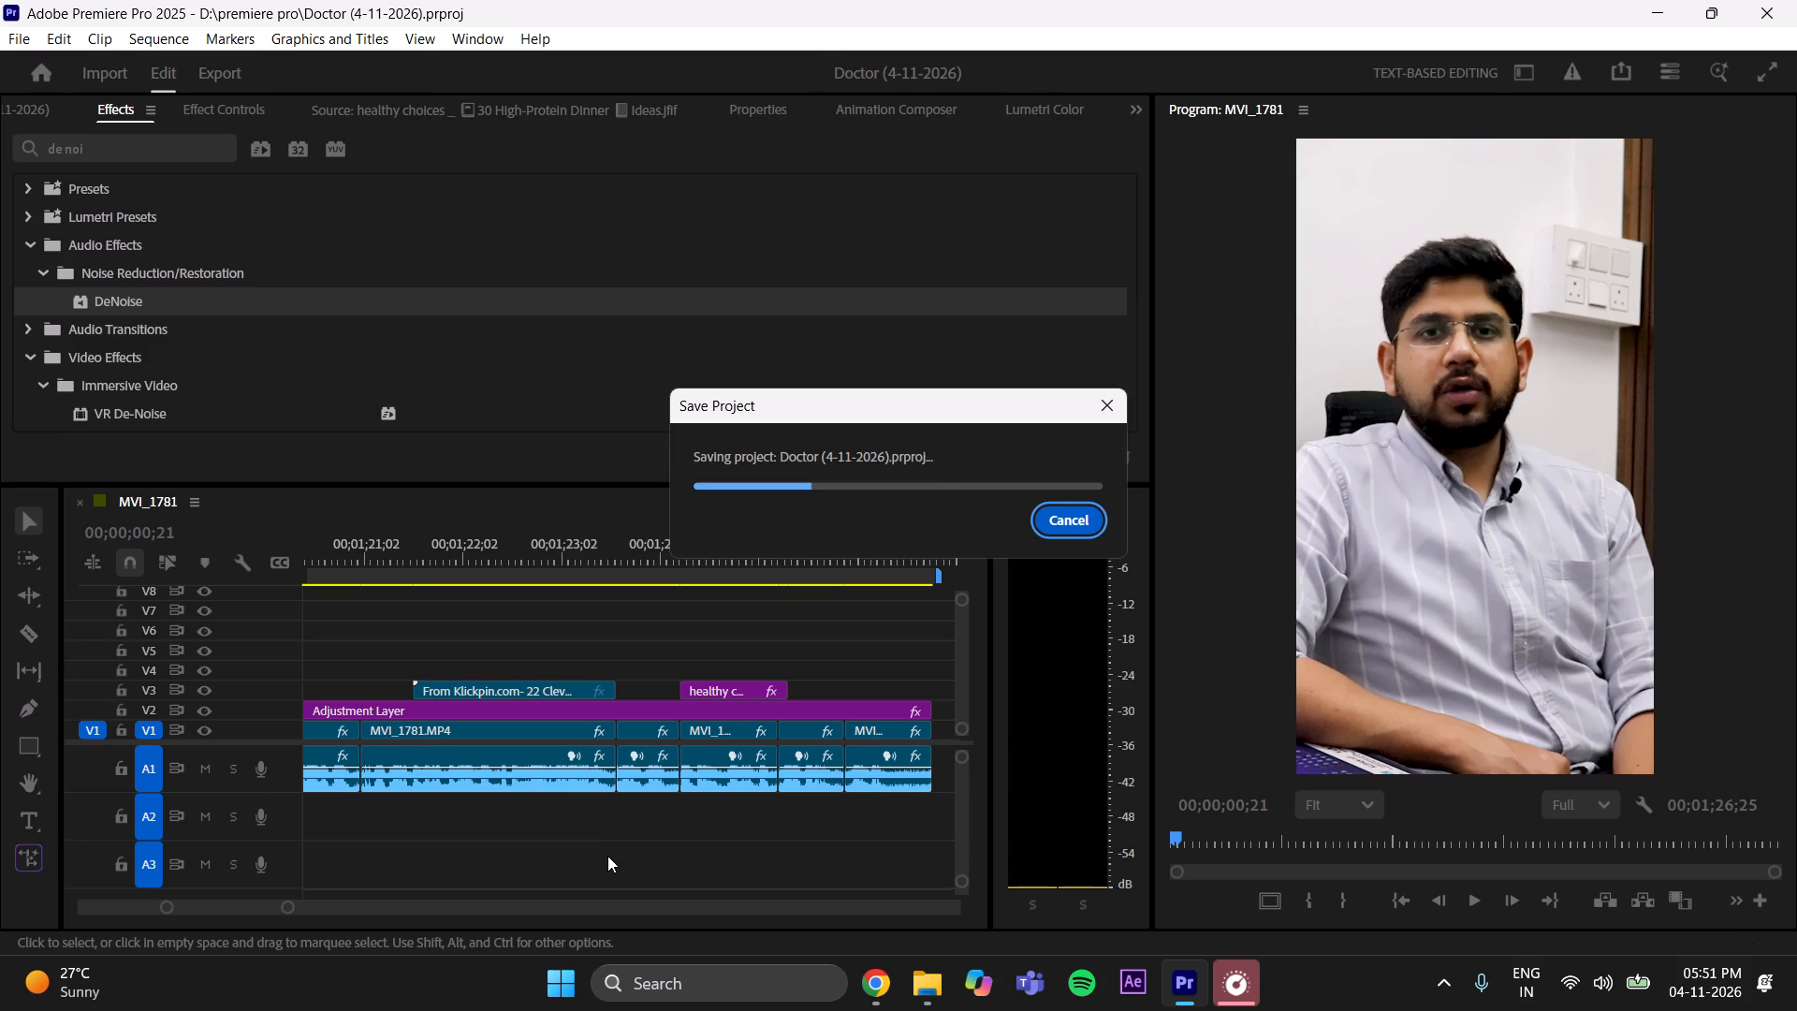
# On the second A1 clip, give DeNoise the Light Noise Reduction preset and set its amount to about 44%.
pyautogui.moveTo(221, 909); pyautogui.dragTo(95, 948)
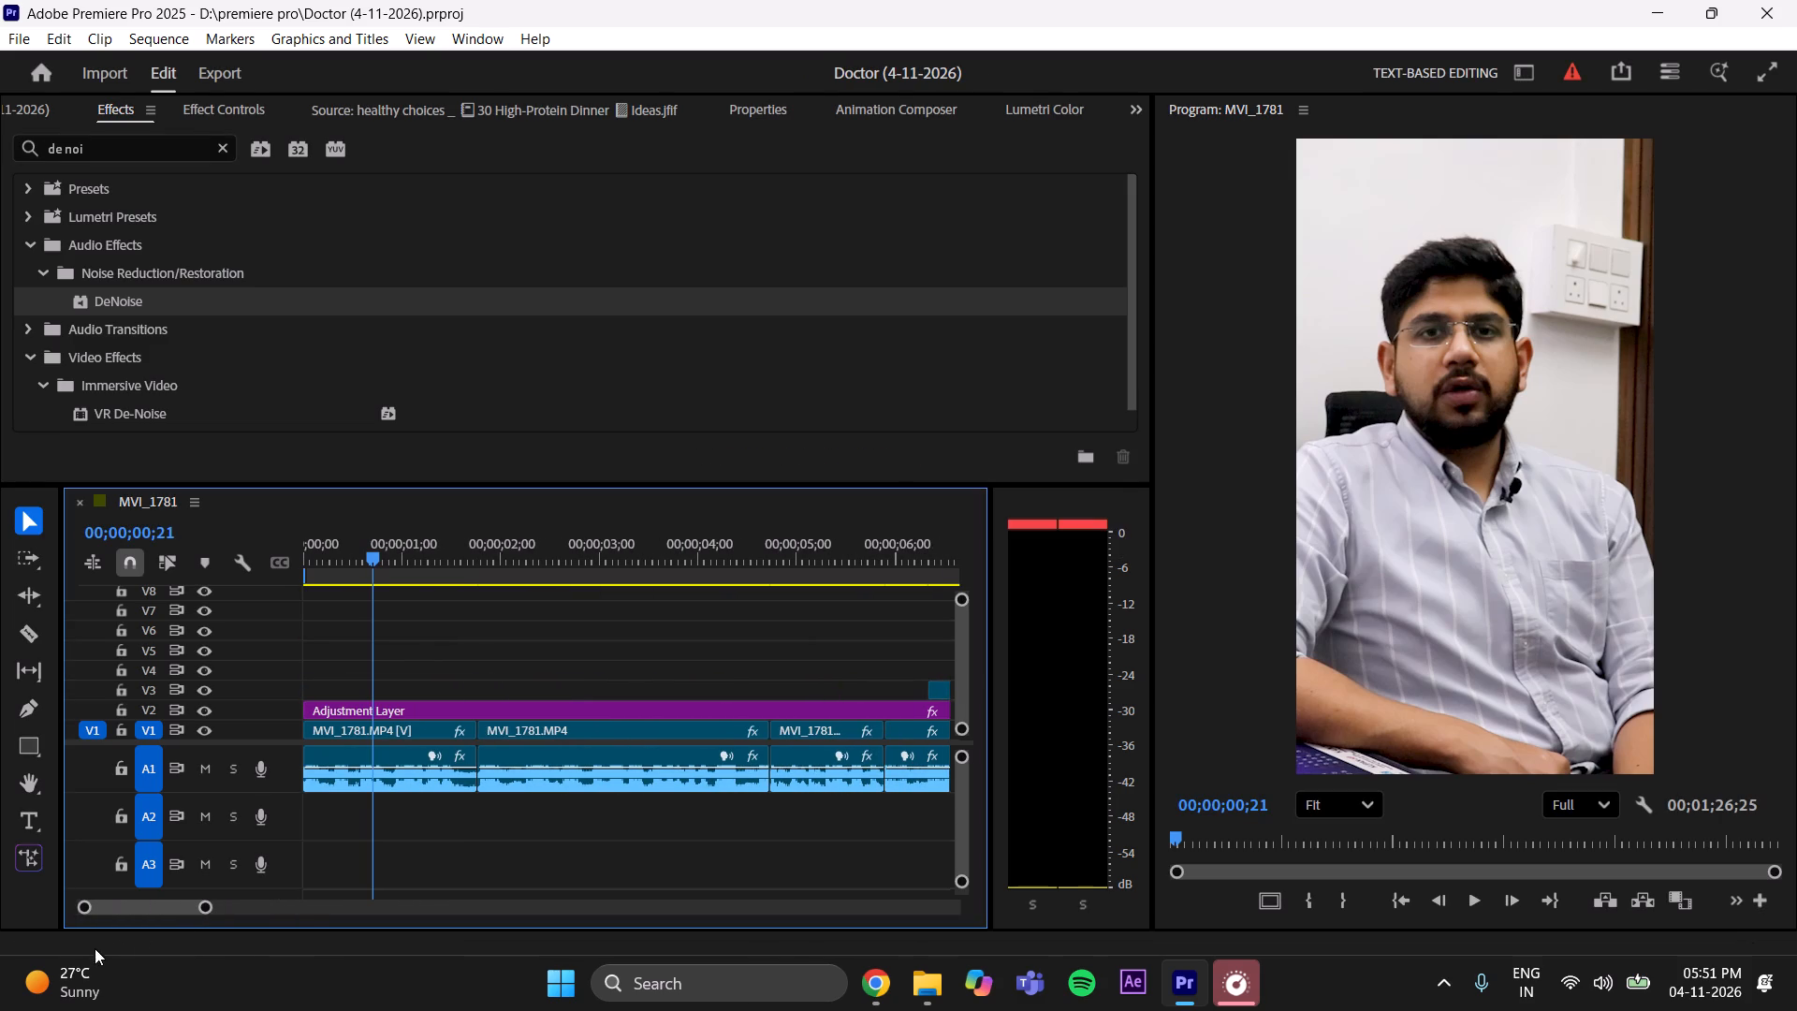
pyautogui.moveTo(95, 948); pyautogui.dragTo(64, 957)
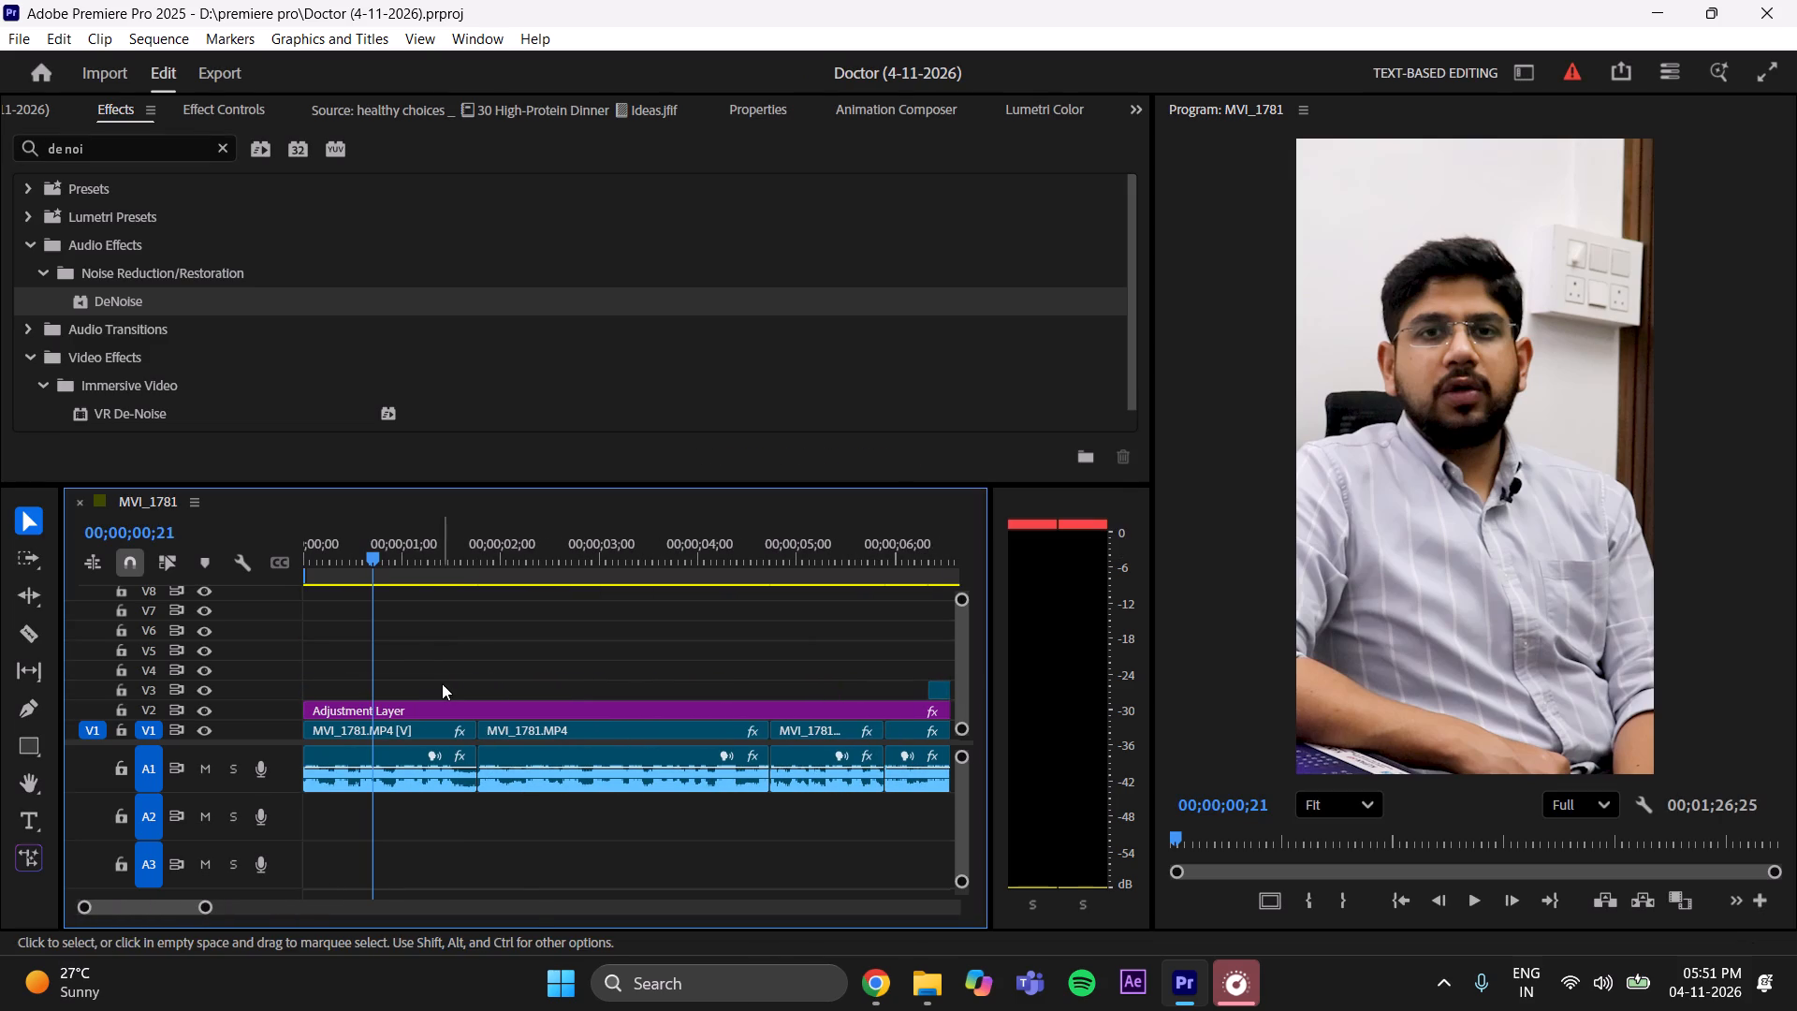
pyautogui.moveTo(488, 548); pyautogui.dragTo(576, 521)
pyautogui.click(629, 745)
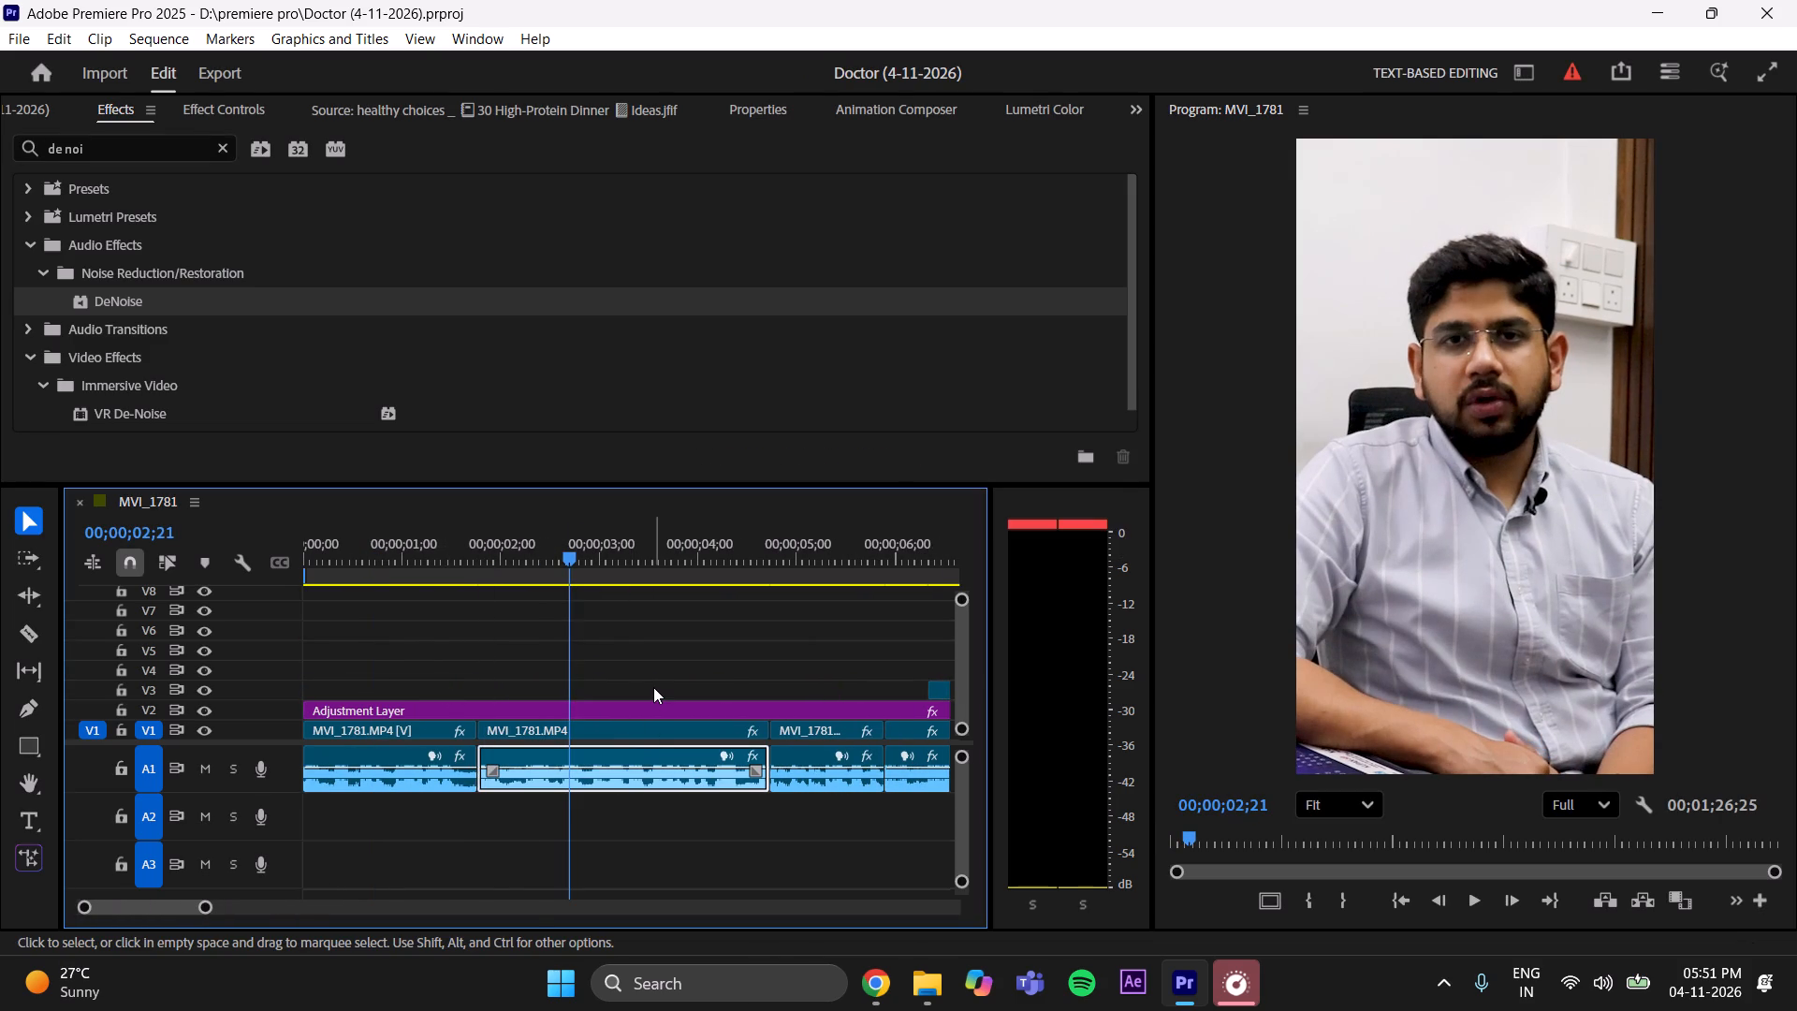
pyautogui.click(239, 110)
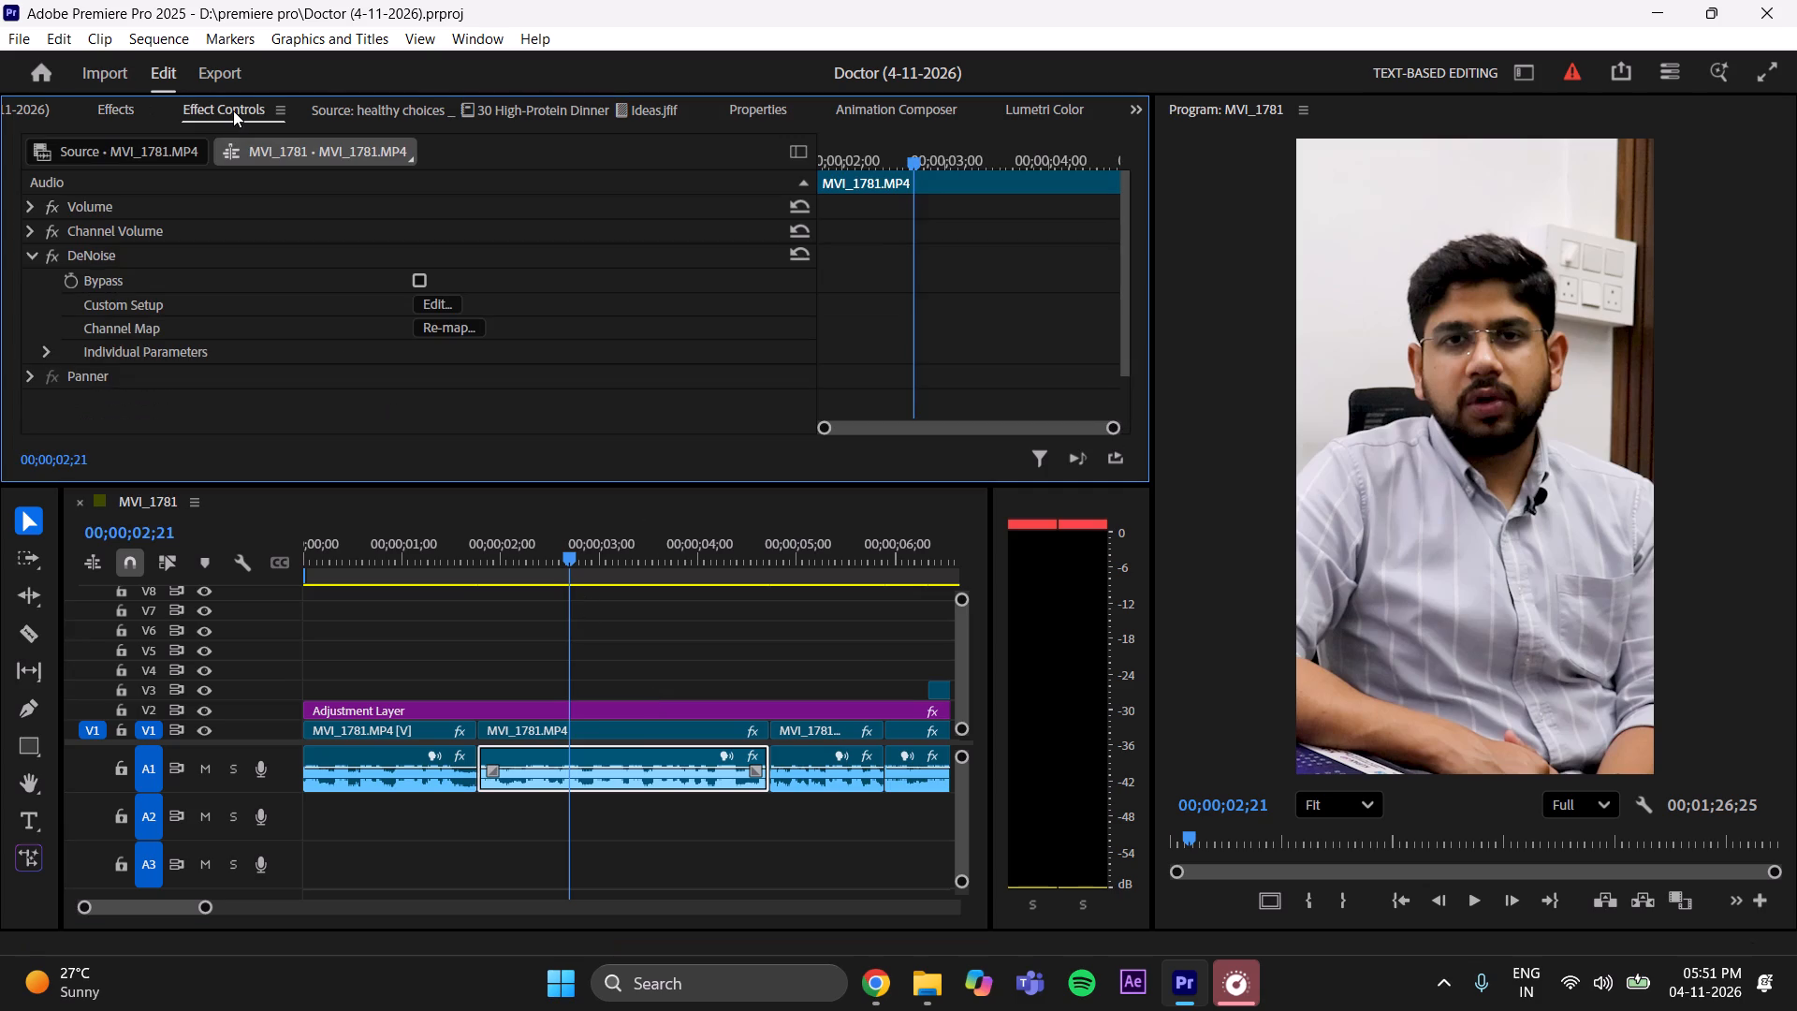
pyautogui.click(437, 305)
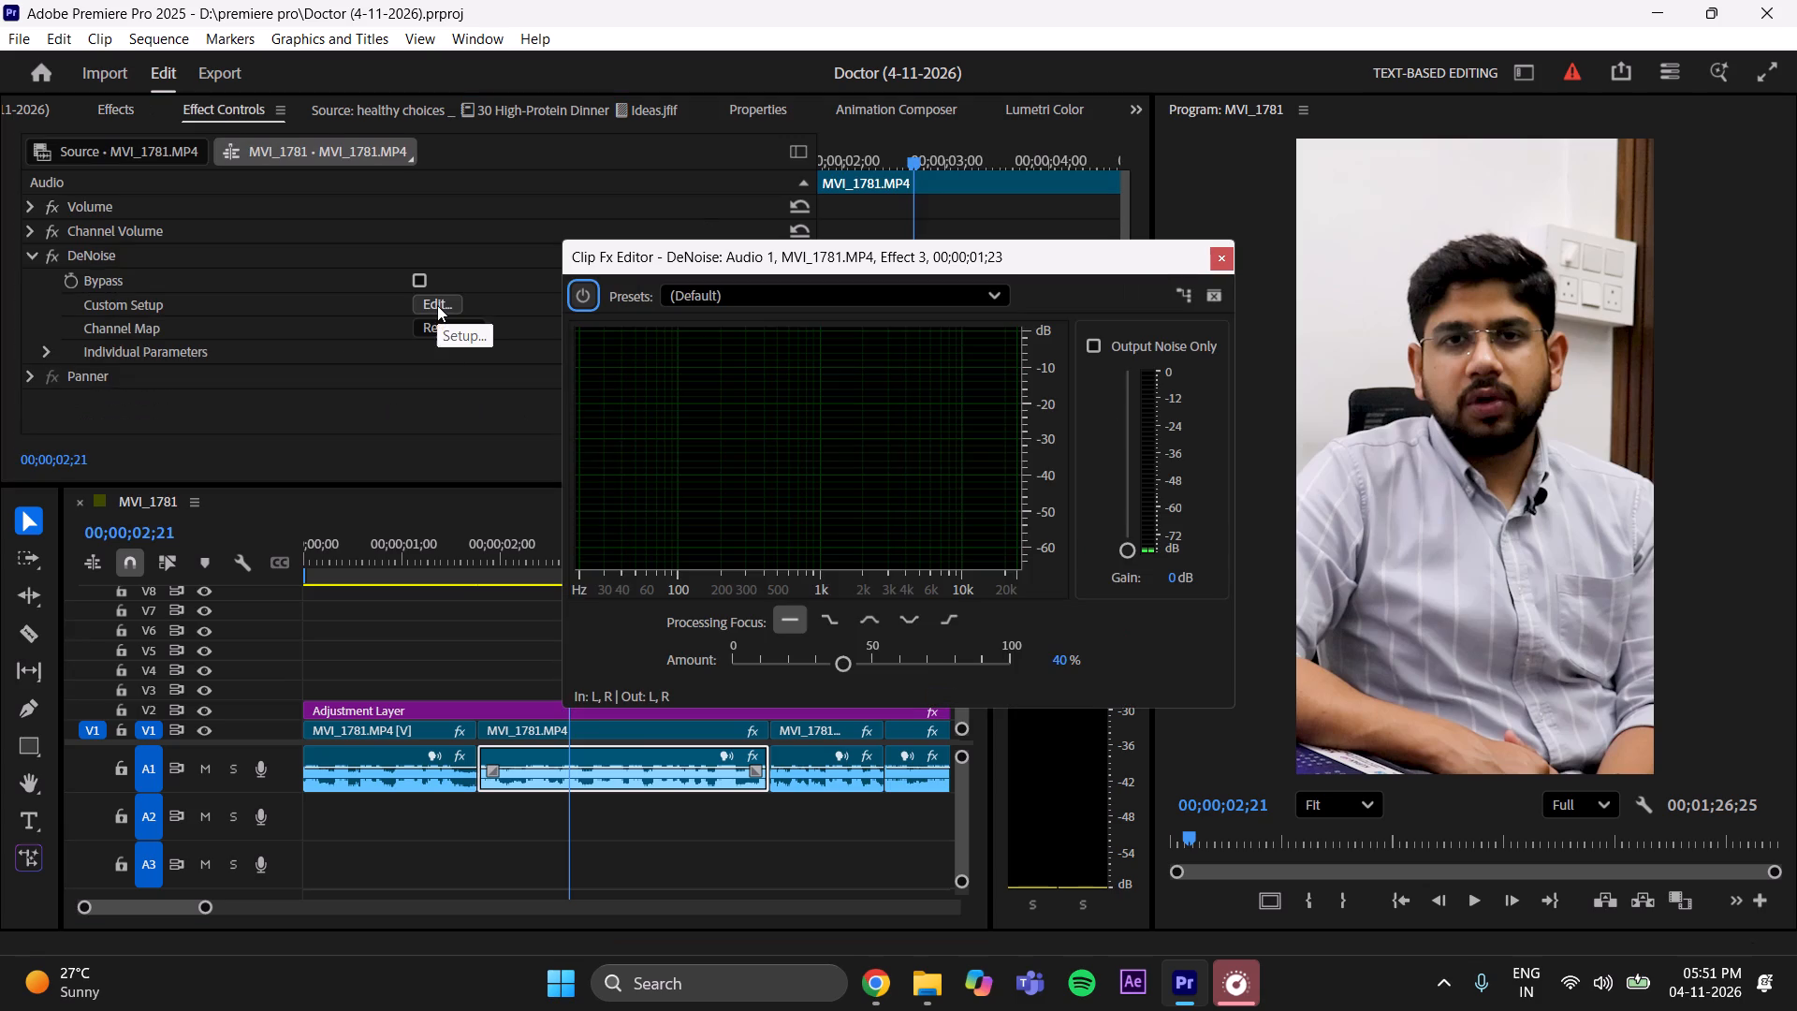
pyautogui.moveTo(848, 661); pyautogui.dragTo(857, 657)
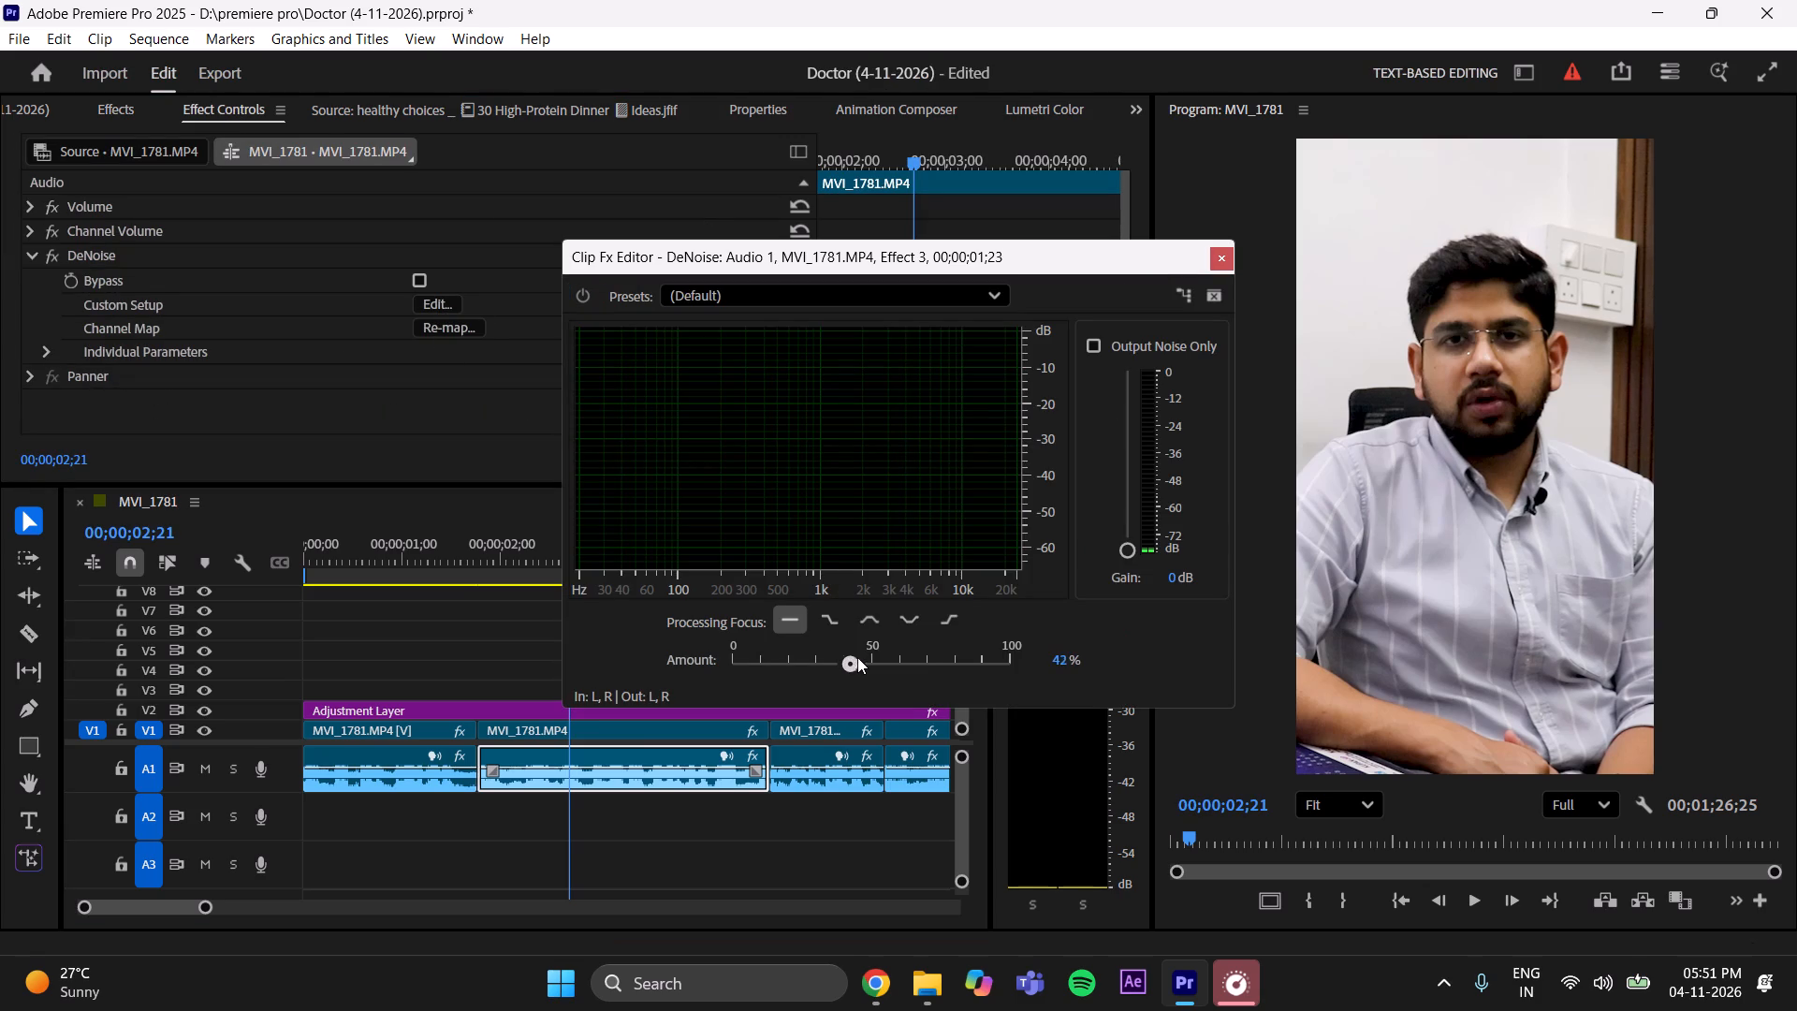
pyautogui.moveTo(857, 657); pyautogui.dragTo(866, 656)
pyautogui.click(753, 287)
pyautogui.click(745, 394)
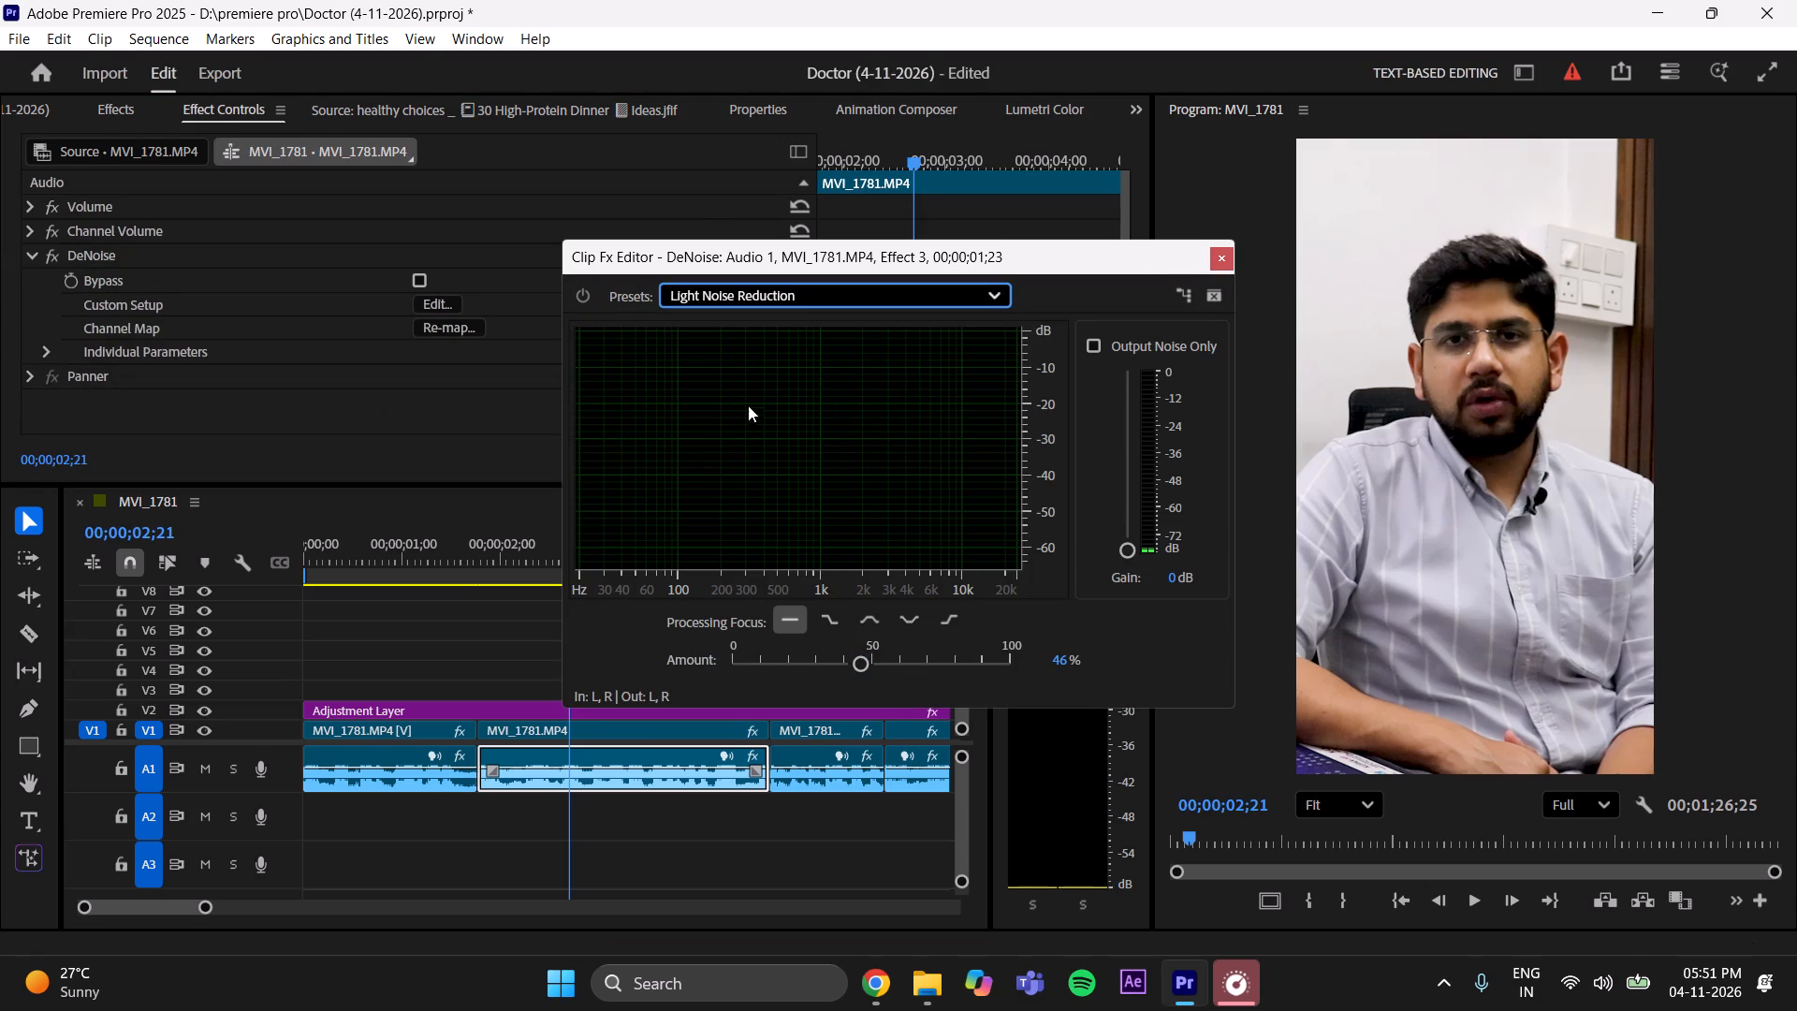
pyautogui.moveTo(786, 662); pyautogui.dragTo(835, 660)
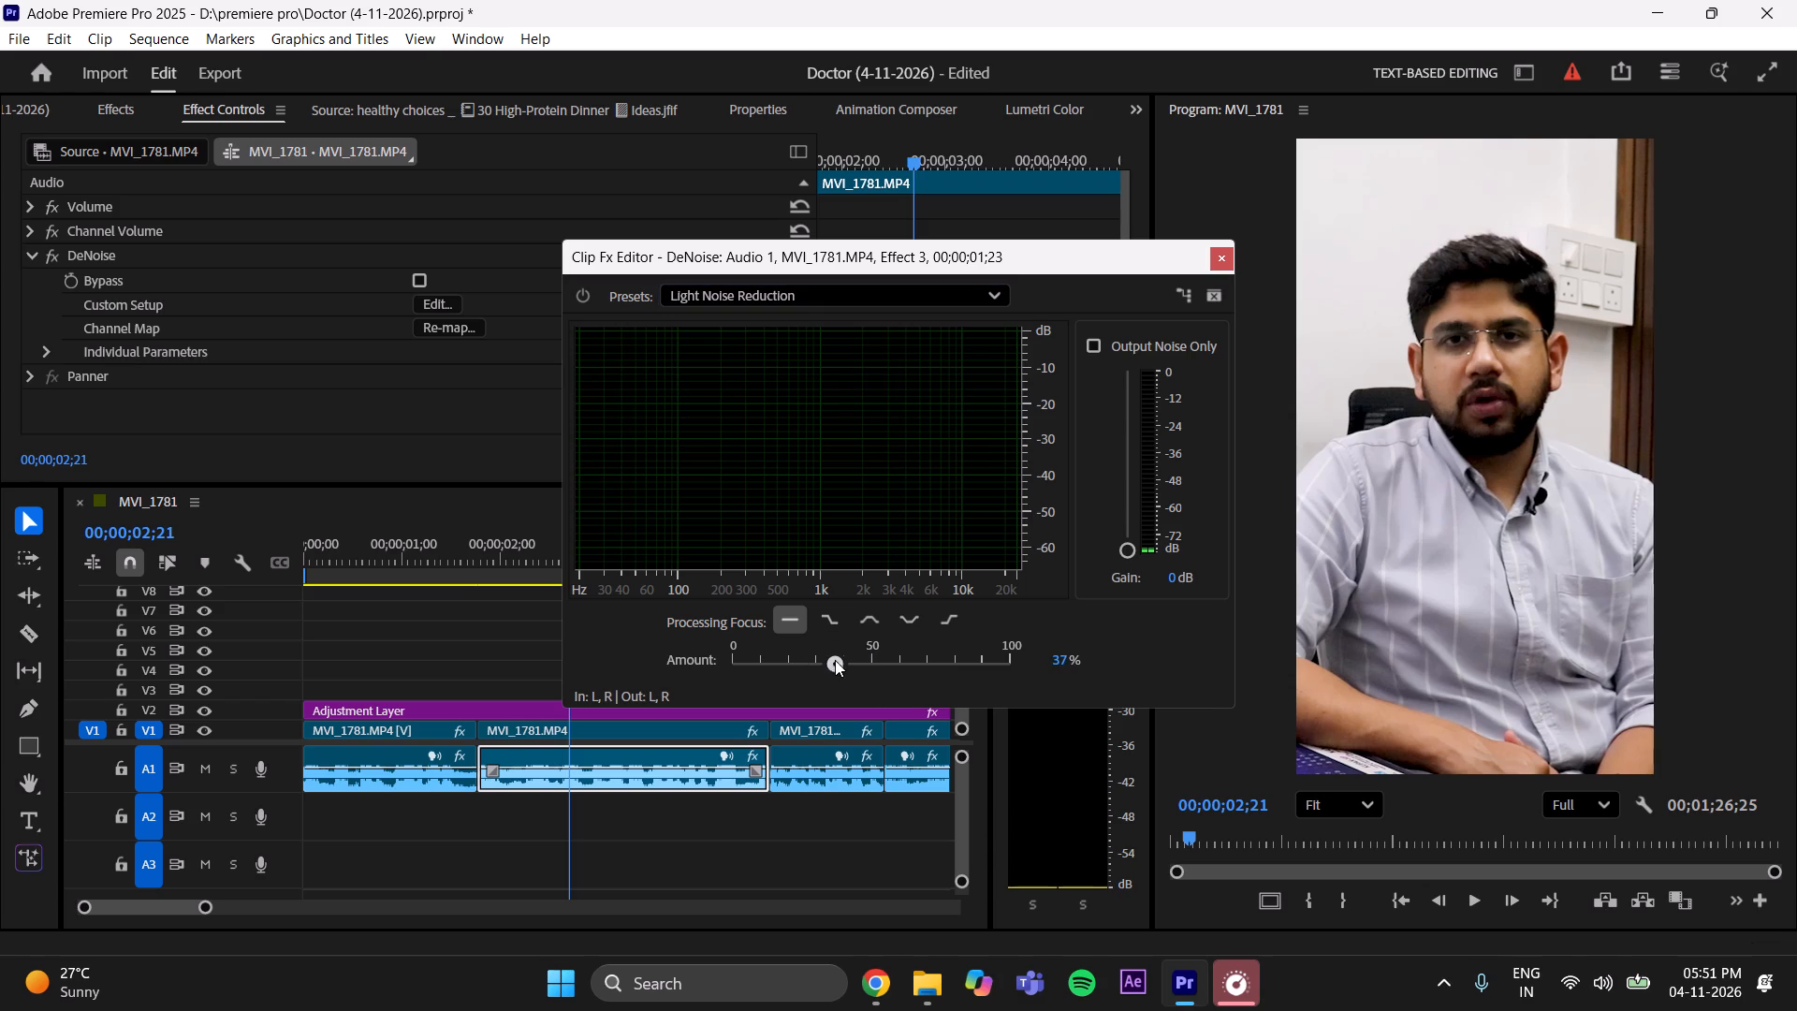
pyautogui.moveTo(835, 660); pyautogui.dragTo(846, 660)
pyautogui.moveTo(846, 660); pyautogui.dragTo(854, 660)
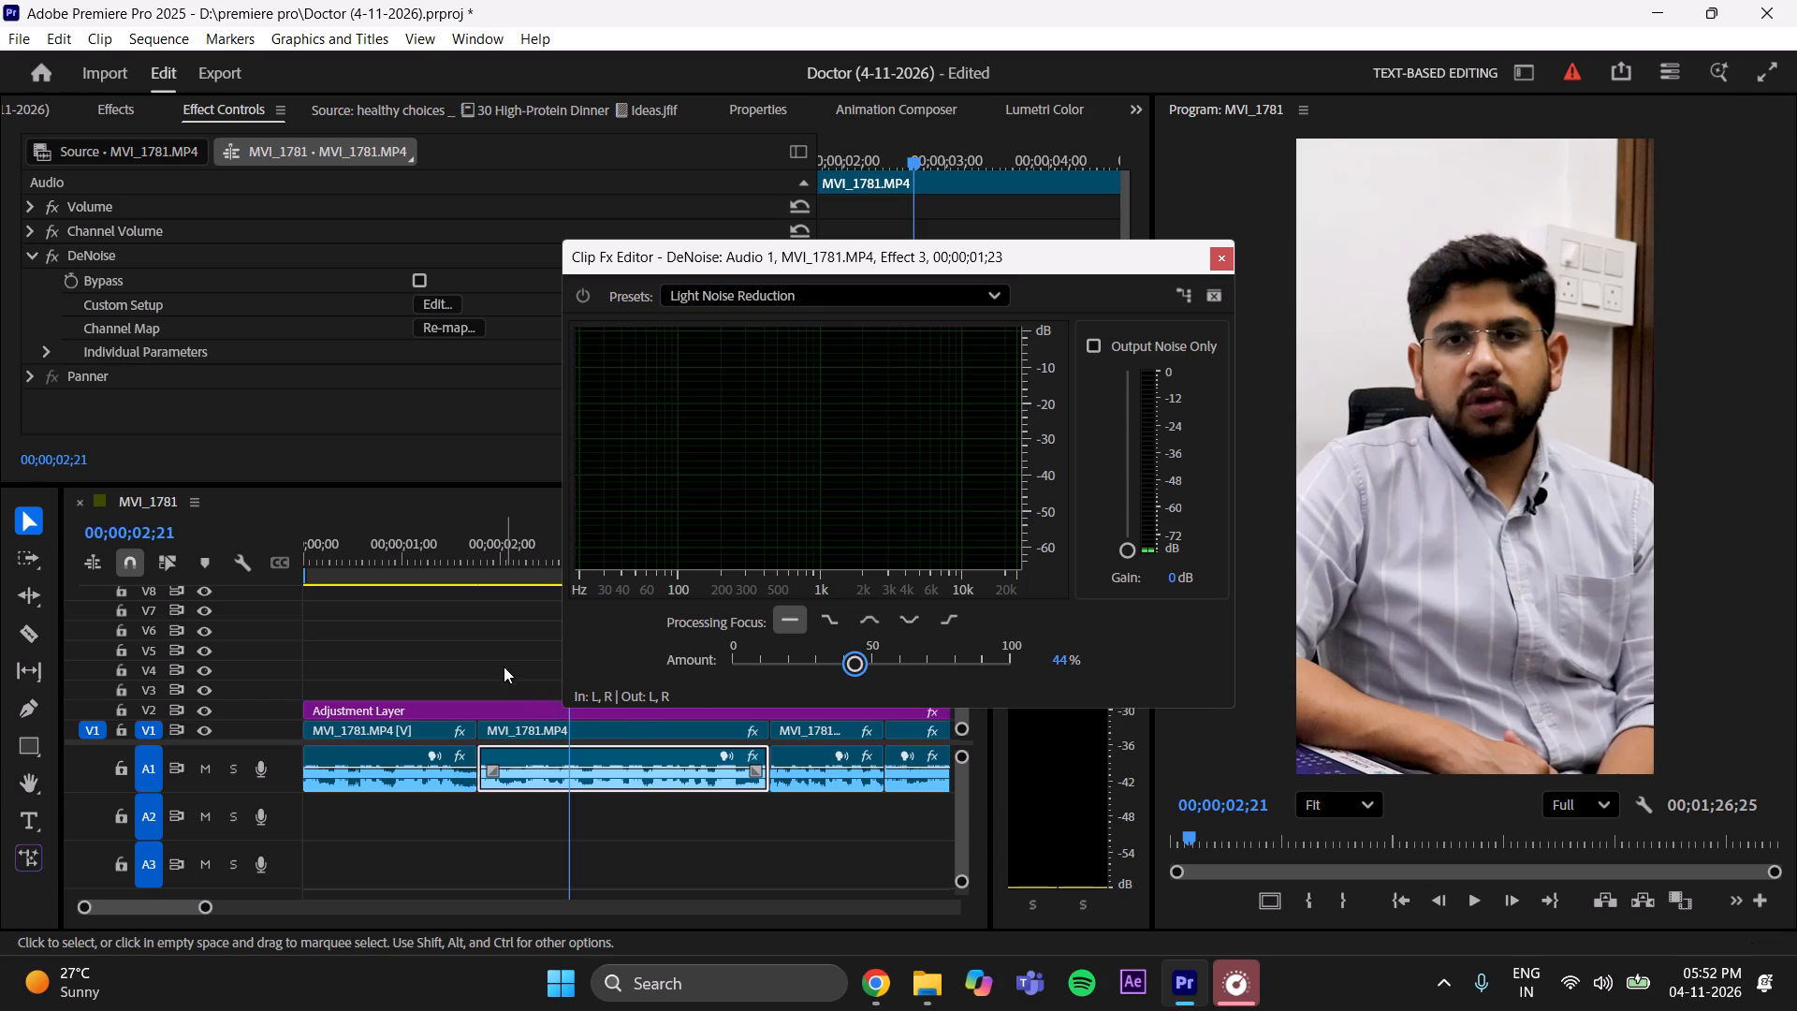
# Check the DeNoise preset and amount of the first A1 clip.
pyautogui.click(372, 778)
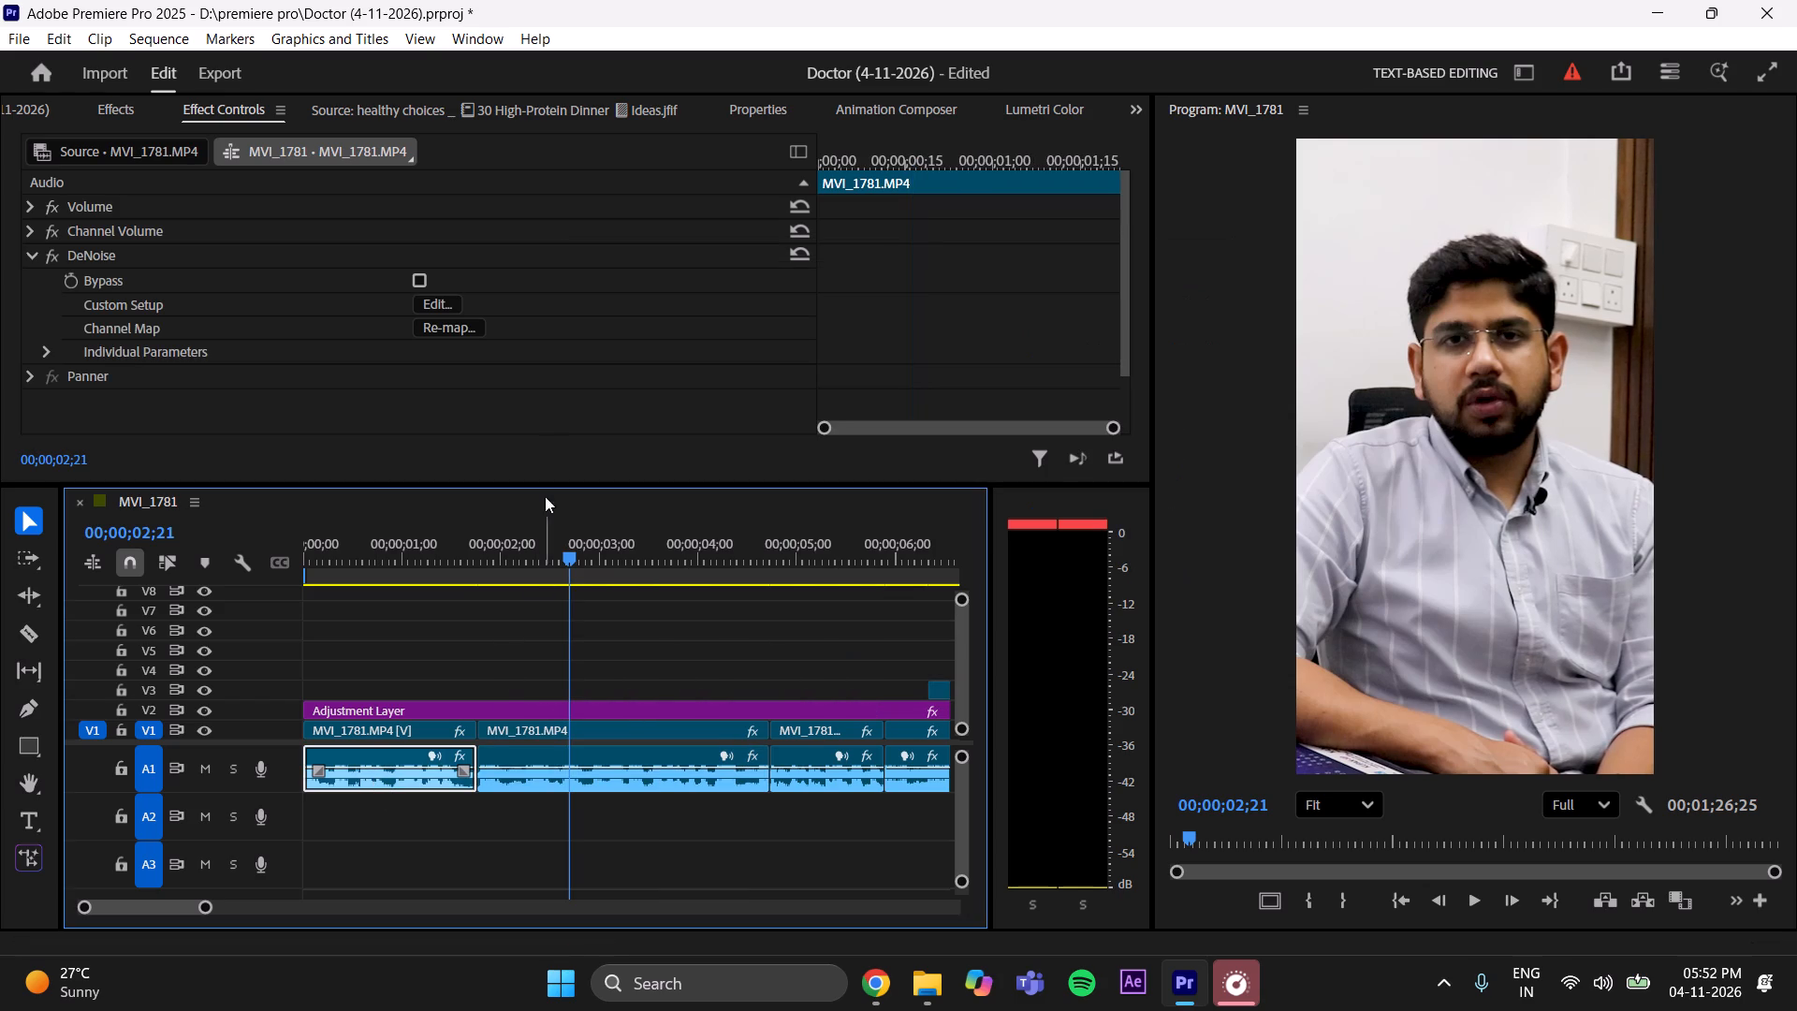
pyautogui.click(449, 301)
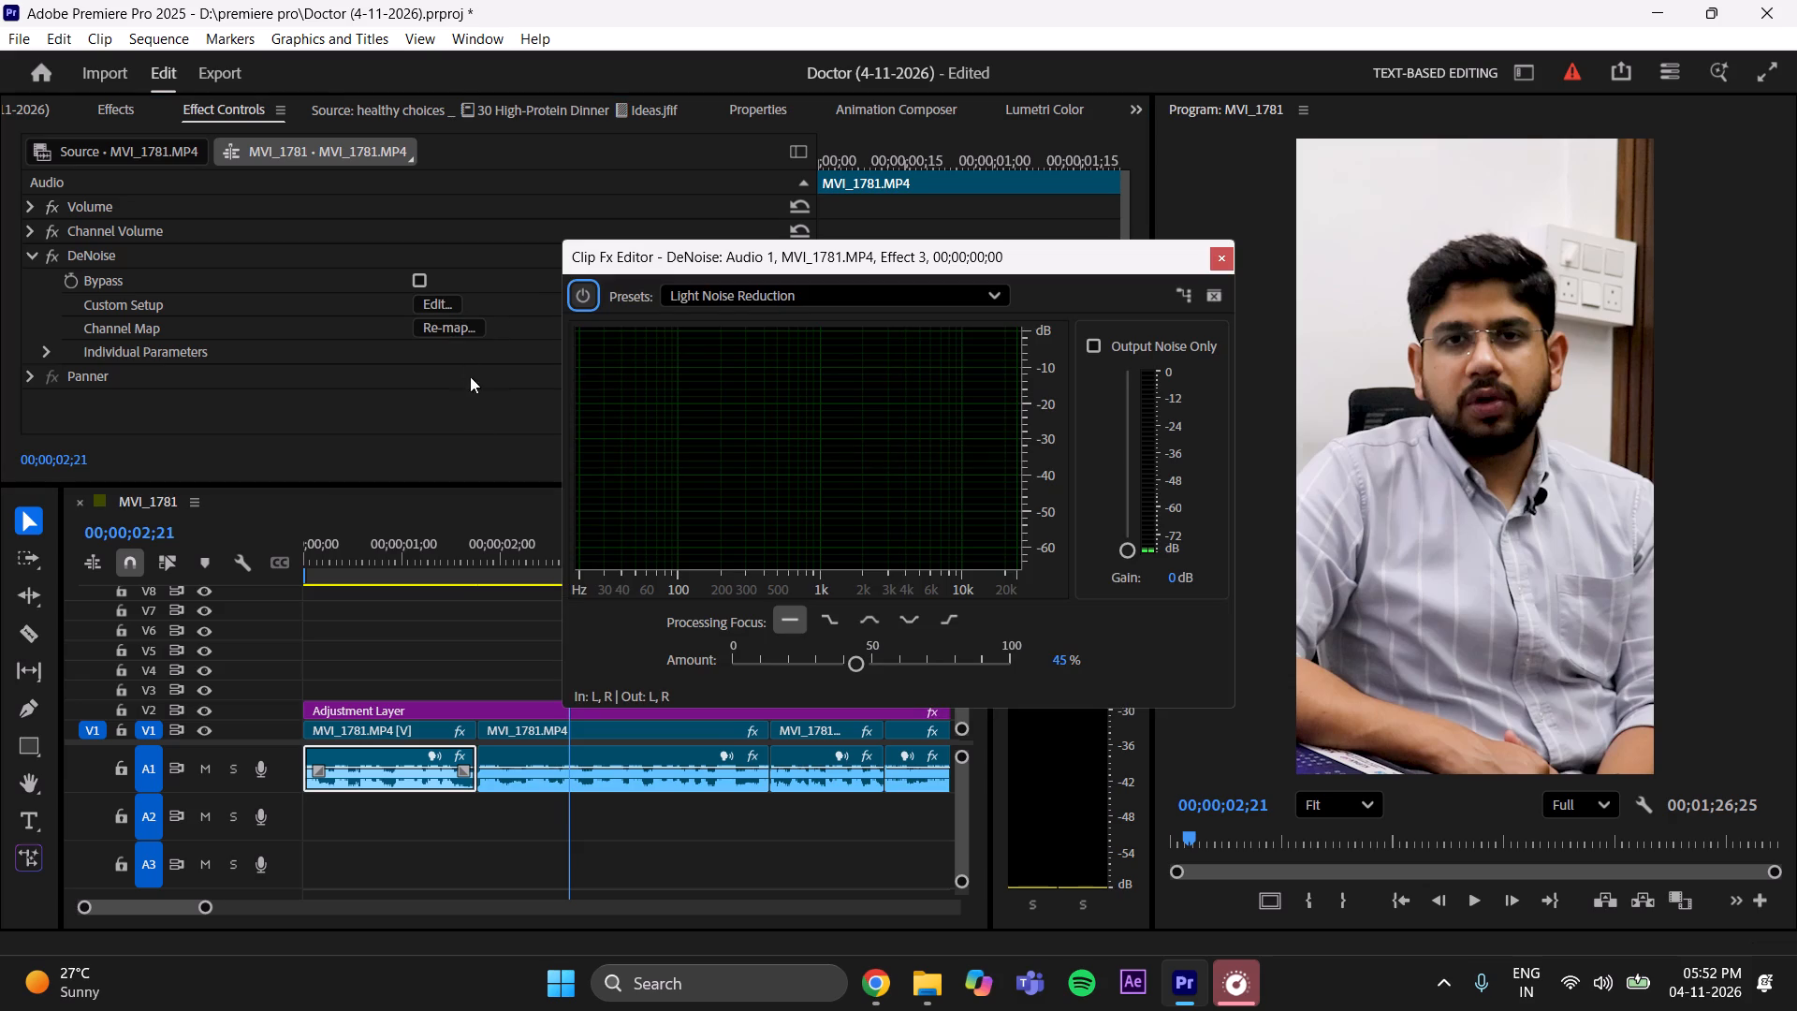
pyautogui.click(487, 628)
# Set the DeNoise amount of the second A1 clip to 45% and close its effect editor.
pyautogui.click(532, 566)
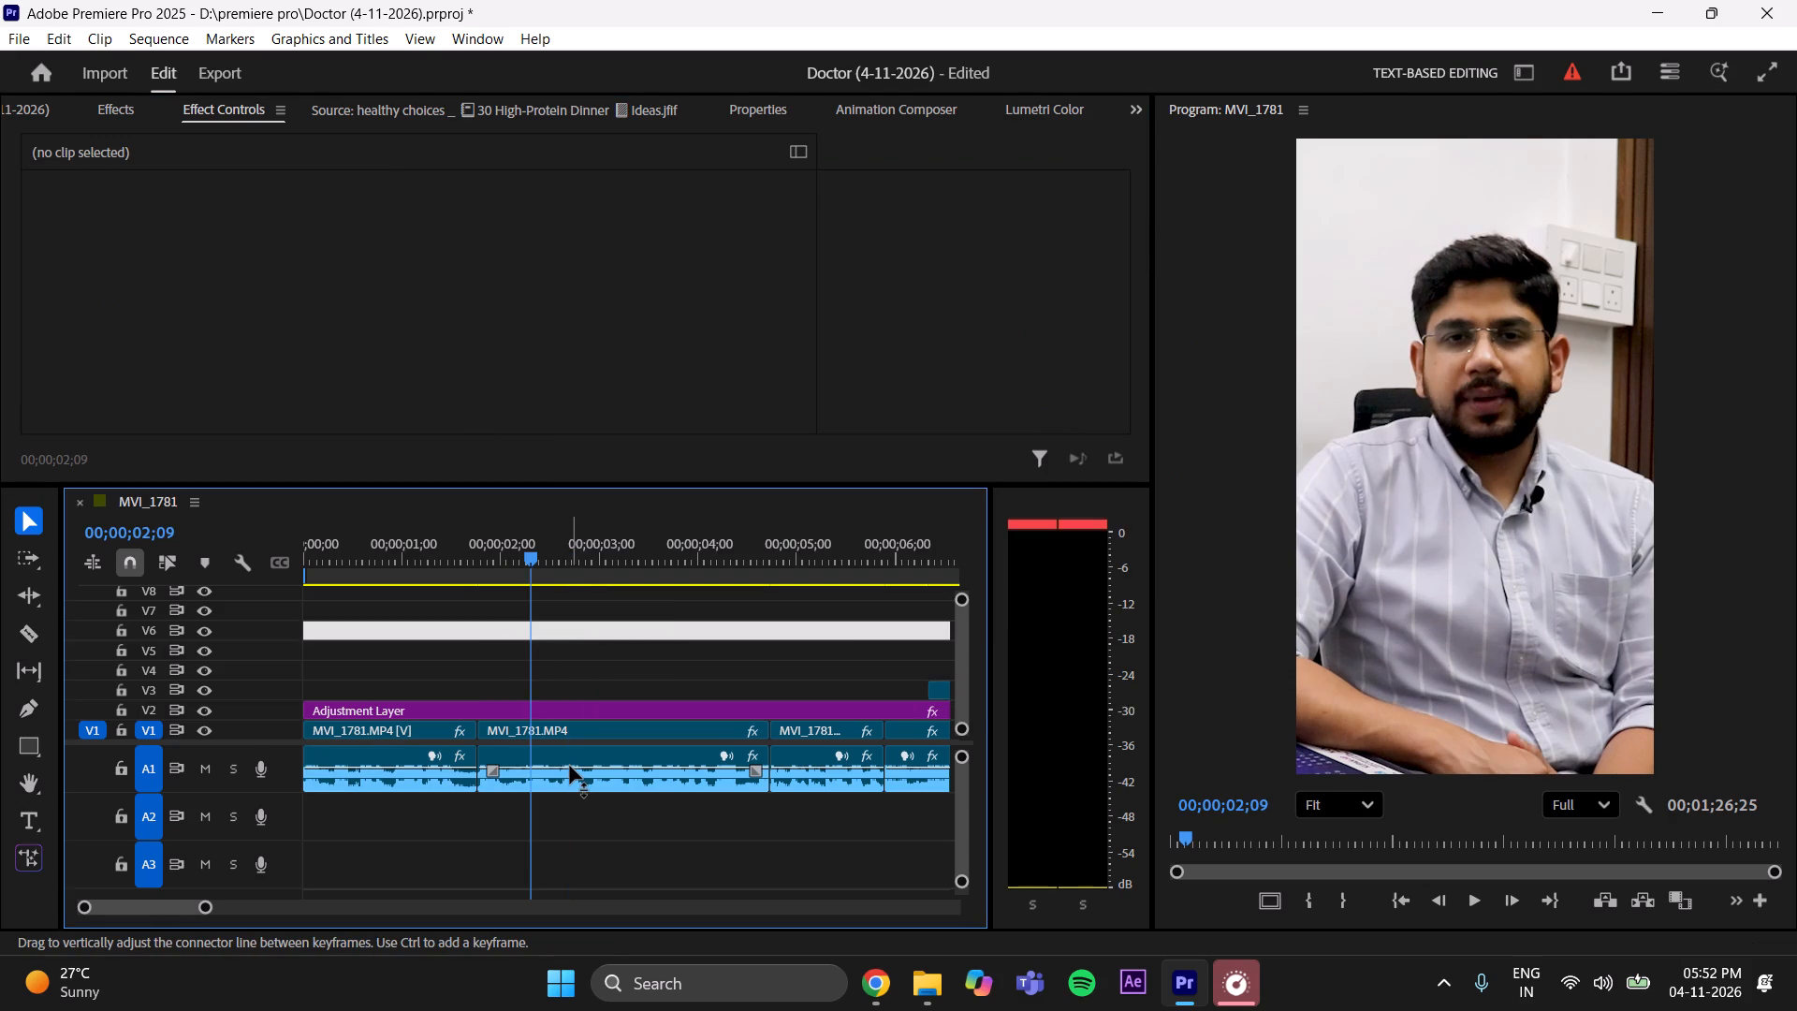
pyautogui.click(570, 766)
pyautogui.click(855, 667)
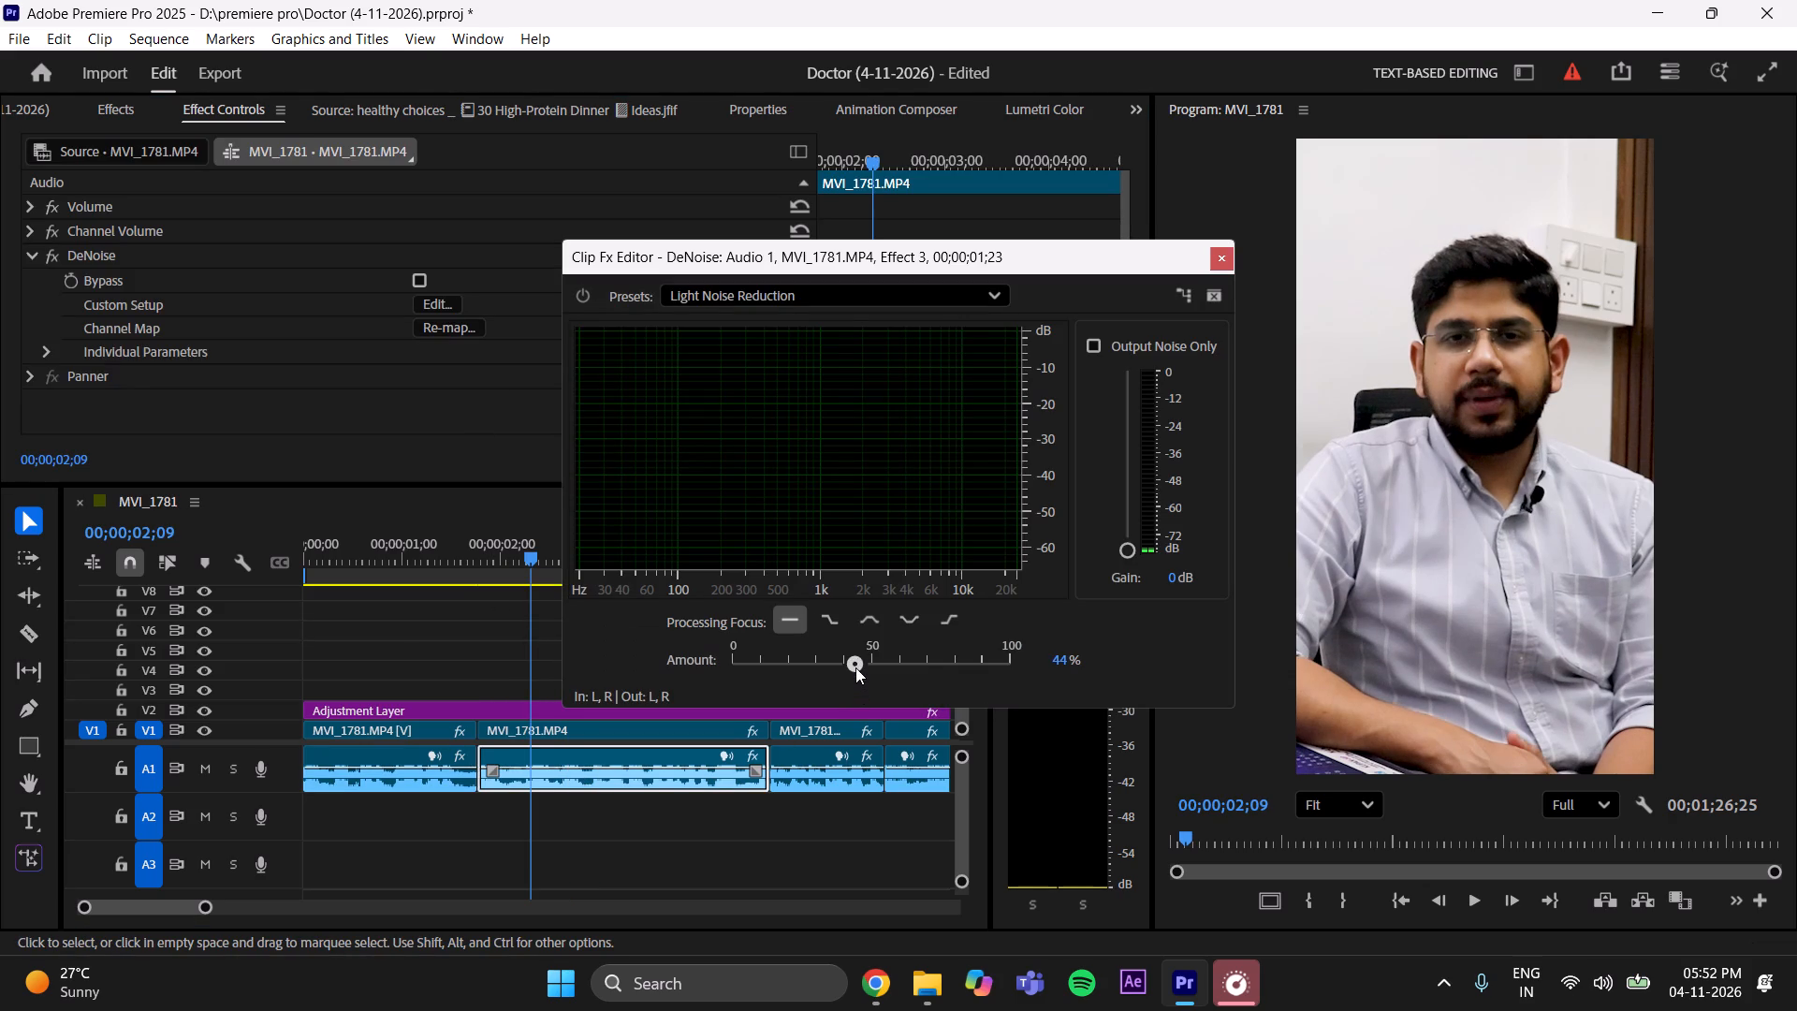
pyautogui.click(757, 827)
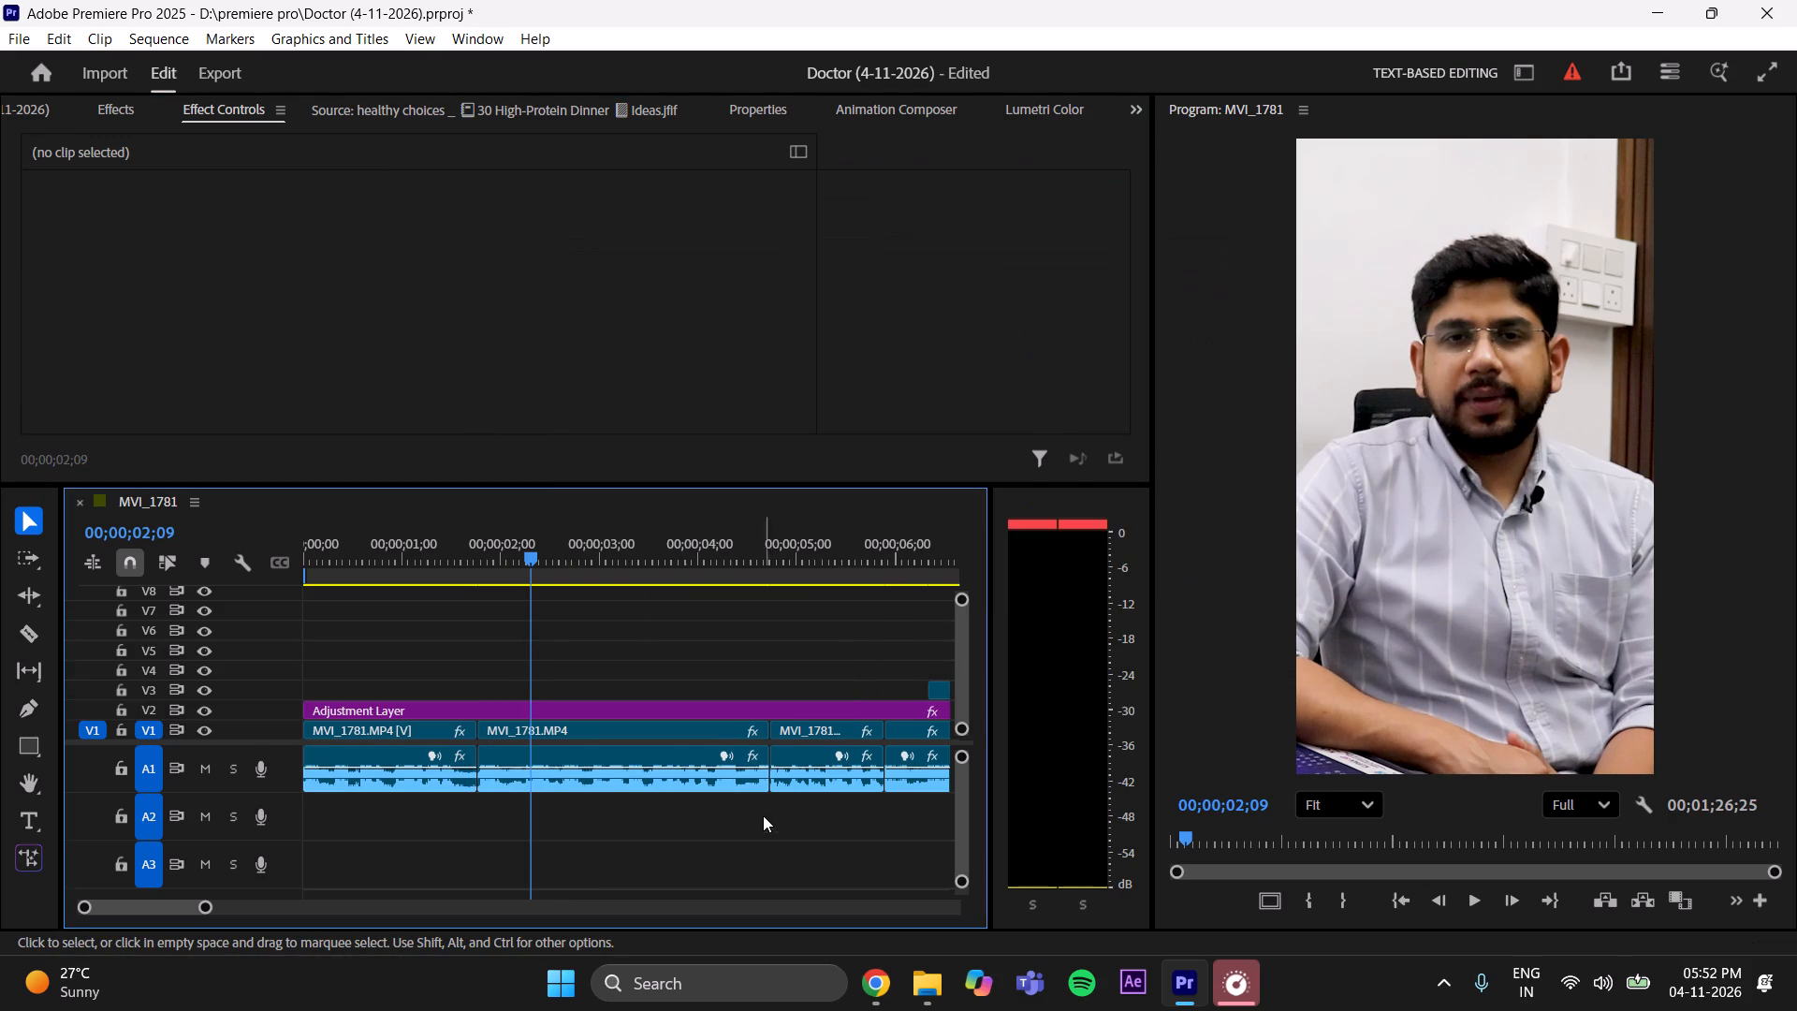
pyautogui.click(464, 109)
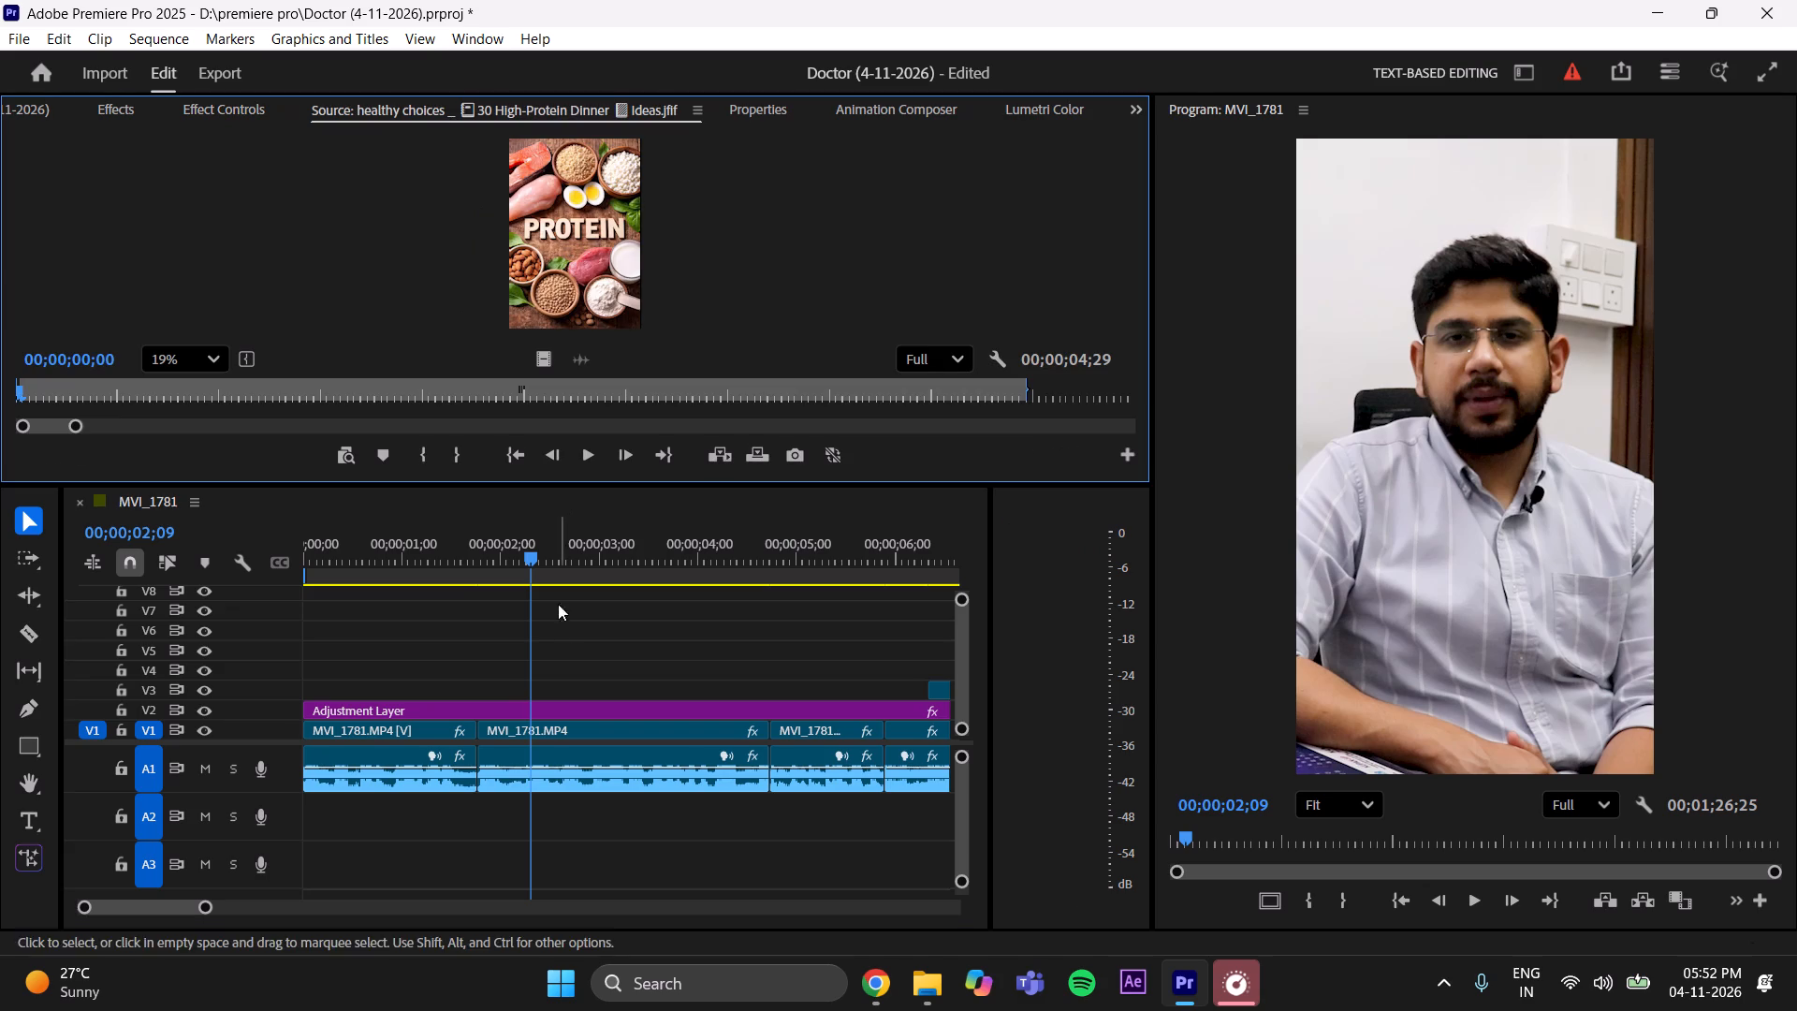
pyautogui.click(211, 106)
pyautogui.click(565, 755)
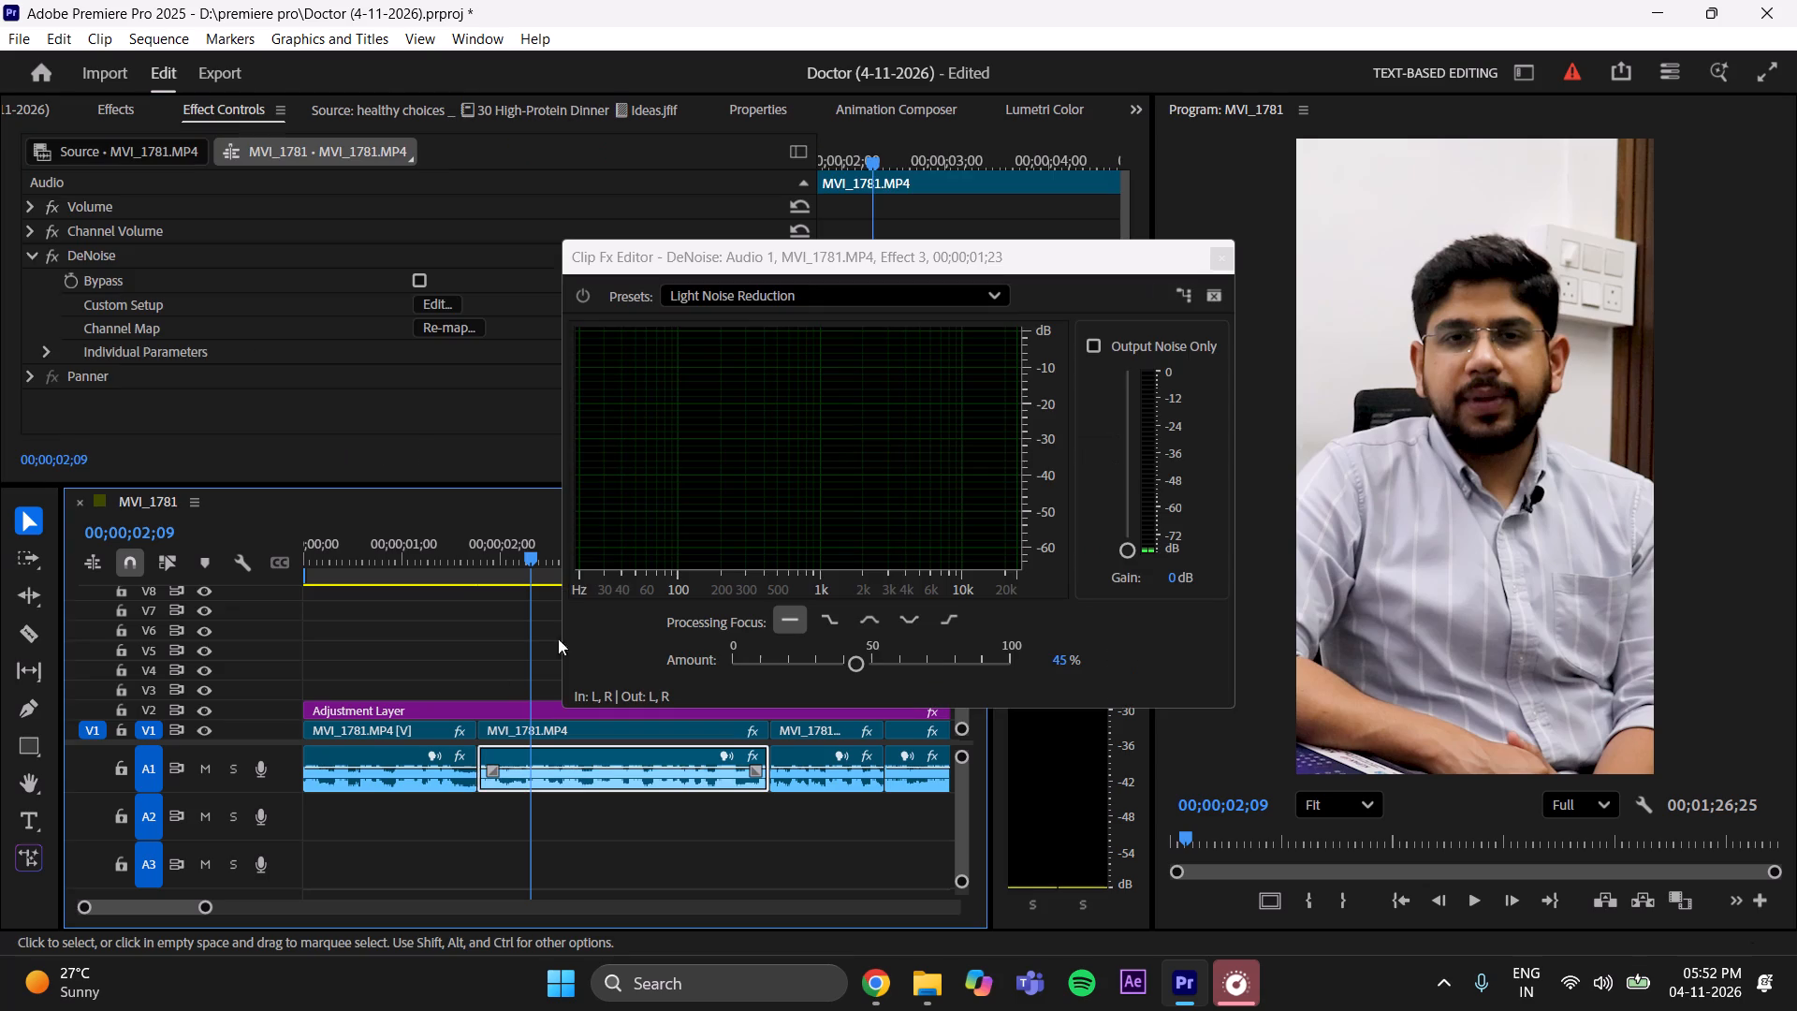
pyautogui.click(1218, 255)
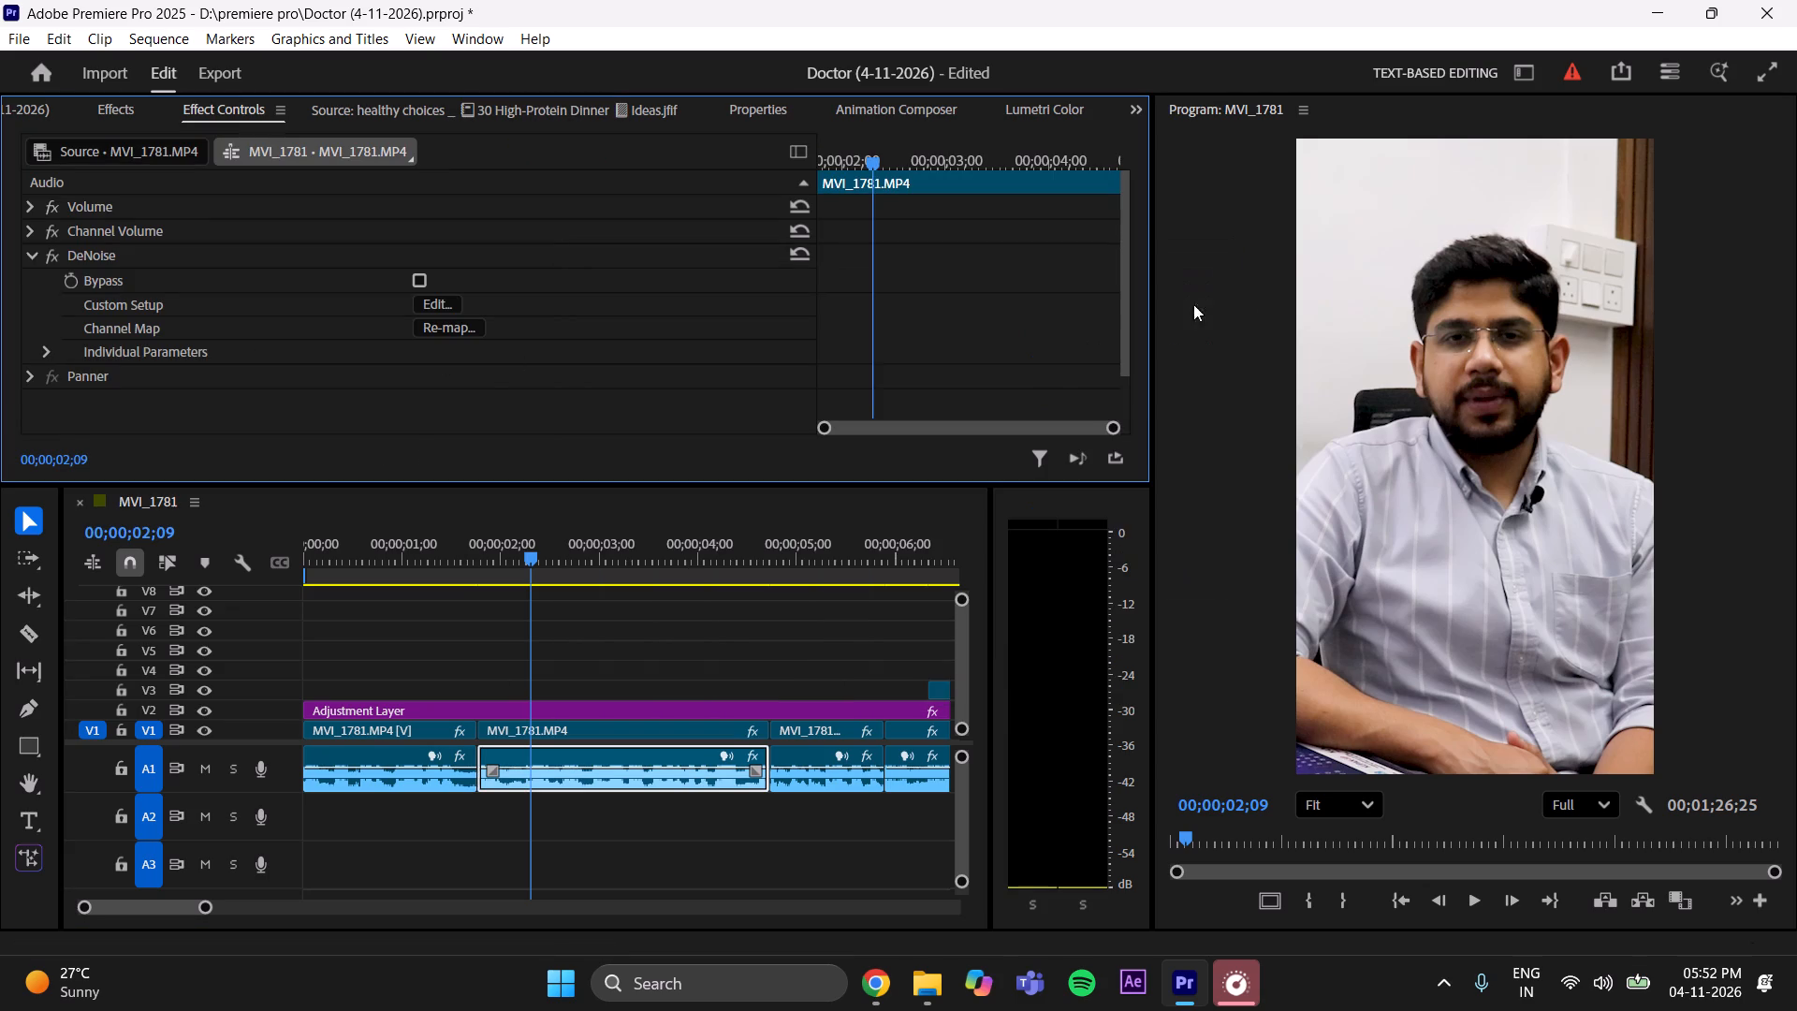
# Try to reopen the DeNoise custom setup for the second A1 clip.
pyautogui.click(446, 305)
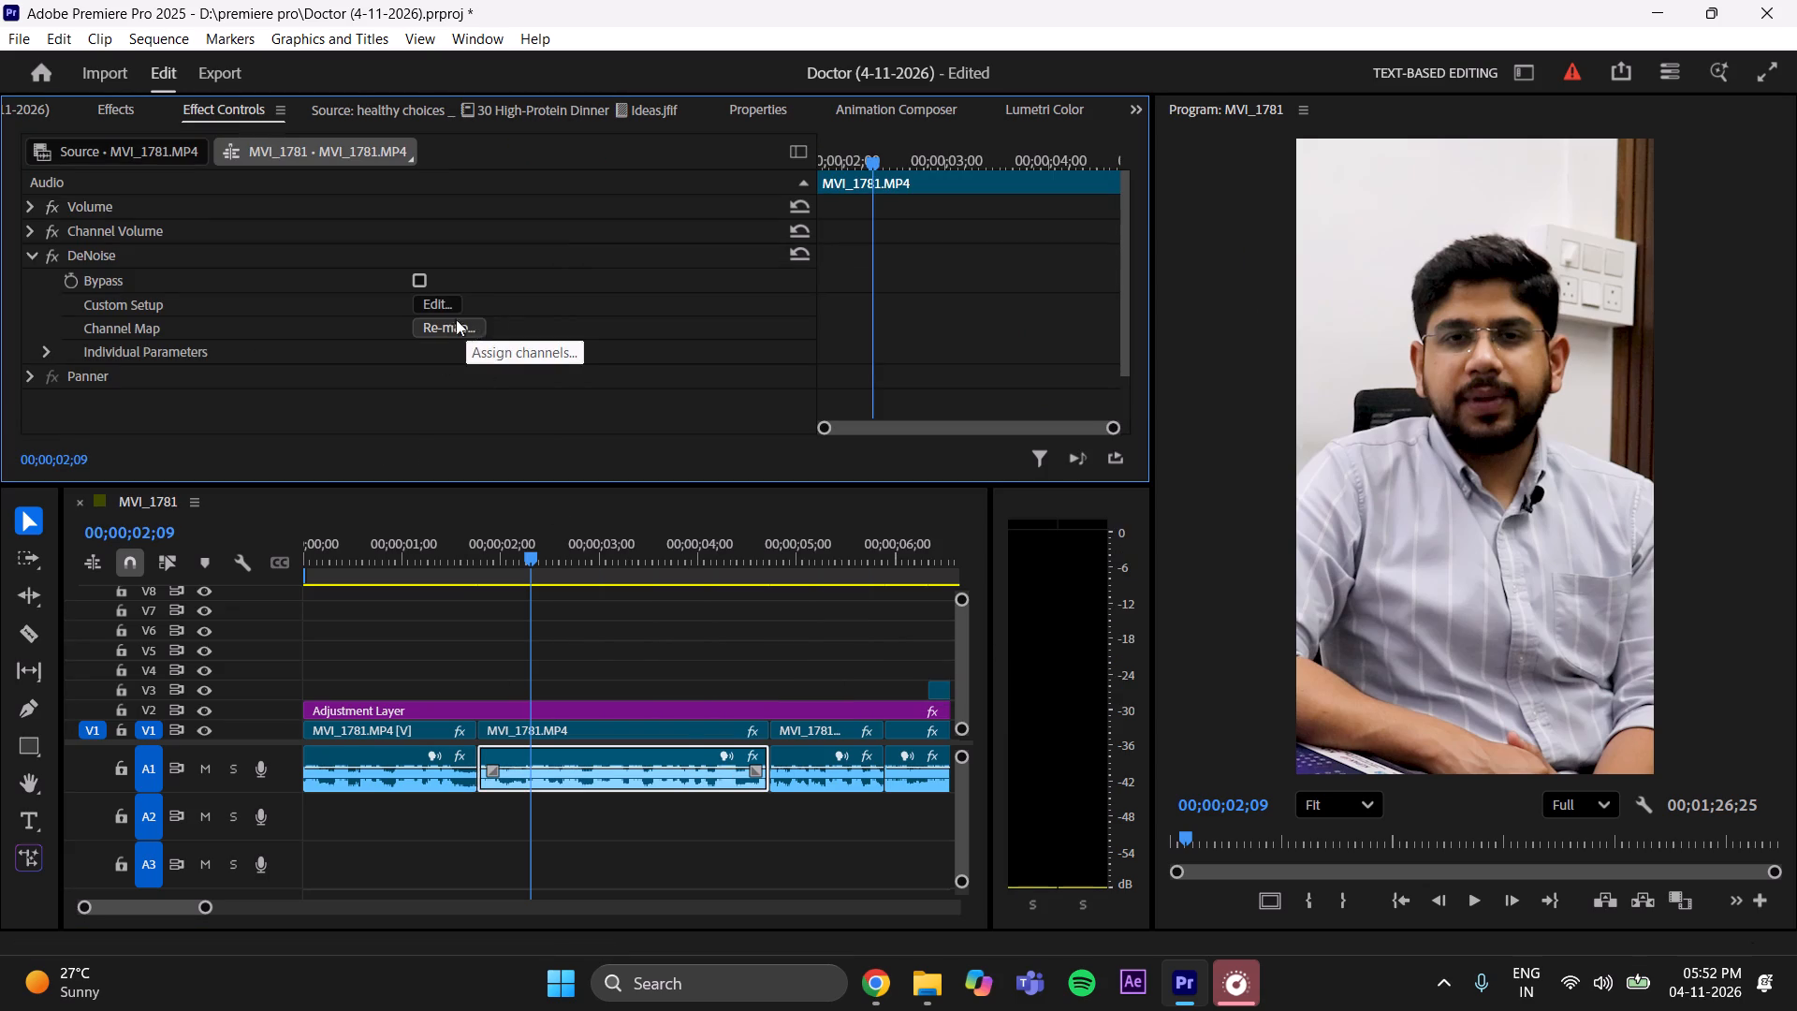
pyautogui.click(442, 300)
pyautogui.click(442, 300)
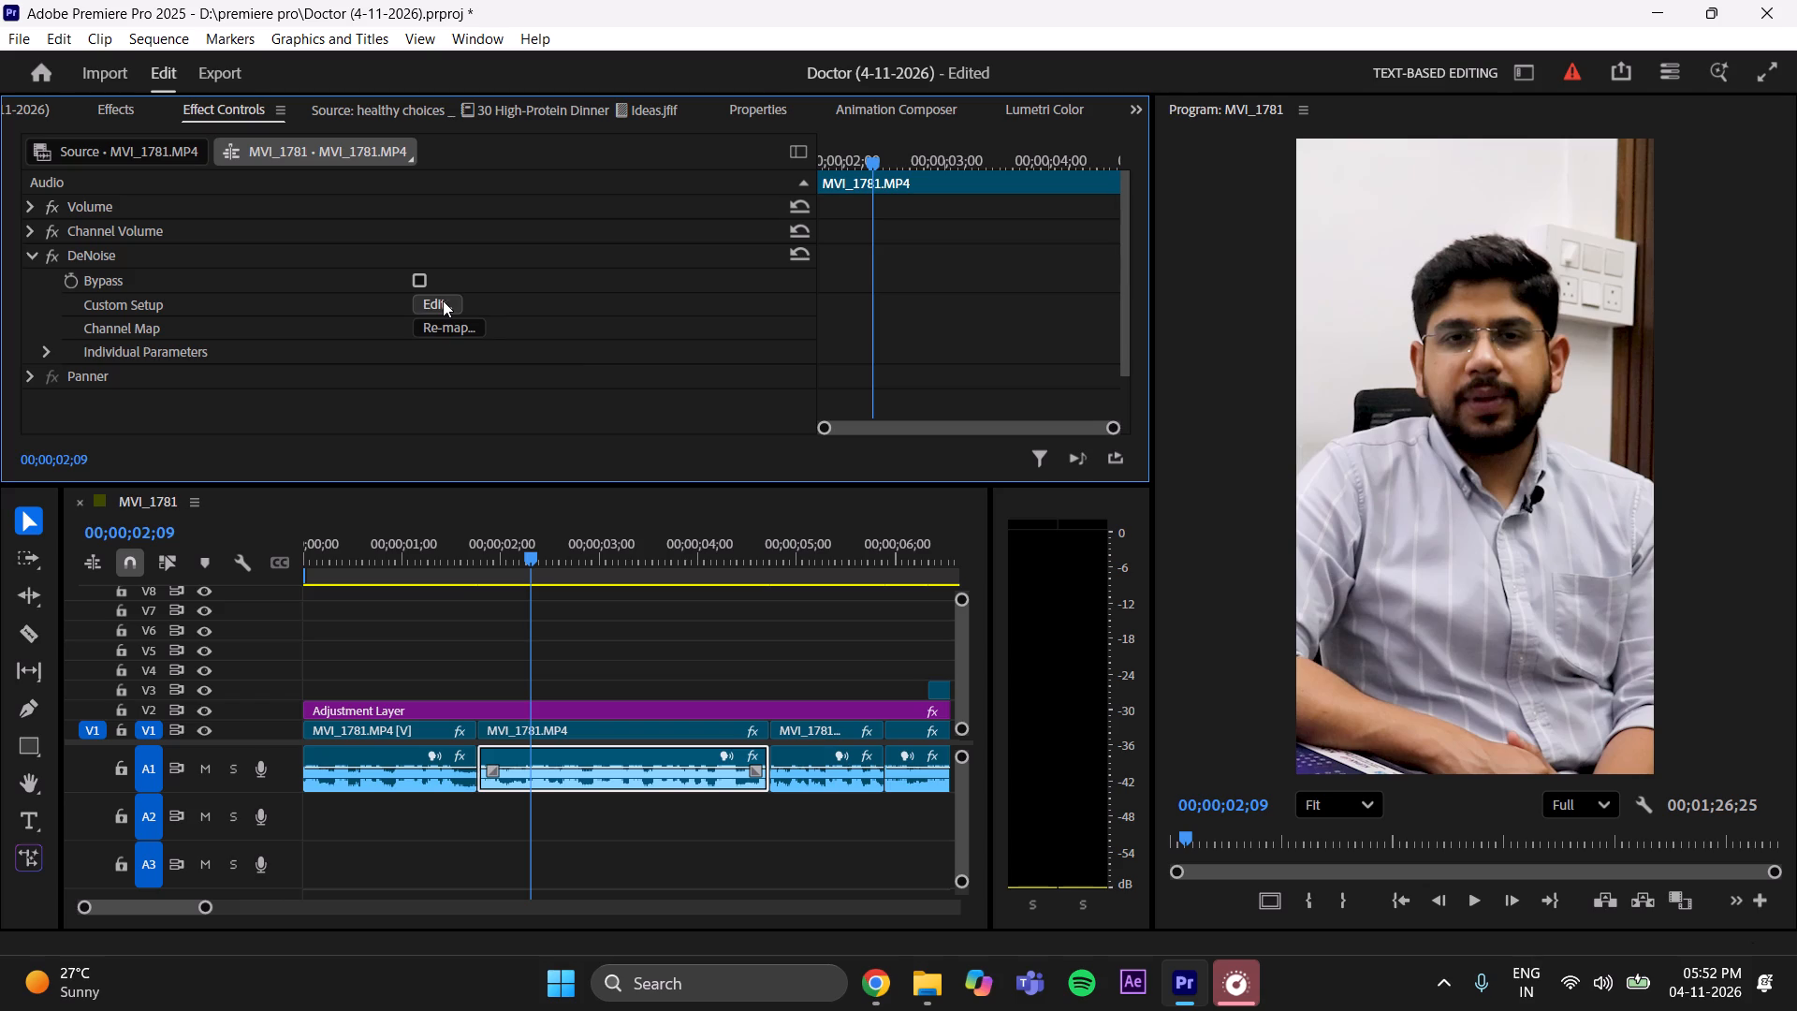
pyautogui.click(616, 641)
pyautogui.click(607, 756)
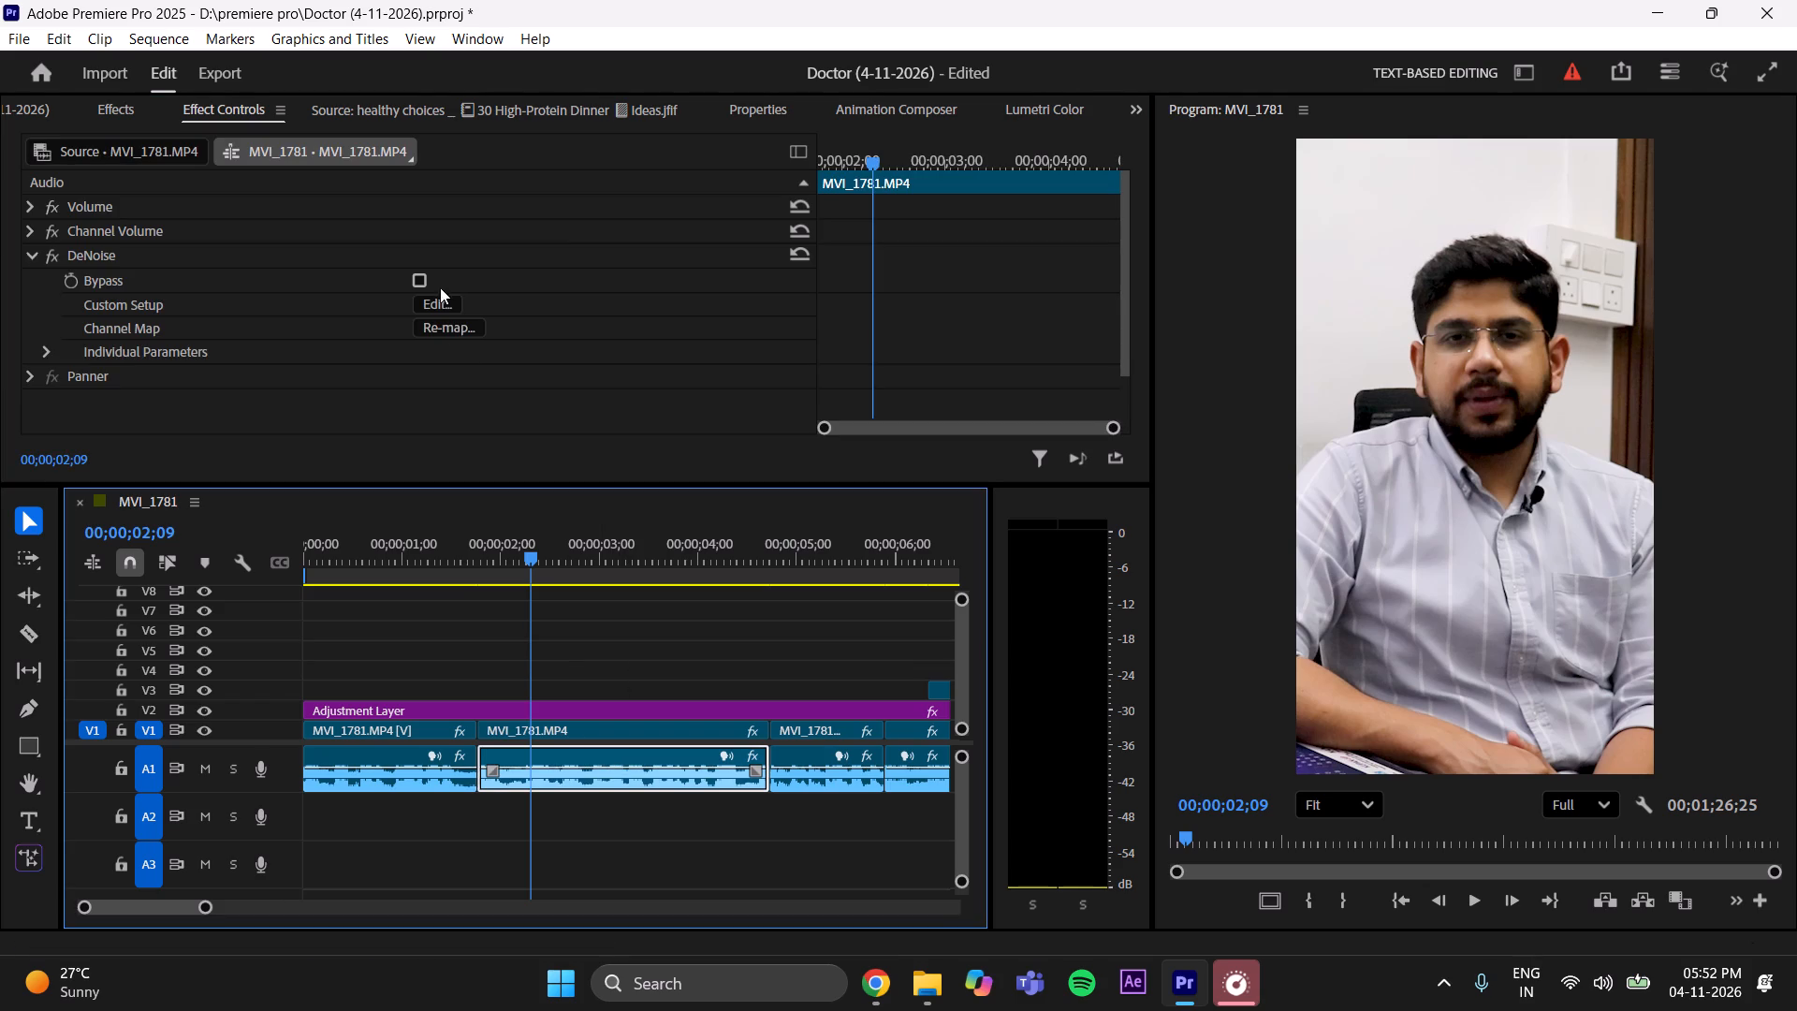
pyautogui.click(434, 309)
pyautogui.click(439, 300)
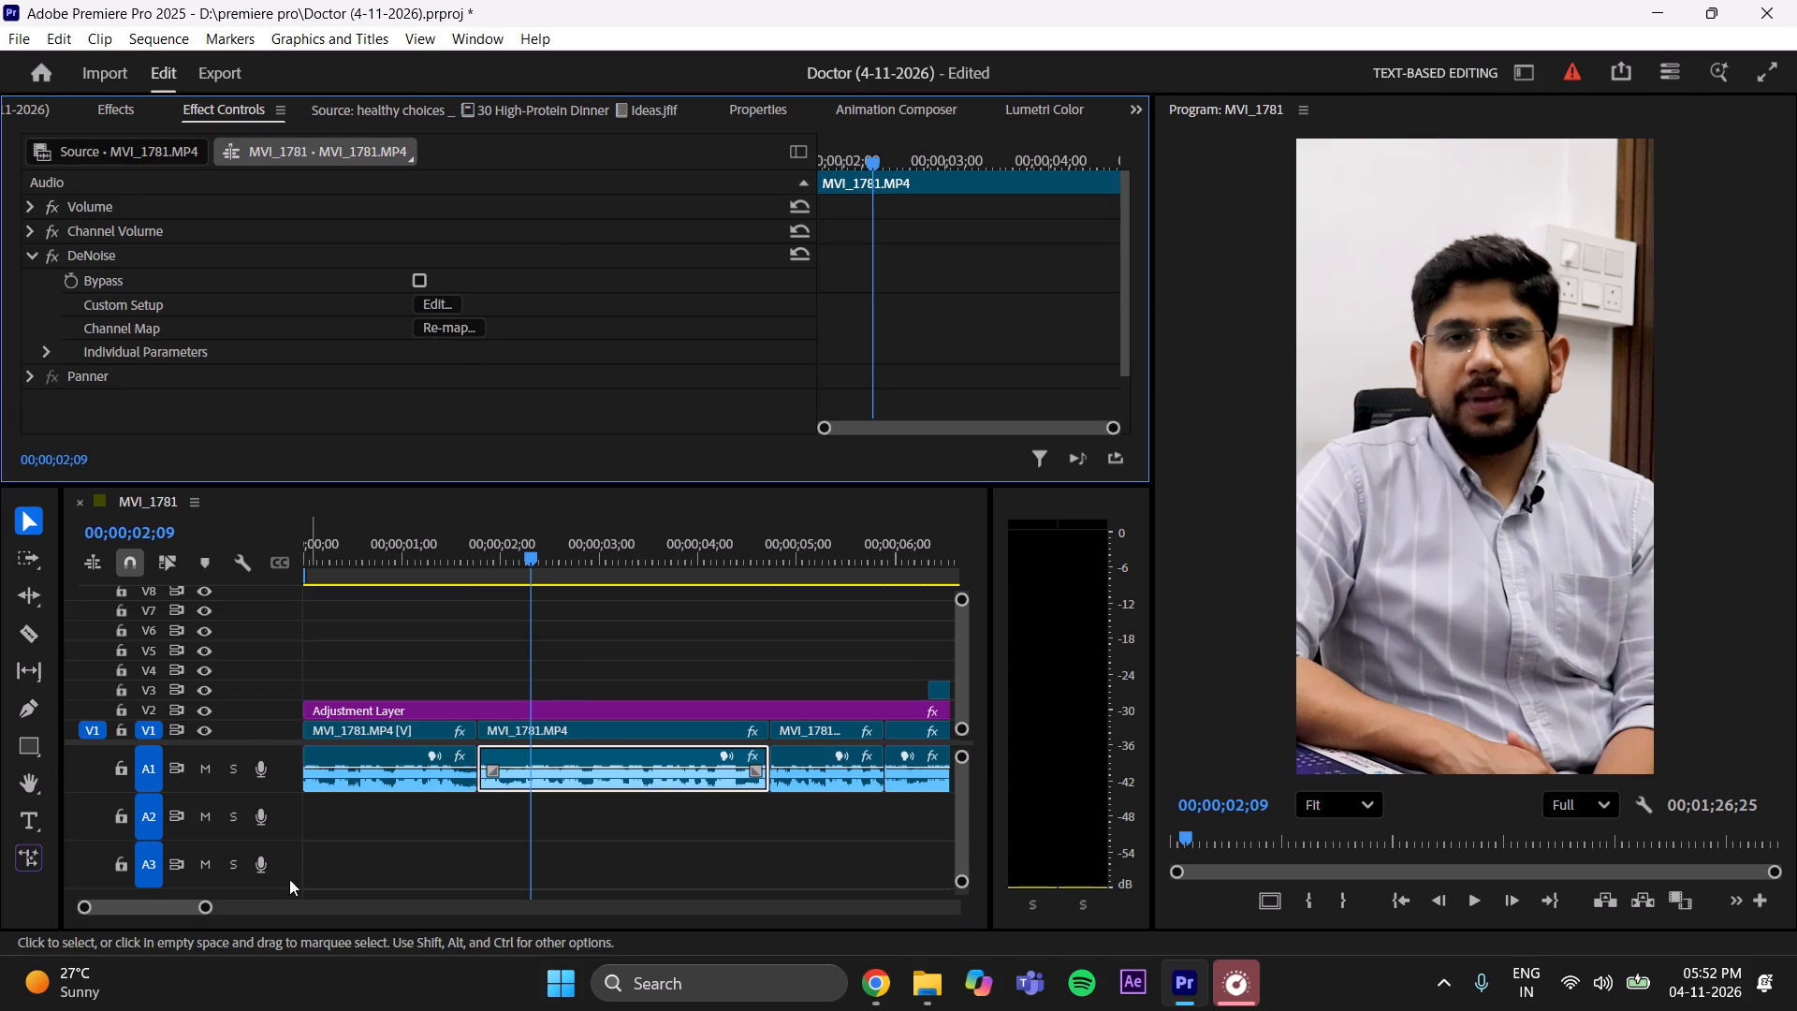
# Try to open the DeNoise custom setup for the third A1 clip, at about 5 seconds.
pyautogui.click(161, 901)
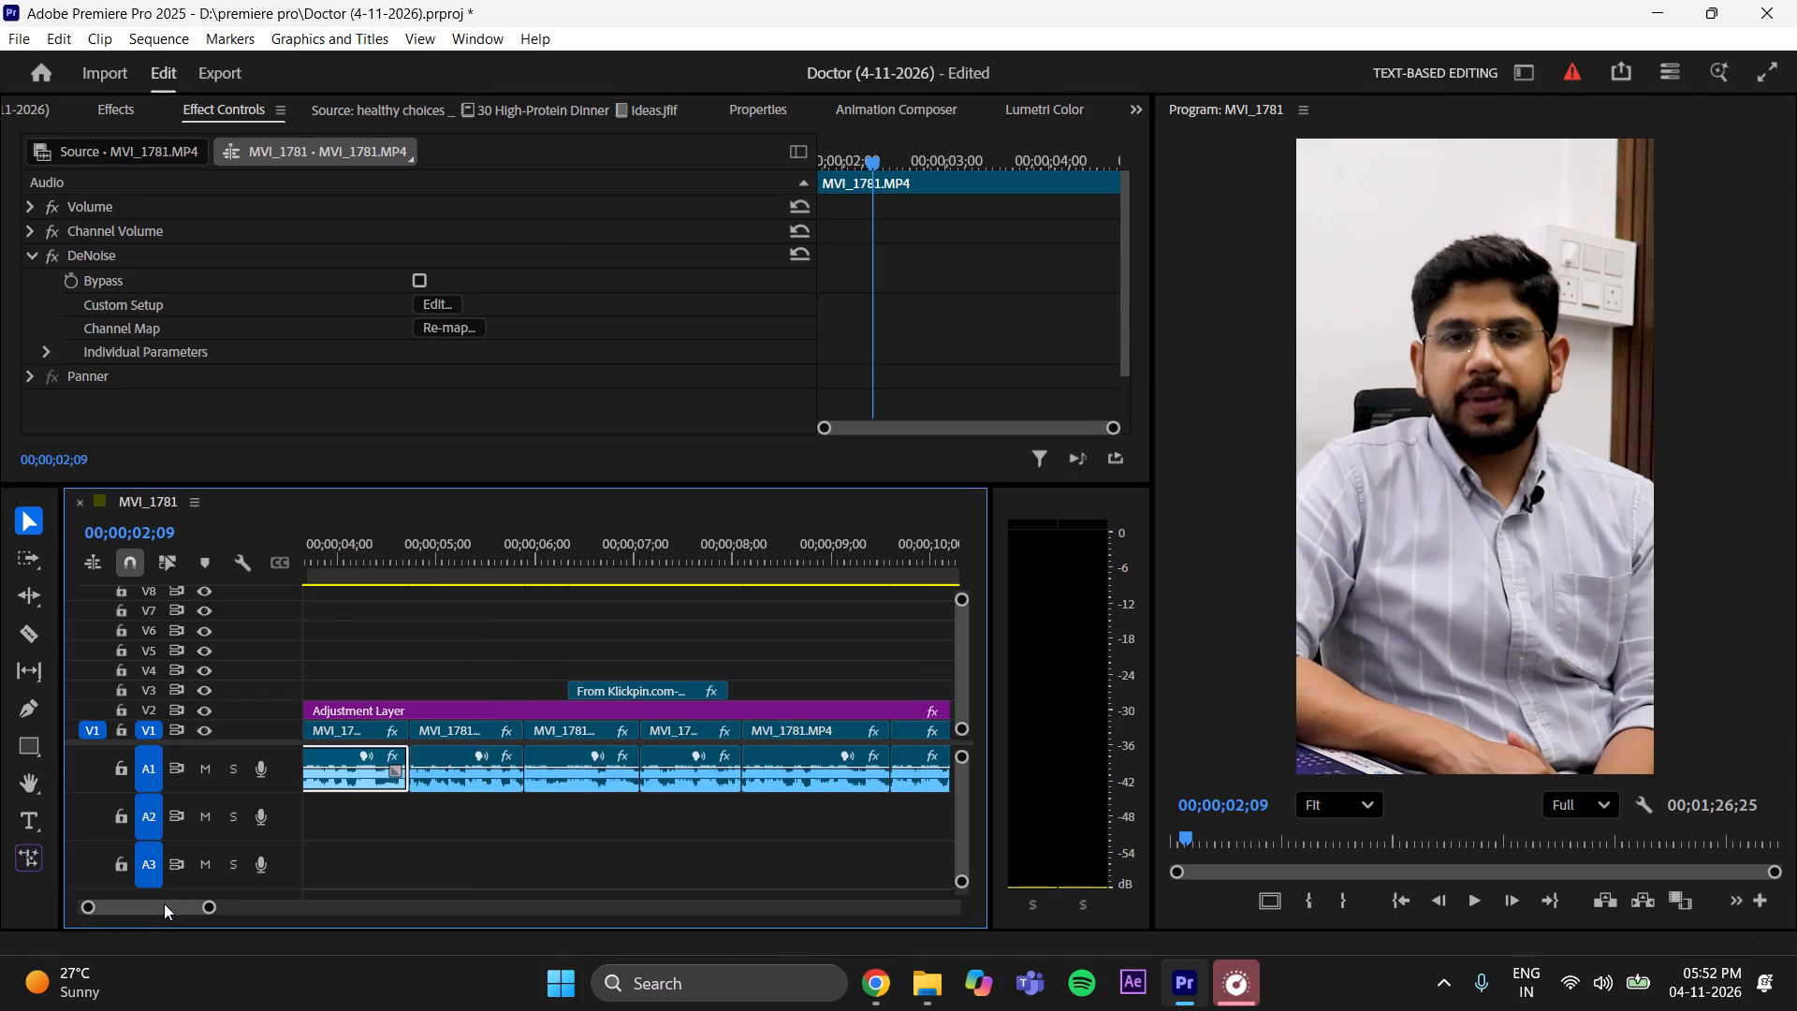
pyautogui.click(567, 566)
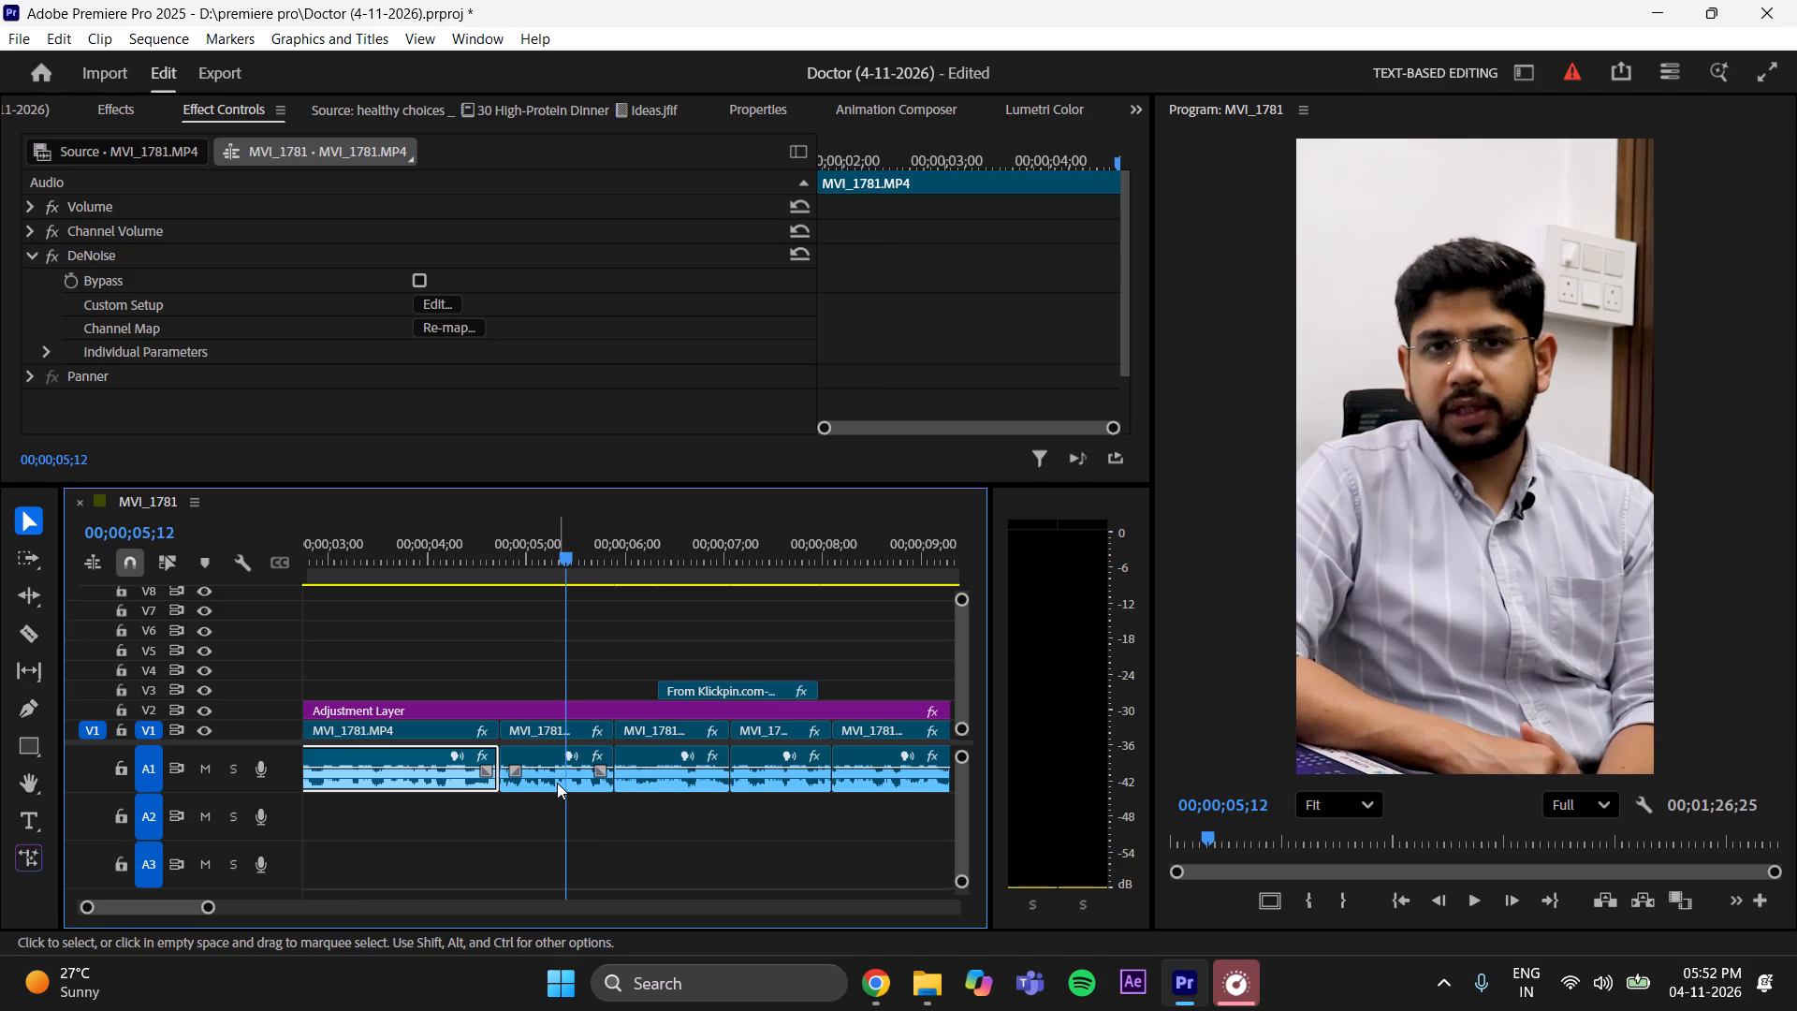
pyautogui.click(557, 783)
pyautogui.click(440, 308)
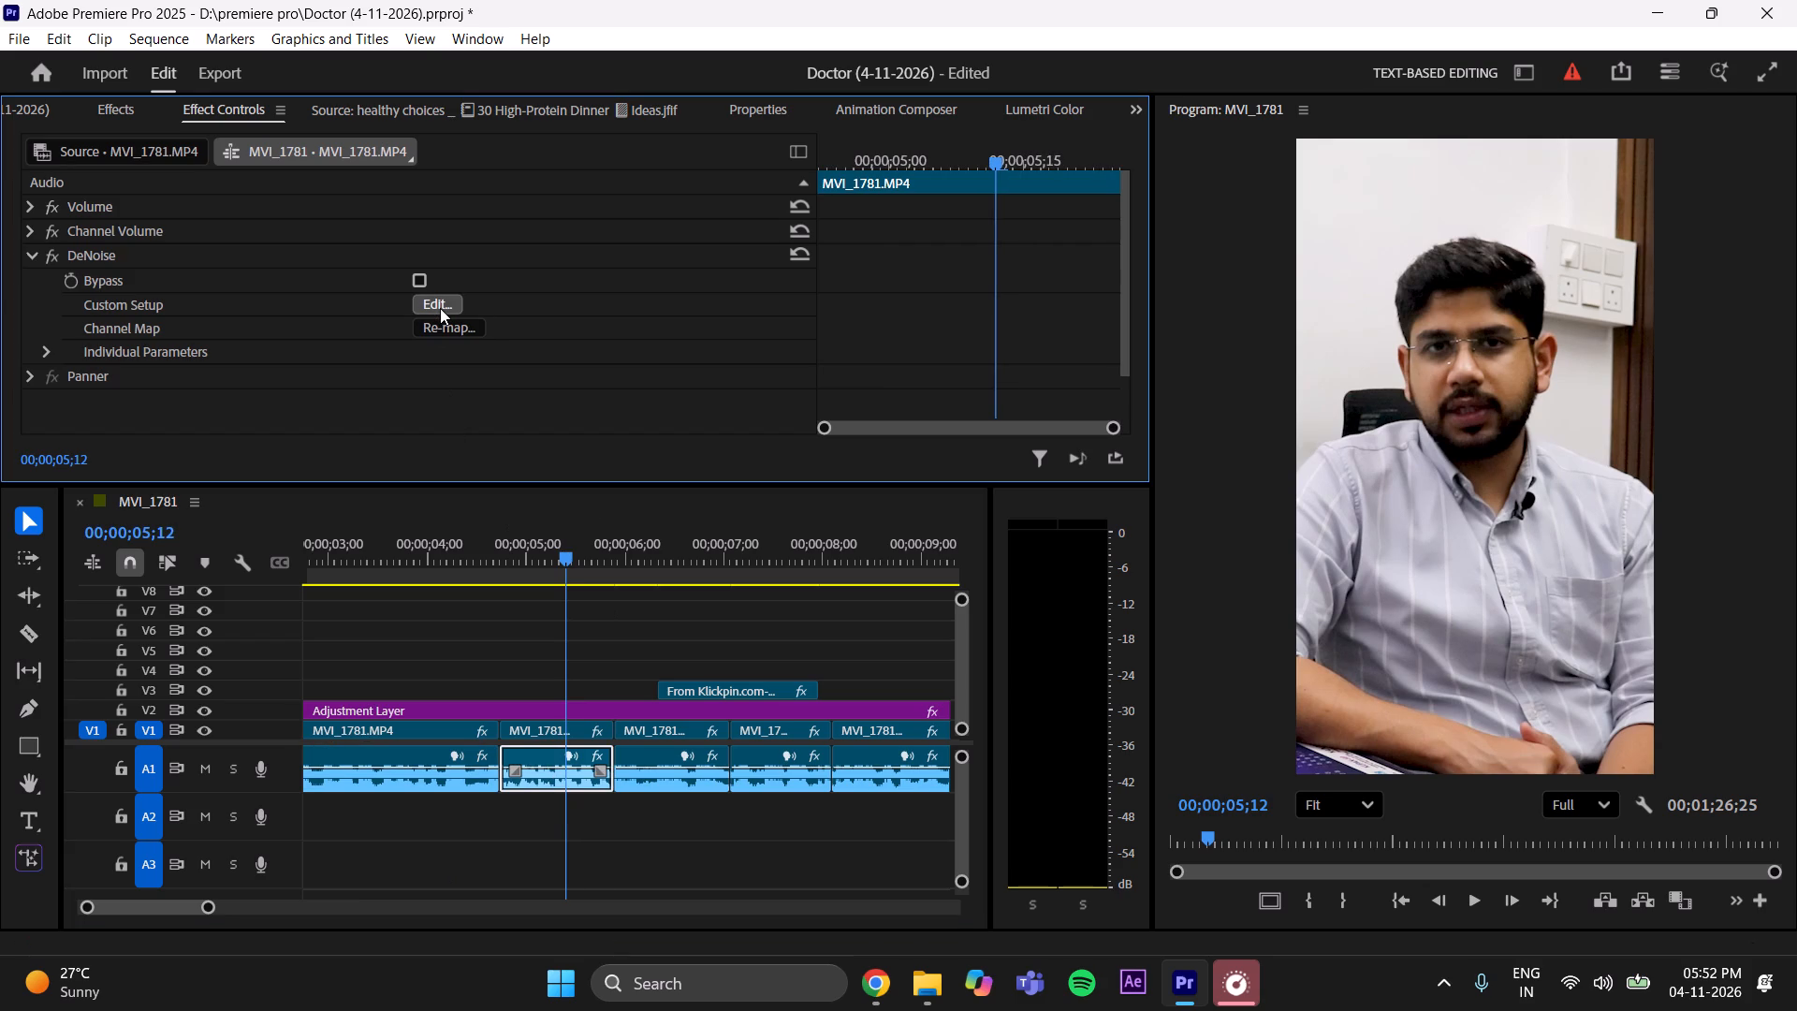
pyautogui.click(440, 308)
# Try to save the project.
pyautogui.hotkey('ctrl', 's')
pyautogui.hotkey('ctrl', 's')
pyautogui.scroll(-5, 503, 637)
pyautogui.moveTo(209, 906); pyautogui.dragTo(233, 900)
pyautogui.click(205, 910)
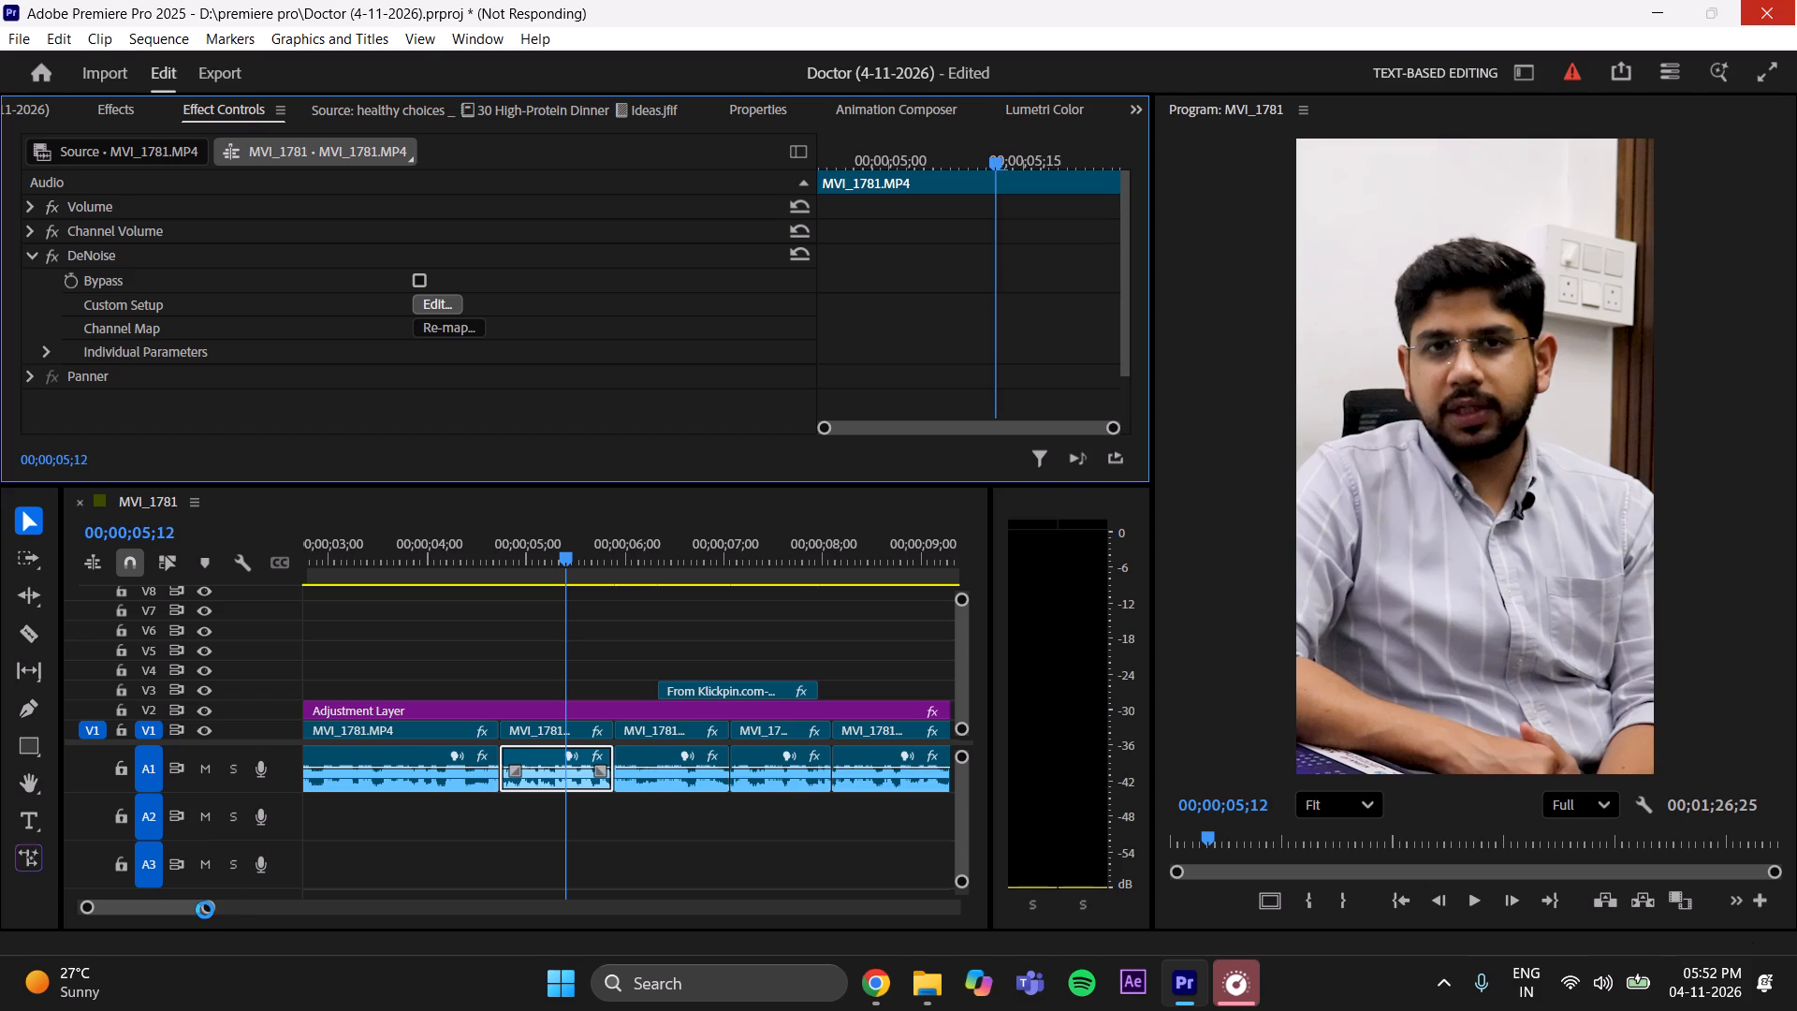
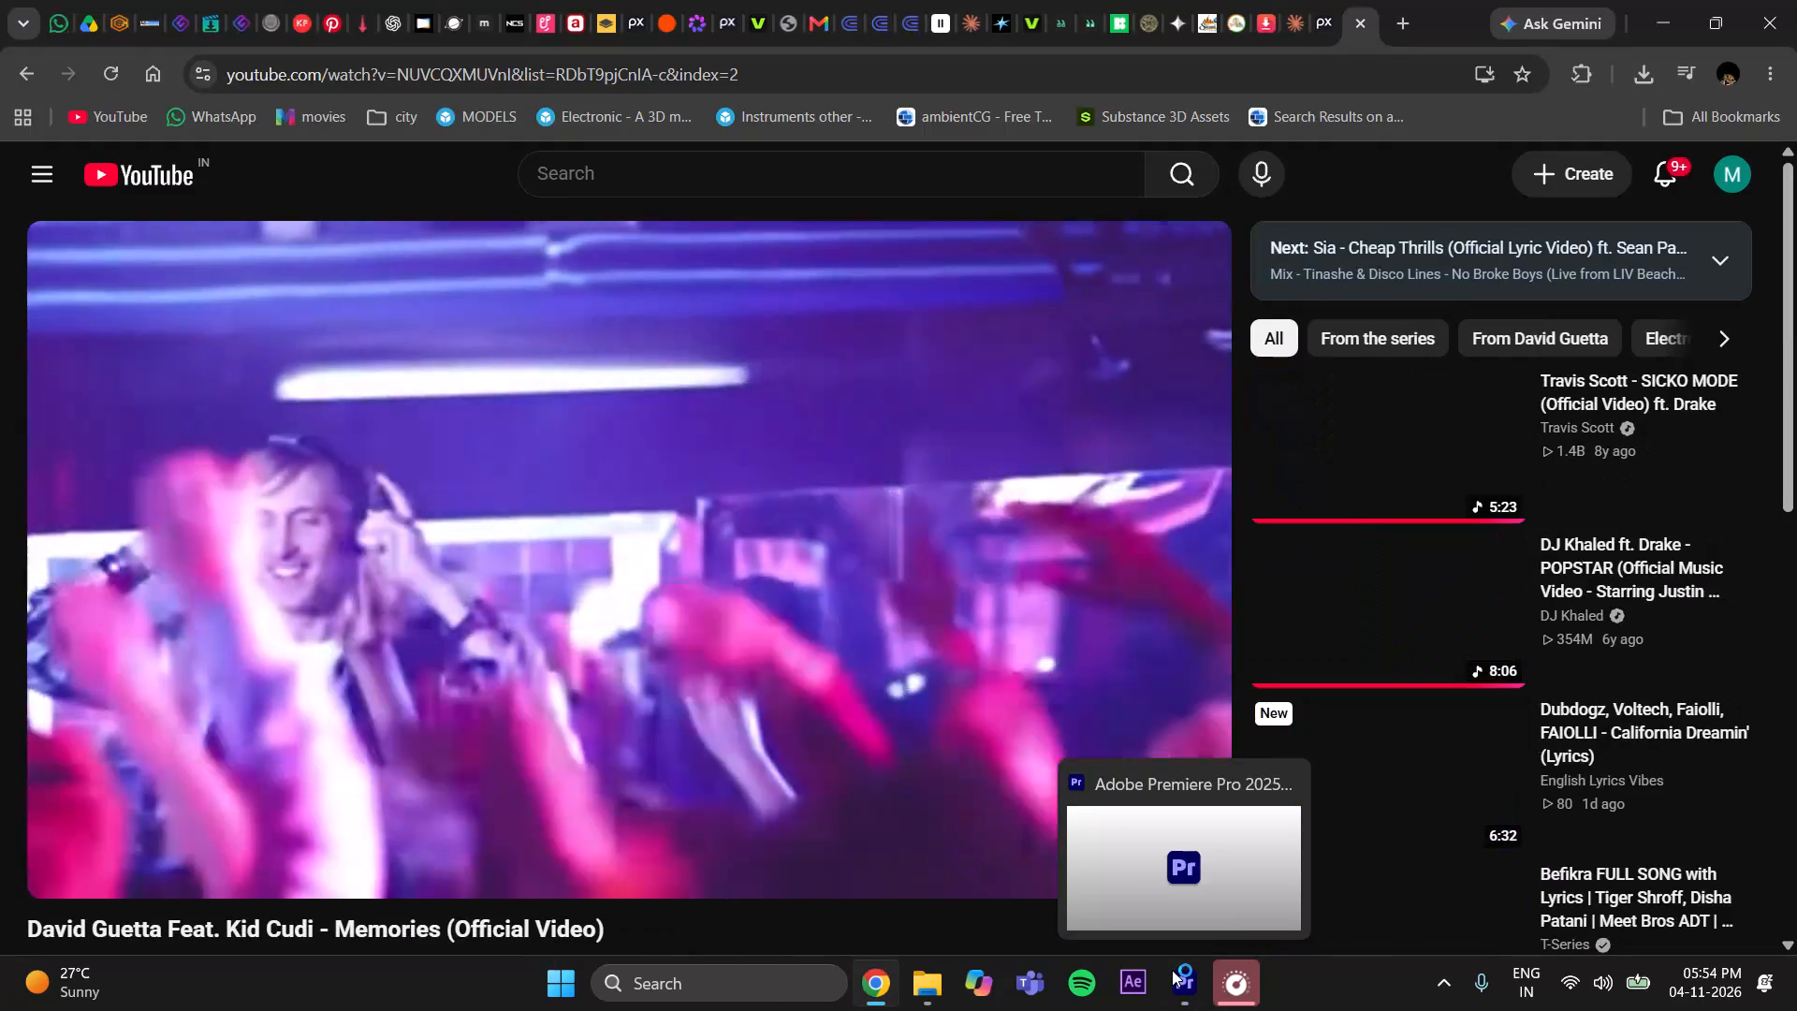
# Switch to Premiere Pro and try to close its unresponsive window, choosing to end the program.
pyautogui.click(1189, 1004)
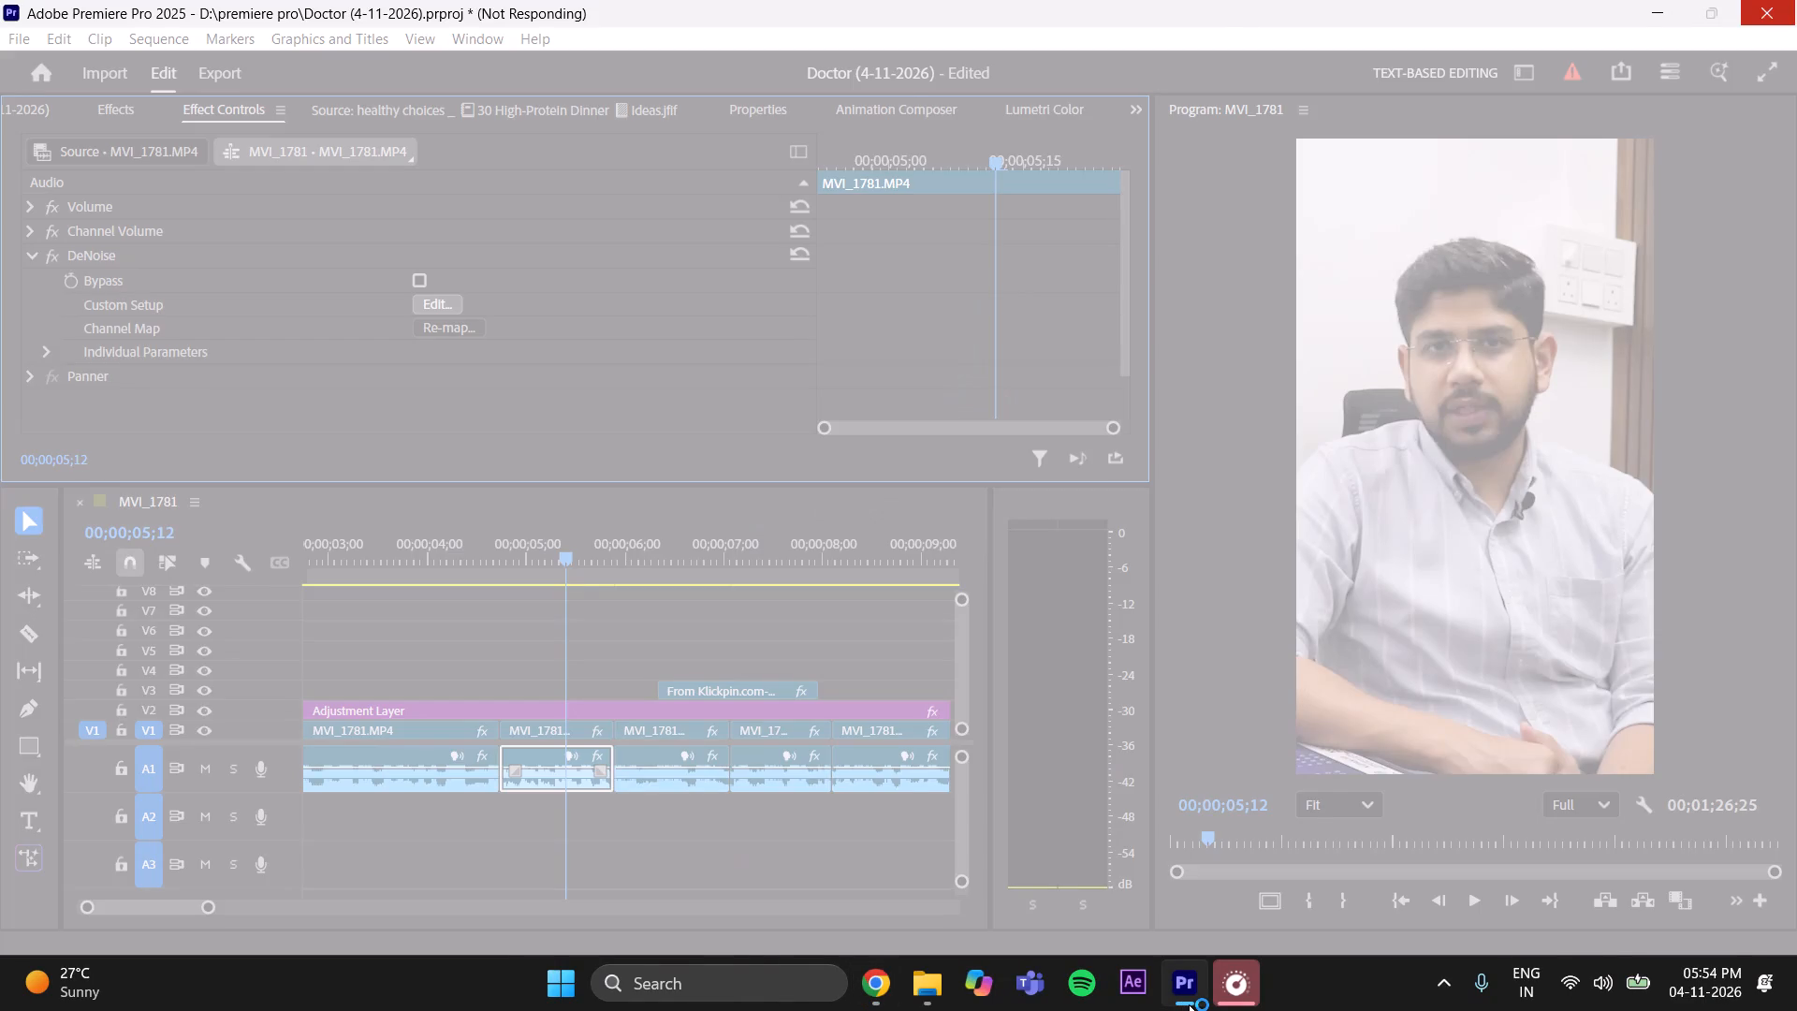
pyautogui.click(1189, 1004)
pyautogui.click(1189, 1004)
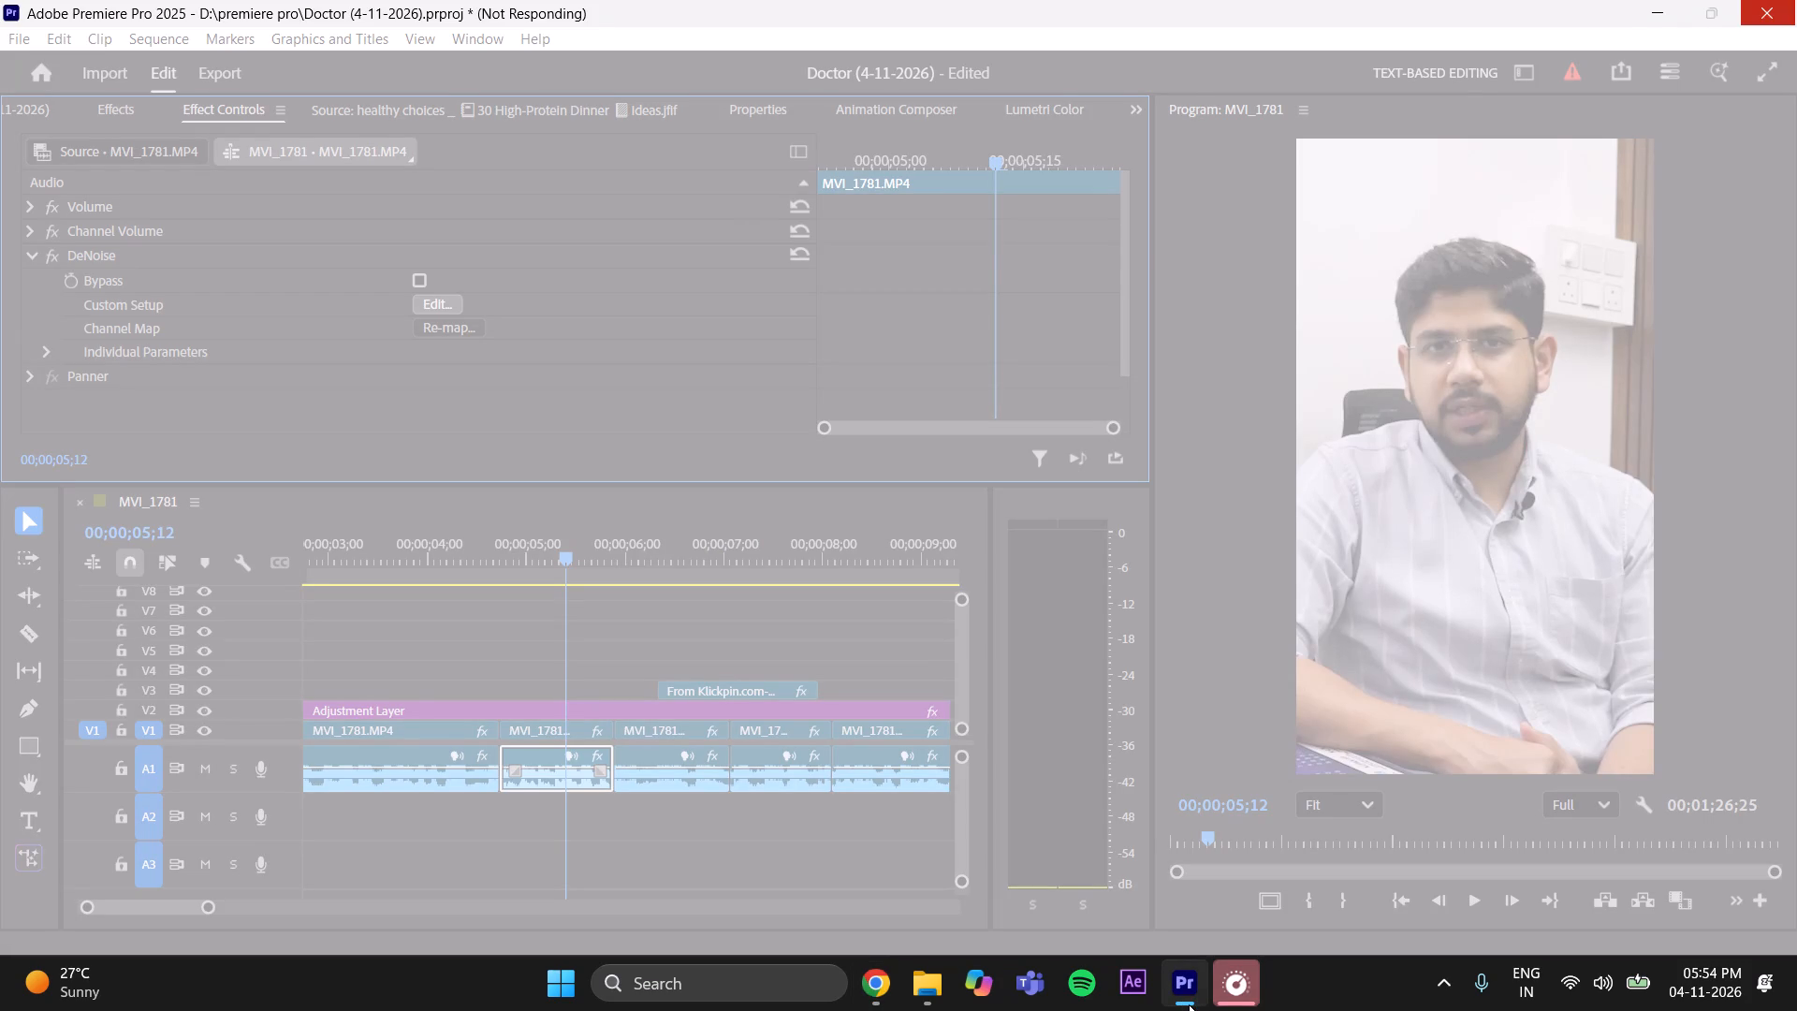
pyautogui.rightClick(1180, 994)
pyautogui.rightClick(1178, 994)
pyautogui.rightClick(1177, 994)
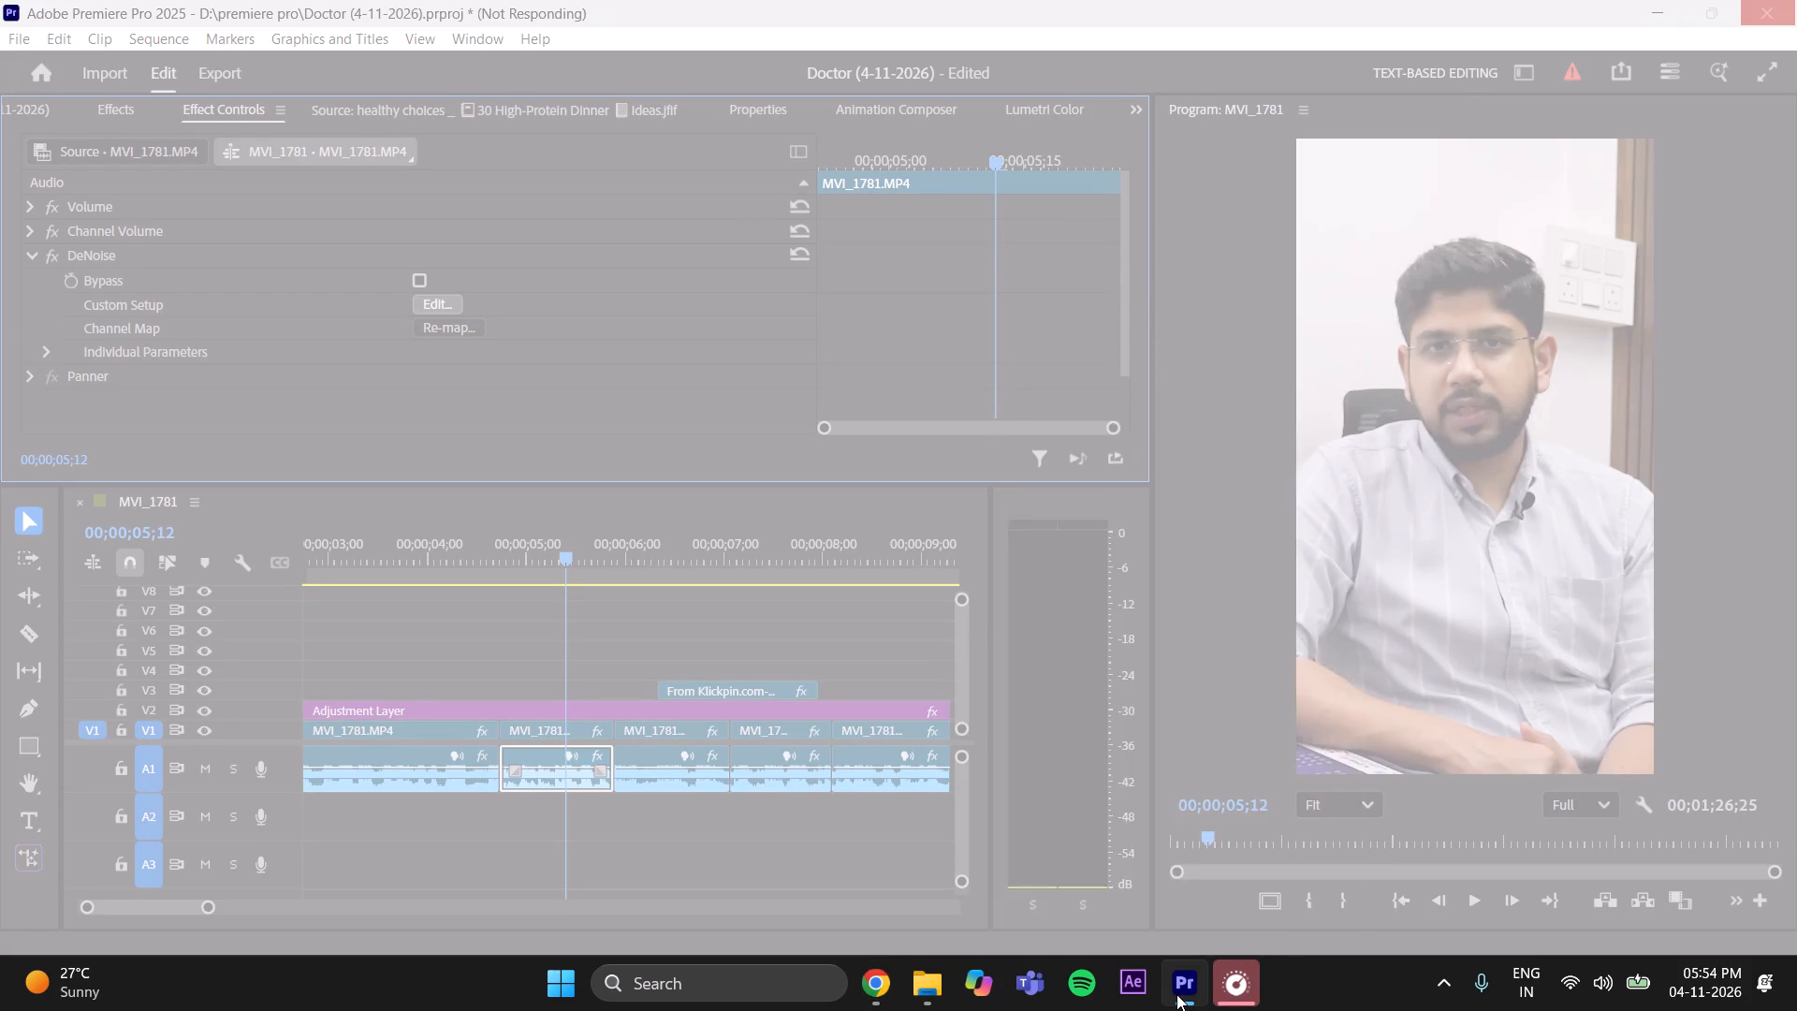
pyautogui.rightClick(1176, 994)
pyautogui.click(876, 557)
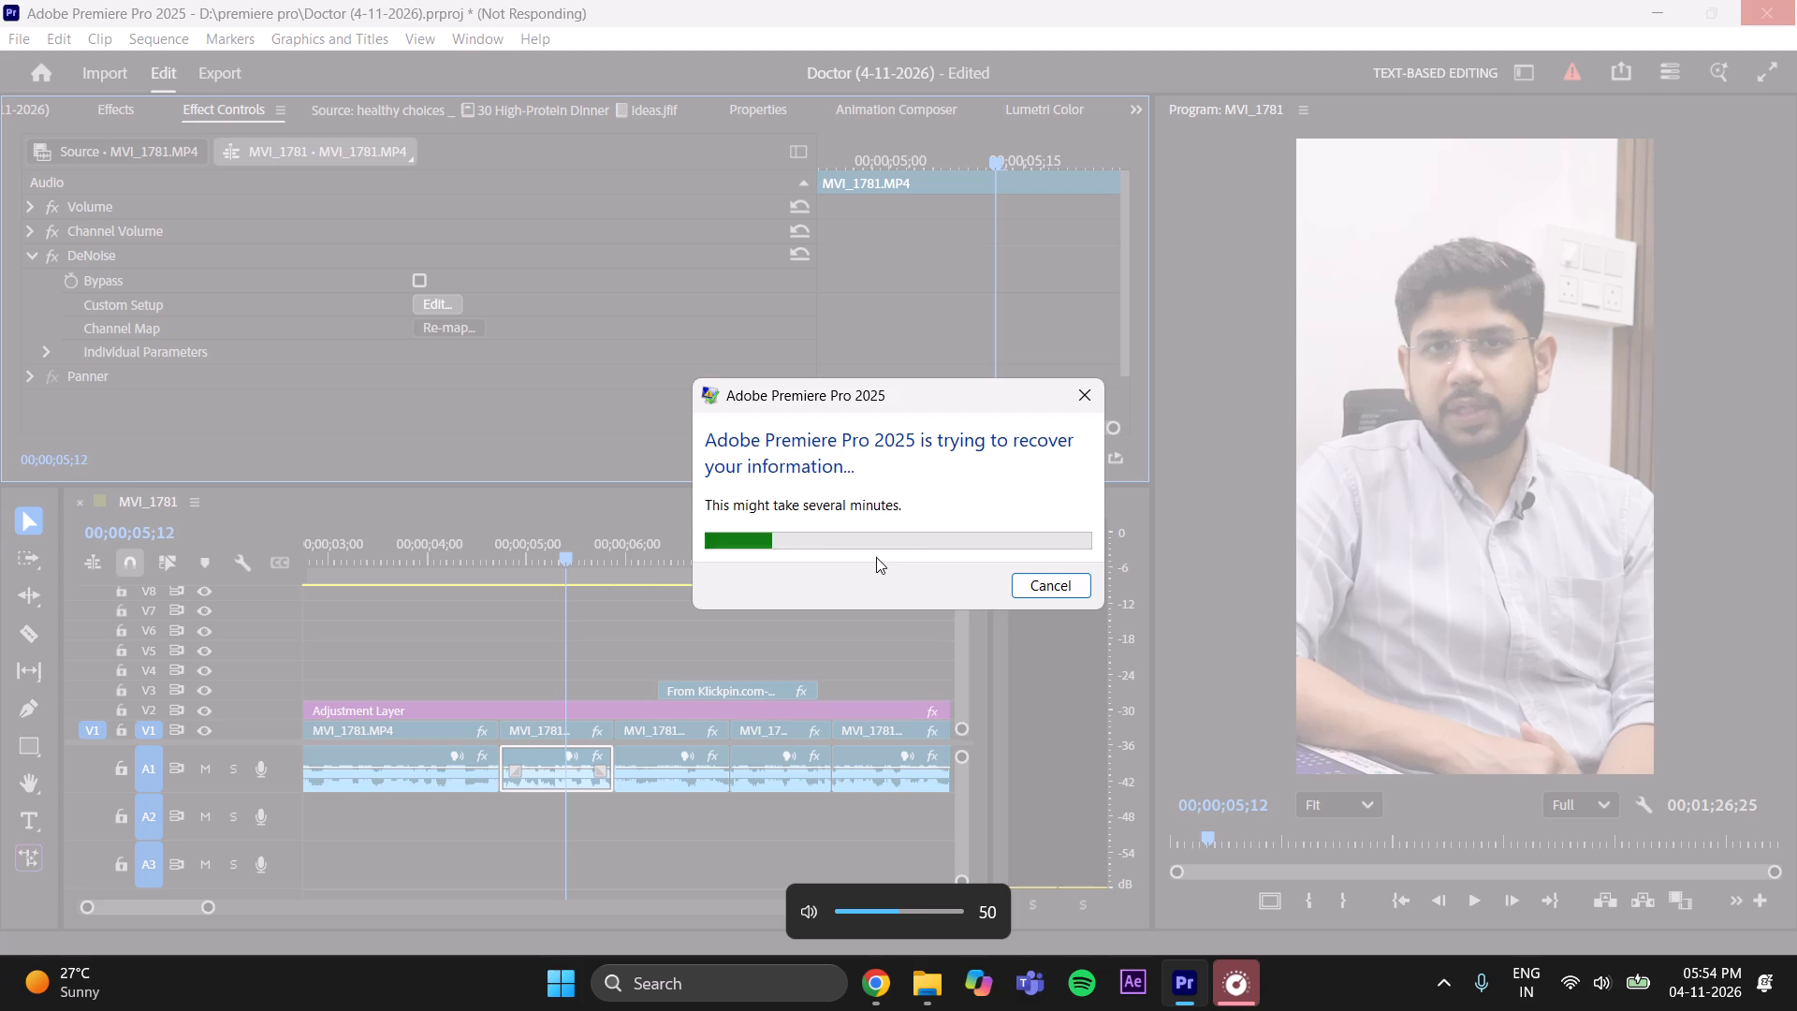
# Switch to Chrome and play the YouTube video DJ Khaled ft. Drake - POPSTAR.
pyautogui.click(891, 973)
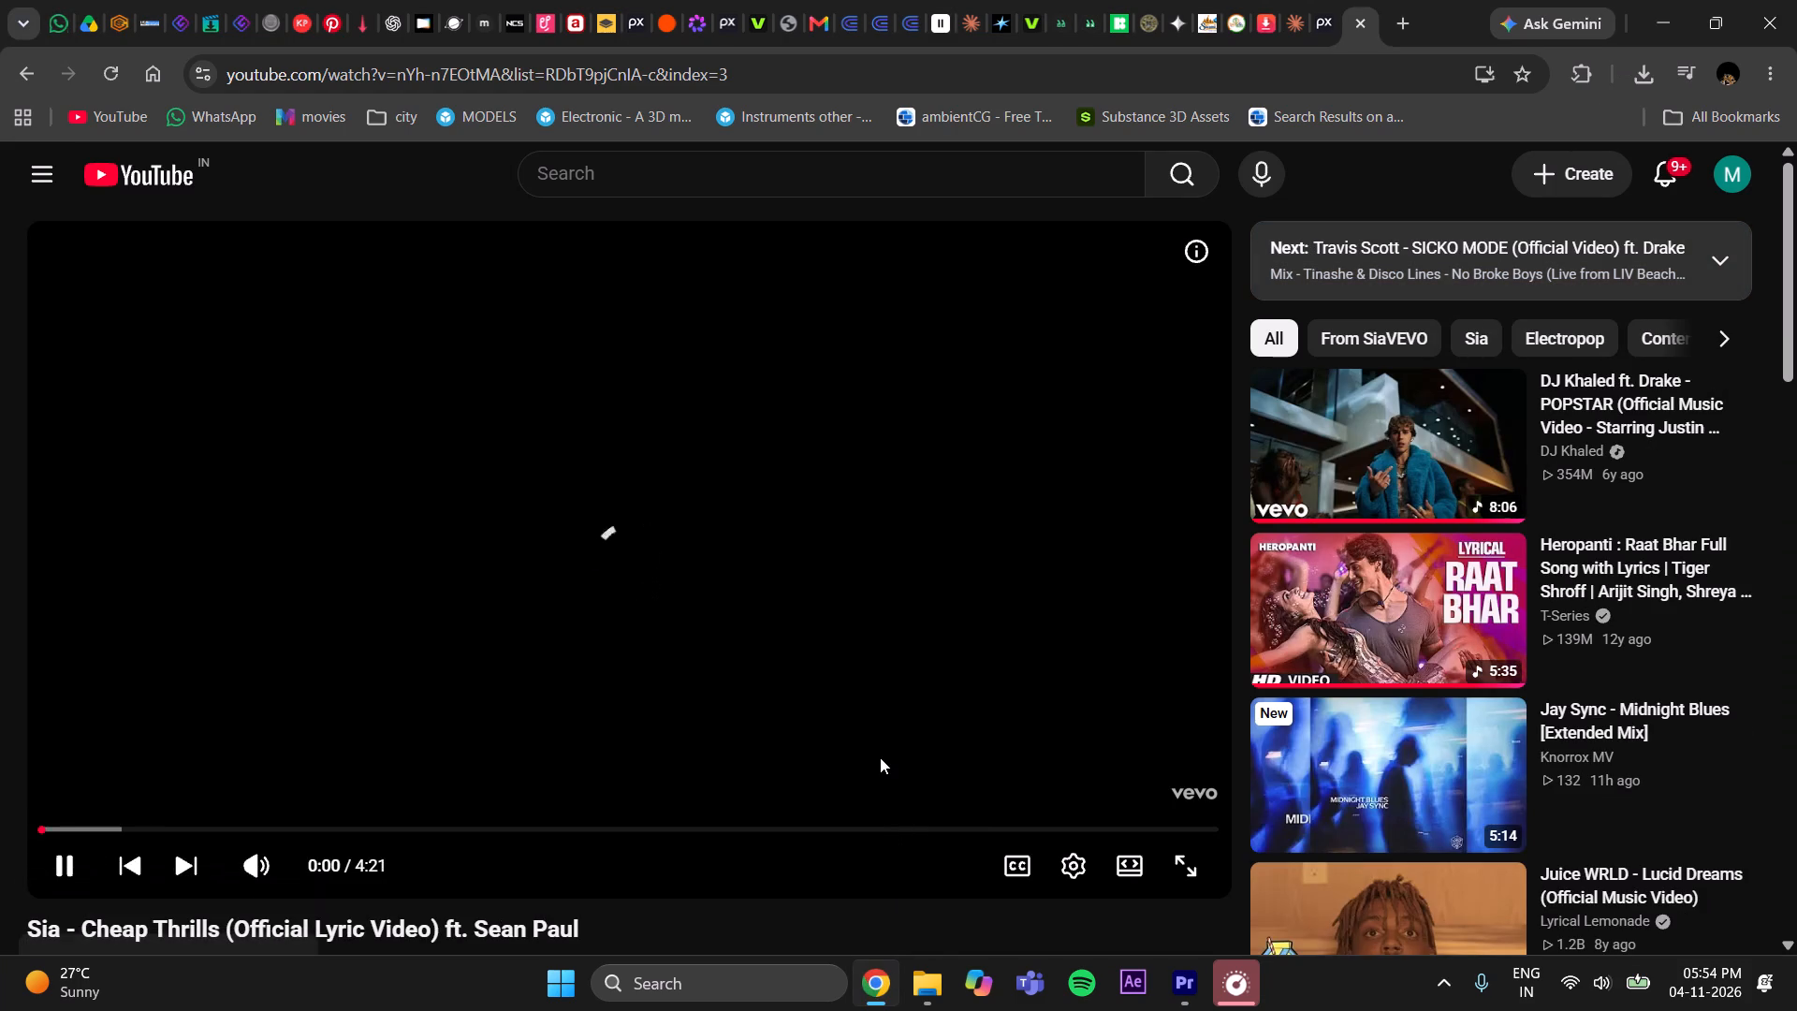
pyautogui.click(1350, 477)
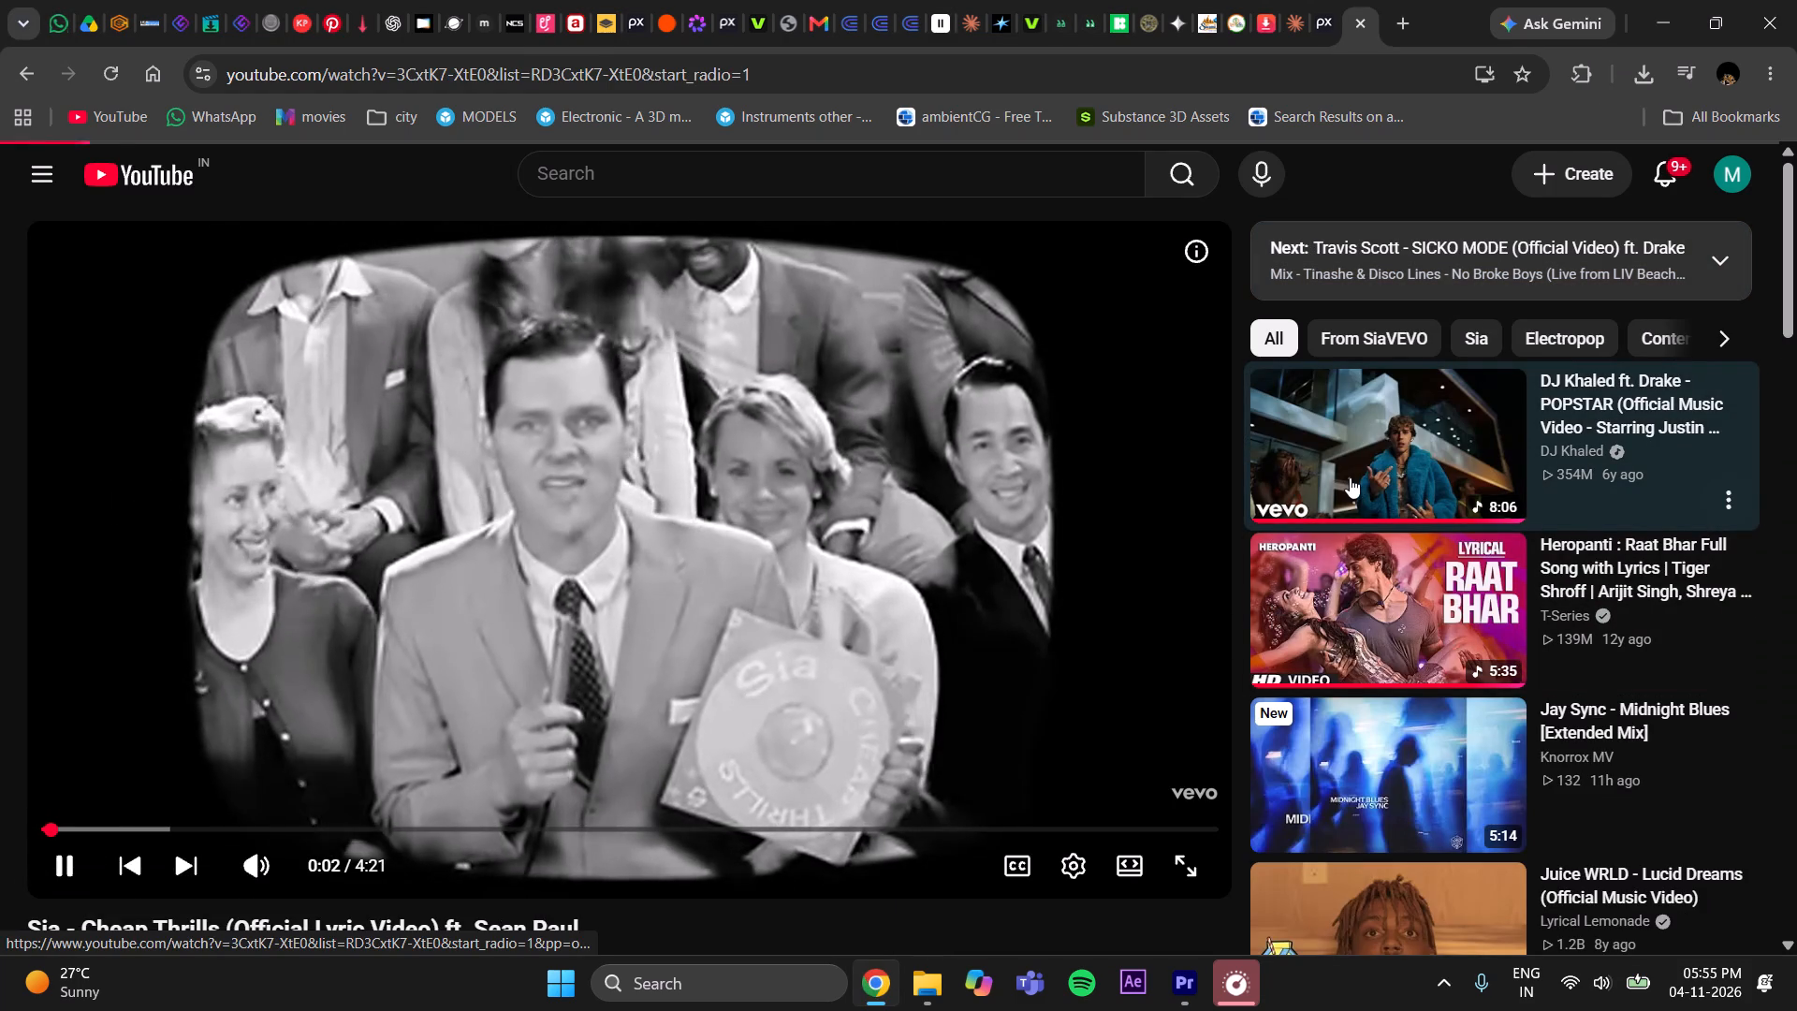
# Switch back to Premiere Pro and try again to close its frozen window.
pyautogui.click(1185, 1009)
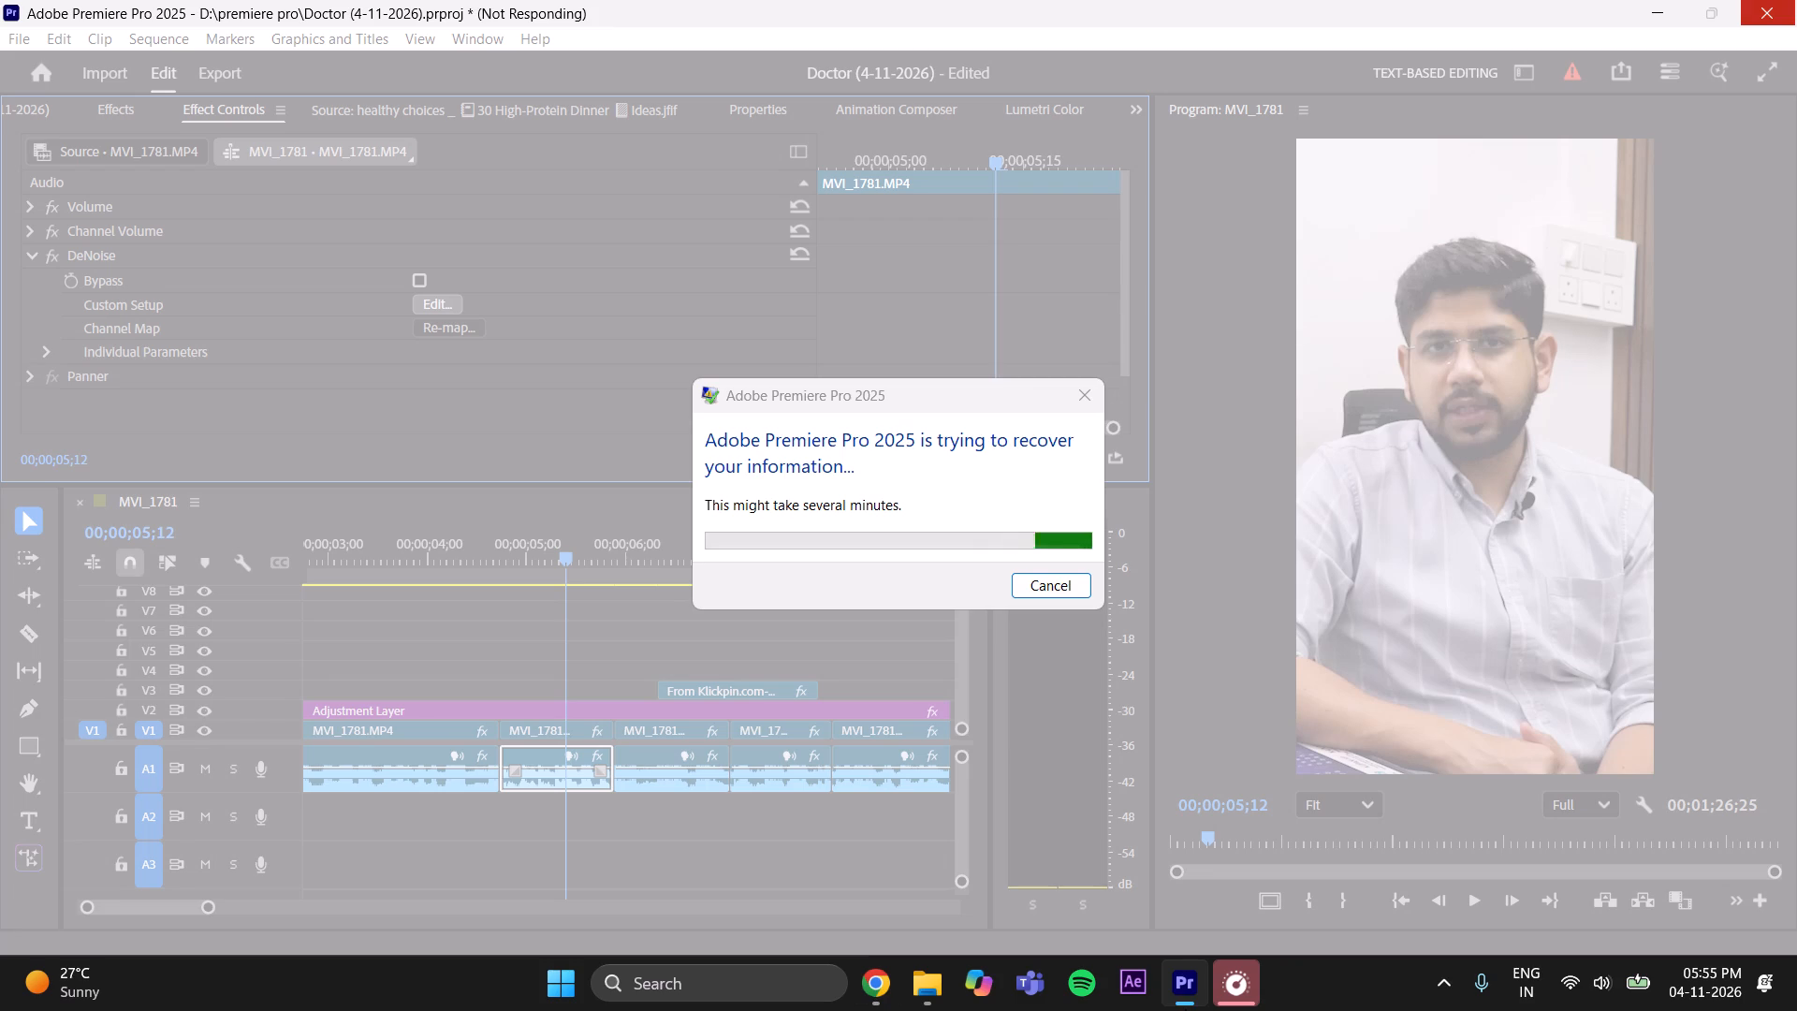
pyautogui.rightClick(1173, 984)
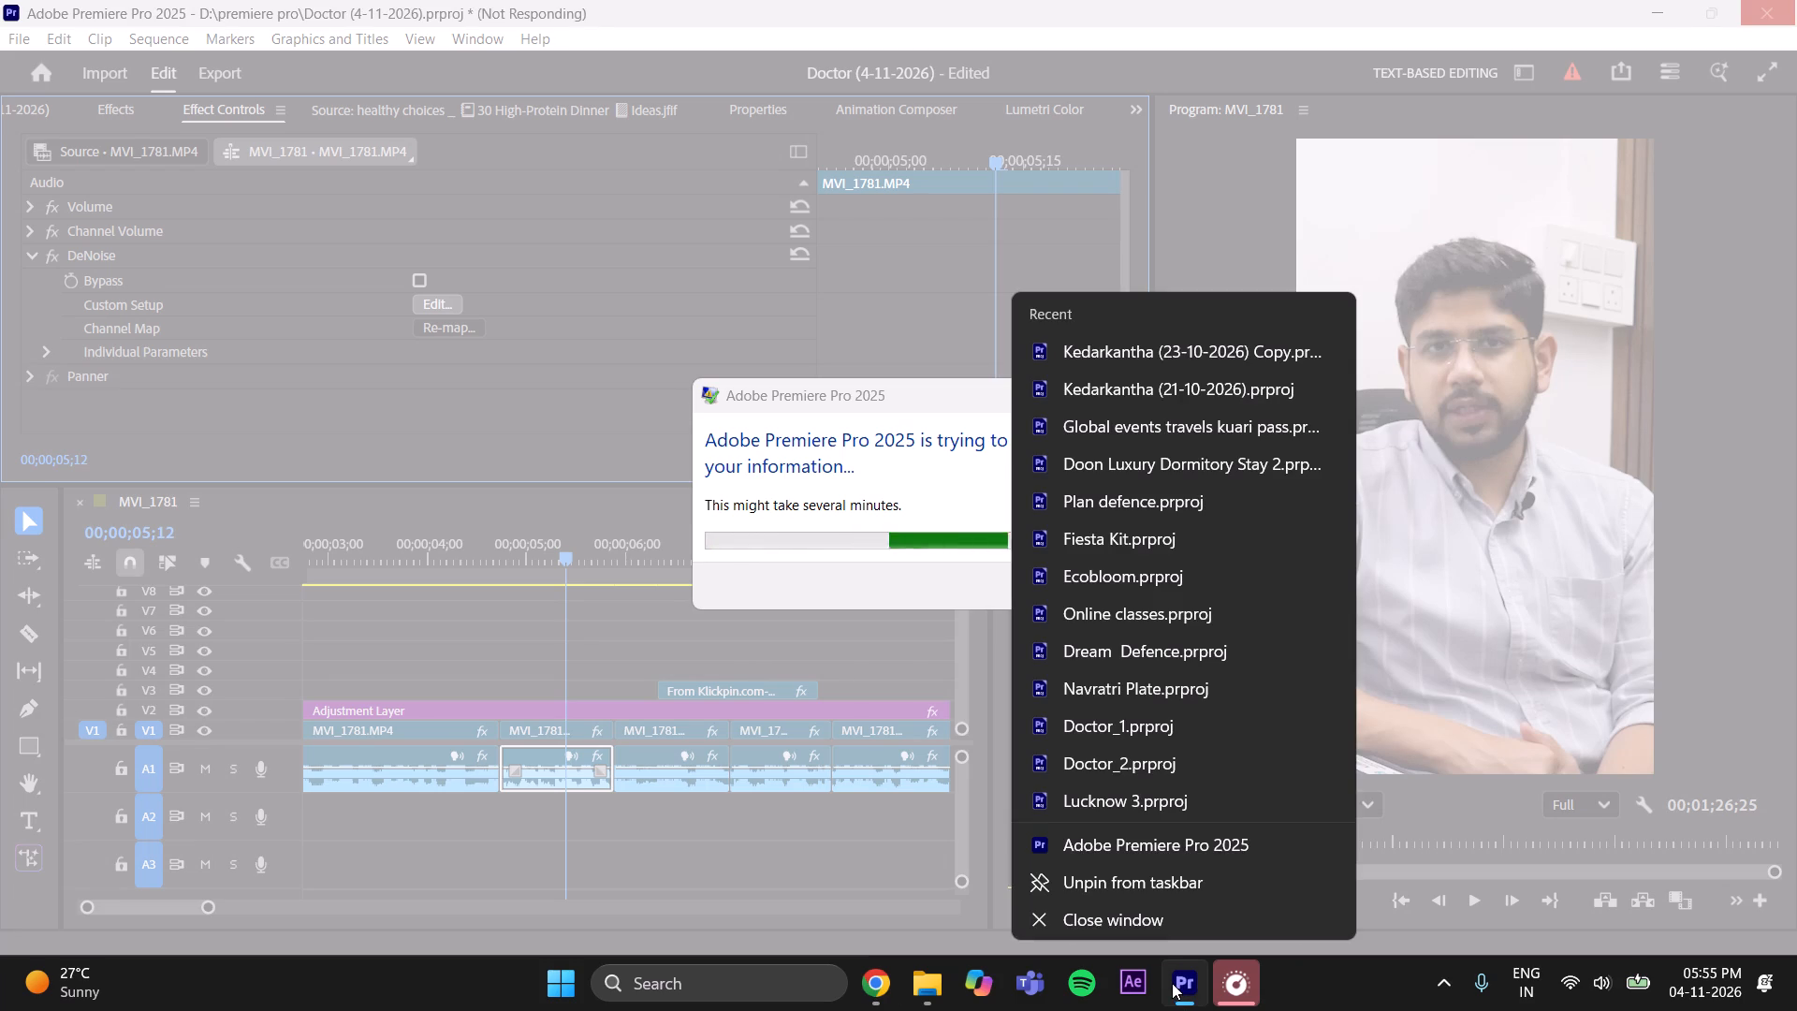
pyautogui.click(1161, 929)
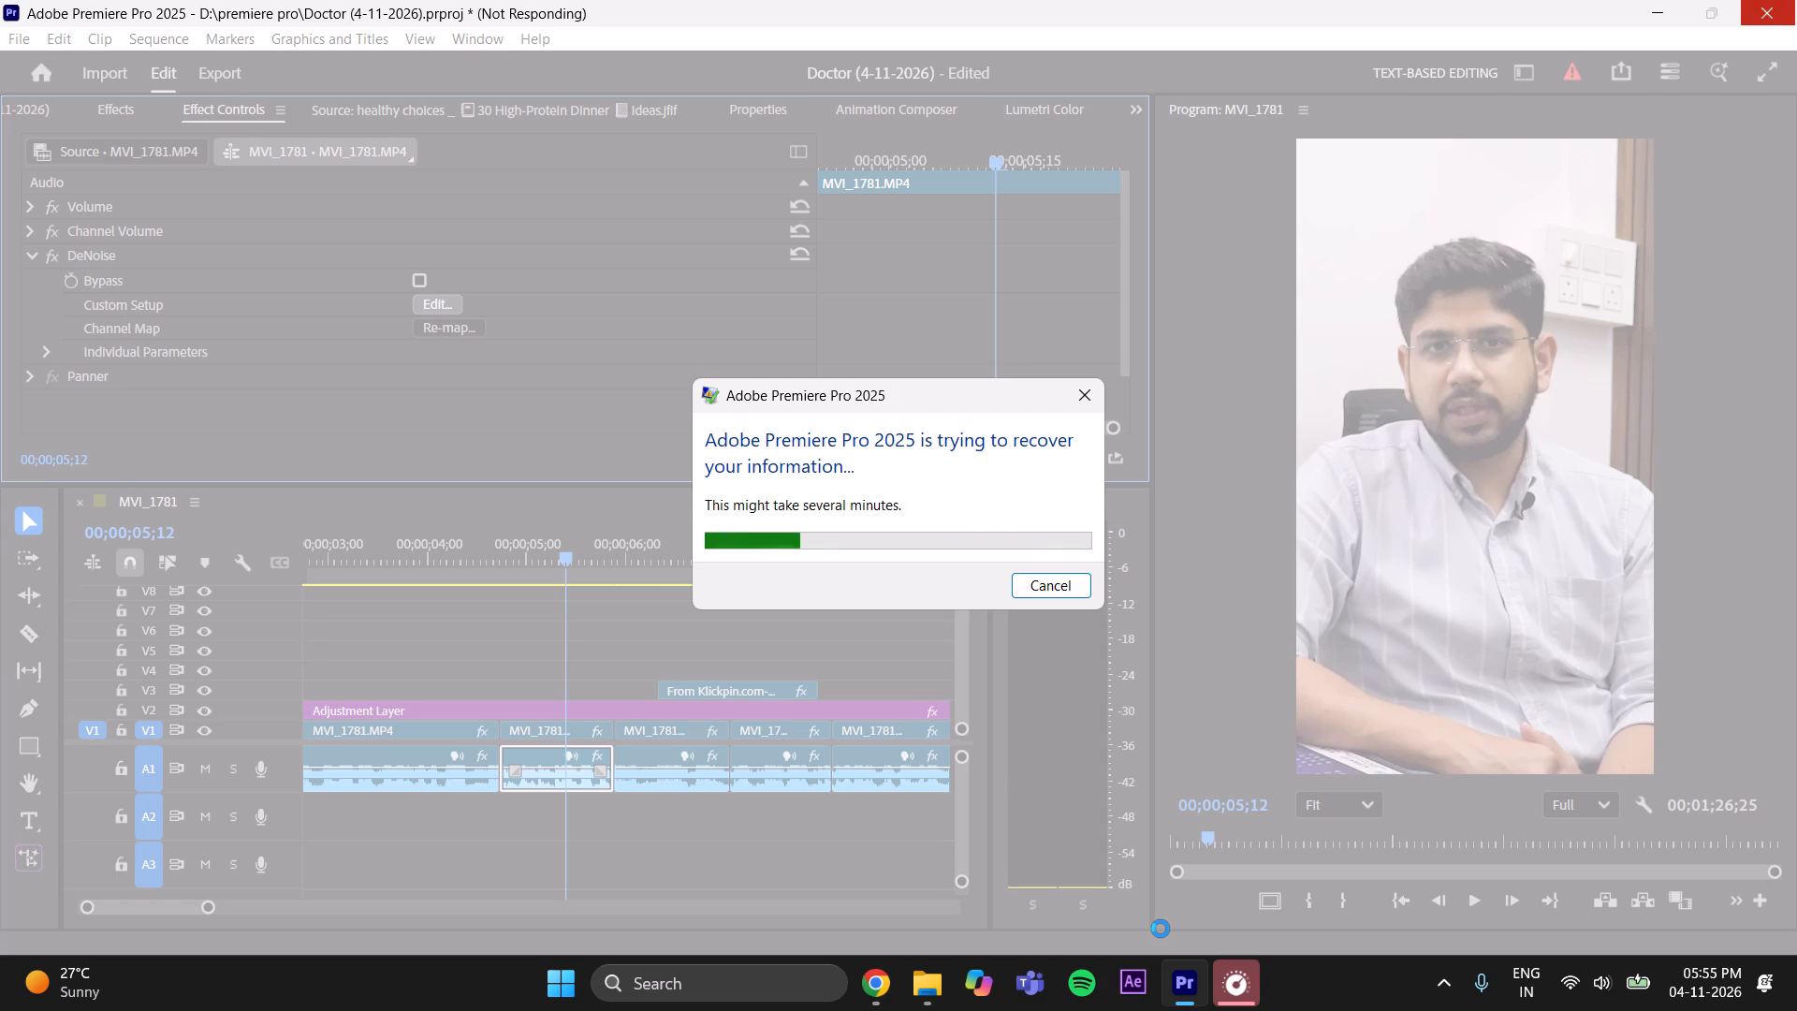
# Return to Chrome and skip the POPSTAR video ahead to about 2:32.
pyautogui.click(854, 981)
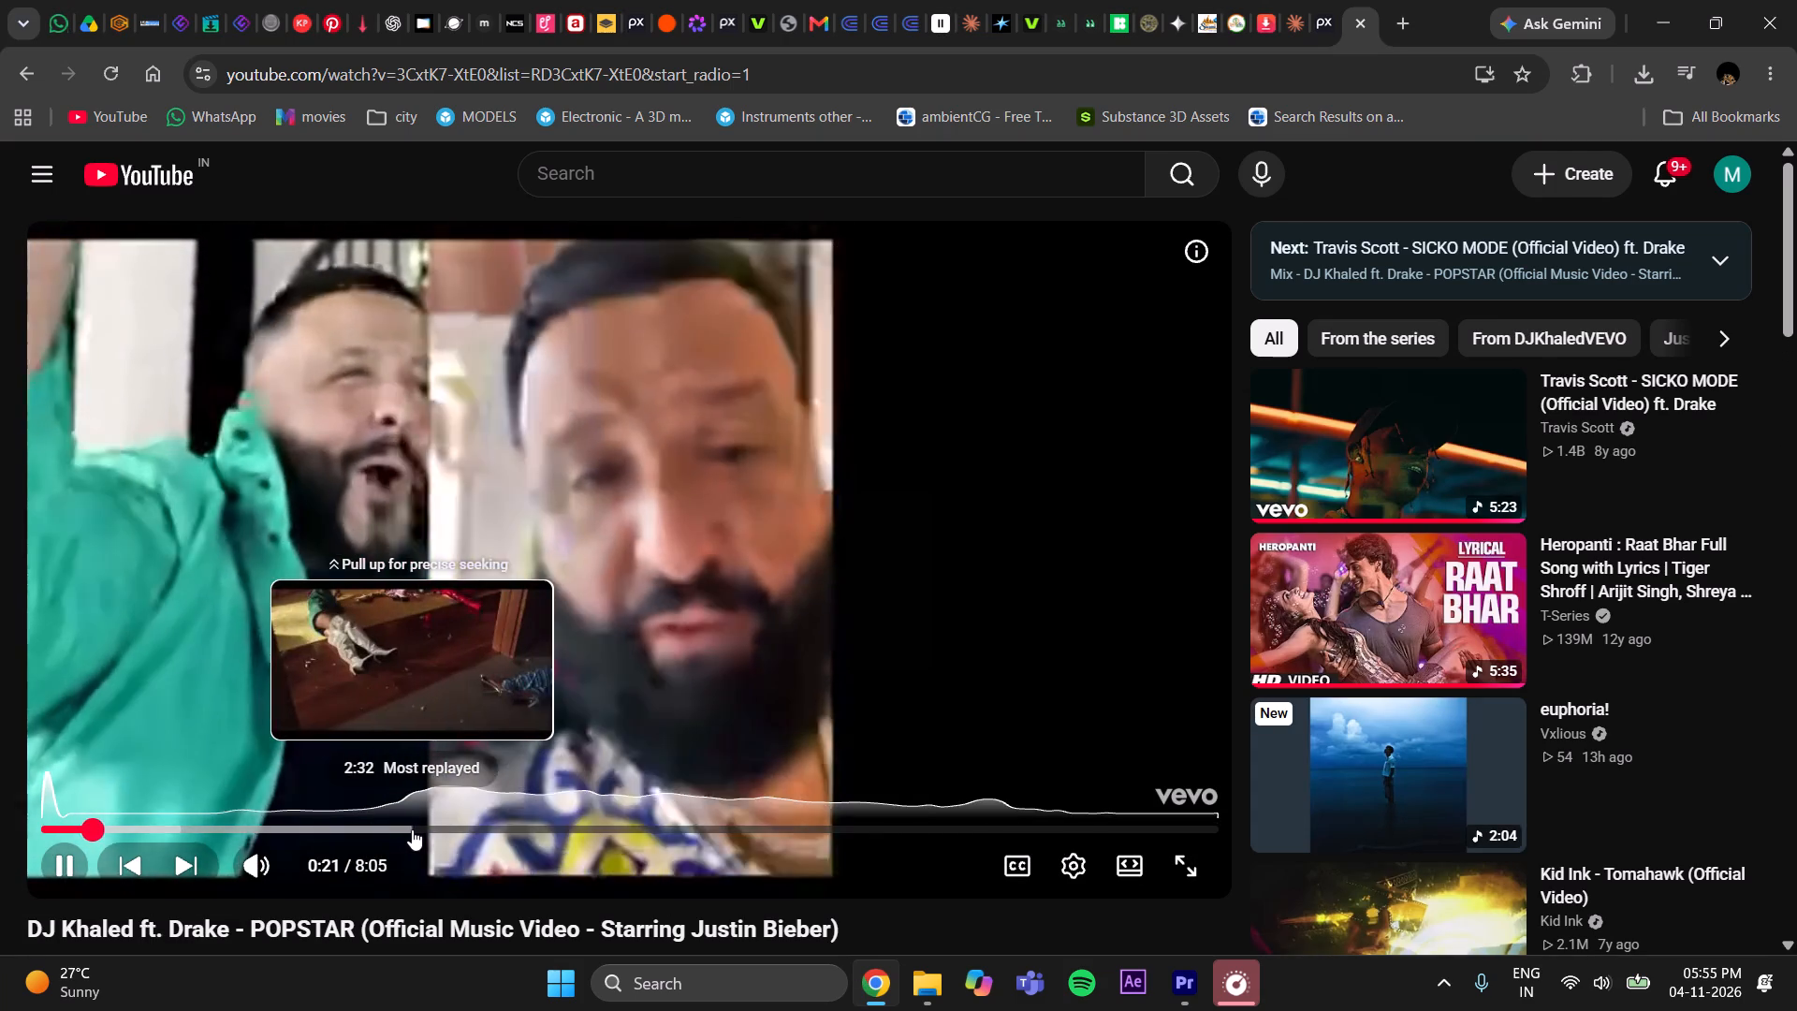
pyautogui.click(408, 829)
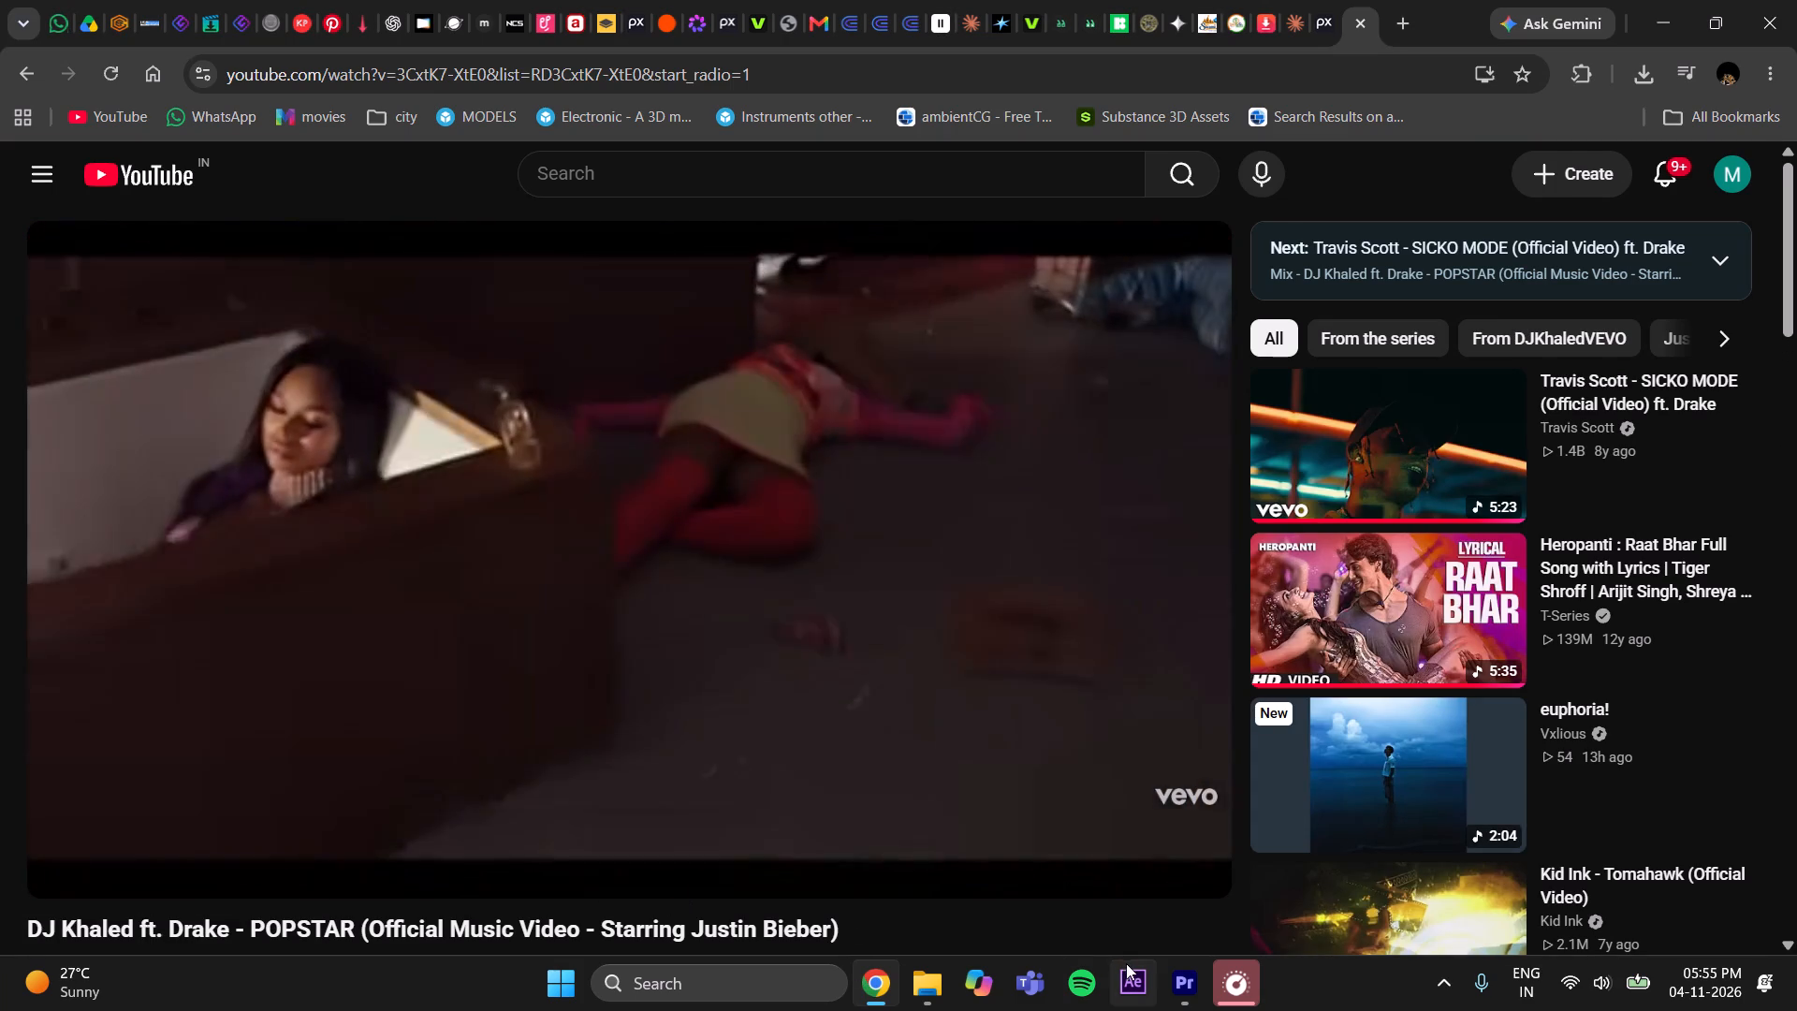
# Switch to Premiere Pro to check the progress of its recovery.
pyautogui.click(1182, 982)
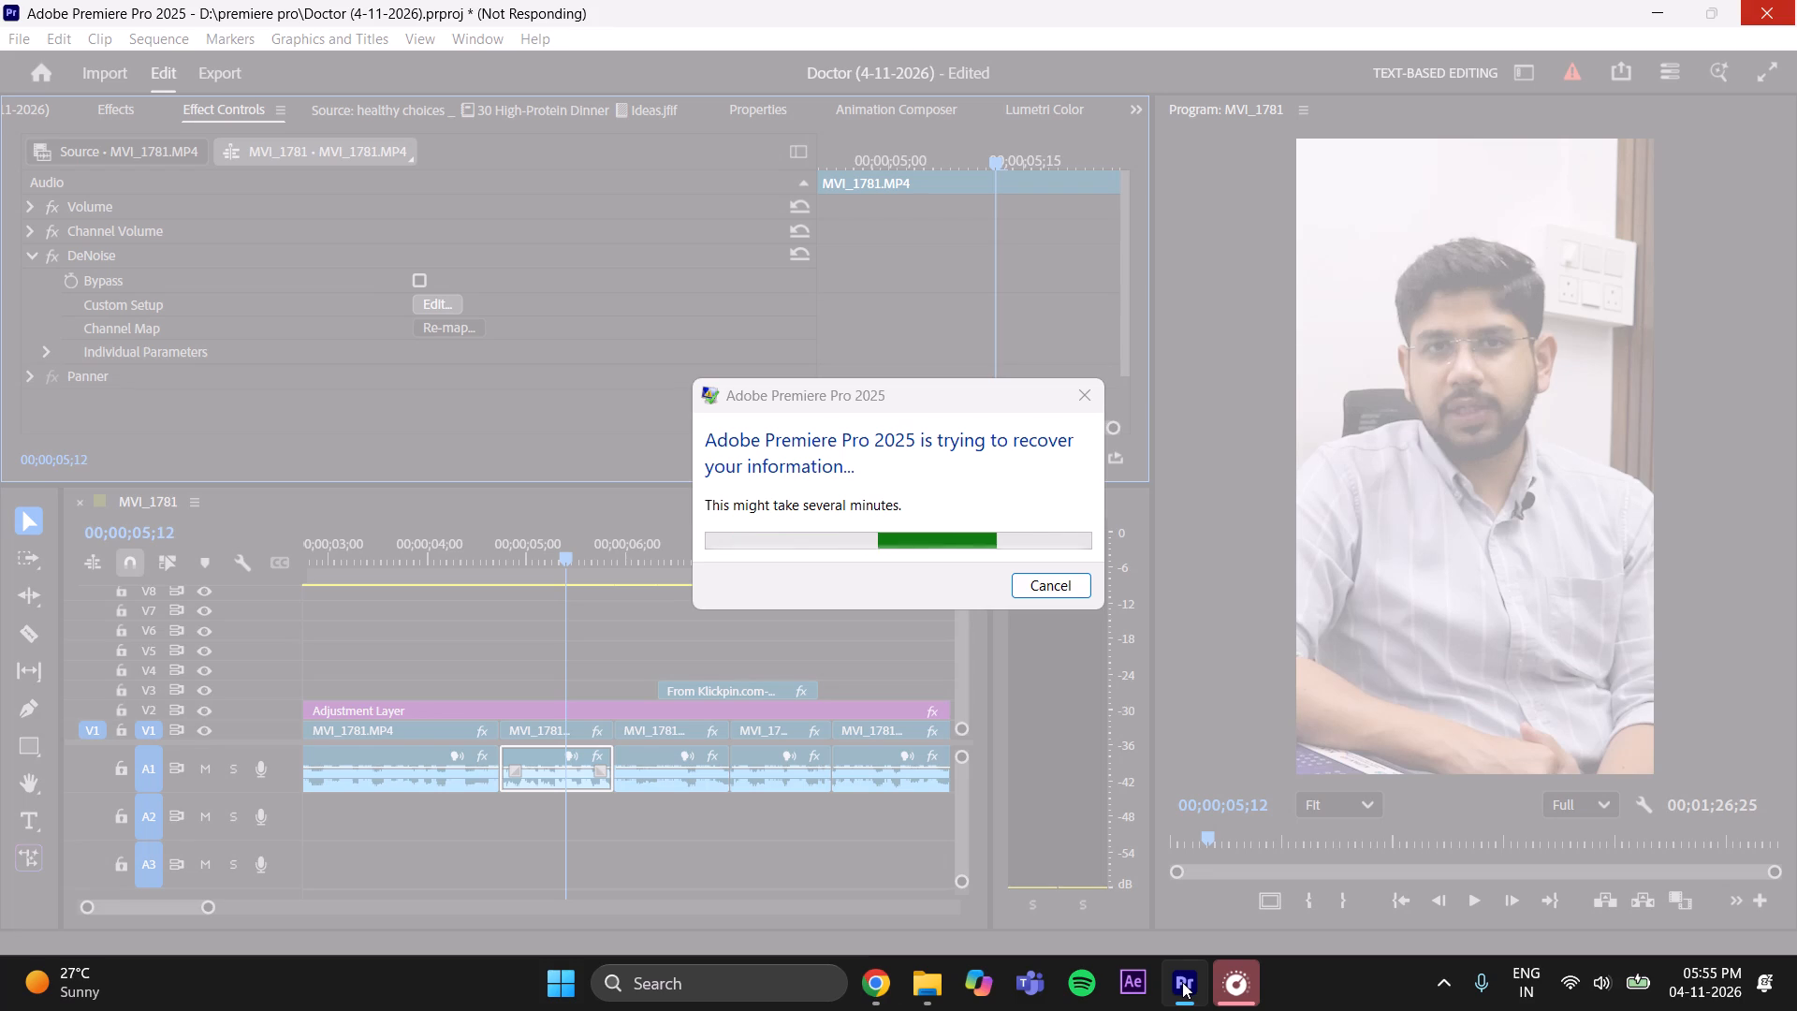
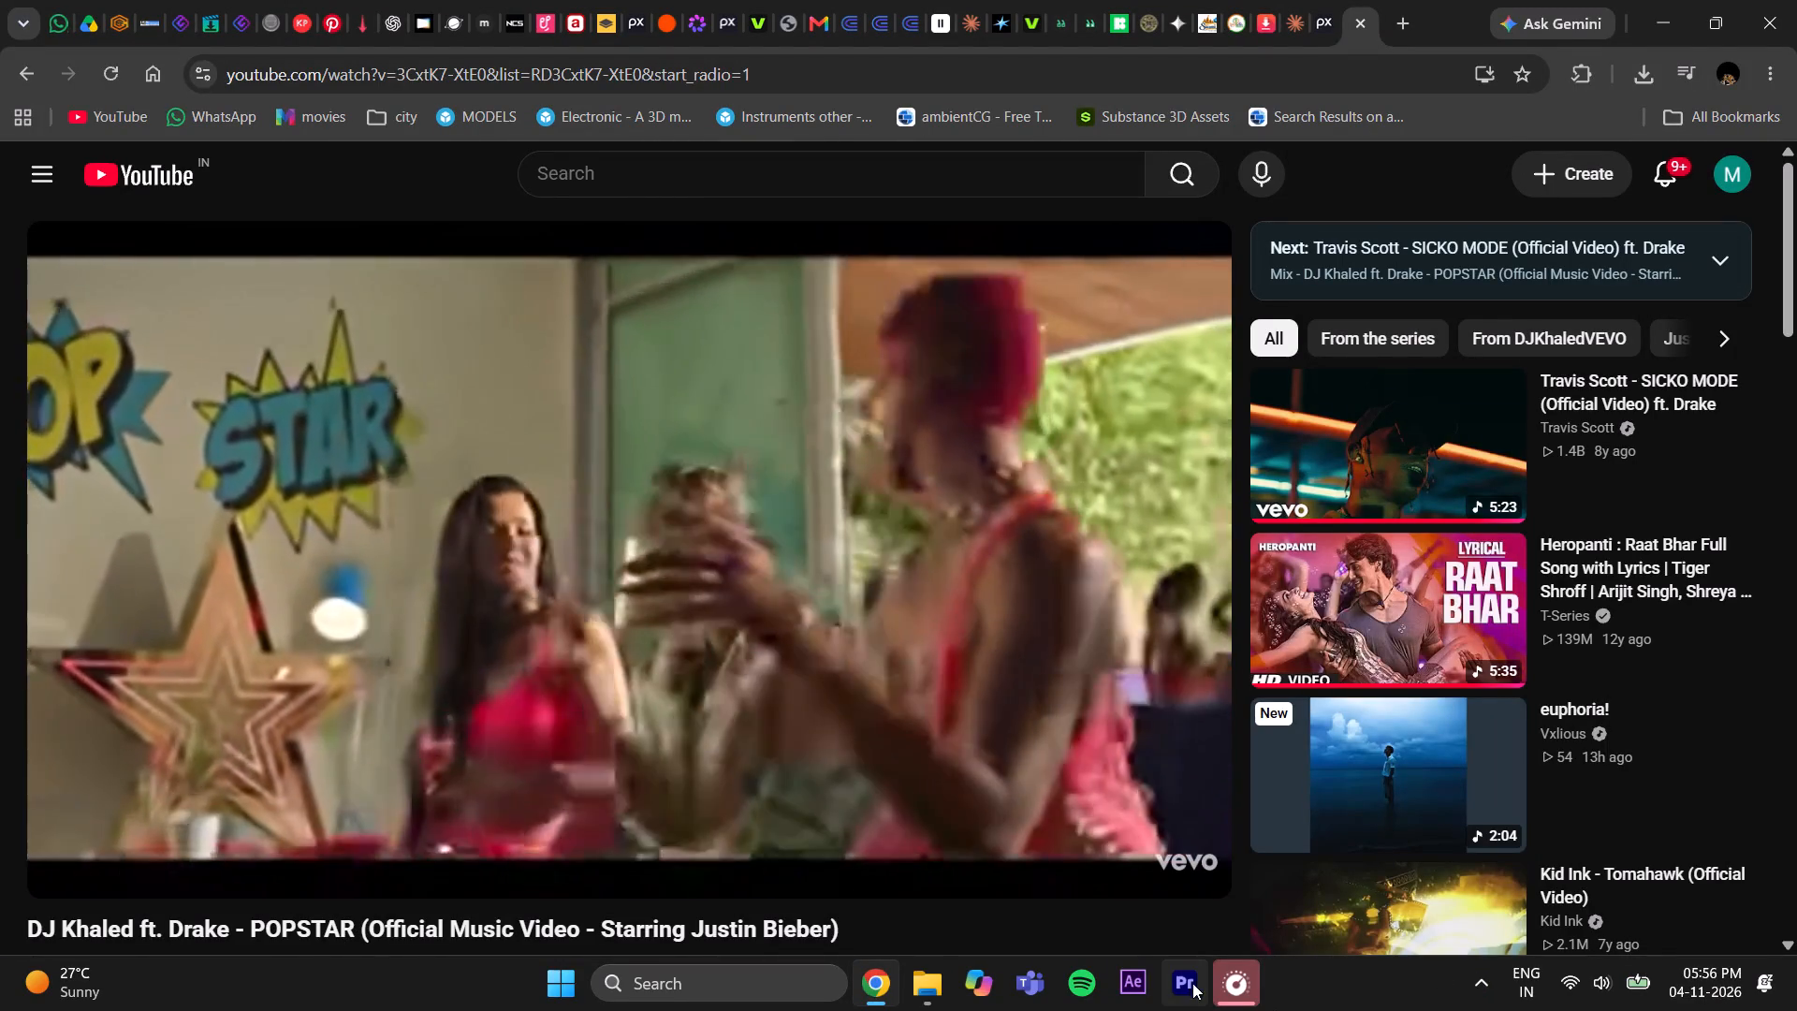
# Relaunch Premiere Pro despite the known compatibility issues and open the recent project Doctor (4-11-2026).
pyautogui.click(1180, 976)
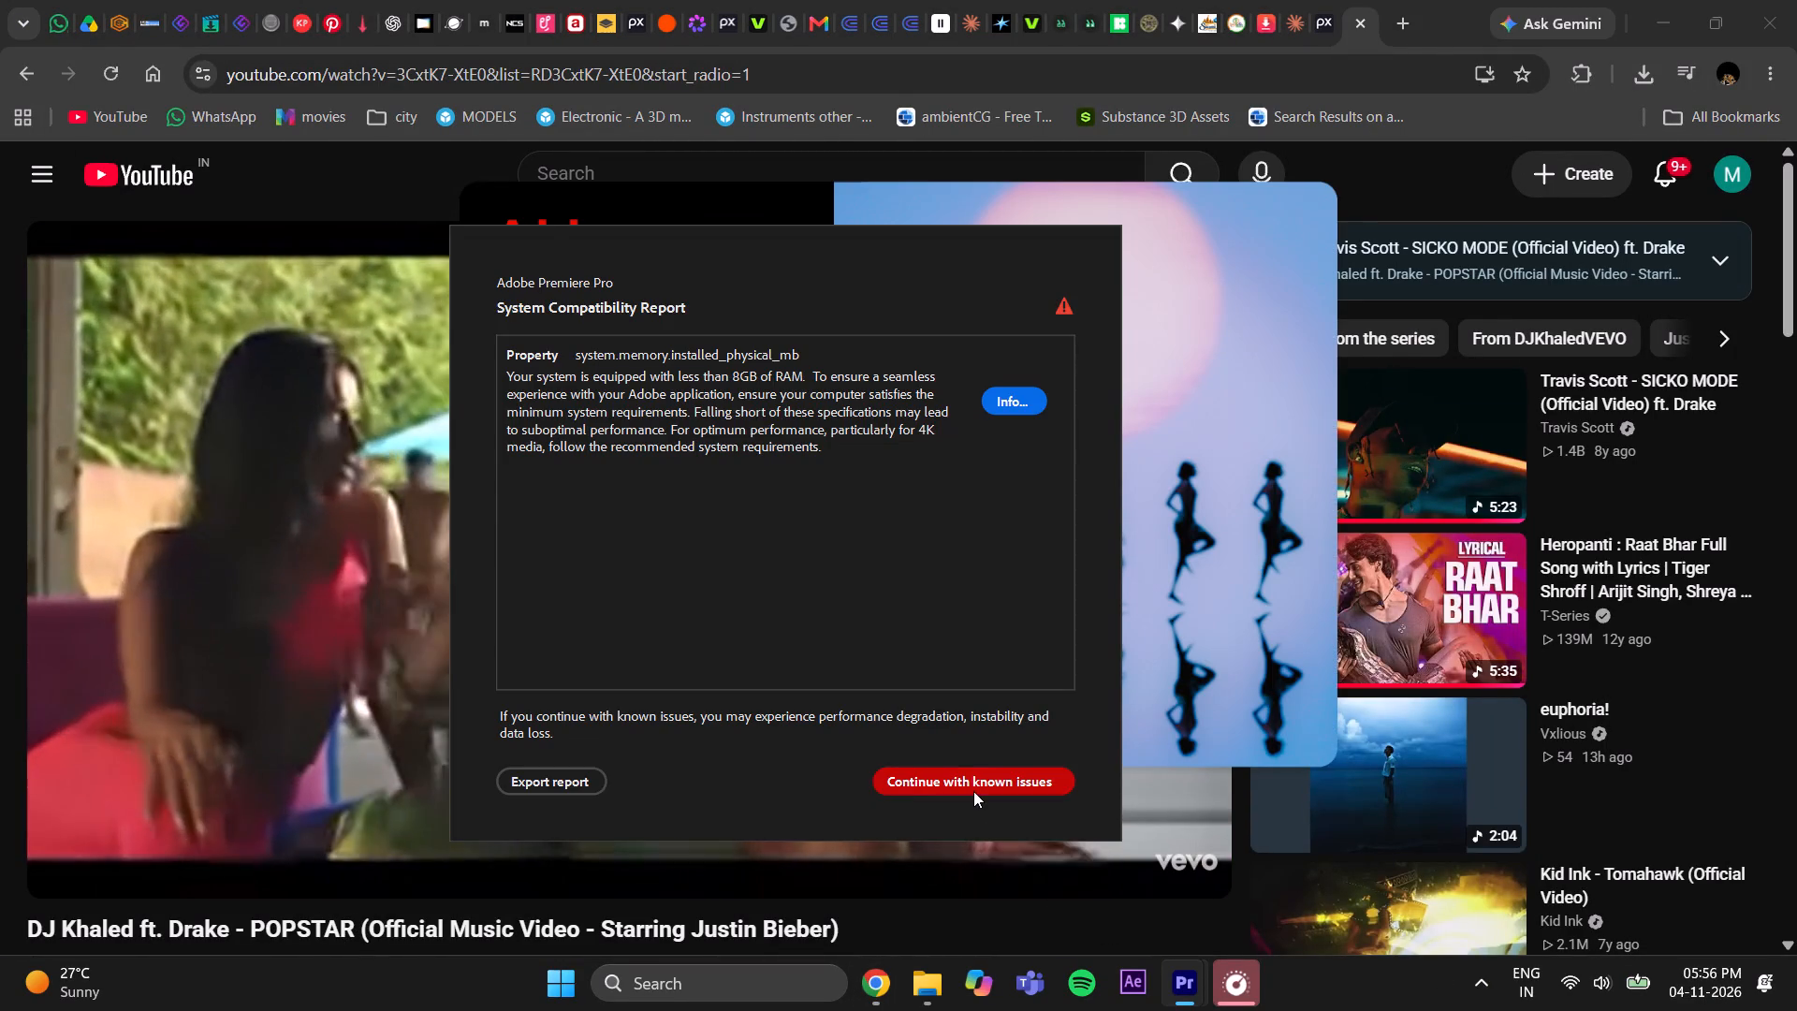
pyautogui.click(973, 791)
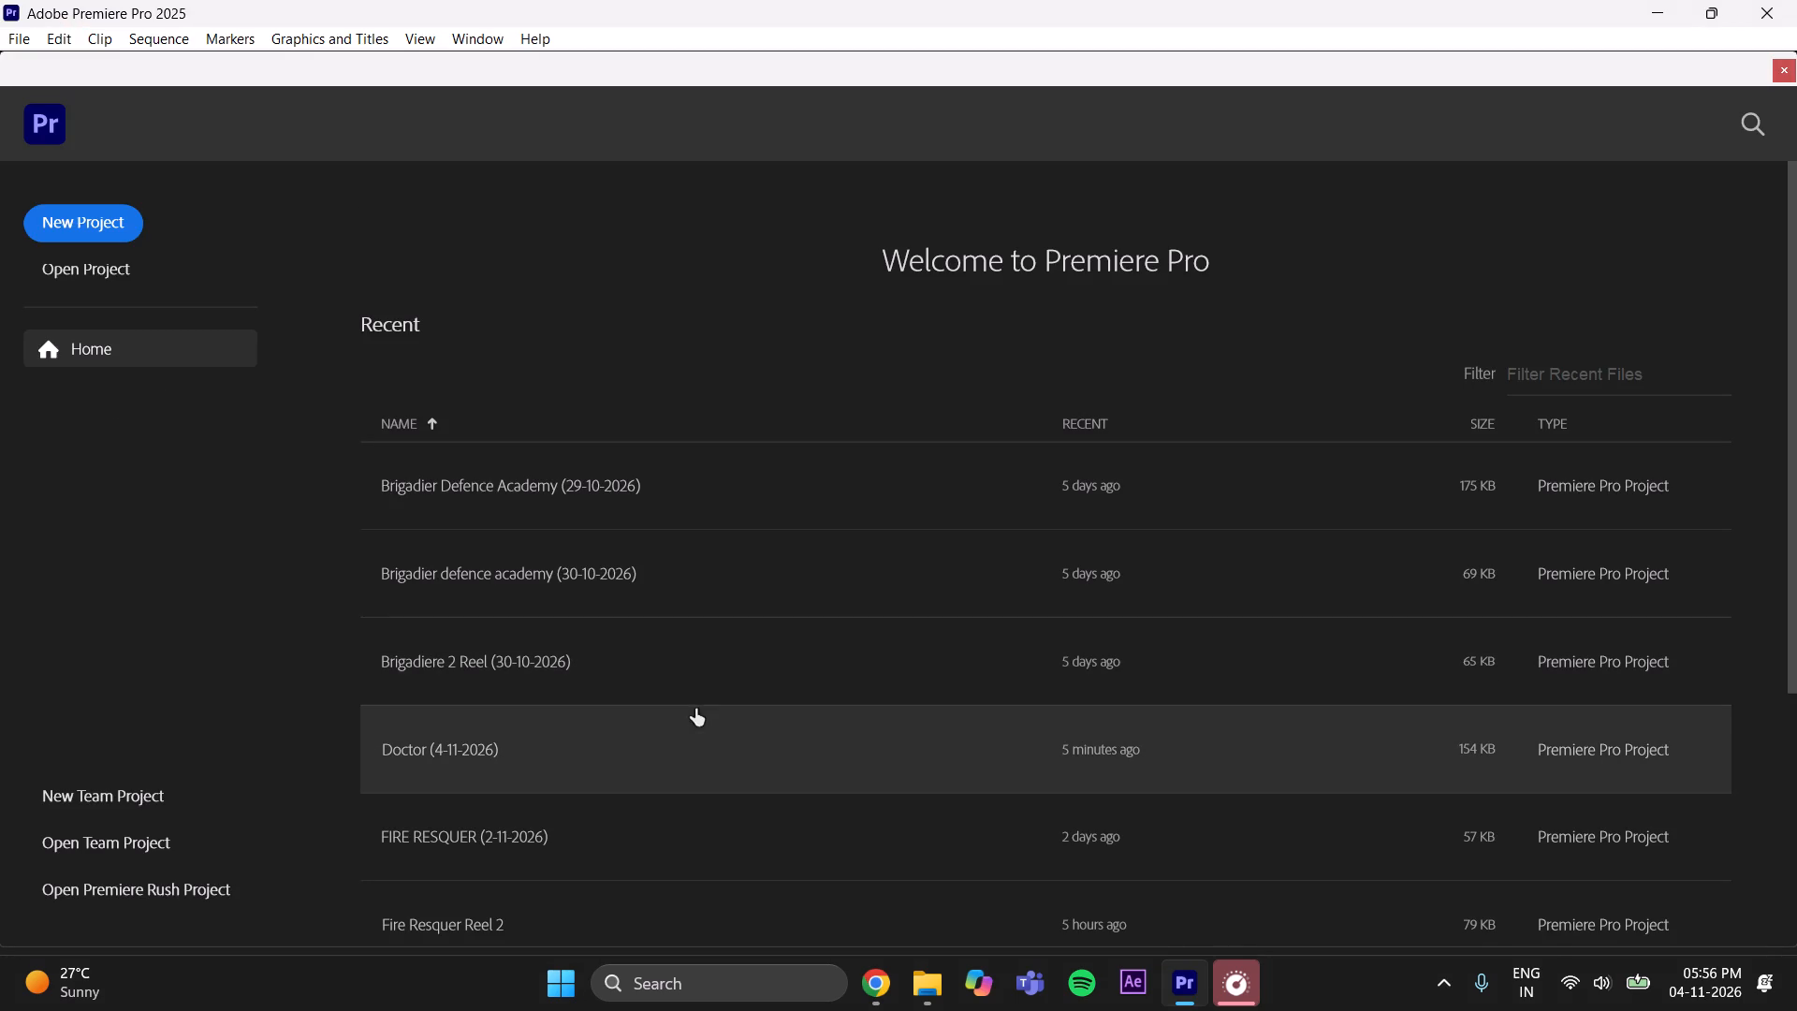
pyautogui.click(639, 748)
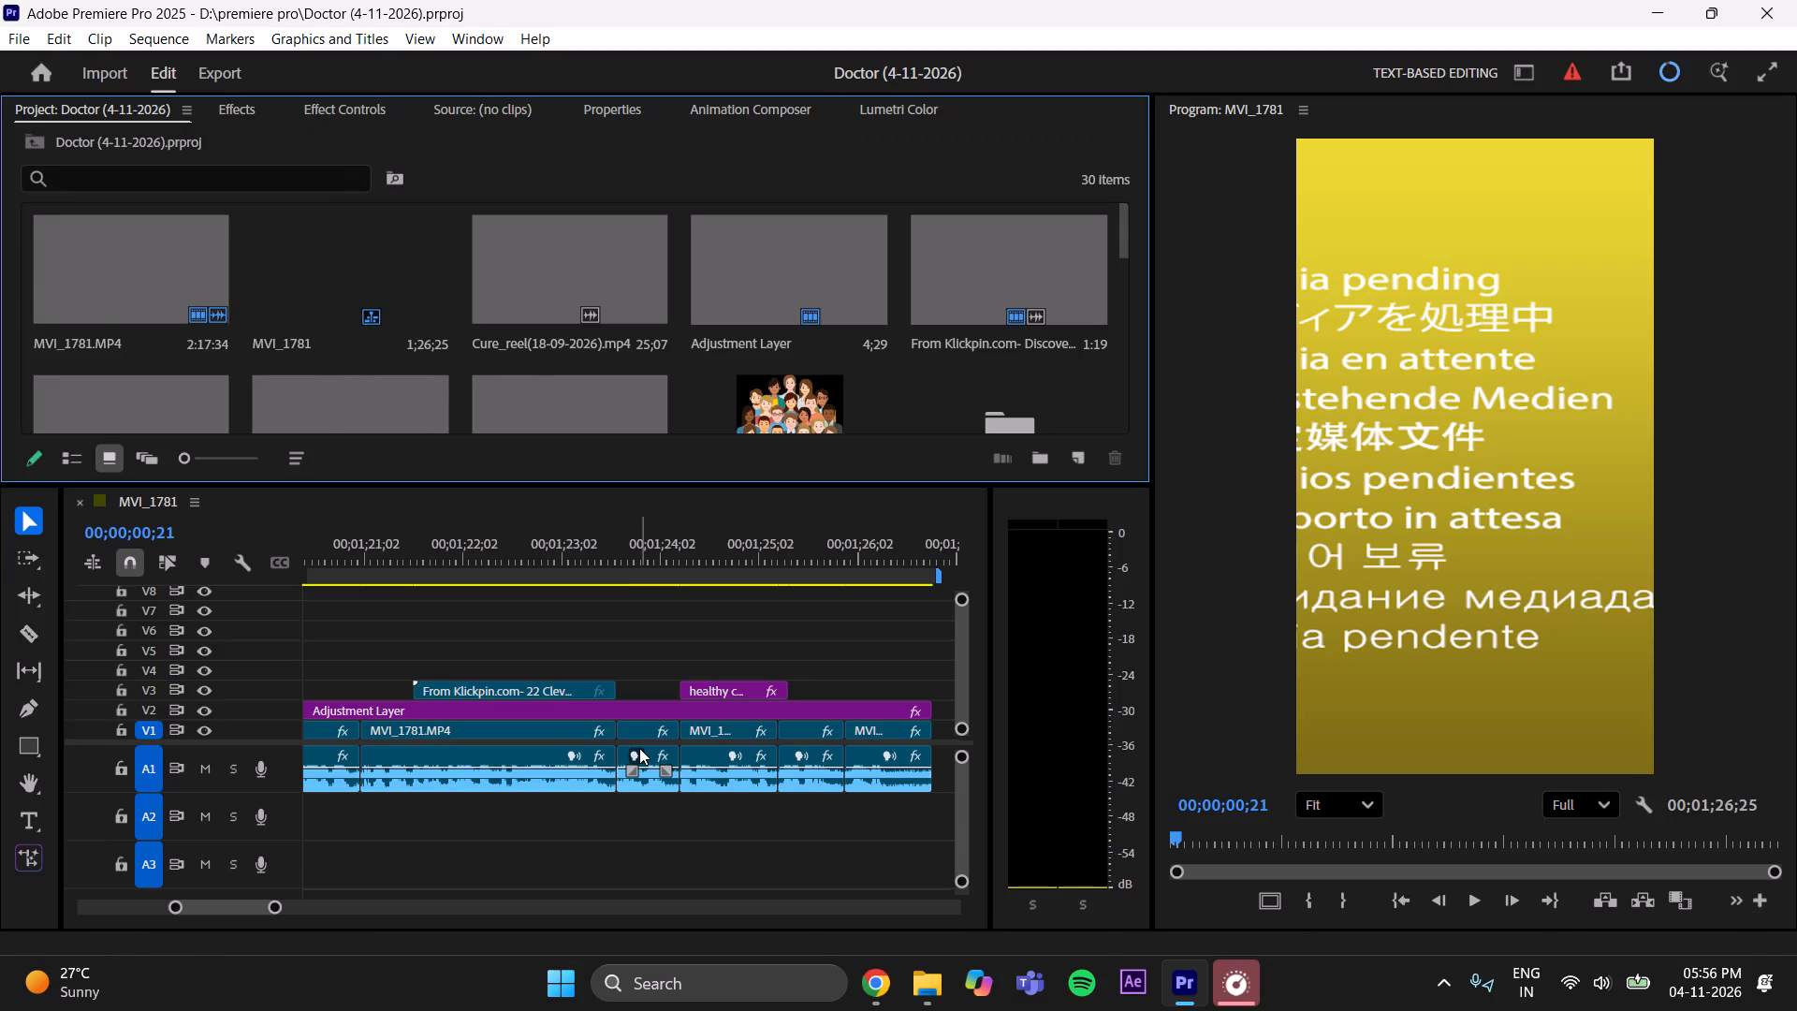
# Go back to the start of the MVI_1781 sequence and check the DeNoise setup of the first A1 audio clip.
pyautogui.moveTo(212, 908); pyautogui.dragTo(208, 909)
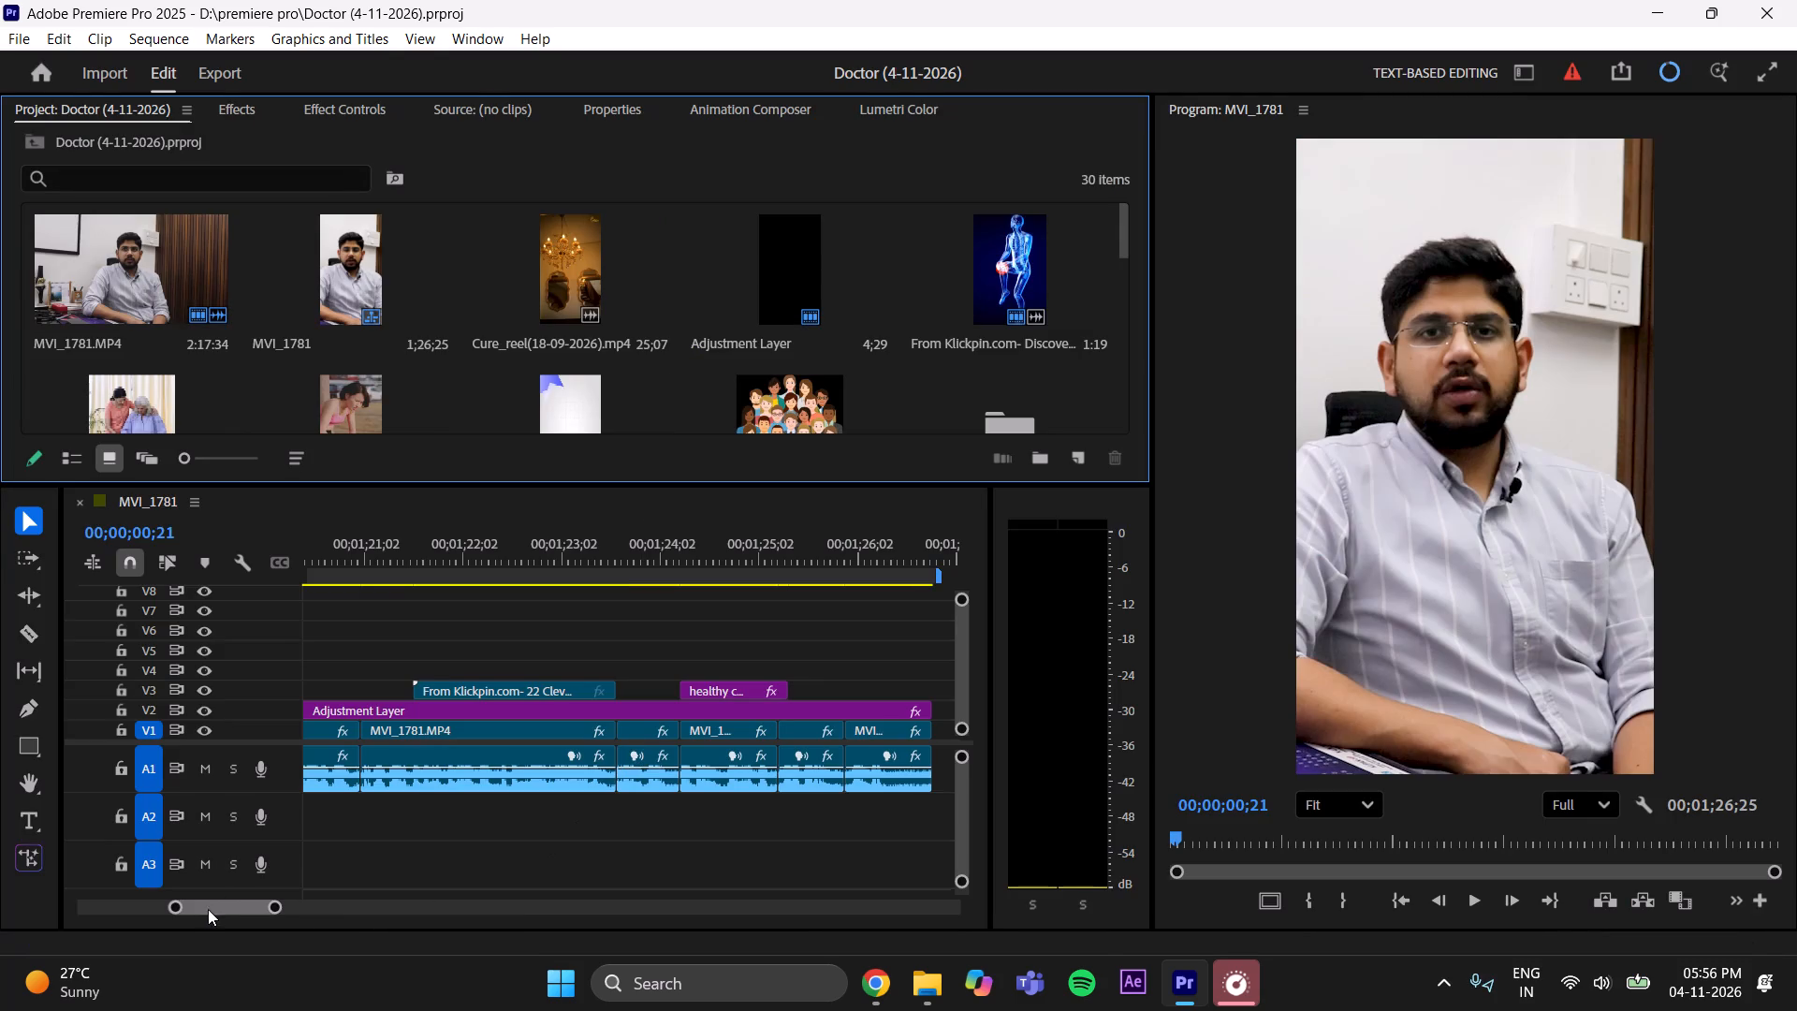
pyautogui.moveTo(208, 909); pyautogui.dragTo(98, 954)
pyautogui.moveTo(179, 909); pyautogui.dragTo(188, 905)
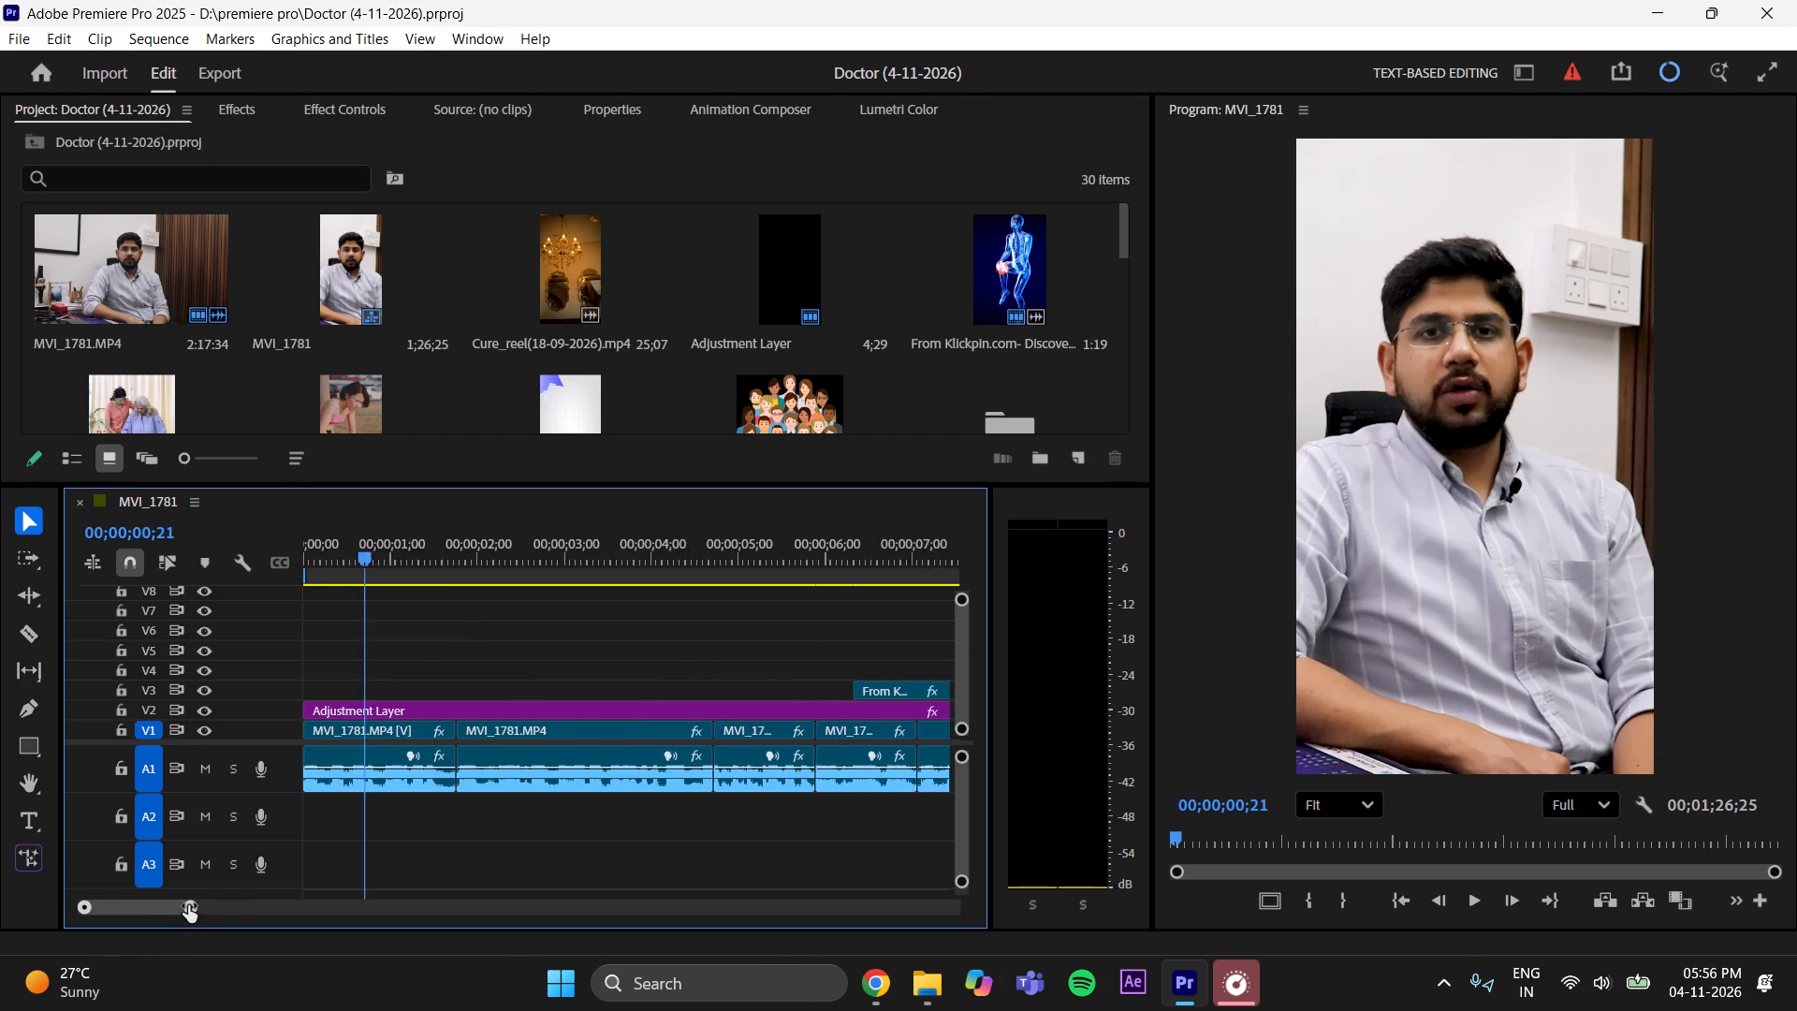
pyautogui.moveTo(188, 905); pyautogui.dragTo(241, 891)
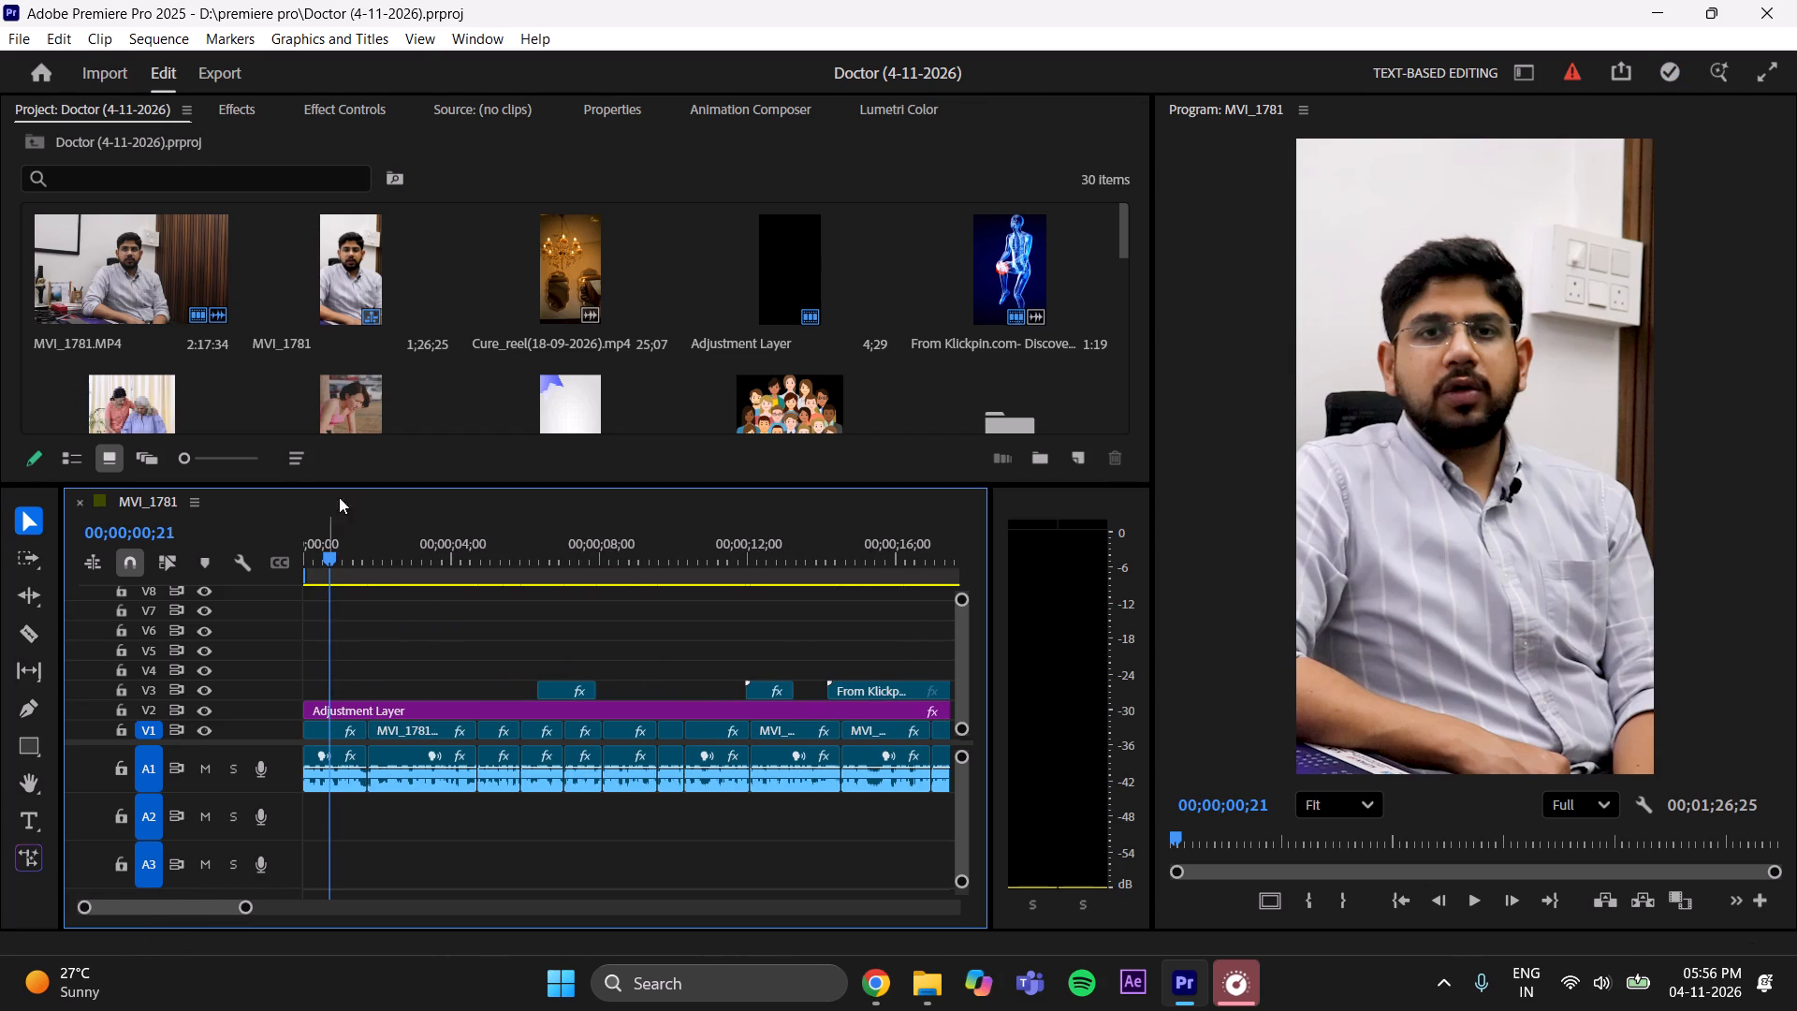
pyautogui.click(354, 110)
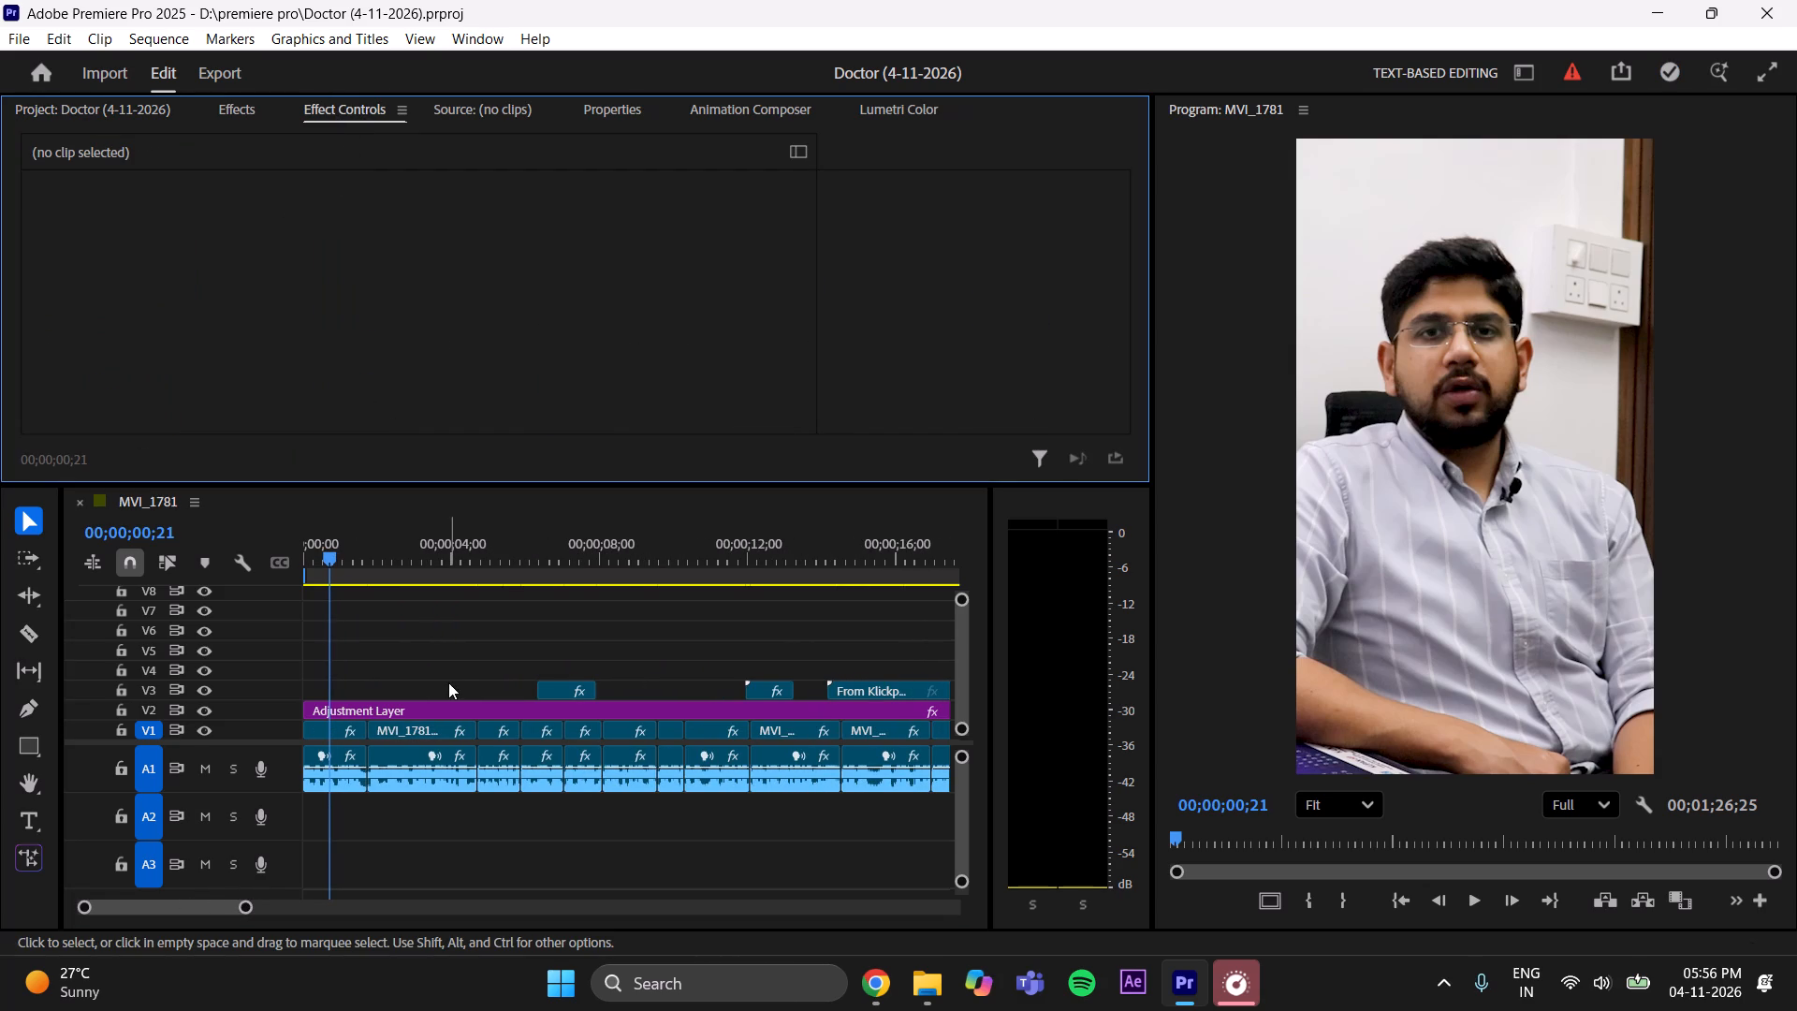
pyautogui.click(354, 790)
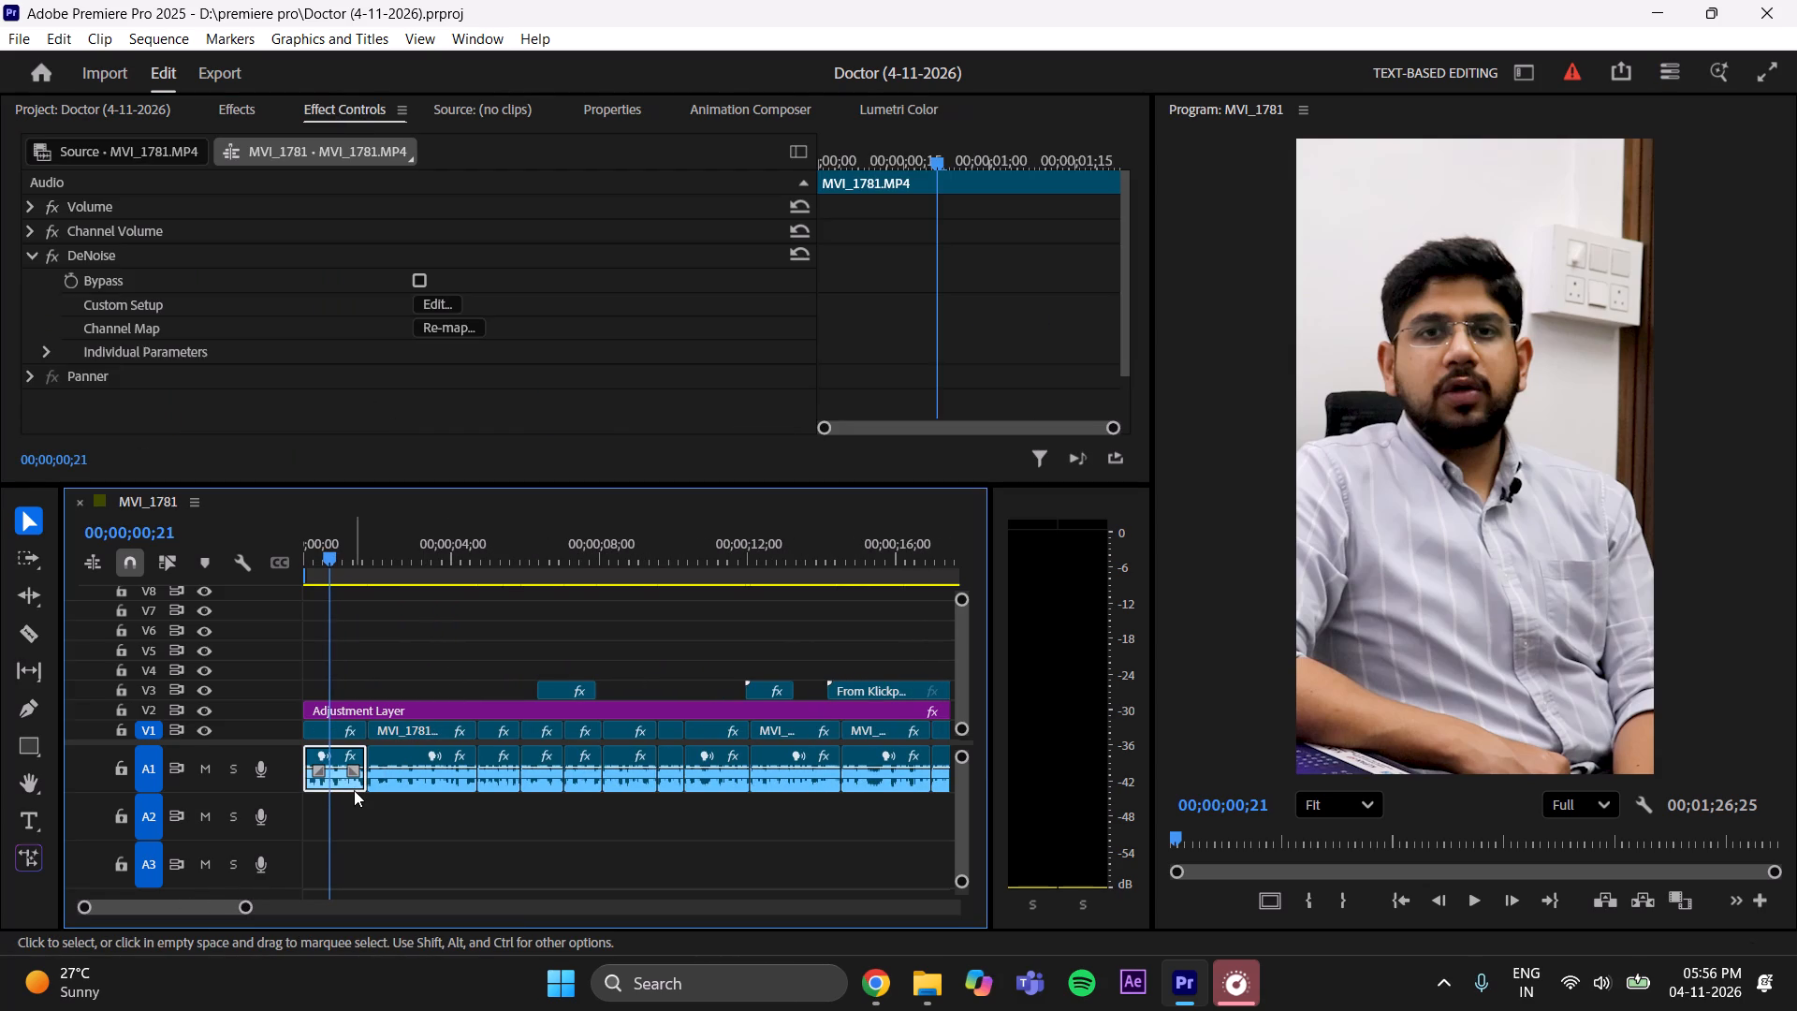
pyautogui.click(433, 307)
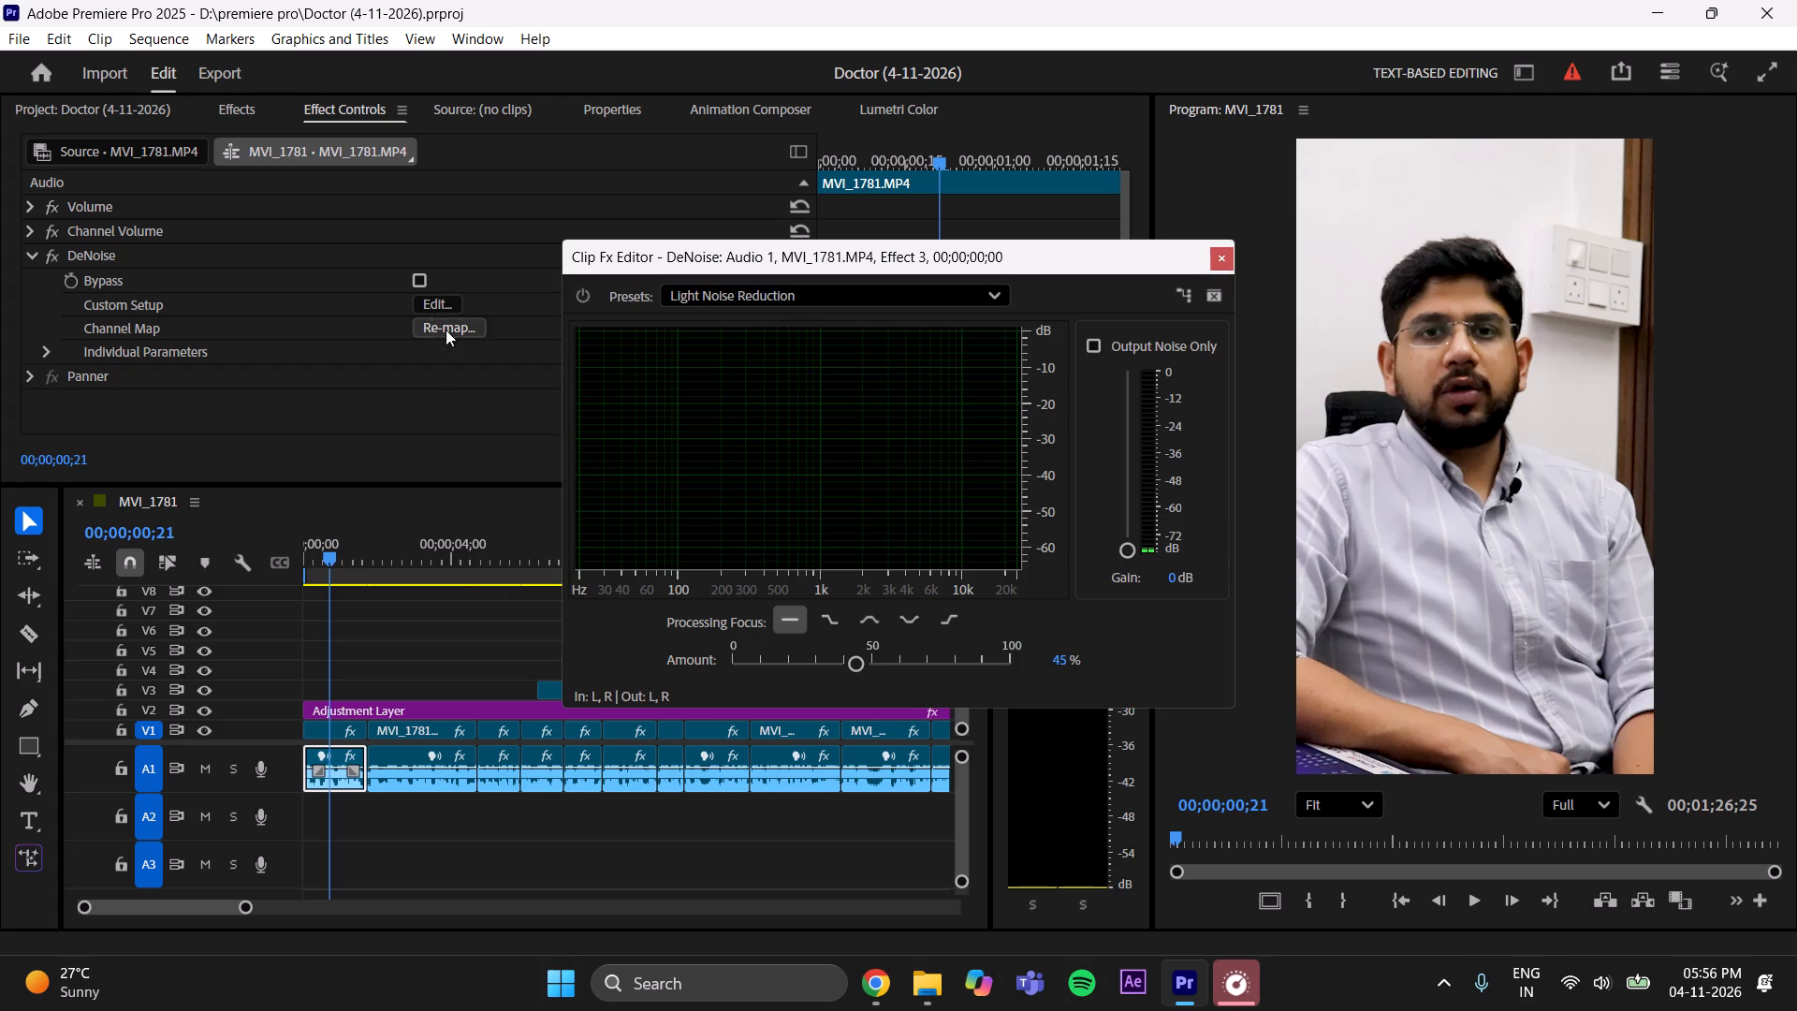
pyautogui.click(1220, 260)
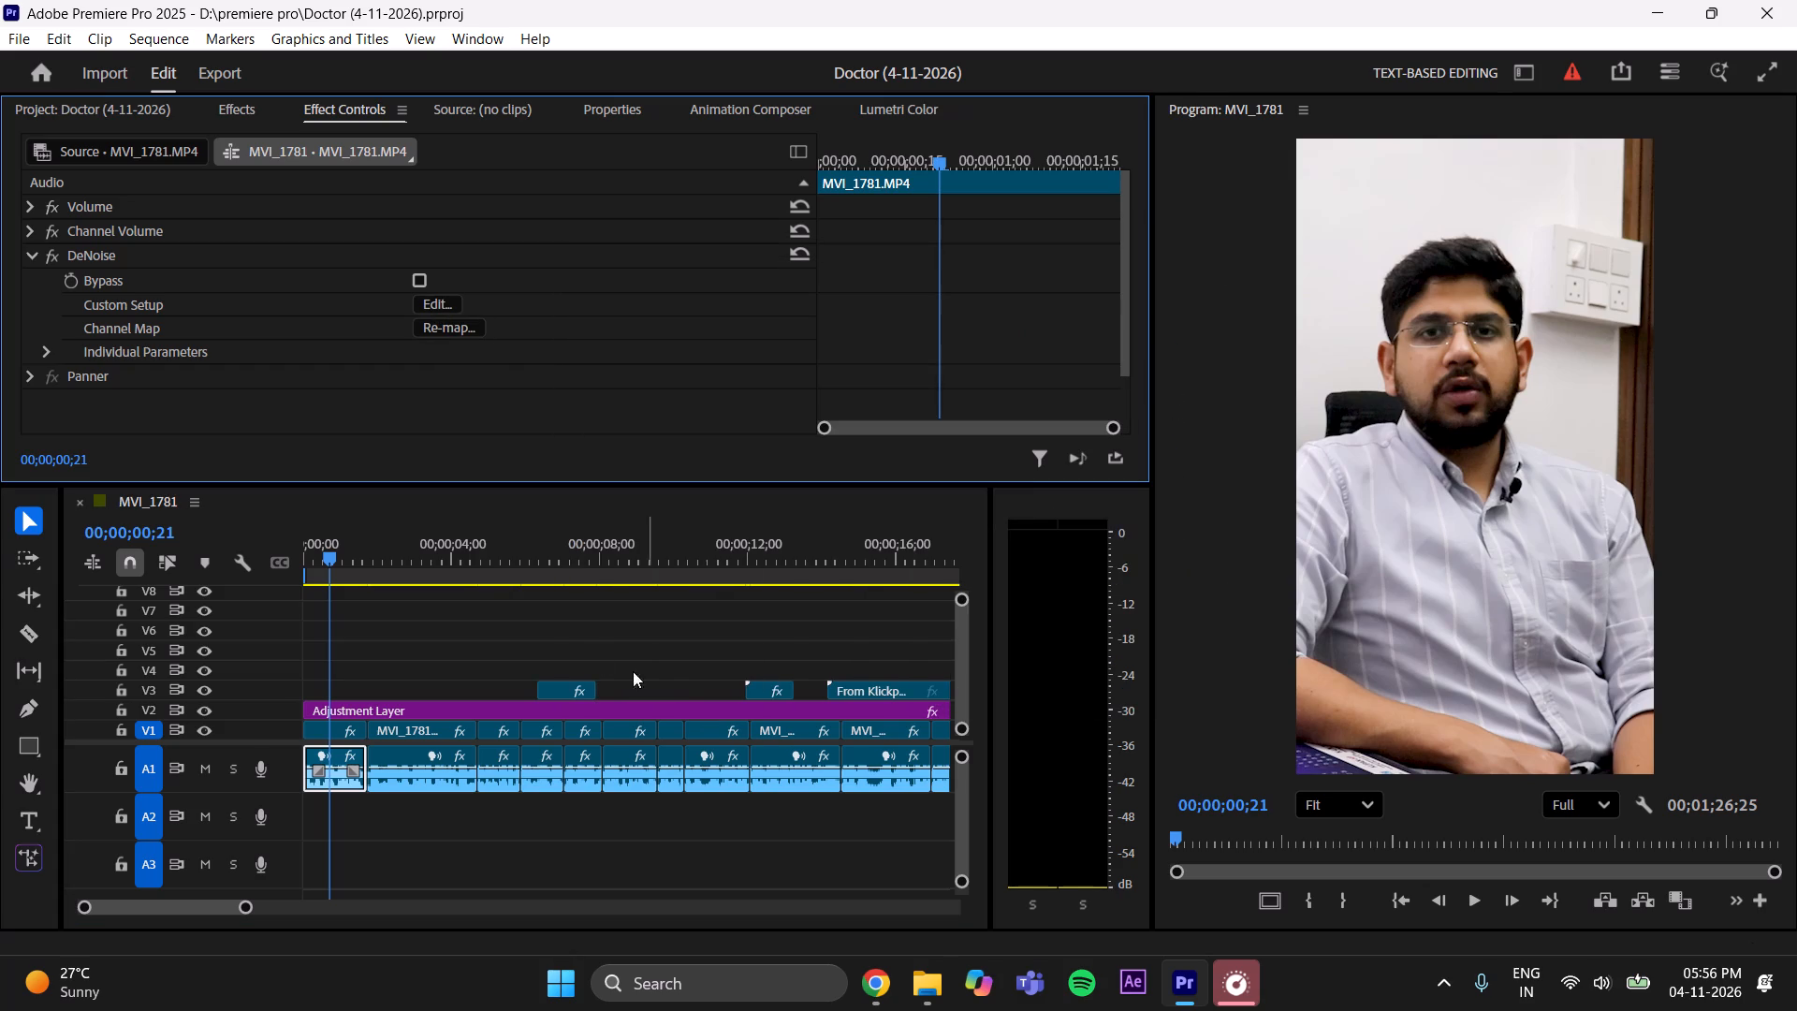
# Set the DeNoise of the second A1 audio clip to the Light Noise Reduction preset with an amount of 45%.
pyautogui.click(406, 540)
pyautogui.click(431, 782)
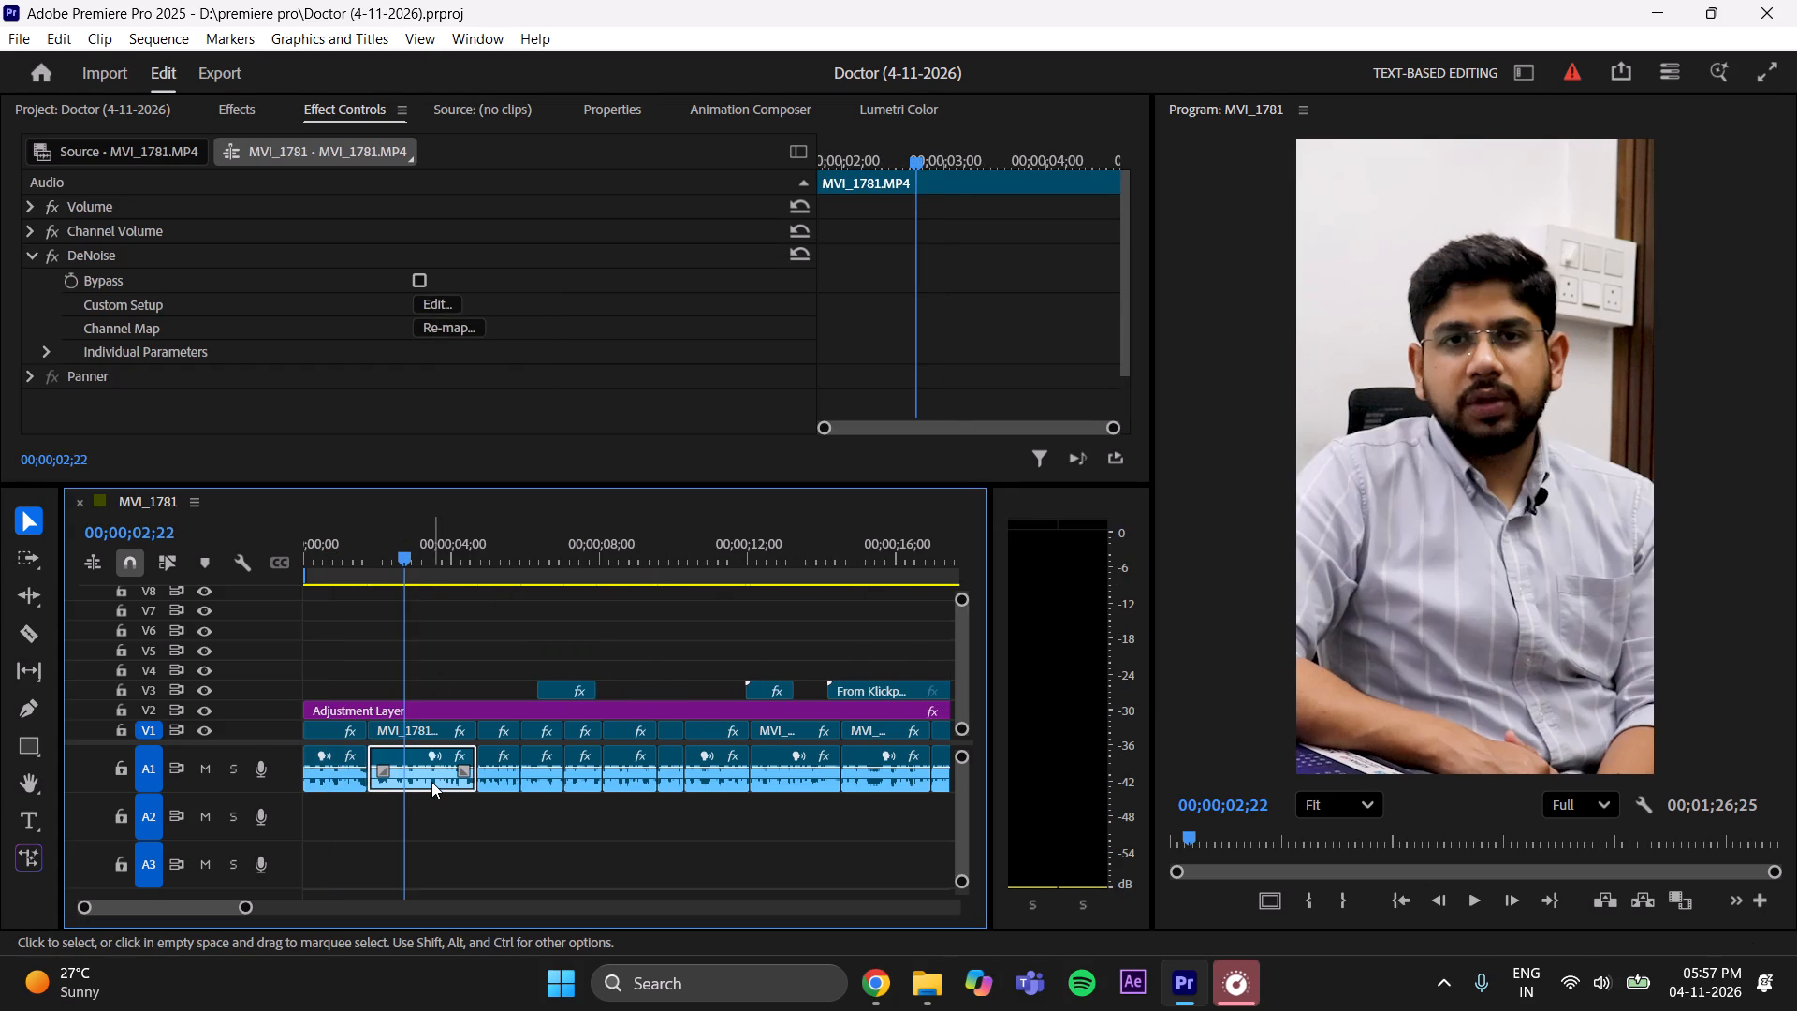
pyautogui.click(452, 303)
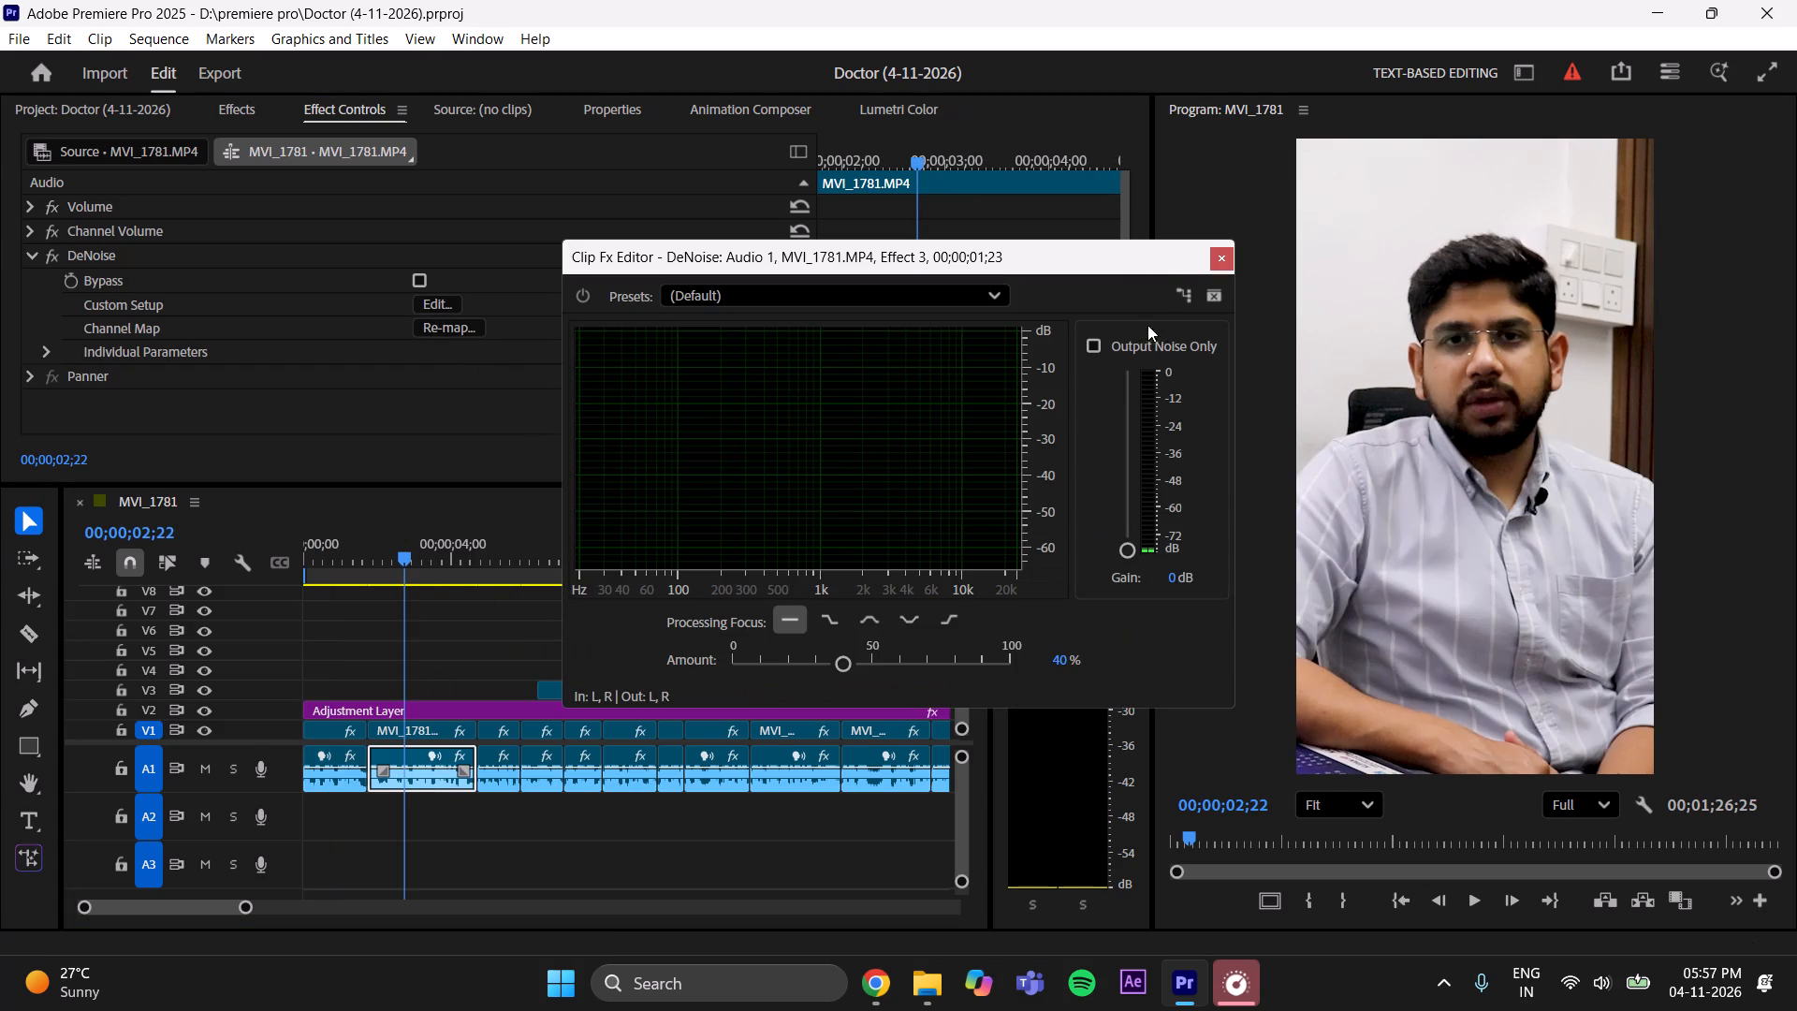
pyautogui.click(1071, 653)
pyautogui.click(1064, 657)
pyautogui.press('BackSpace')
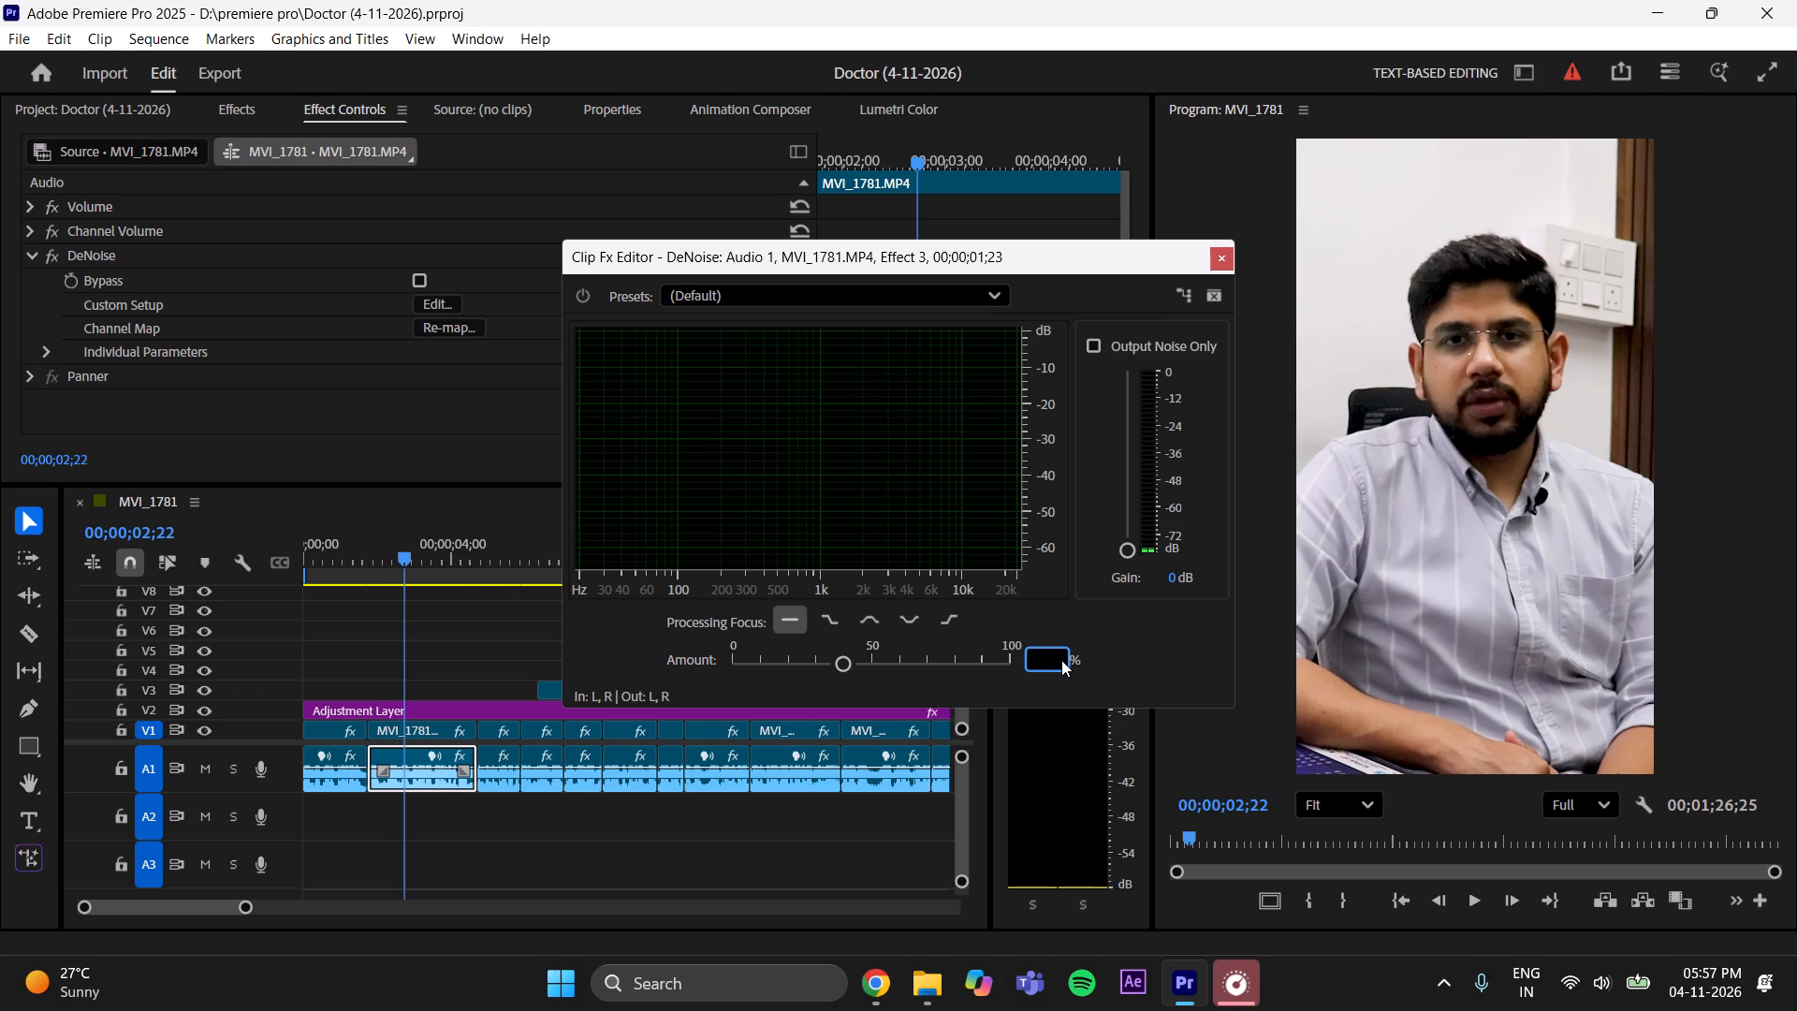
pyautogui.write('45')
pyautogui.press('Return')
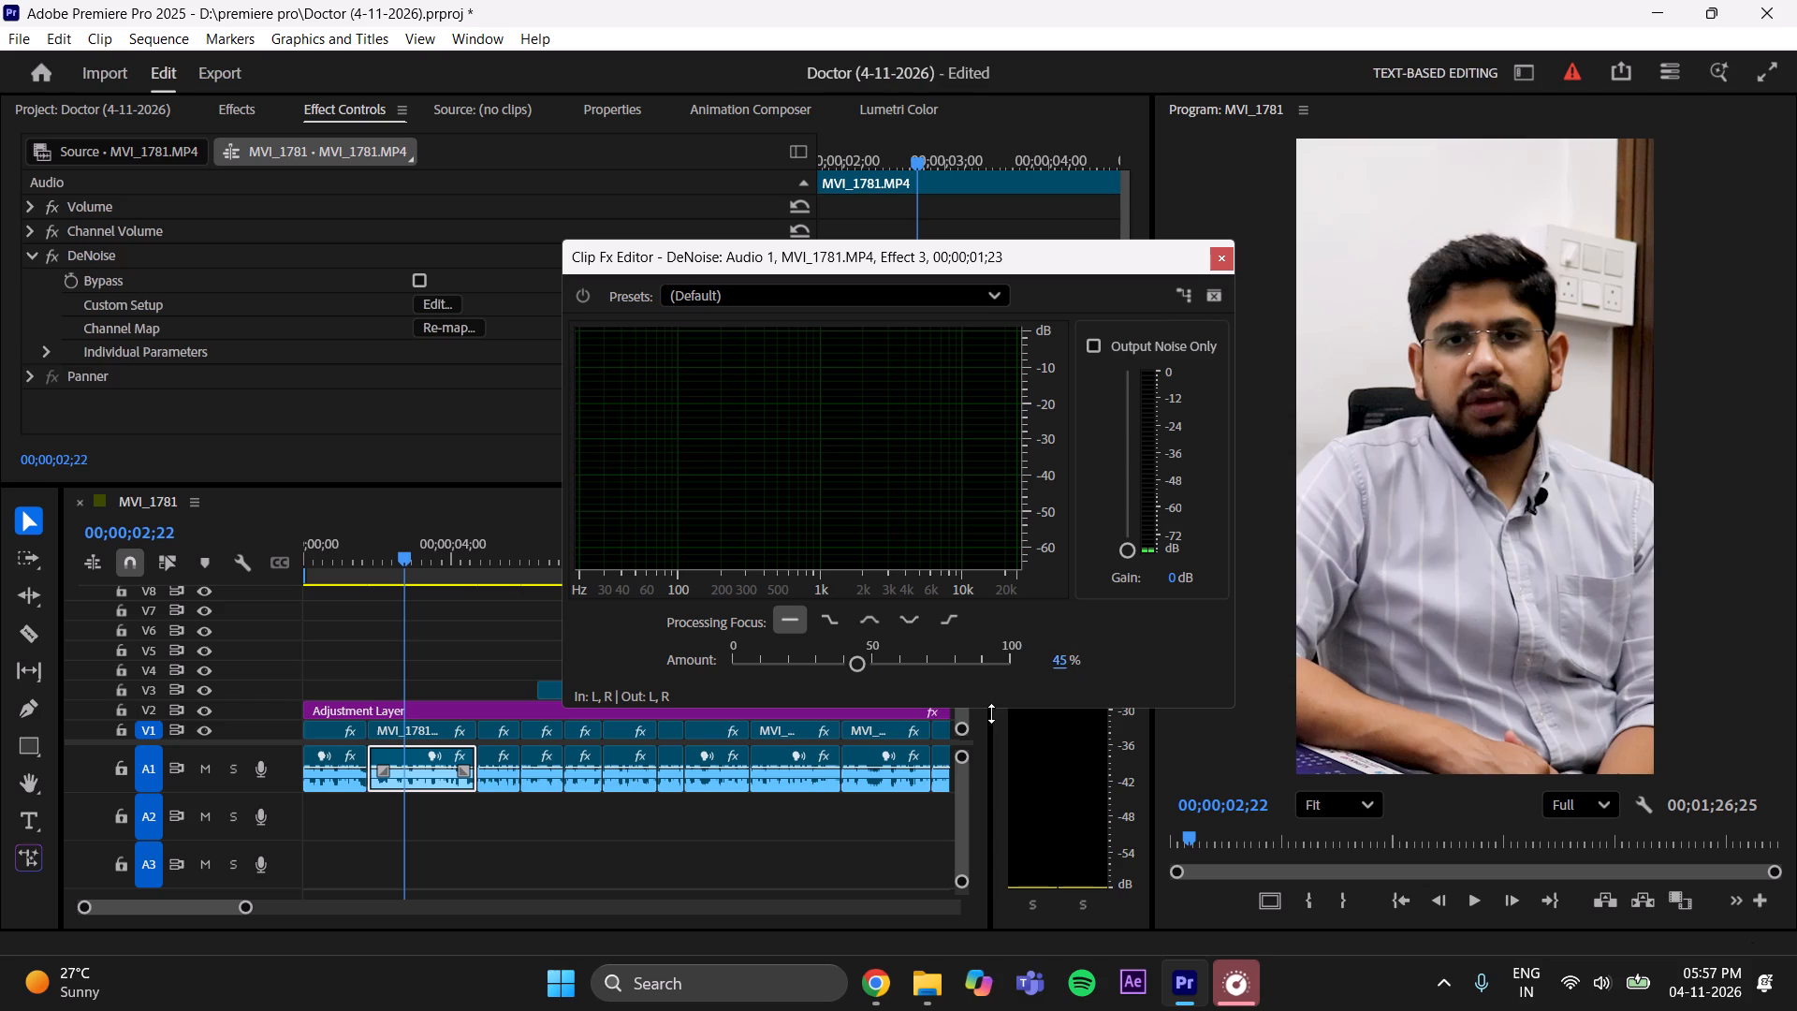
pyautogui.click(815, 292)
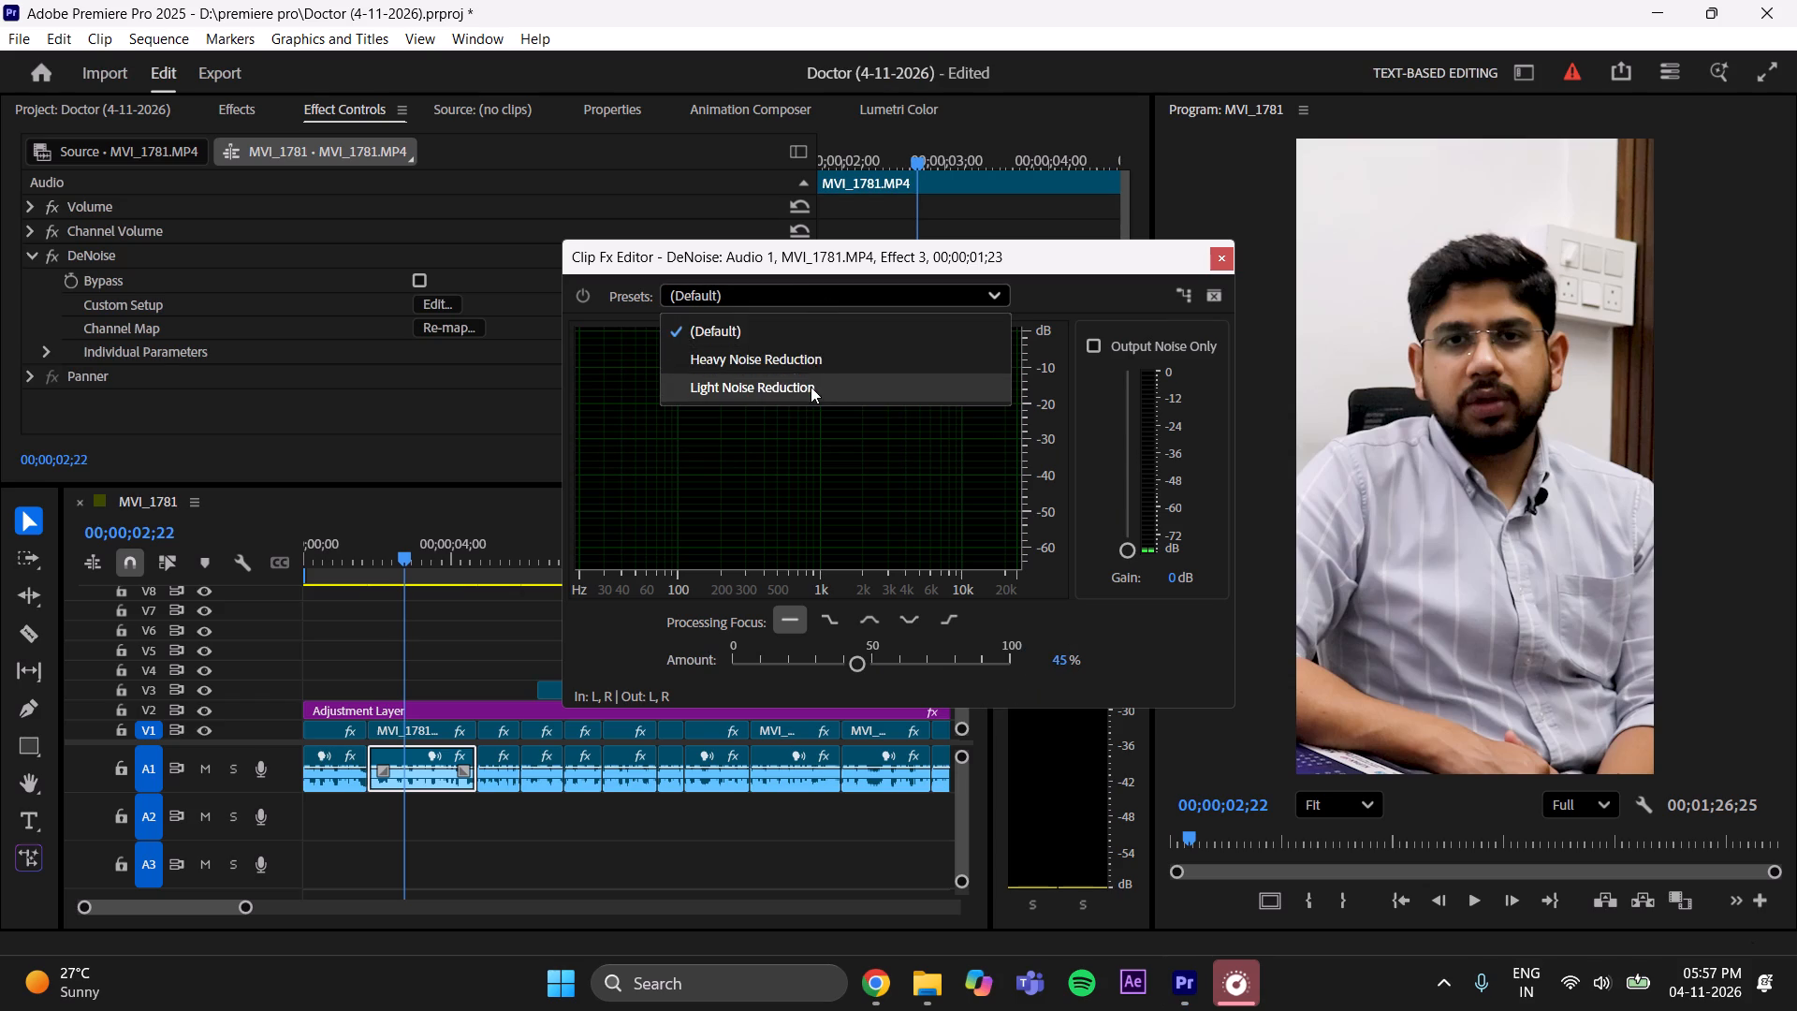
pyautogui.click(811, 387)
pyautogui.click(1057, 664)
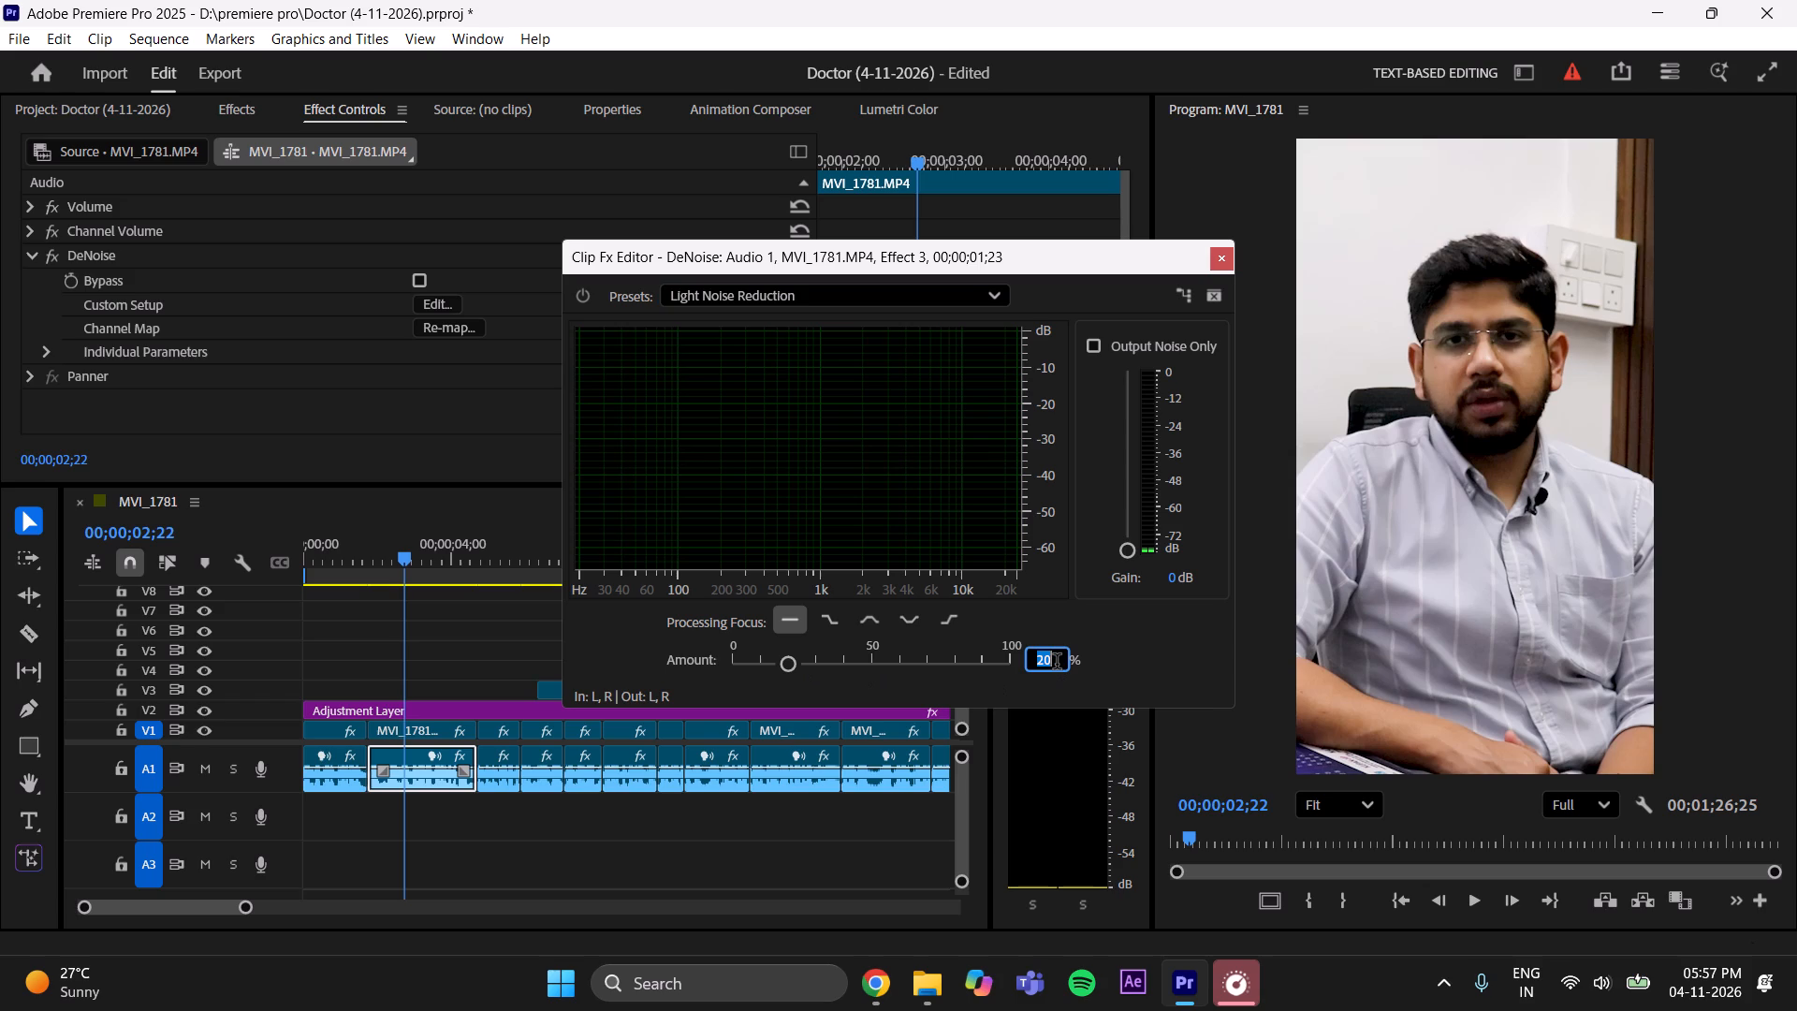
pyautogui.press('BackSpace')
pyautogui.write('45')
pyautogui.press('Return')
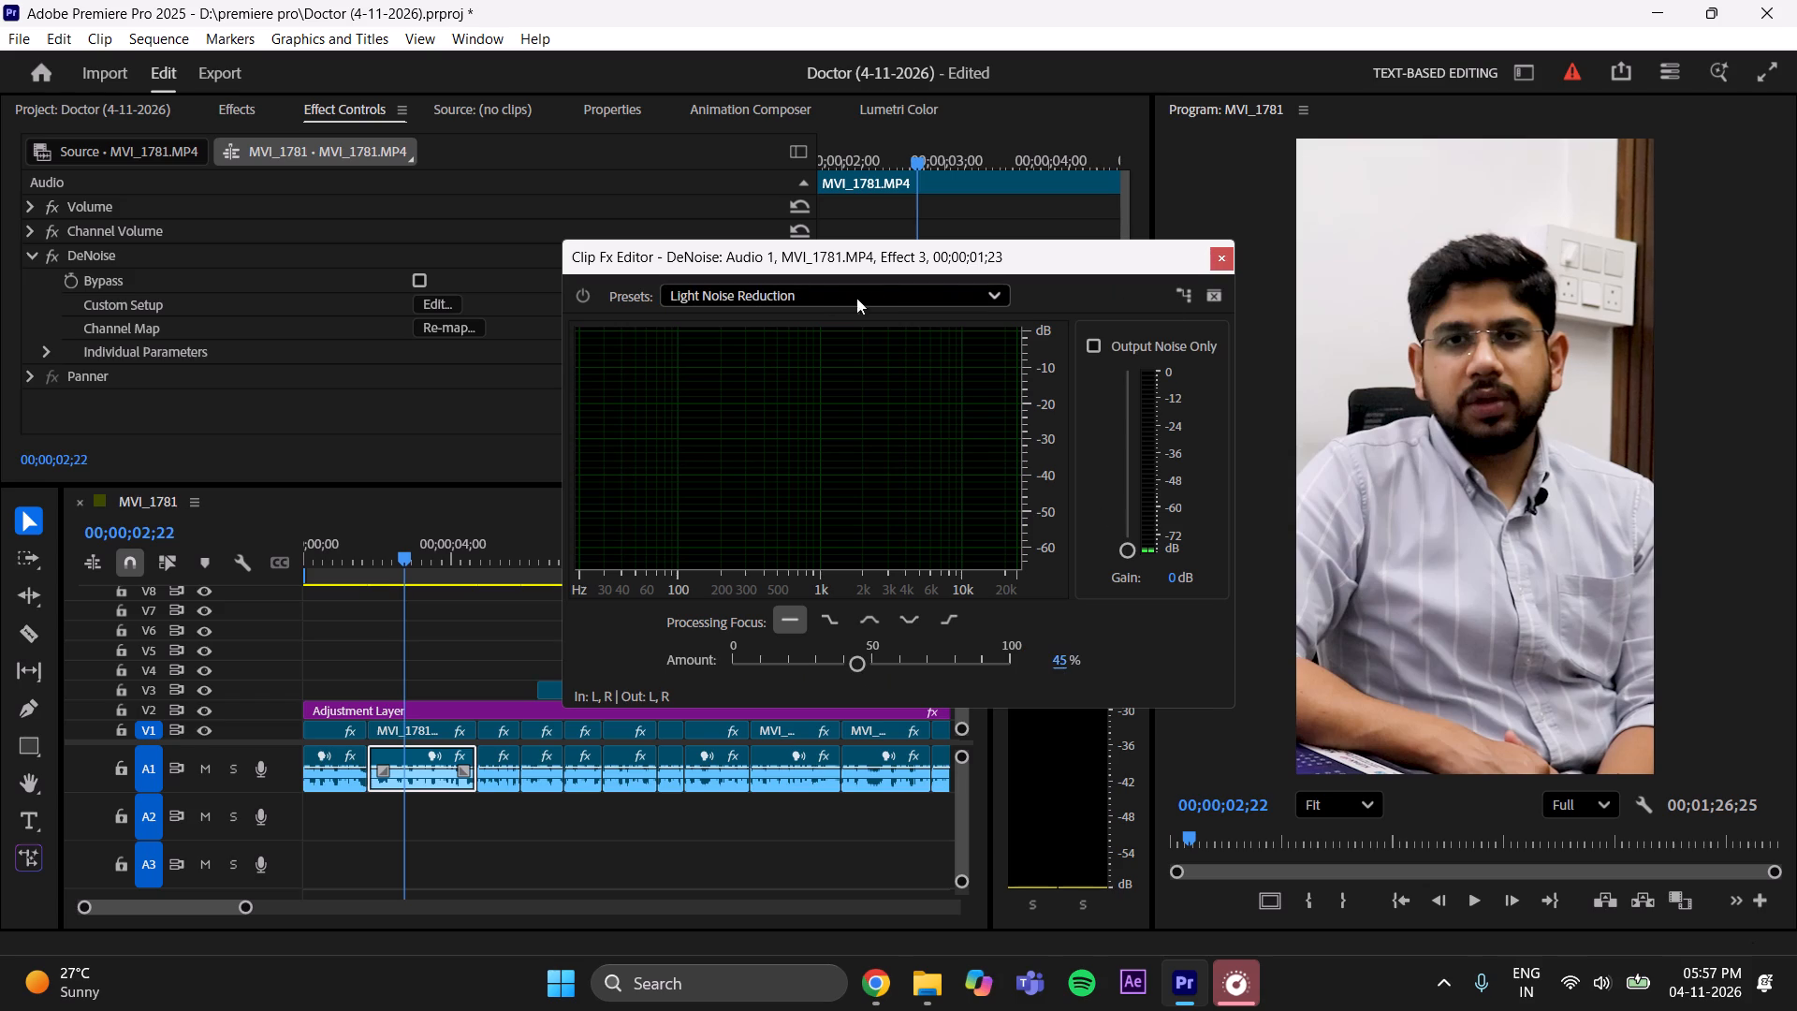
pyautogui.click(1215, 256)
# Set the third A1 clip's DeNoise to the Light Noise Reduction preset with an amount of 45% and save the project.
pyautogui.click(517, 530)
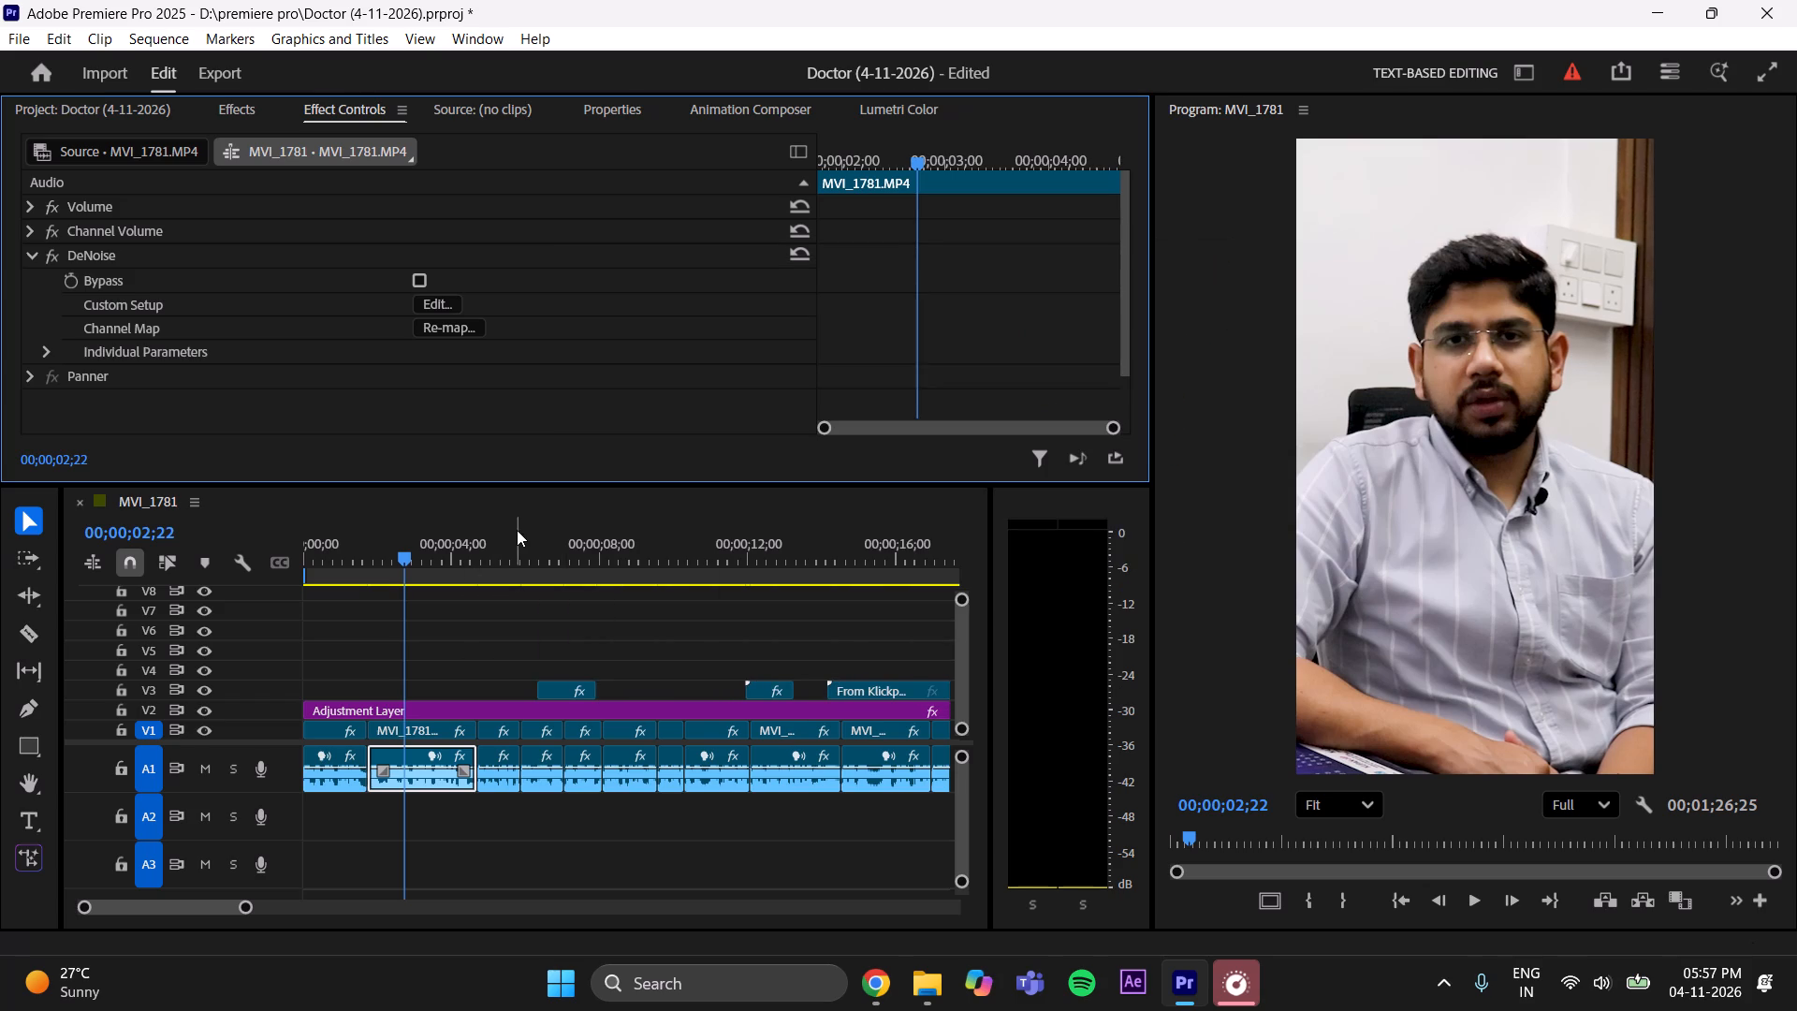
pyautogui.click(499, 786)
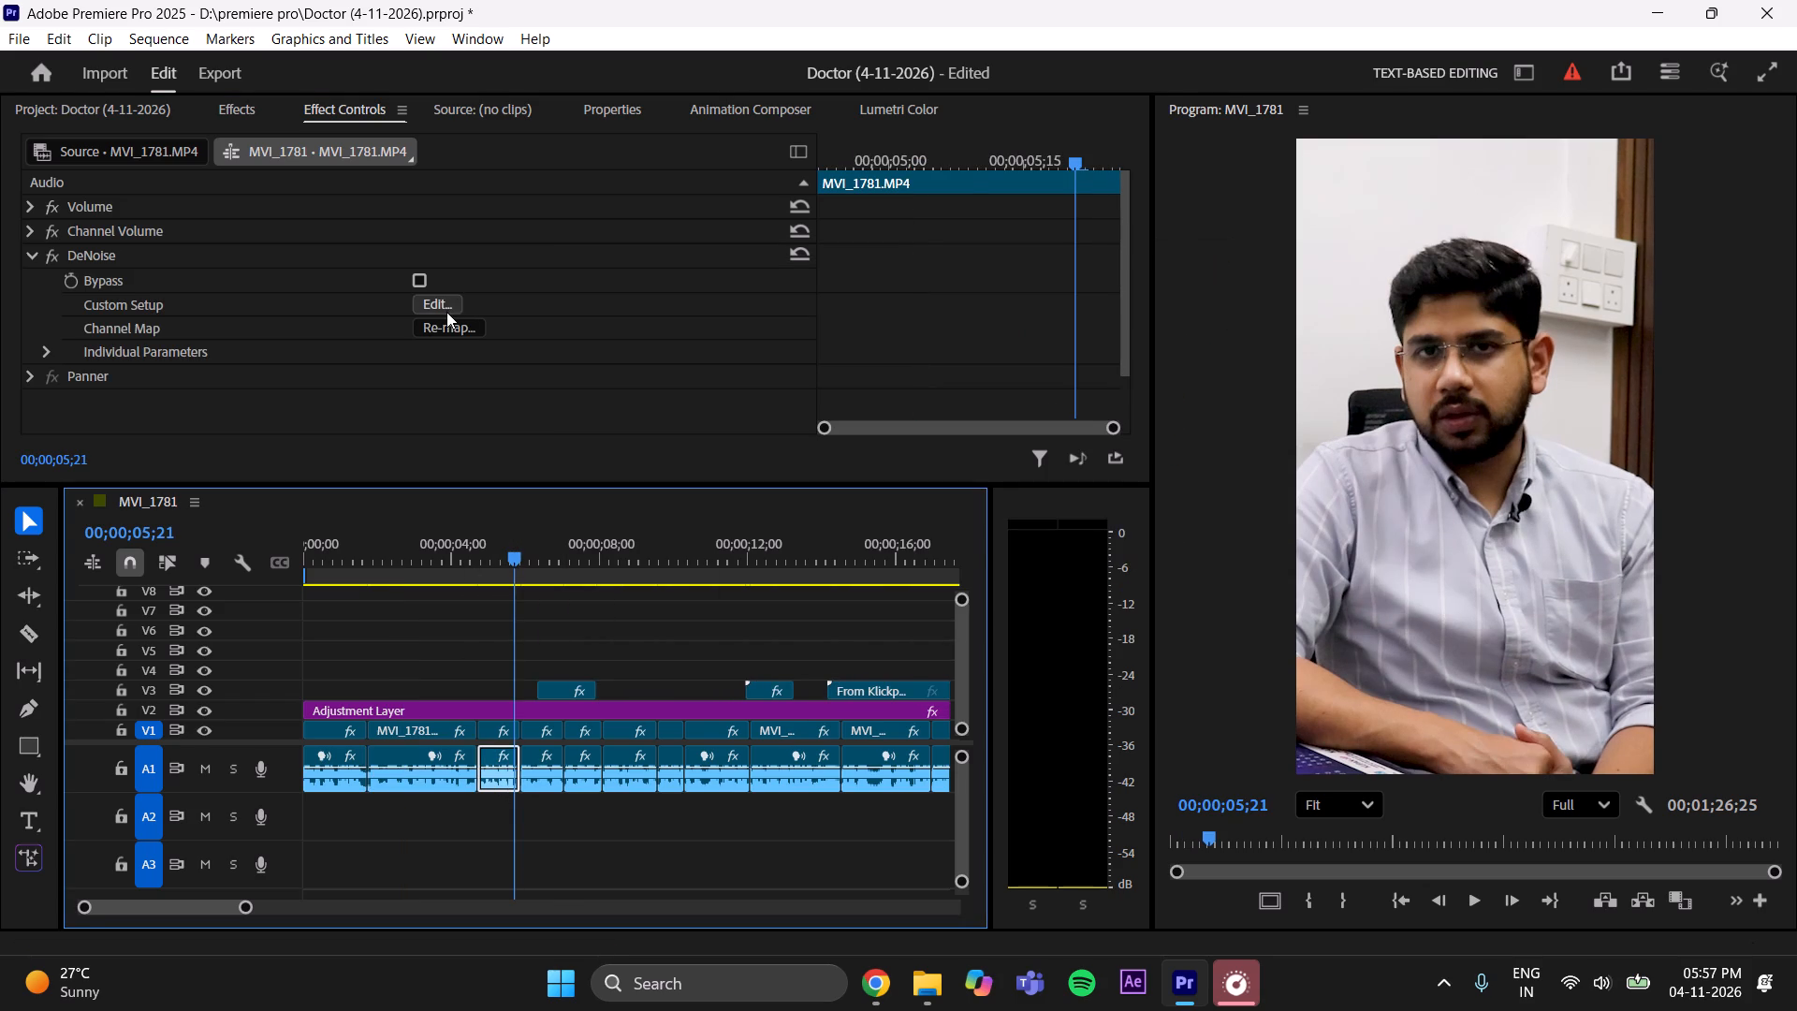
pyautogui.hotkey('ctrl', 's')
pyautogui.click(446, 306)
pyautogui.click(787, 292)
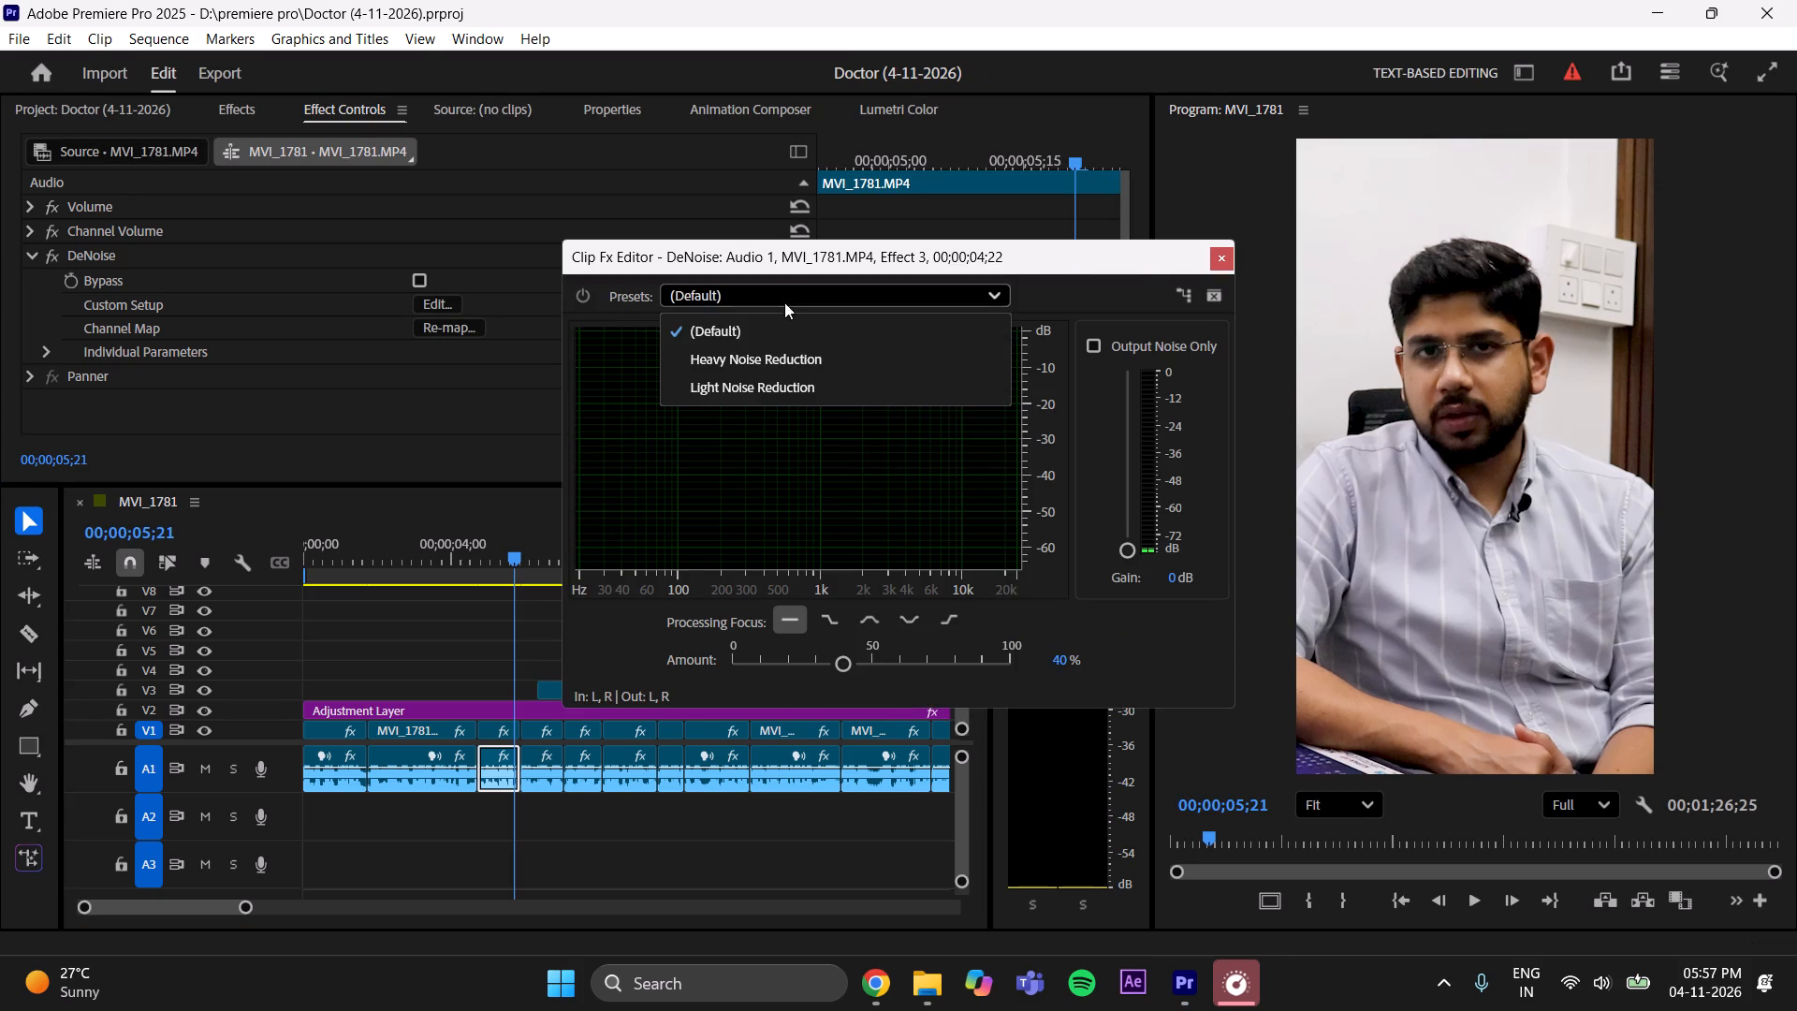
pyautogui.click(769, 378)
pyautogui.click(1073, 660)
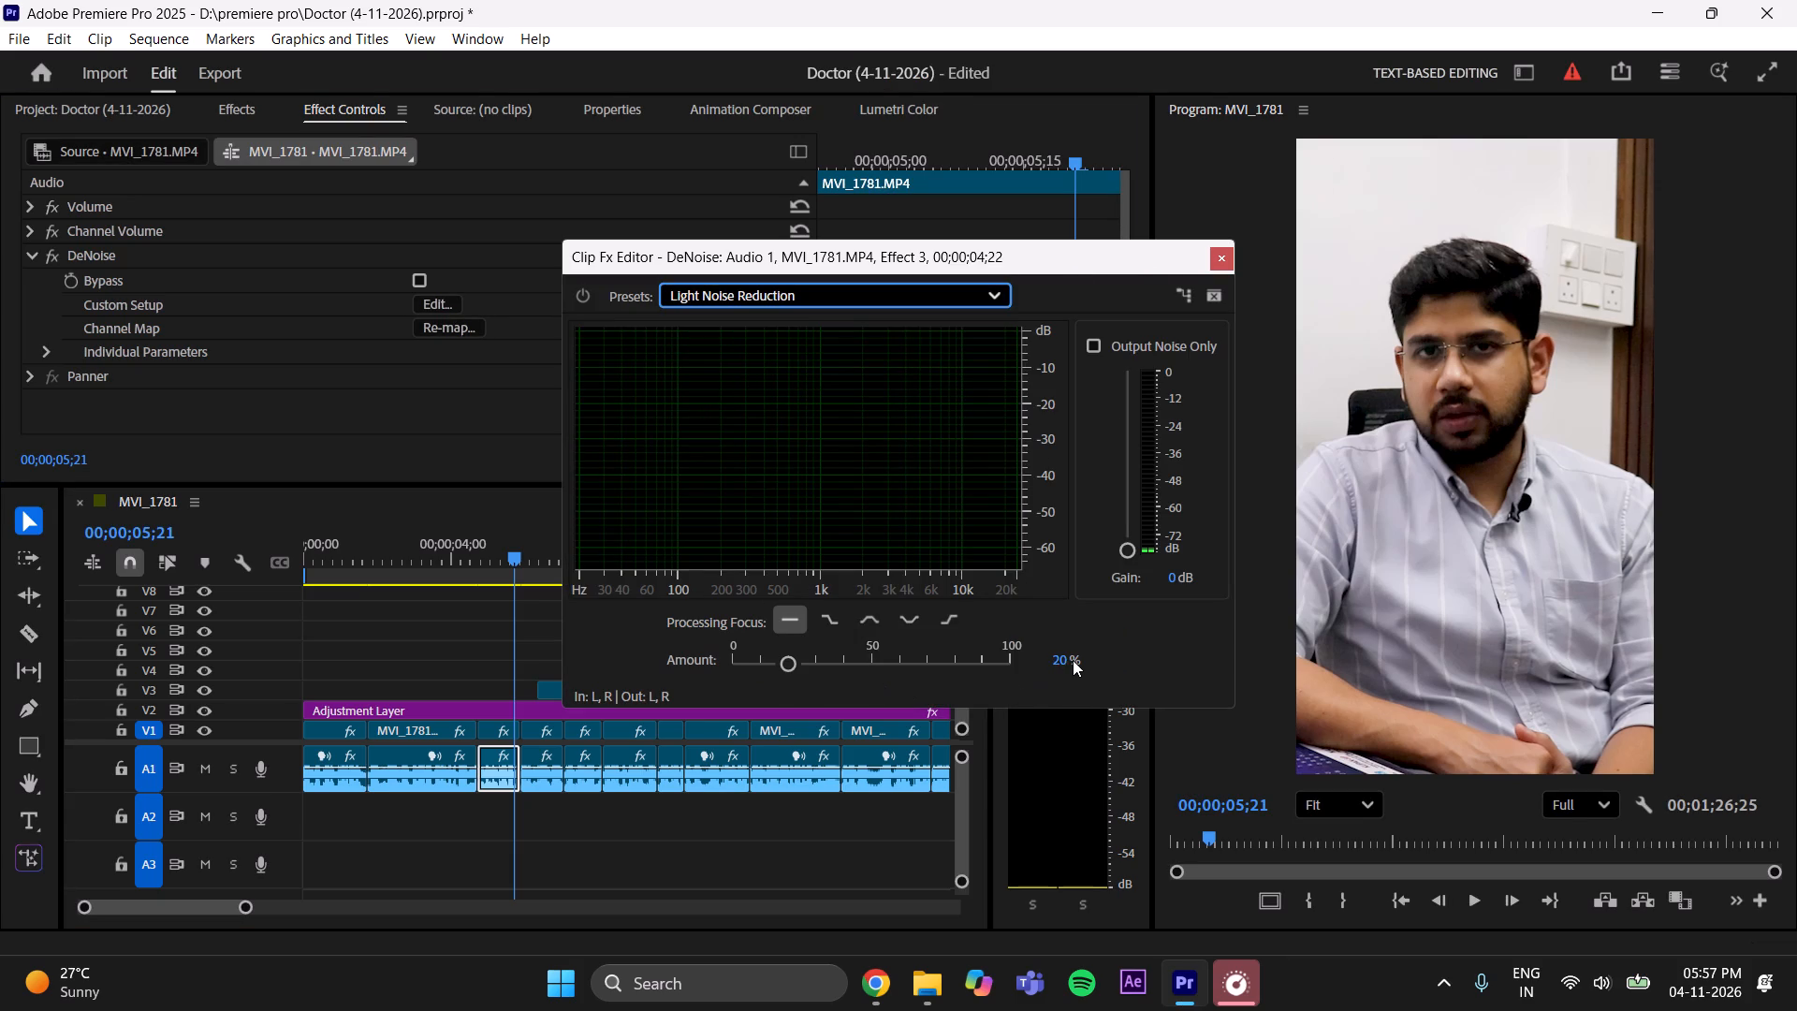
pyautogui.click(1065, 659)
pyautogui.press('BackSpace')
pyautogui.write('45')
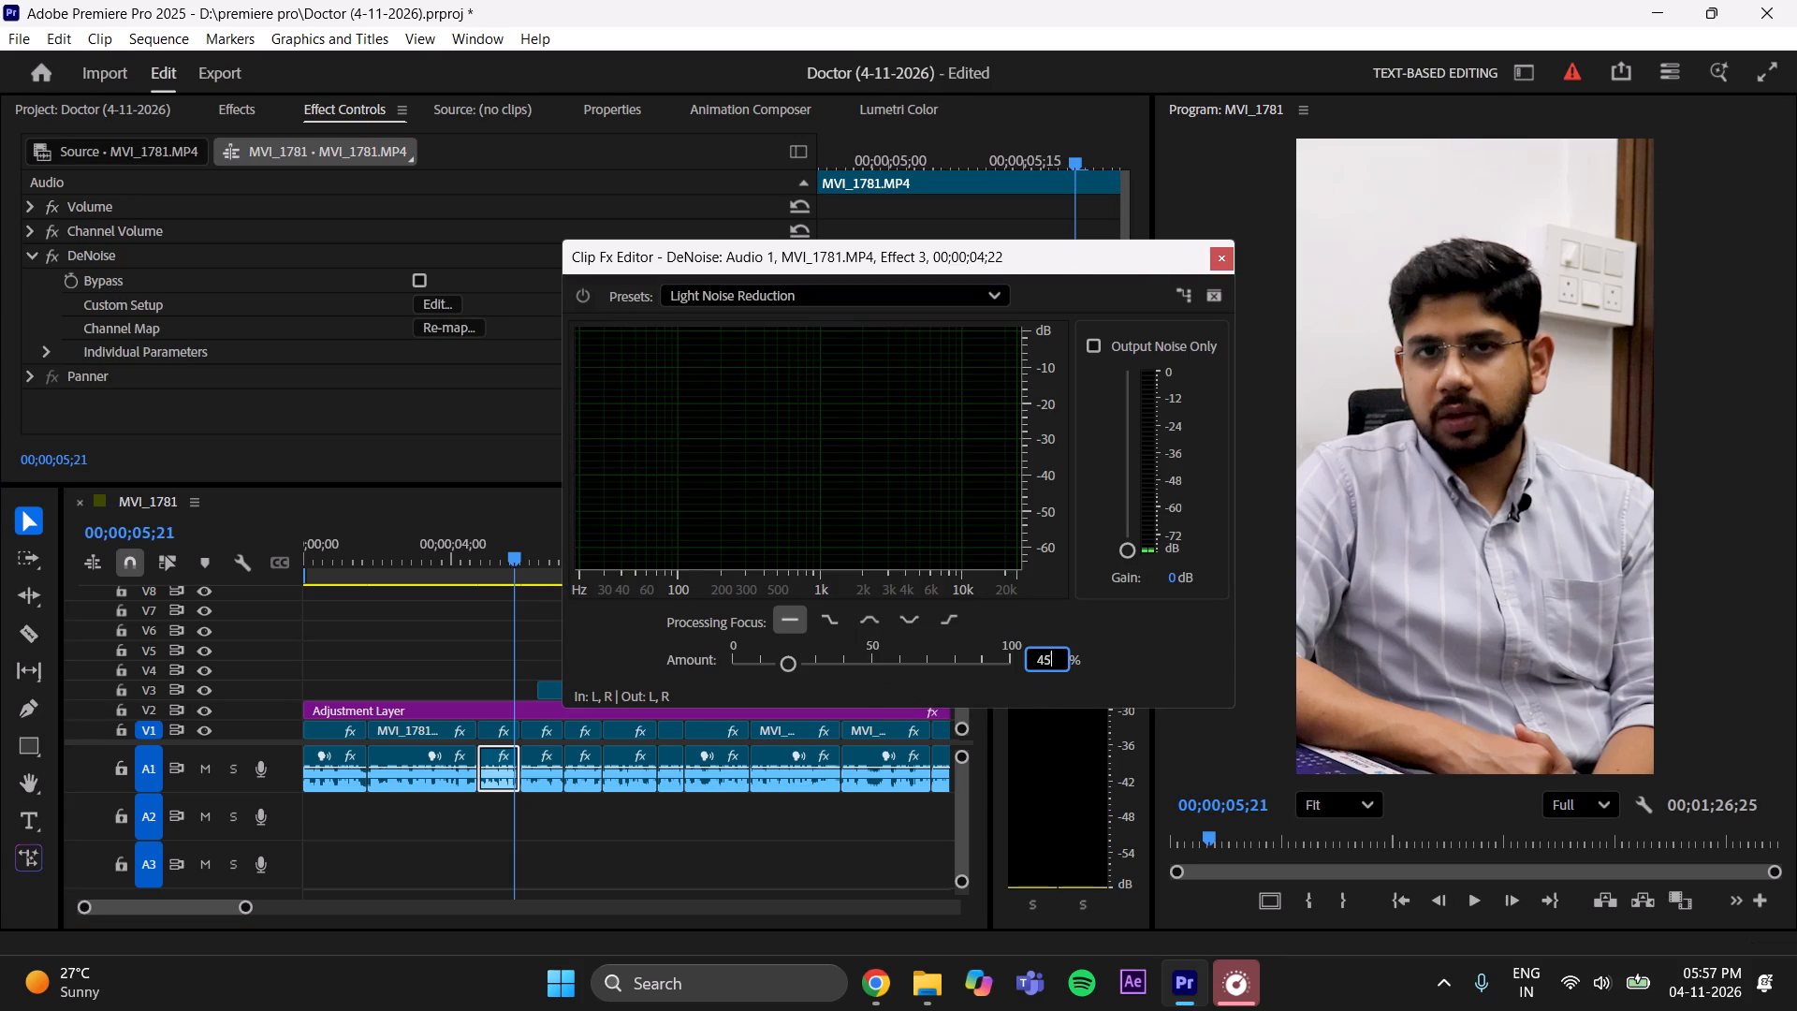
pyautogui.press('Return')
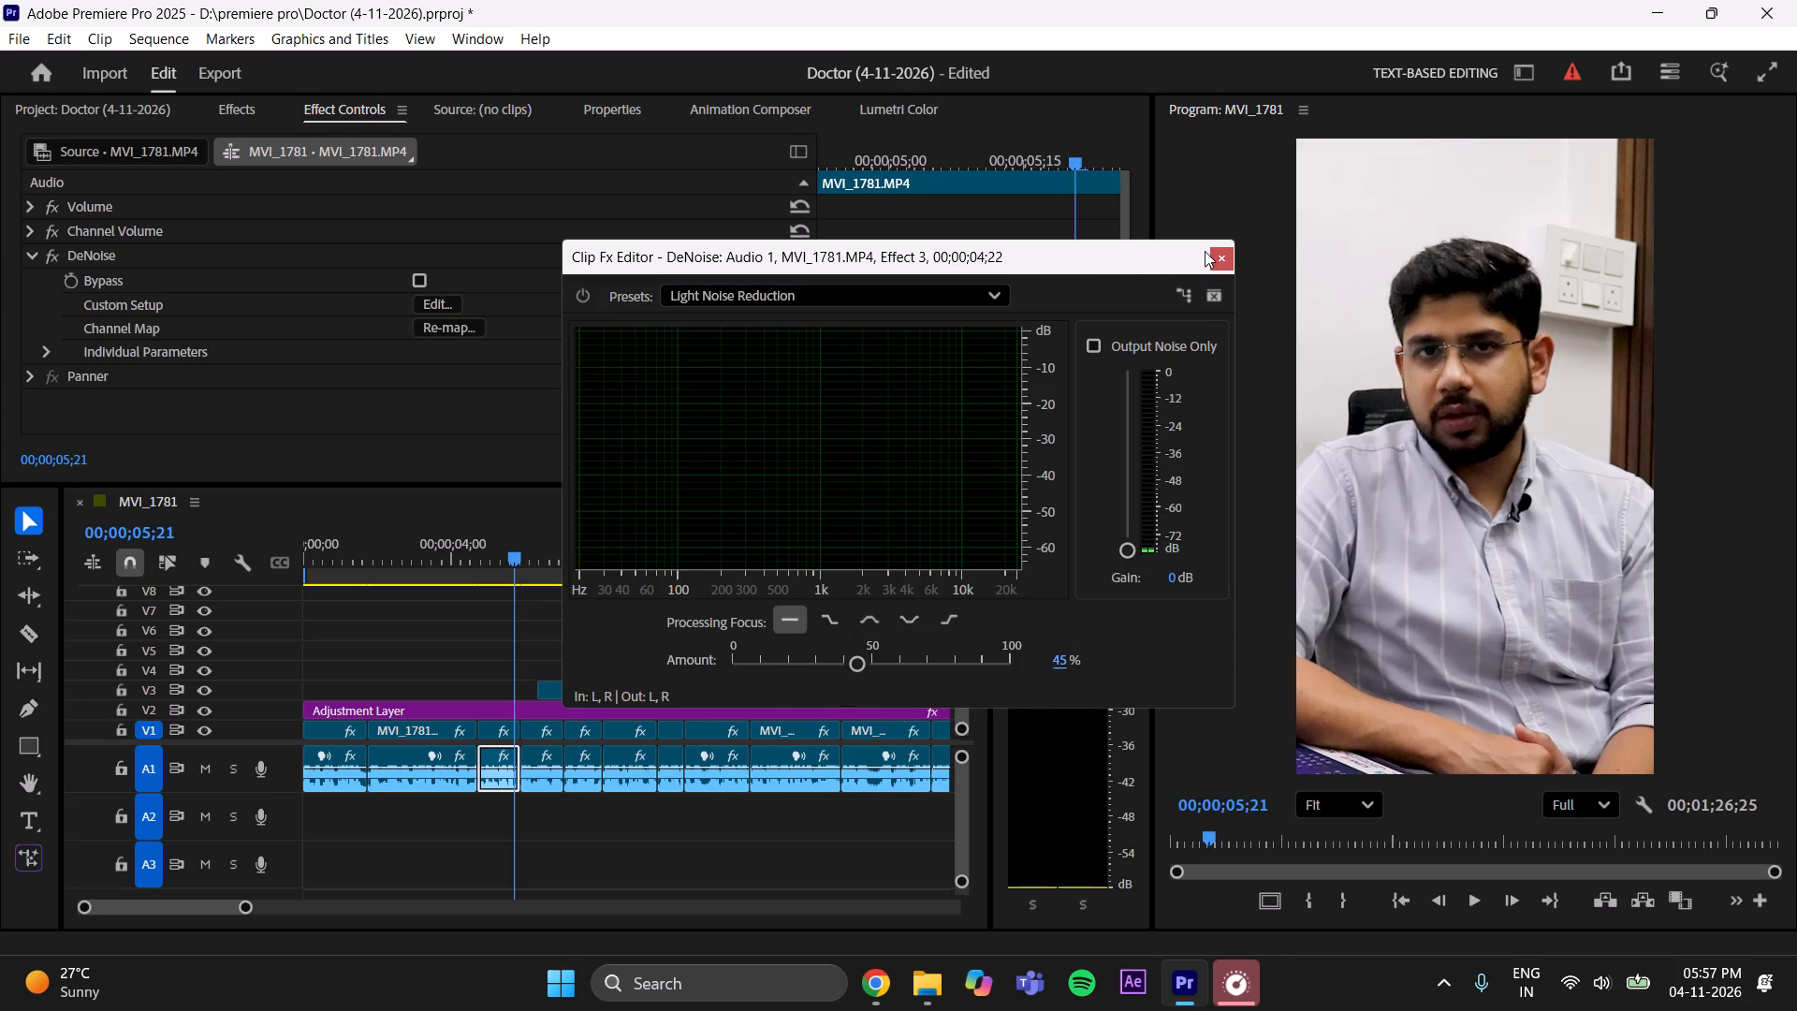
pyautogui.click(1216, 253)
pyautogui.hotkey('ctrl', 's')
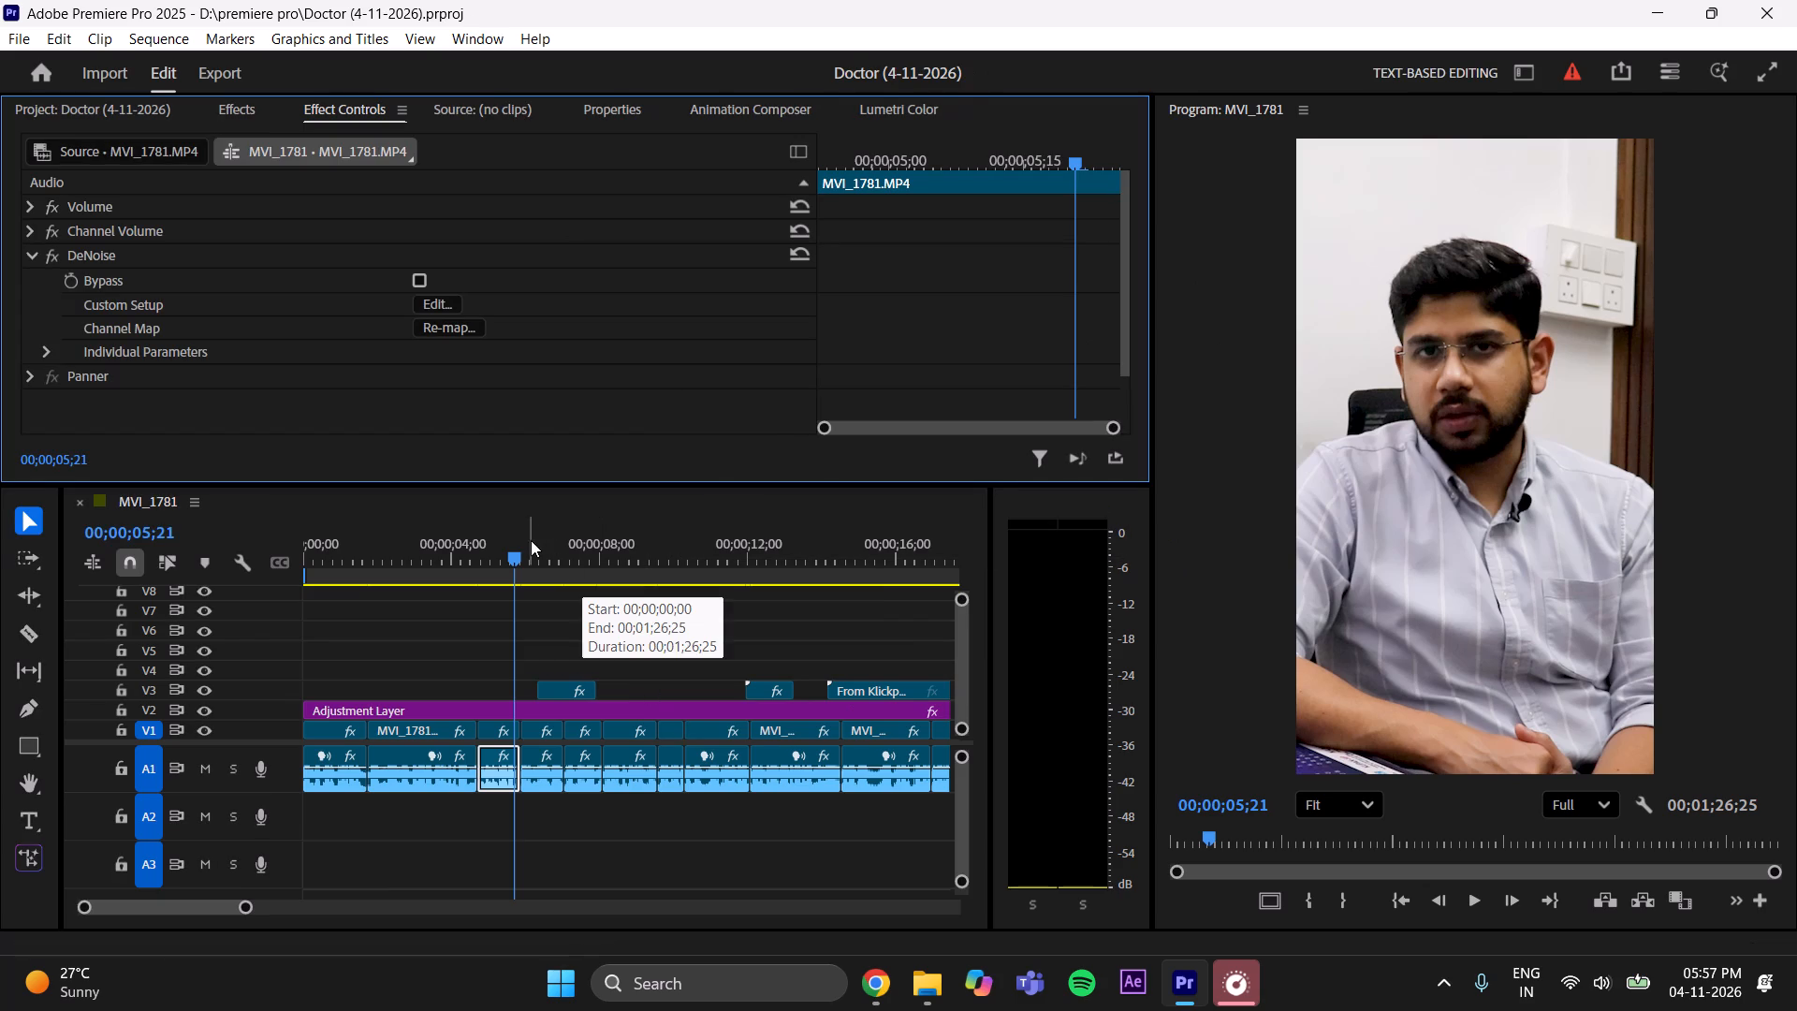
# Recheck the DeNoise setup of the third A1 audio clip.
pyautogui.click(434, 300)
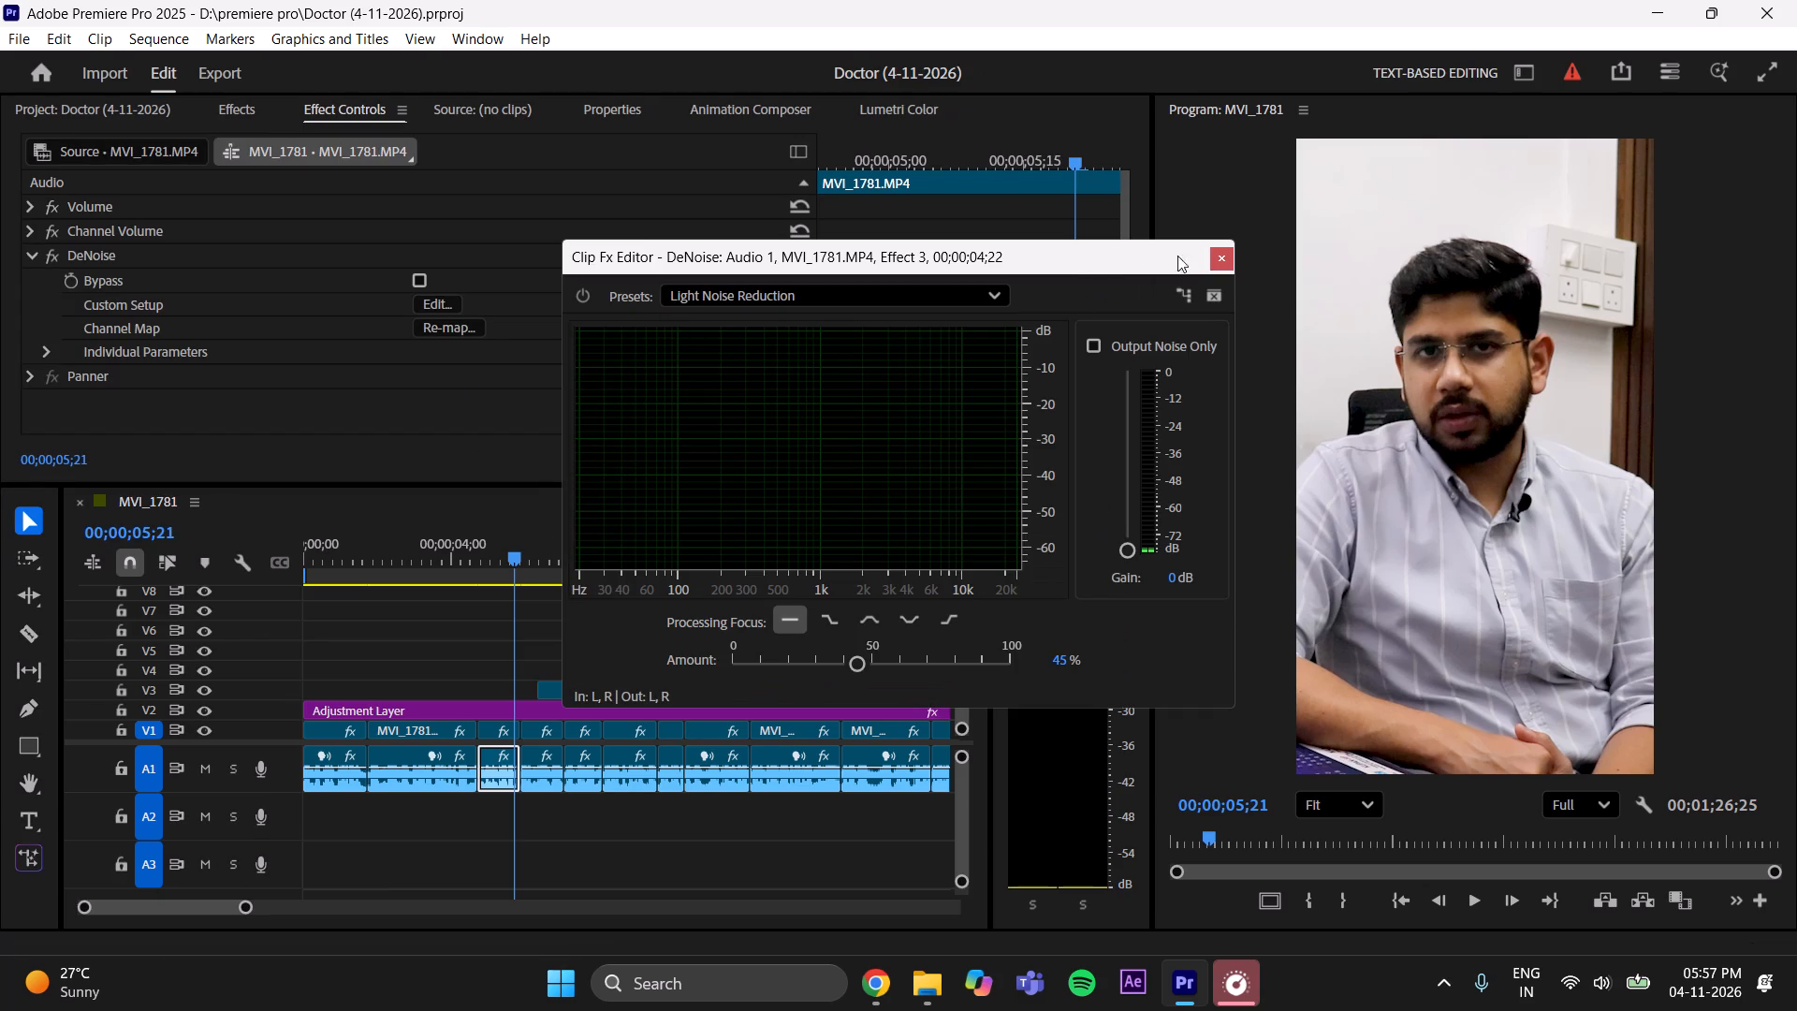
pyautogui.click(1228, 256)
# Set the fourth A1 clip's DeNoise to the Light Noise Reduction preset with an amount of 45% and save the project.
pyautogui.click(549, 551)
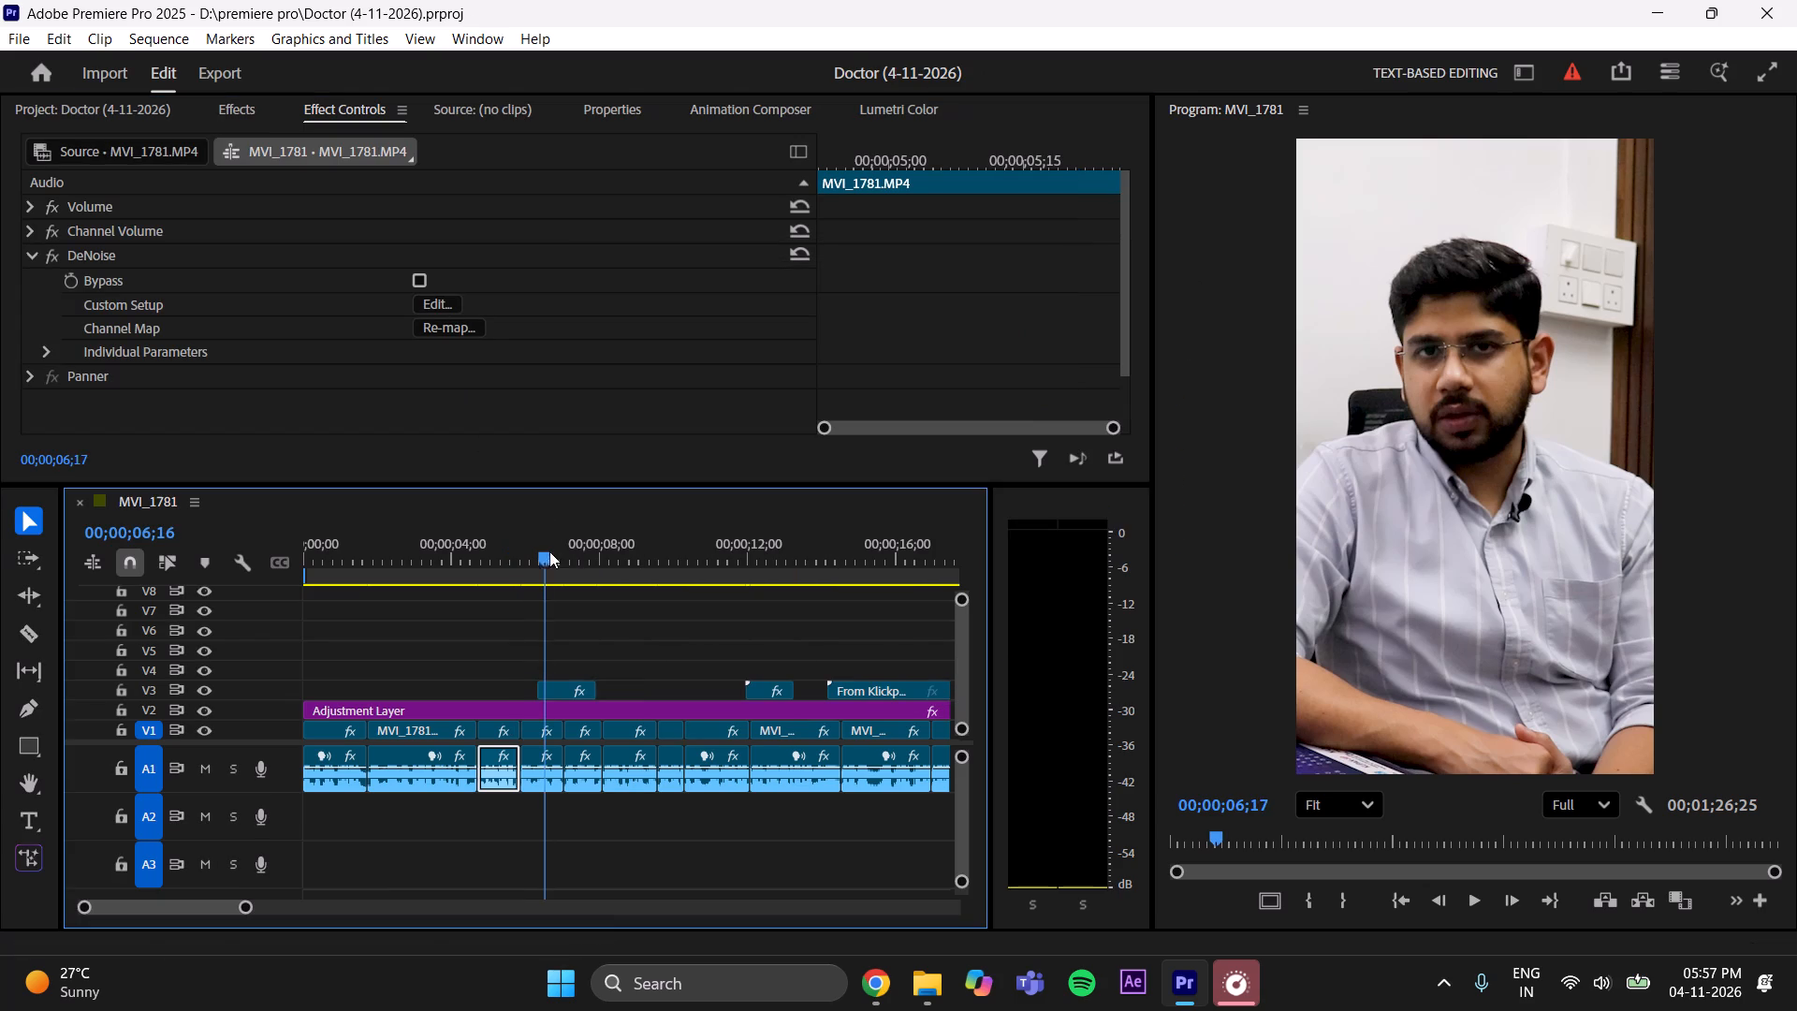
pyautogui.click(551, 784)
pyautogui.click(417, 306)
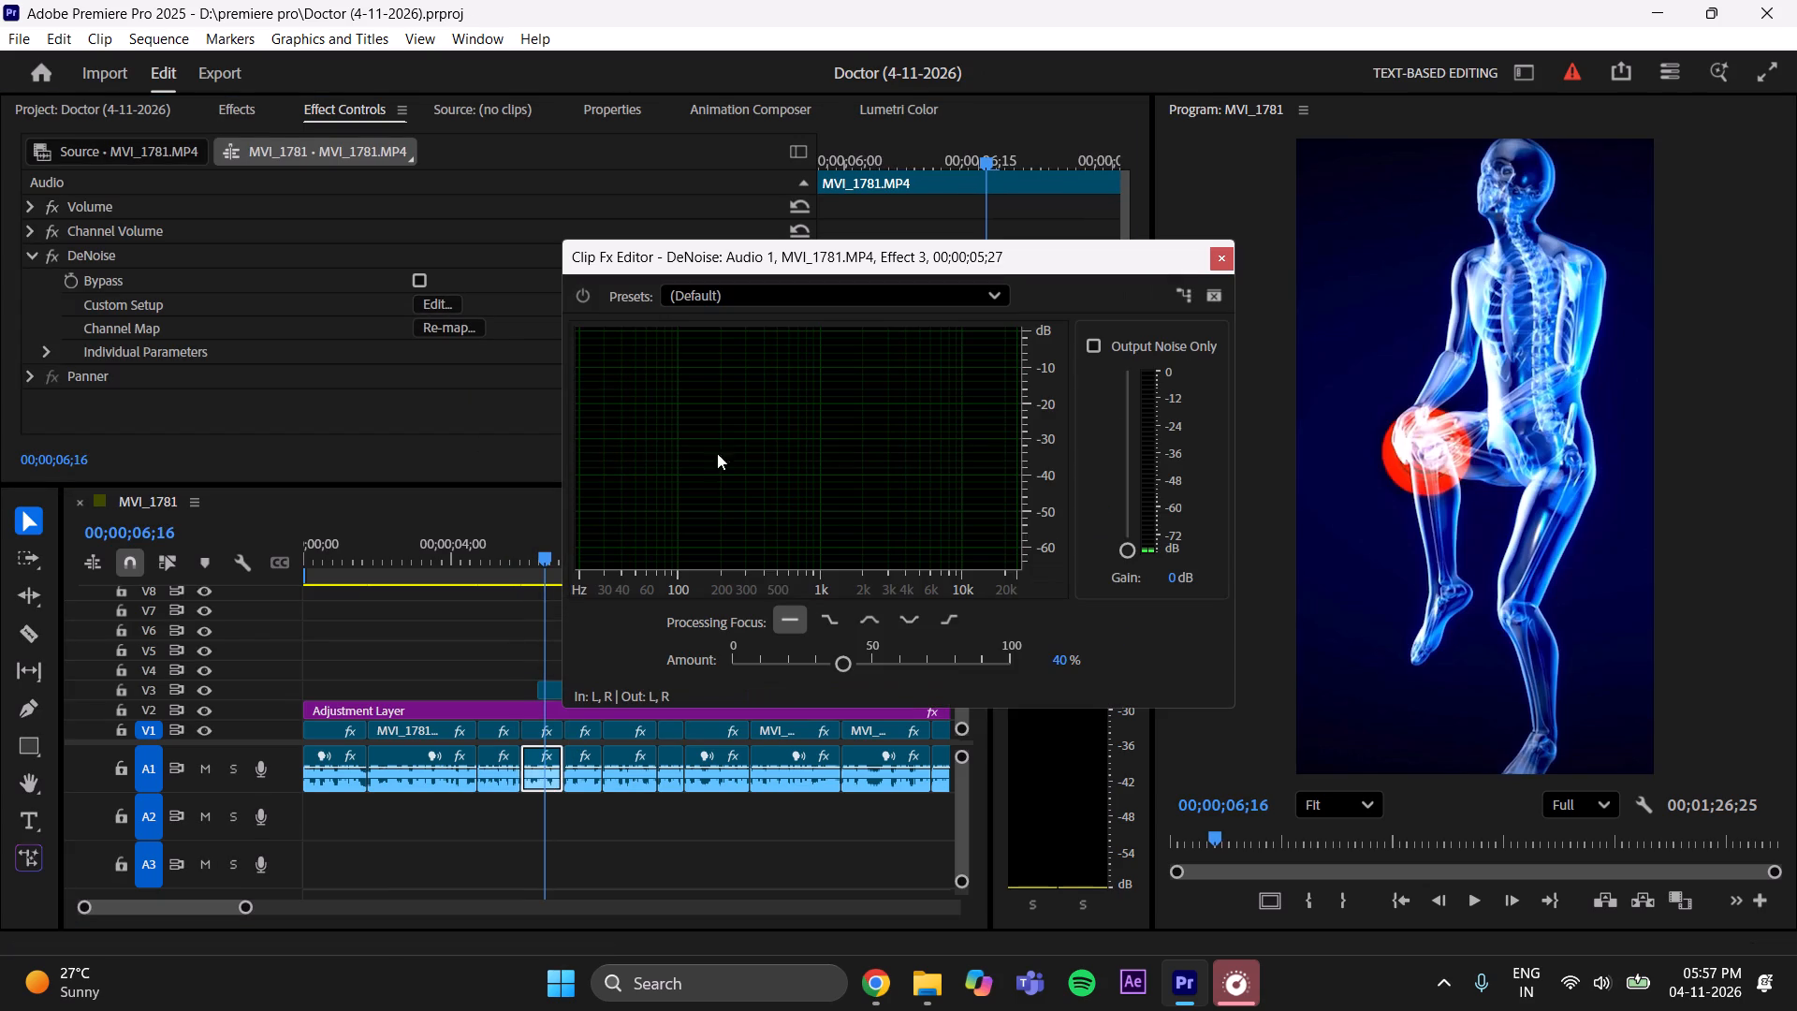
pyautogui.click(776, 290)
pyautogui.click(762, 373)
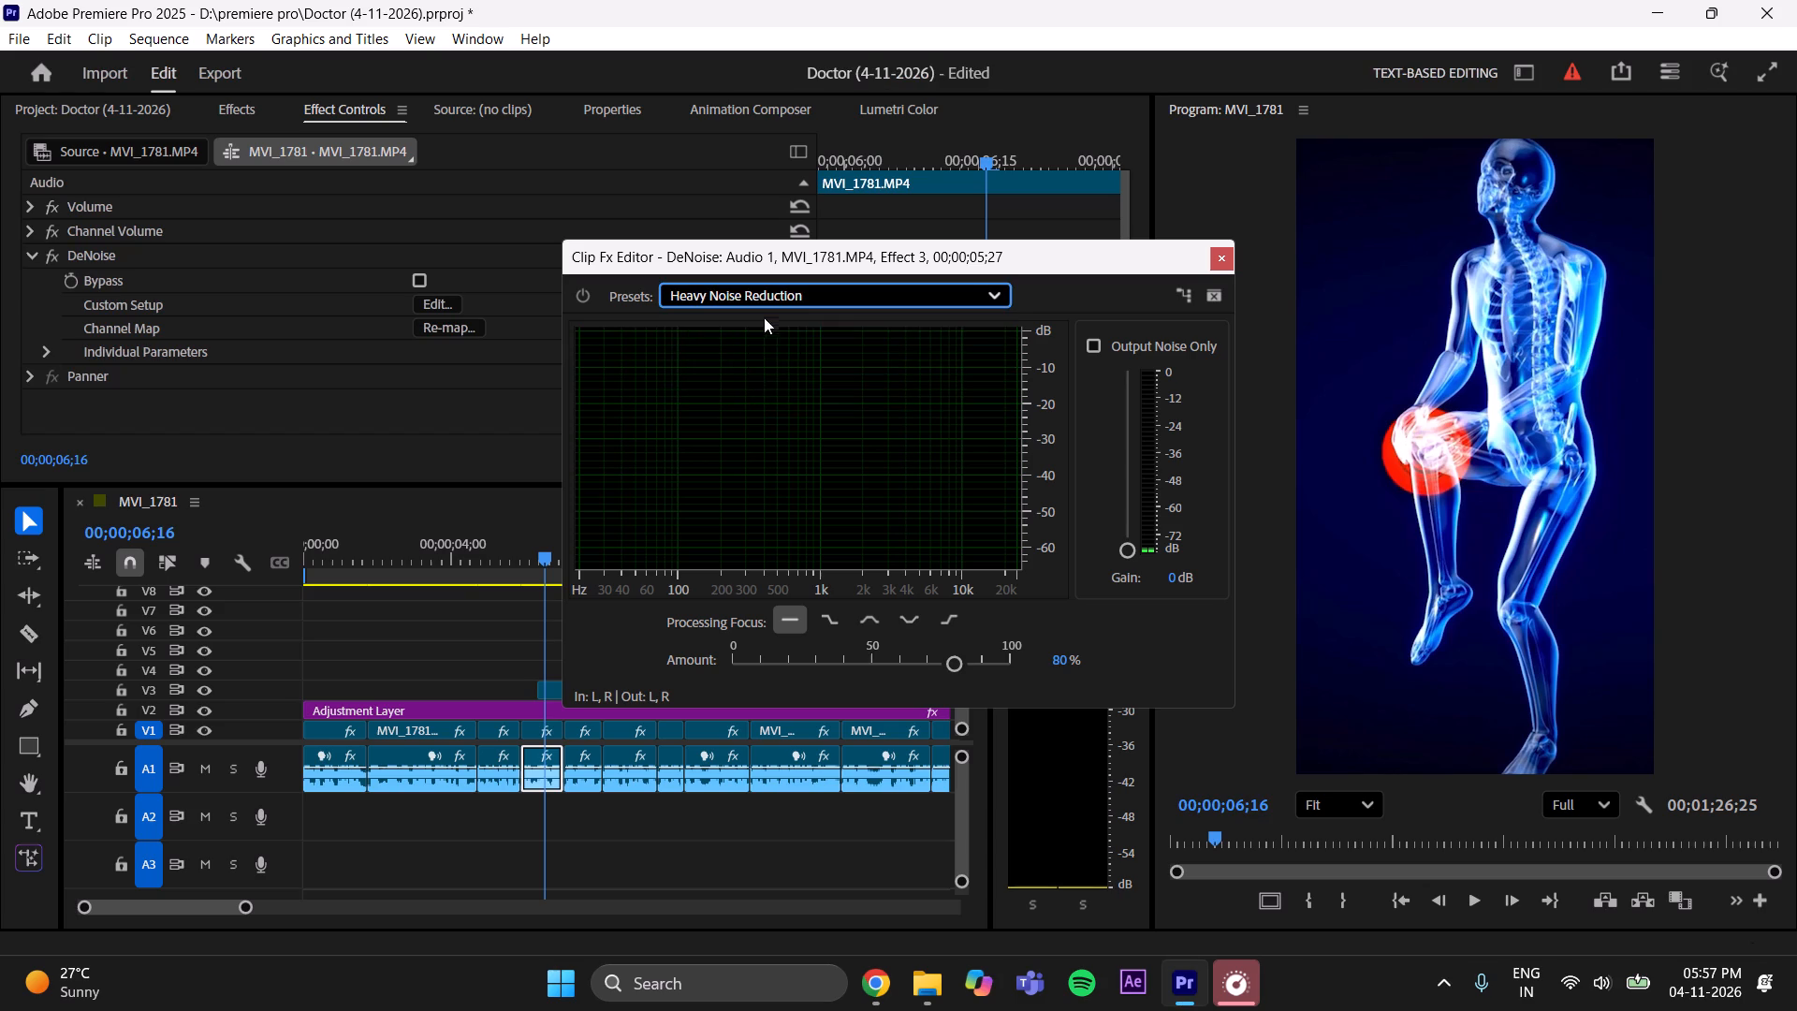
pyautogui.click(761, 293)
pyautogui.click(752, 383)
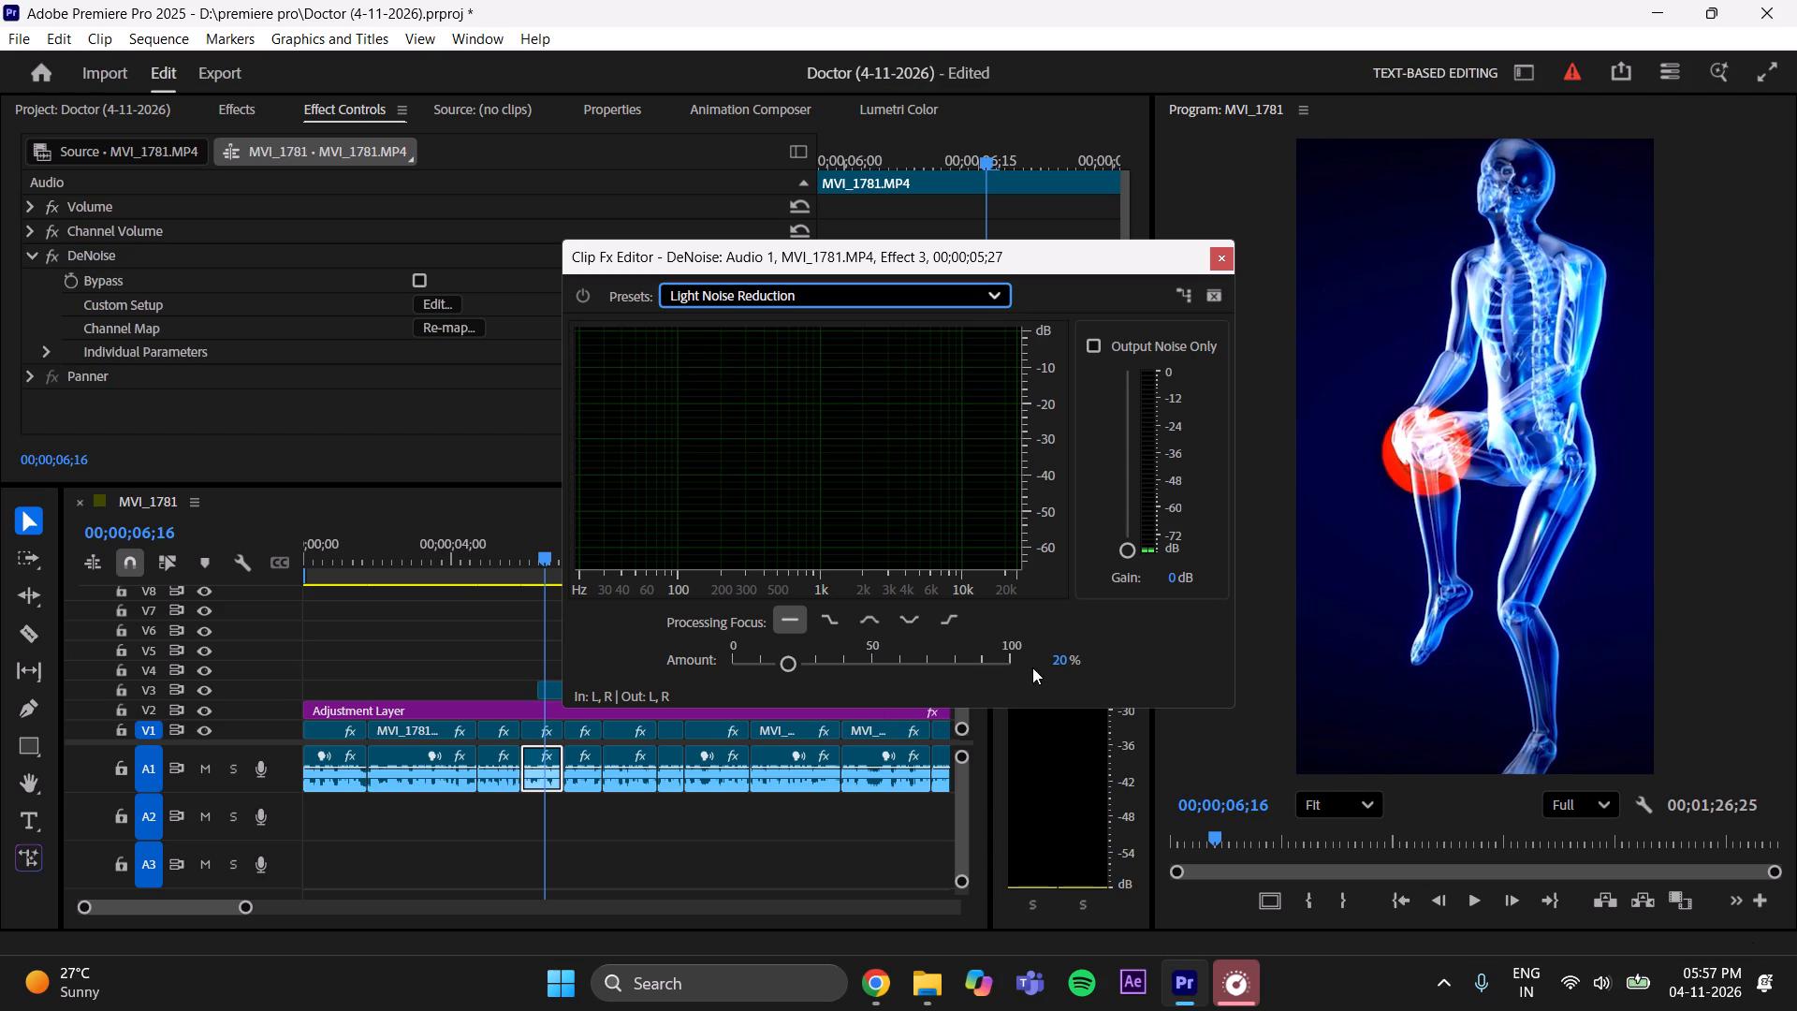
pyautogui.click(1070, 660)
pyautogui.click(1068, 660)
pyautogui.click(1061, 661)
pyautogui.press('BackSpace')
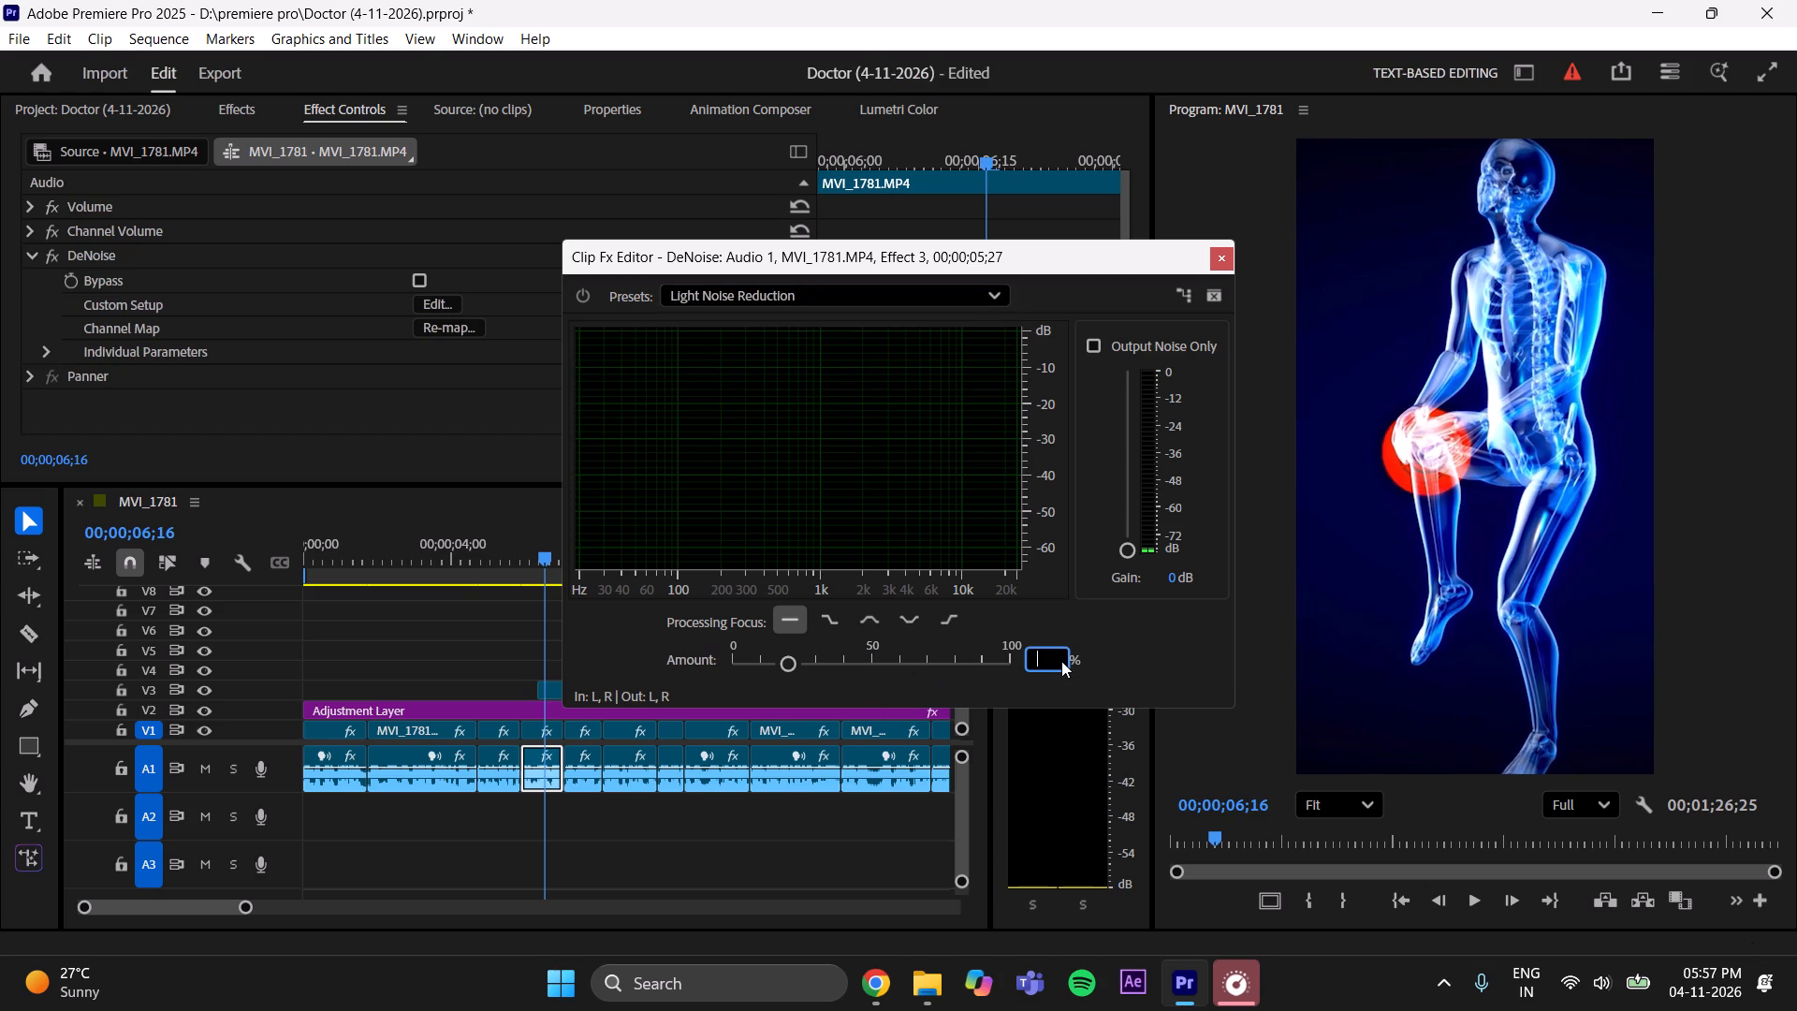
pyautogui.write('45')
pyautogui.press('Return')
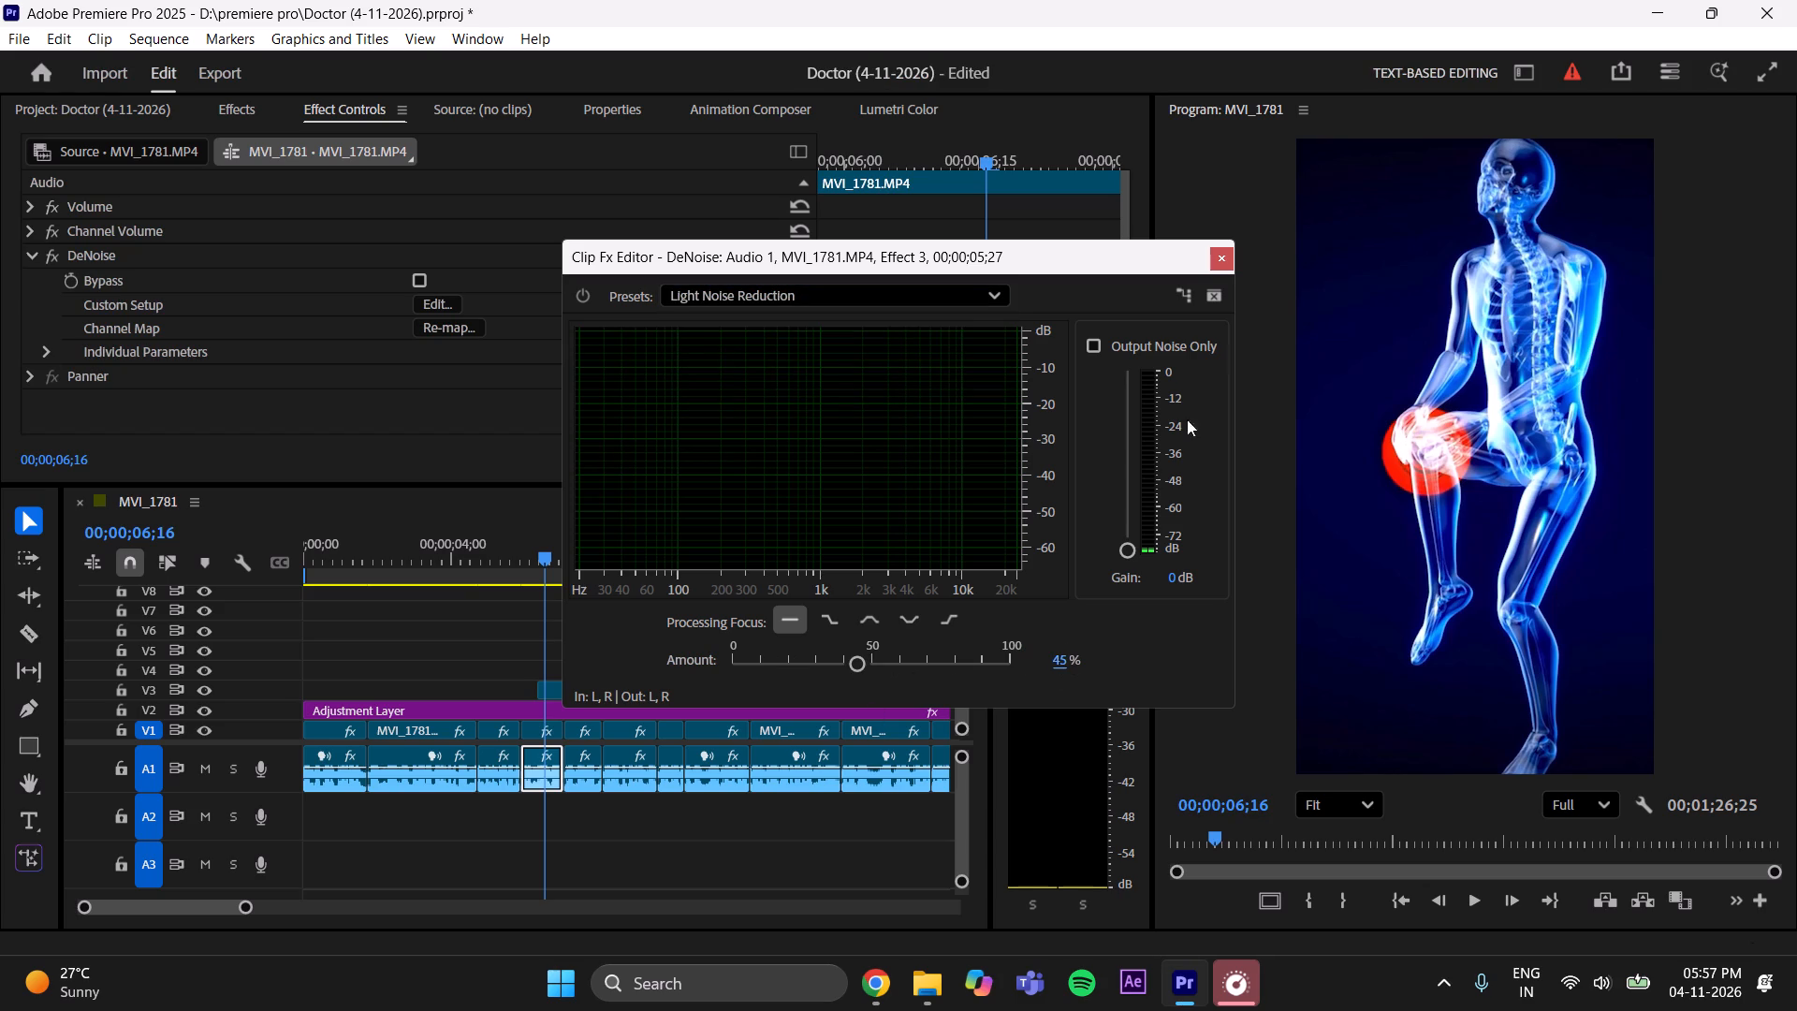
pyautogui.click(1217, 257)
pyautogui.hotkey('ctrl', 's')
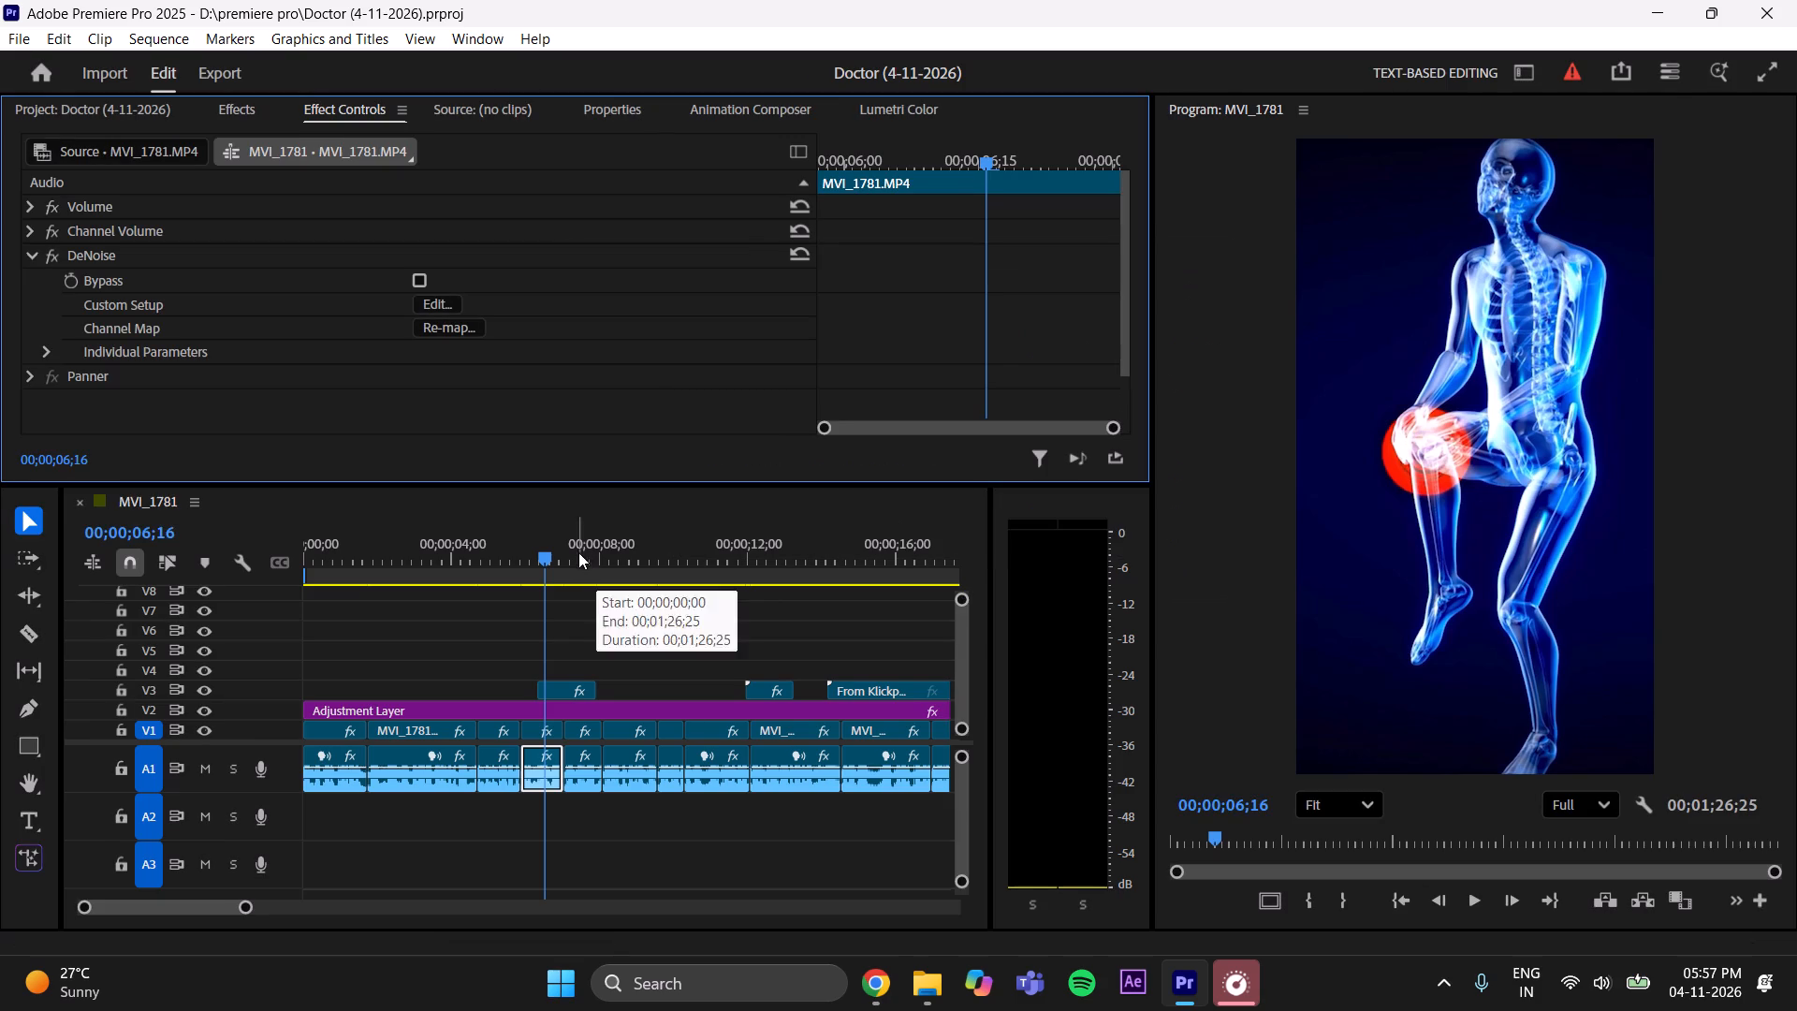
# Set the fifth A1 clip's DeNoise to the Light Noise Reduction preset with an amount of 45%.
pyautogui.click(580, 544)
pyautogui.click(594, 777)
pyautogui.click(592, 781)
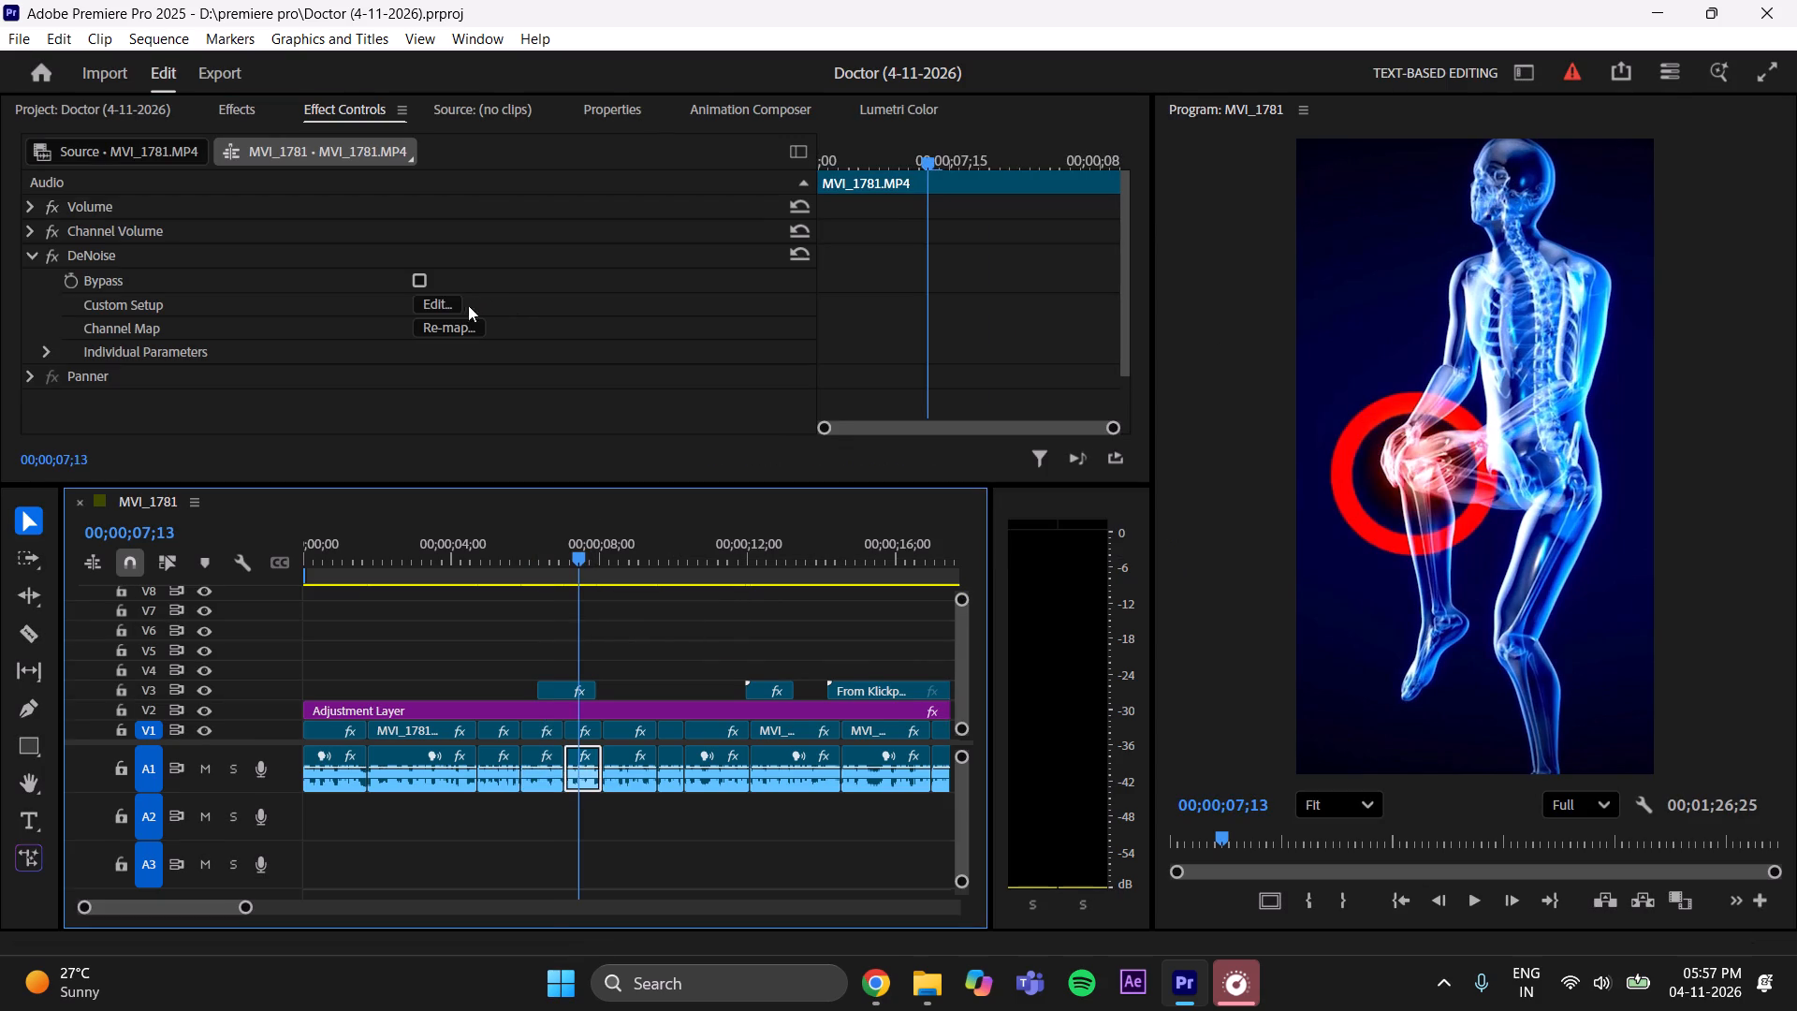
pyautogui.click(447, 305)
pyautogui.click(782, 296)
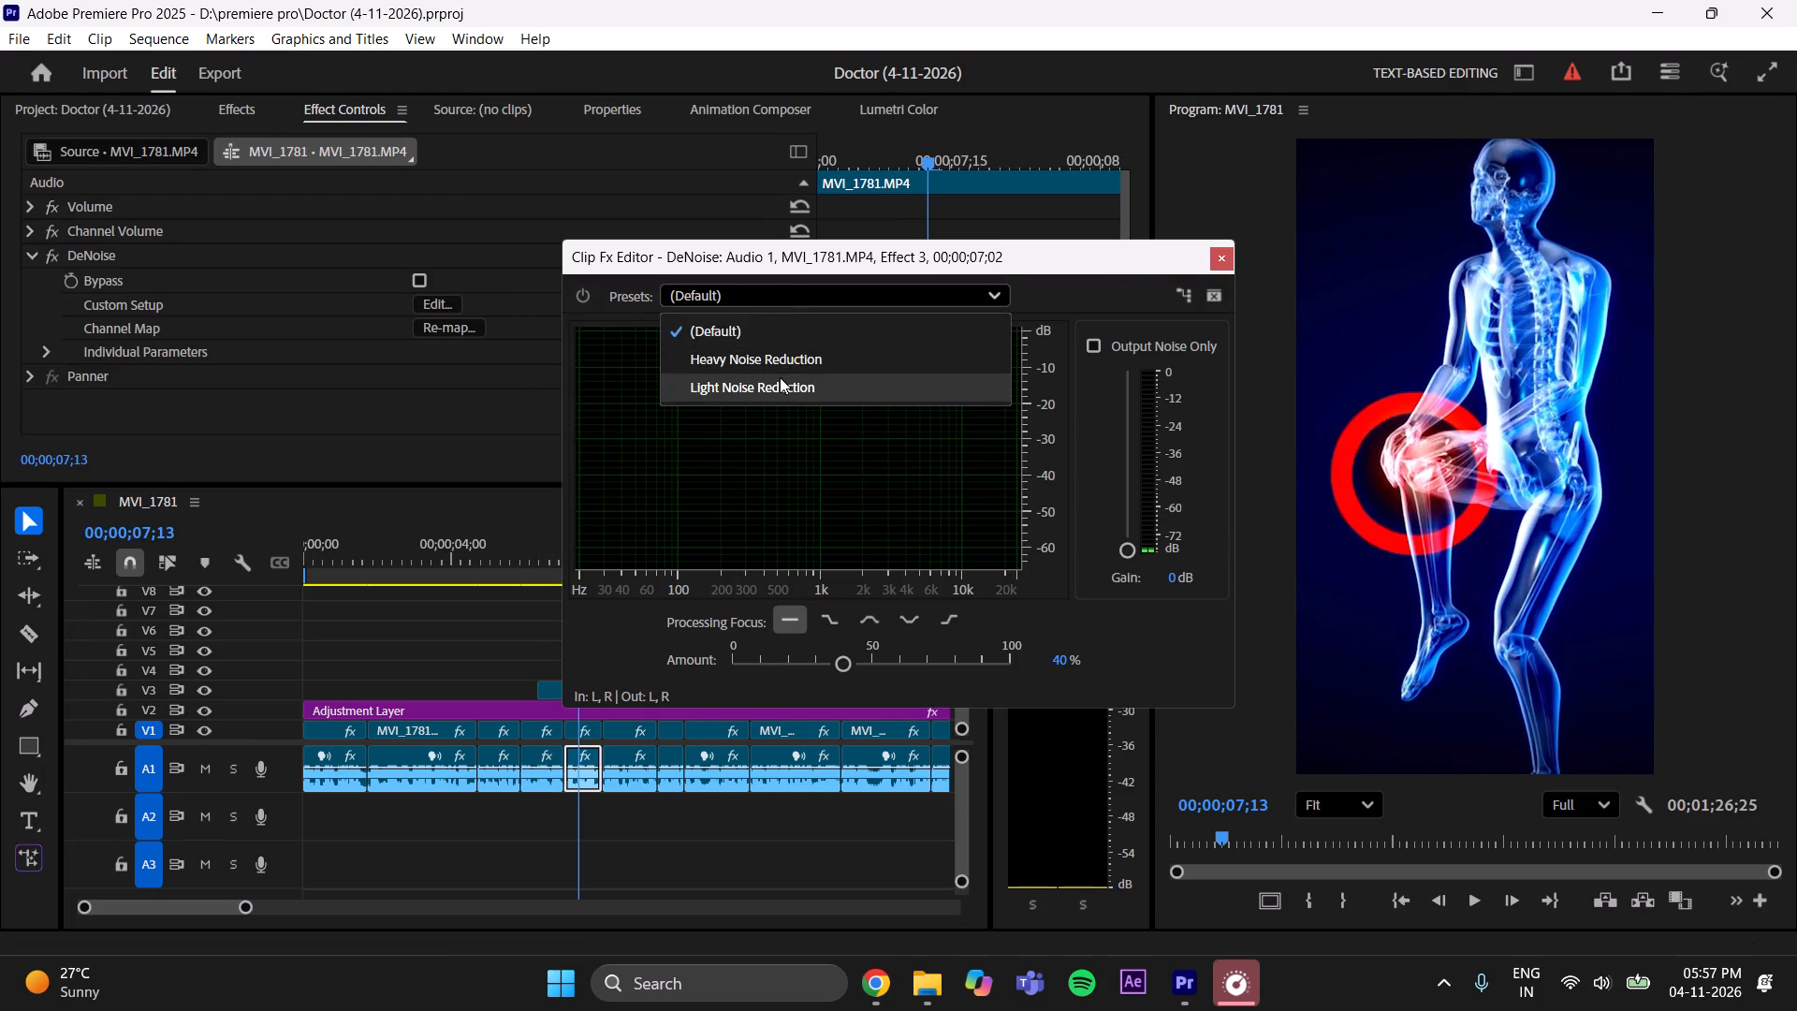
pyautogui.click(780, 377)
pyautogui.click(1063, 659)
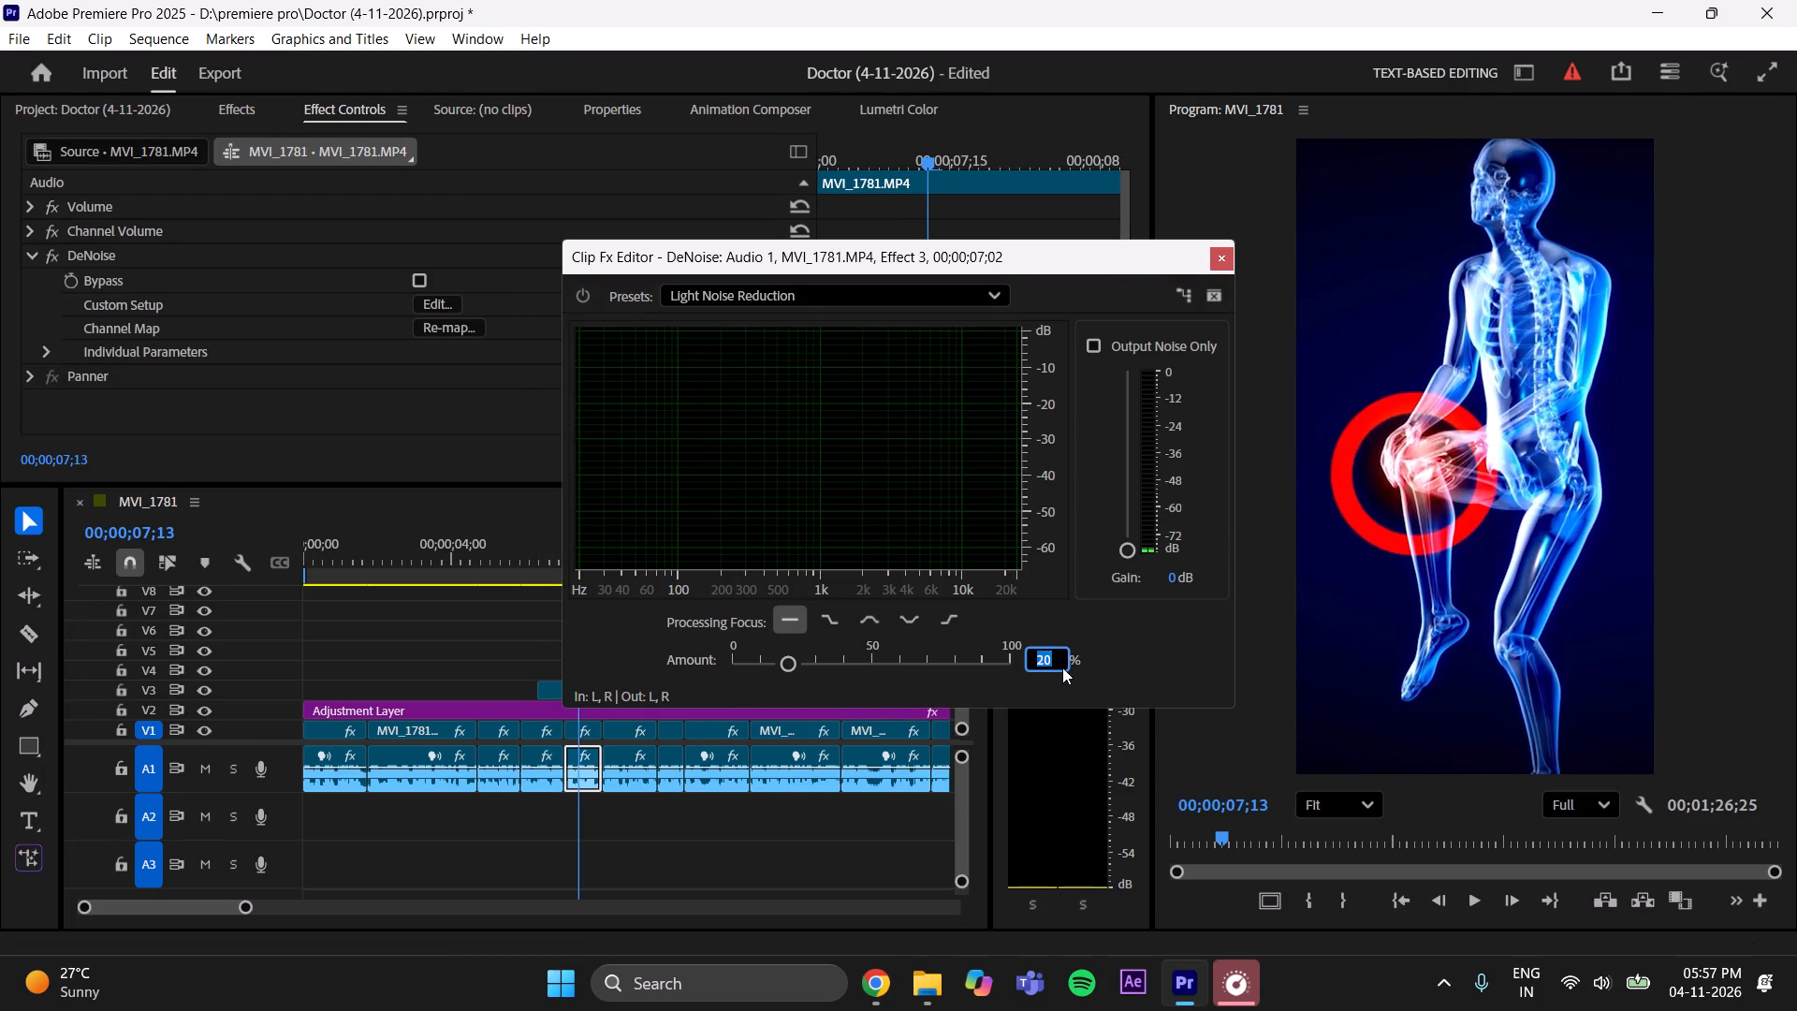
pyautogui.press('BackSpace')
pyautogui.write('45')
pyautogui.press('Return')
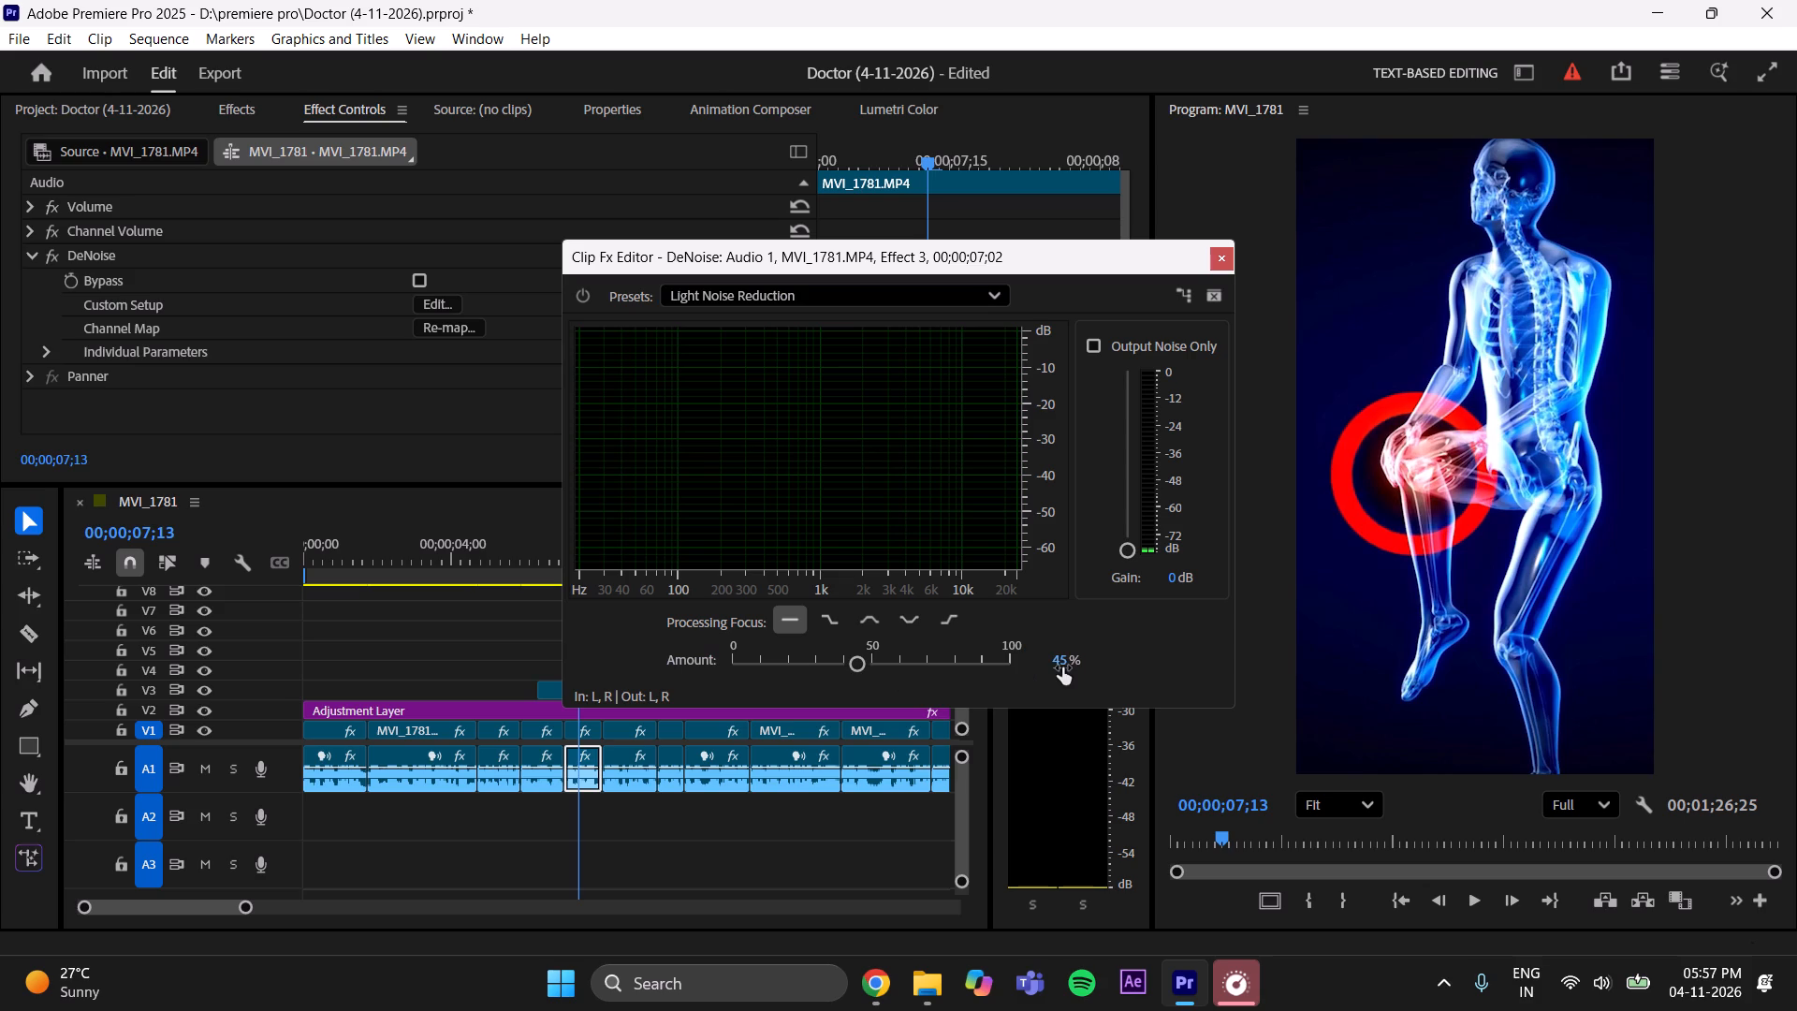
pyautogui.click(1223, 256)
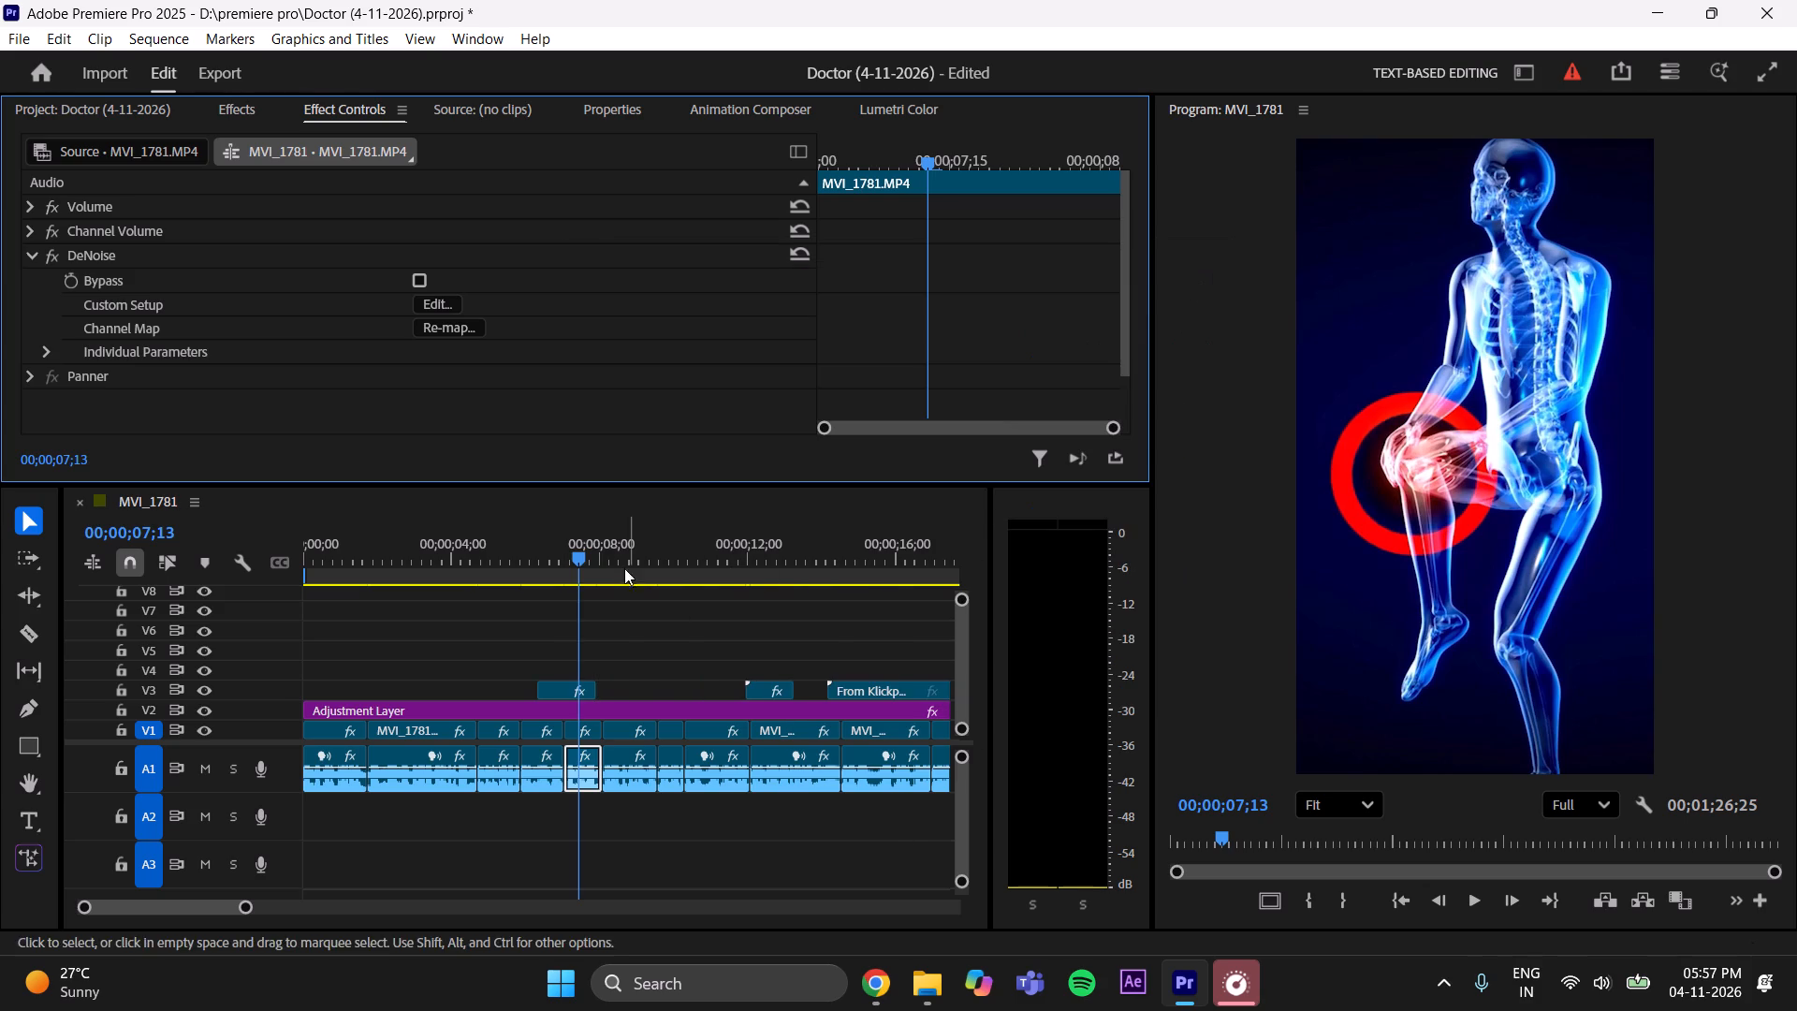
# Set the sixth A1 clip's DeNoise to the Light Noise Reduction preset with an amount of 45% and save the project.
pyautogui.click(611, 533)
pyautogui.click(635, 770)
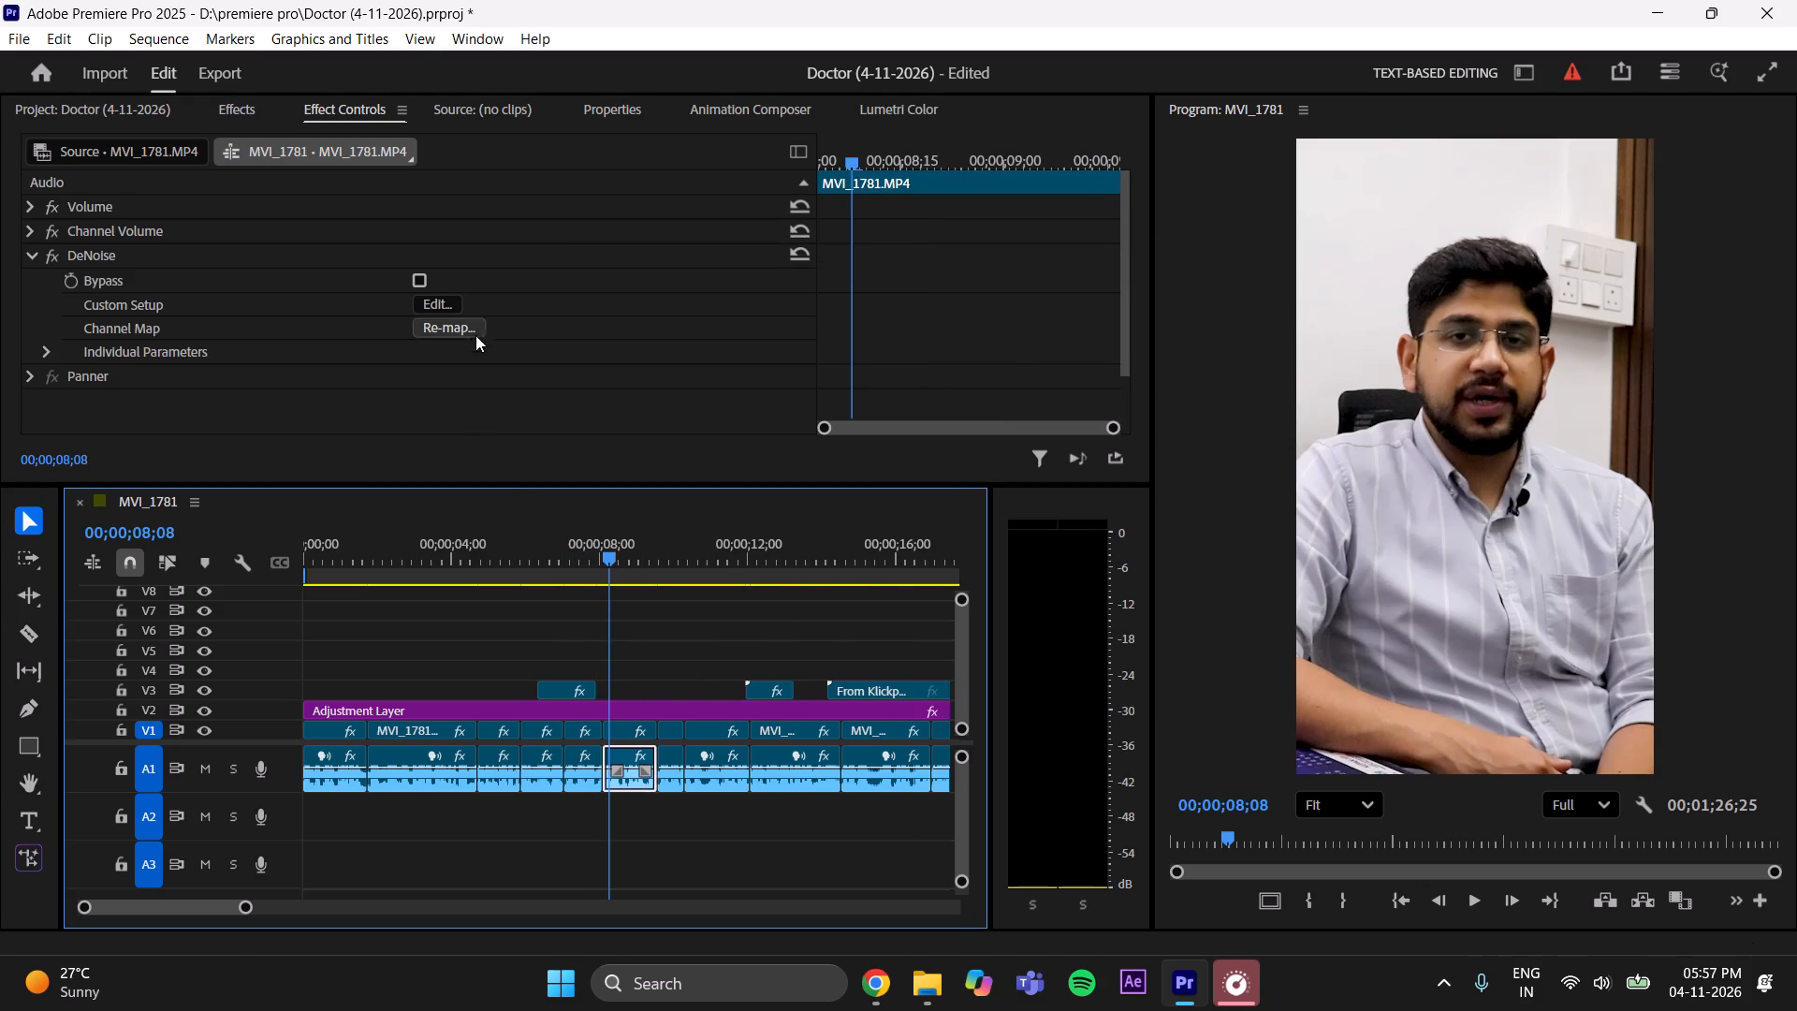
pyautogui.click(438, 302)
pyautogui.click(755, 303)
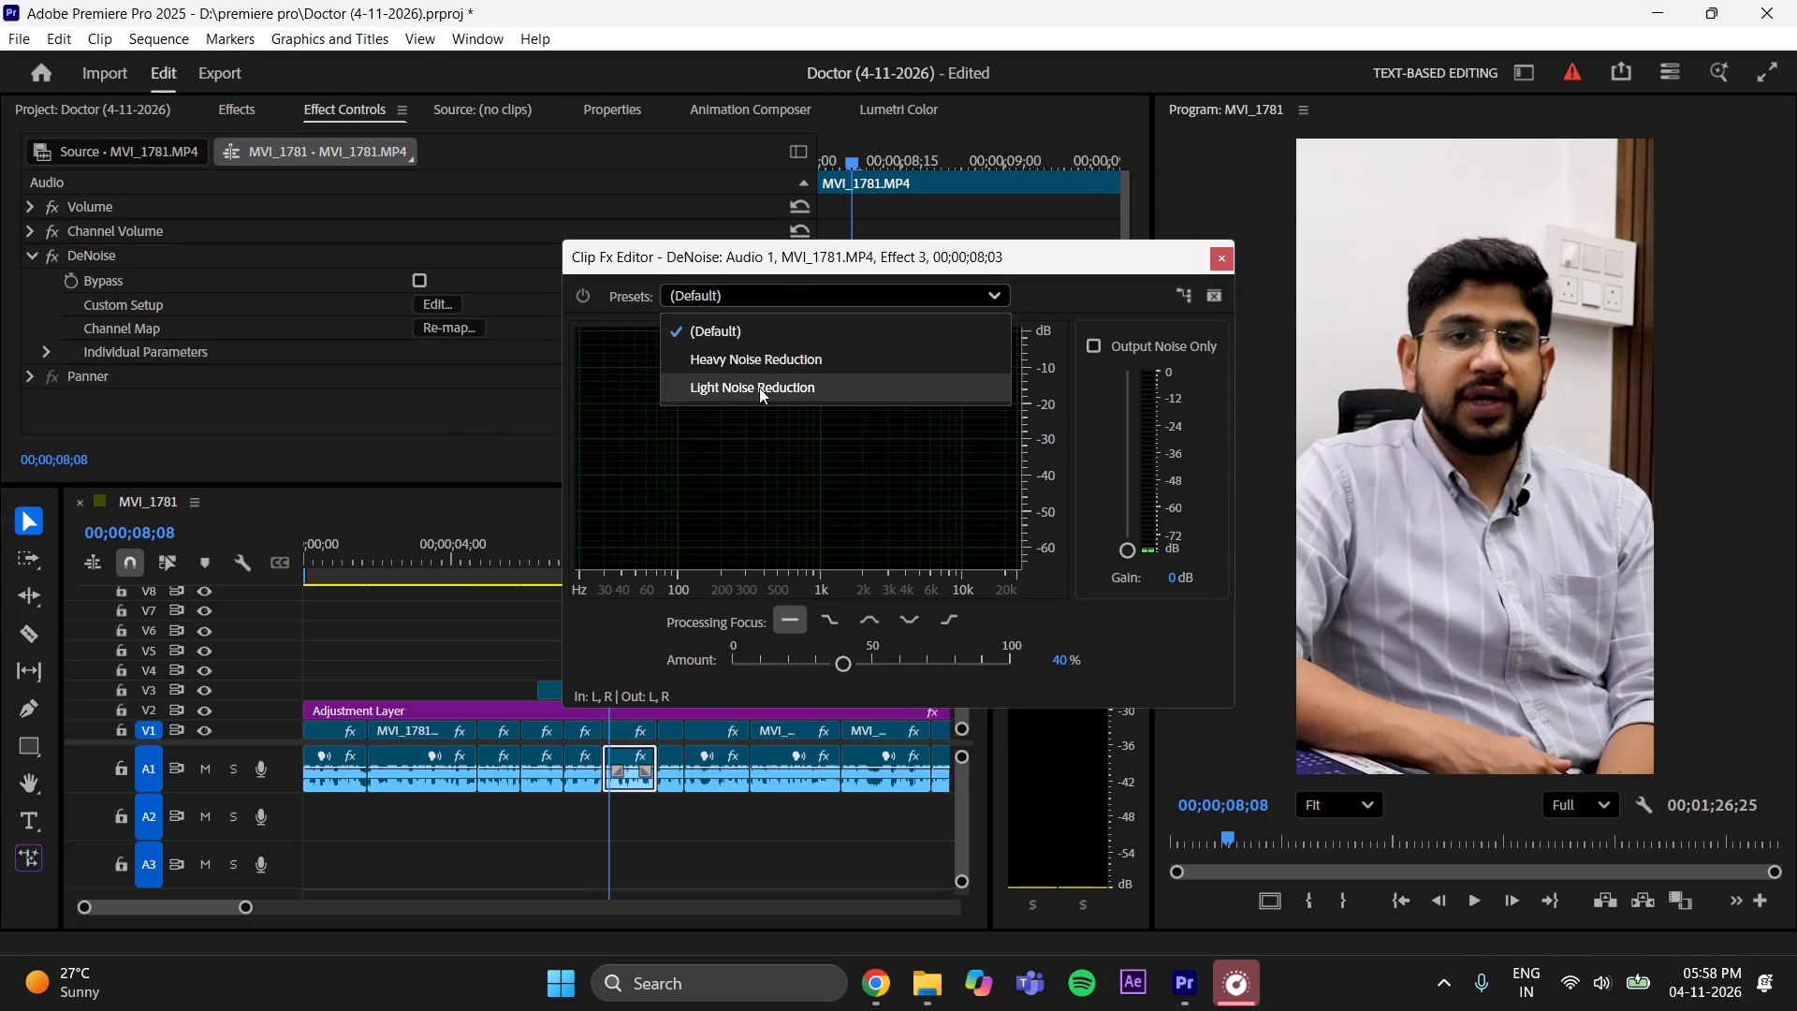
pyautogui.click(758, 388)
pyautogui.click(1059, 662)
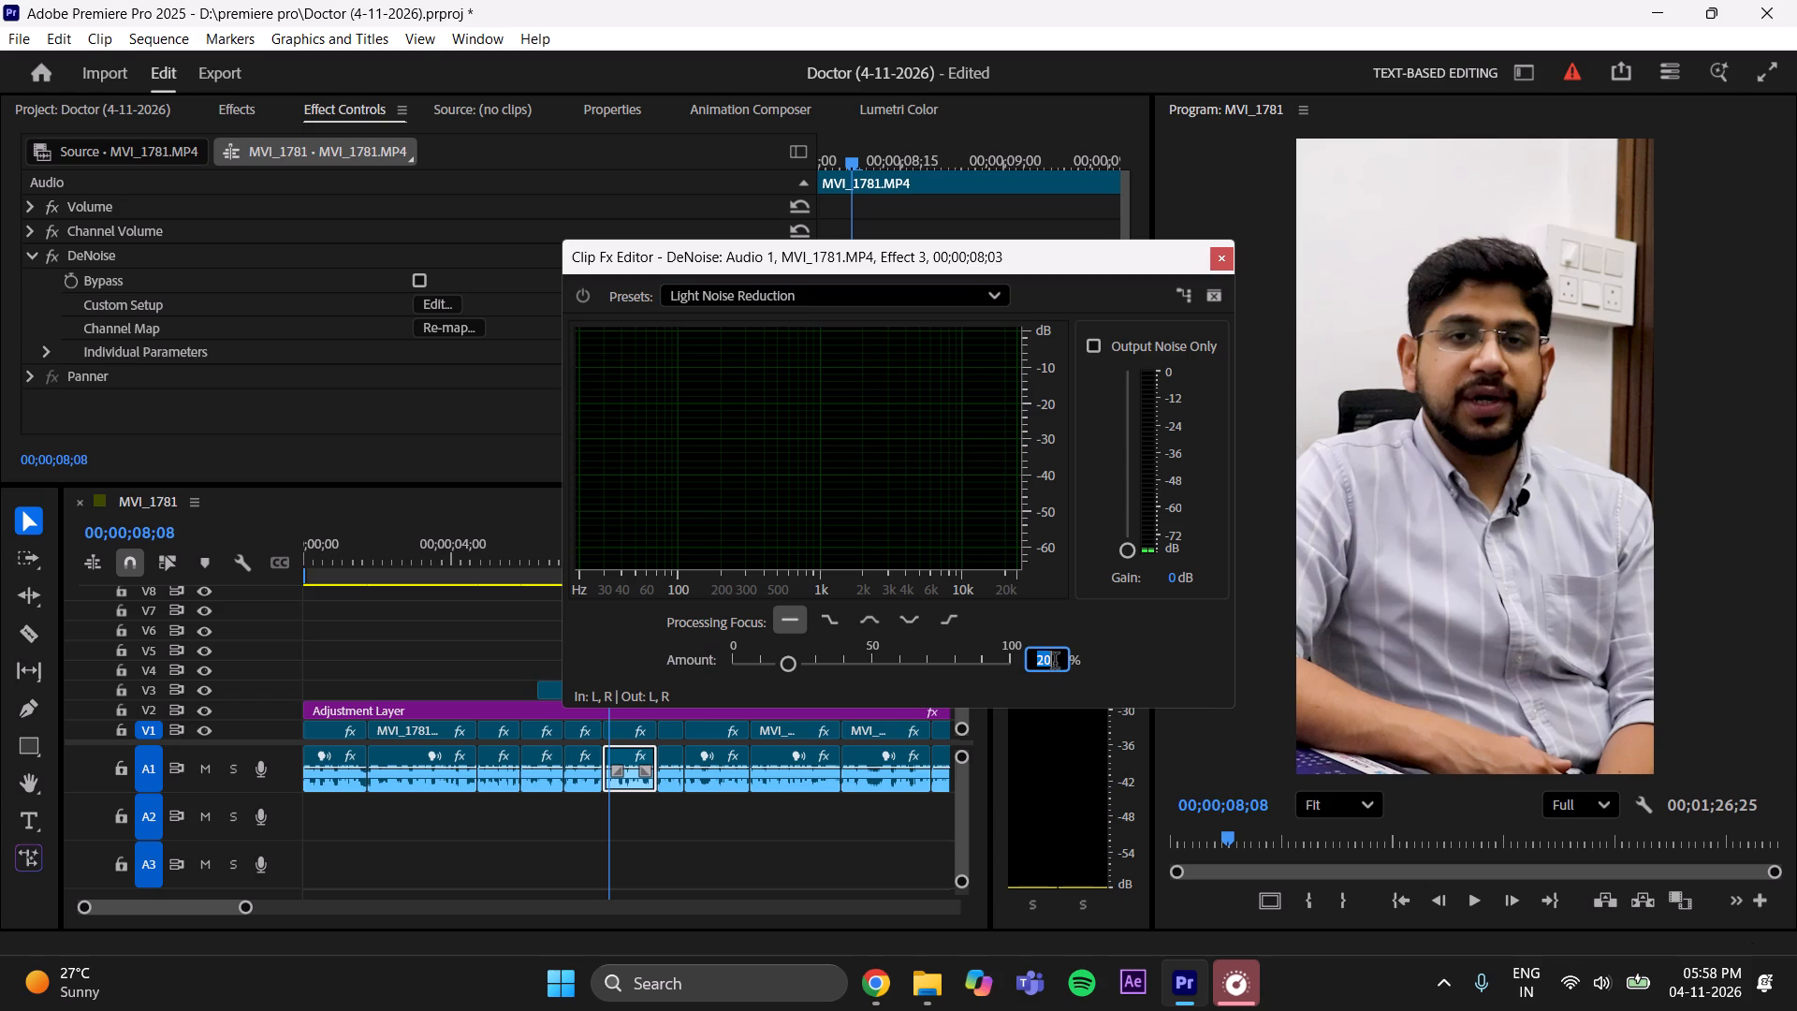
pyautogui.press('BackSpace')
pyautogui.press('4')
pyautogui.press('5')
pyautogui.press('Return')
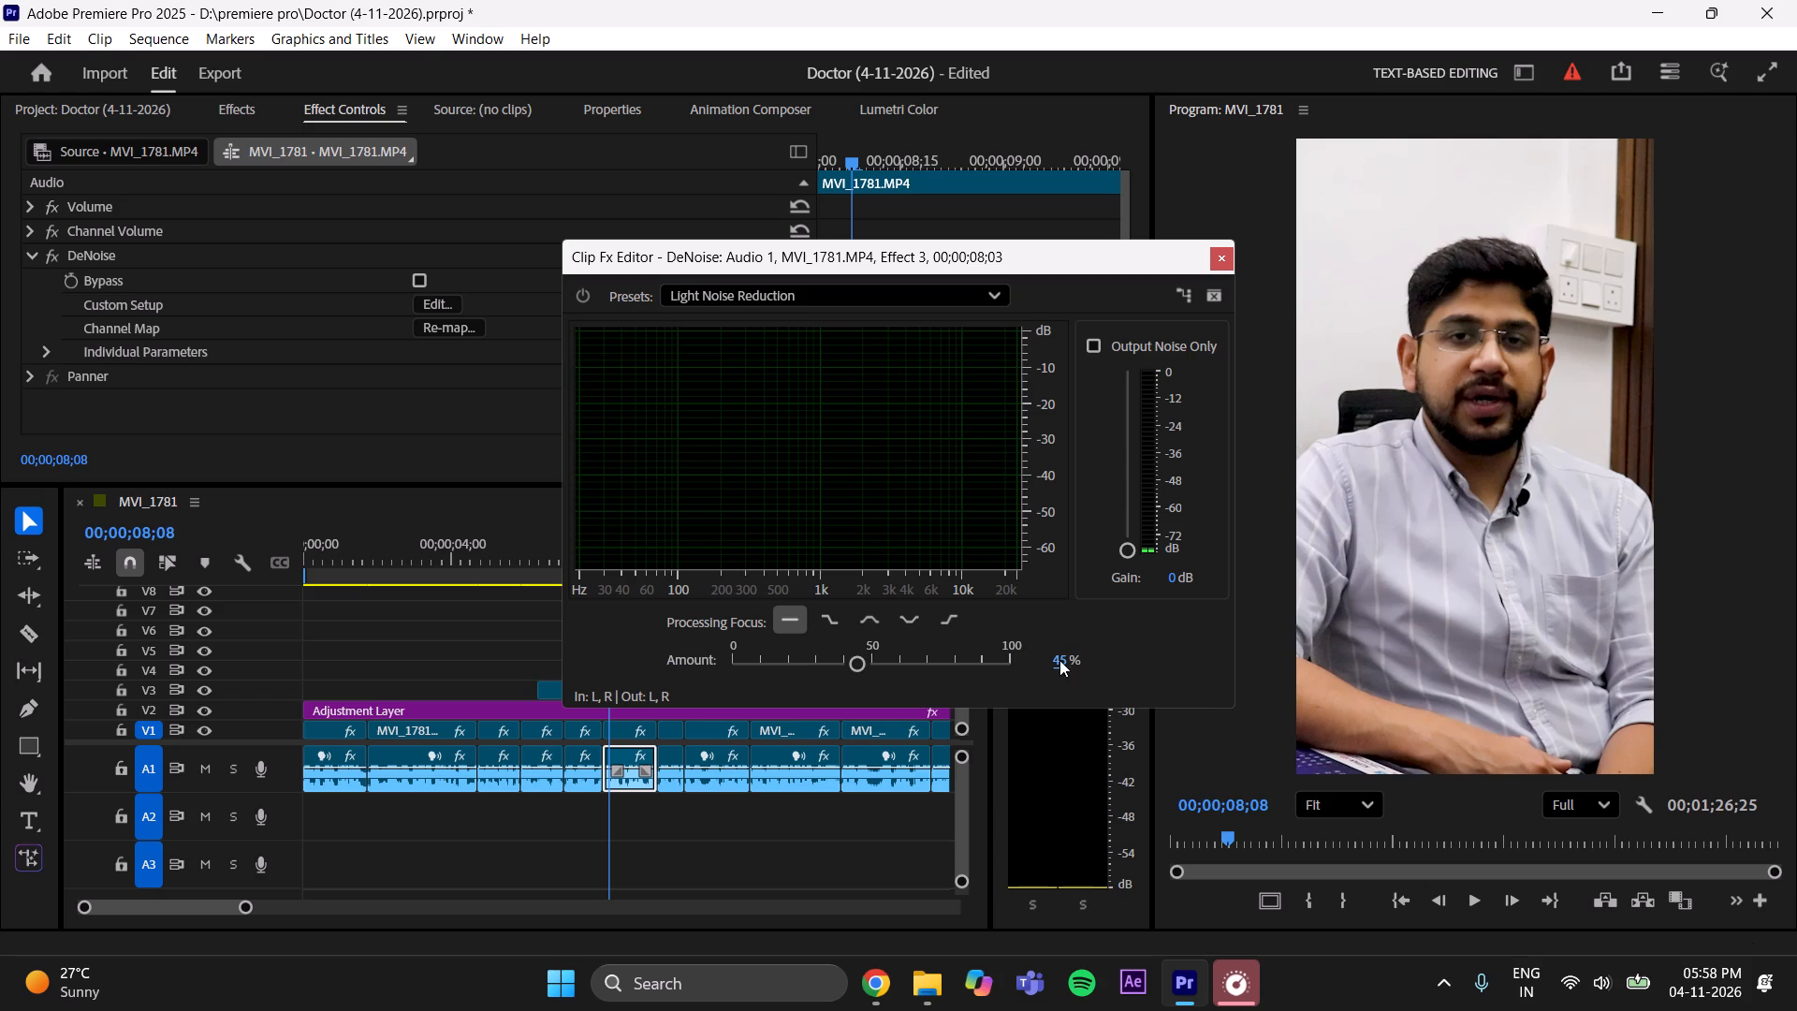
pyautogui.hotkey('ctrl', 's')
pyautogui.click(1220, 263)
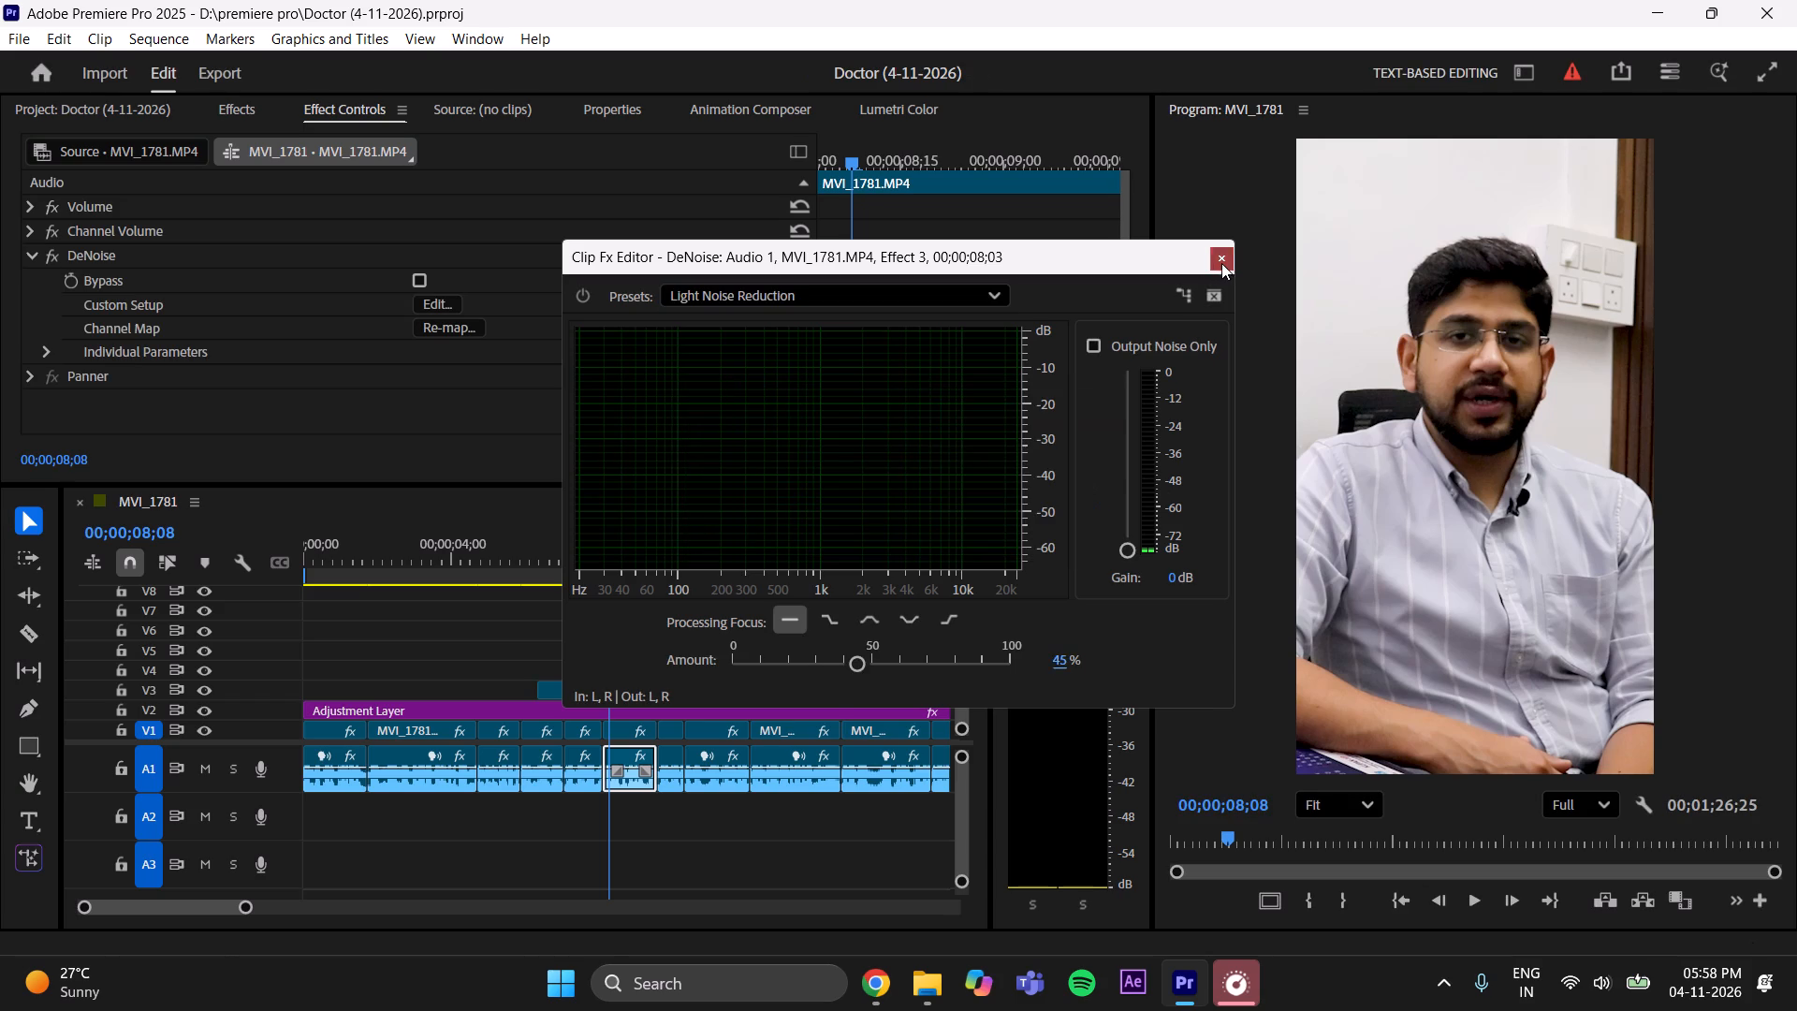
# Set the short seventh A1 clip's DeNoise to the Light Noise Reduction preset with an amount of 45% and save the project.
pyautogui.click(676, 530)
pyautogui.click(670, 775)
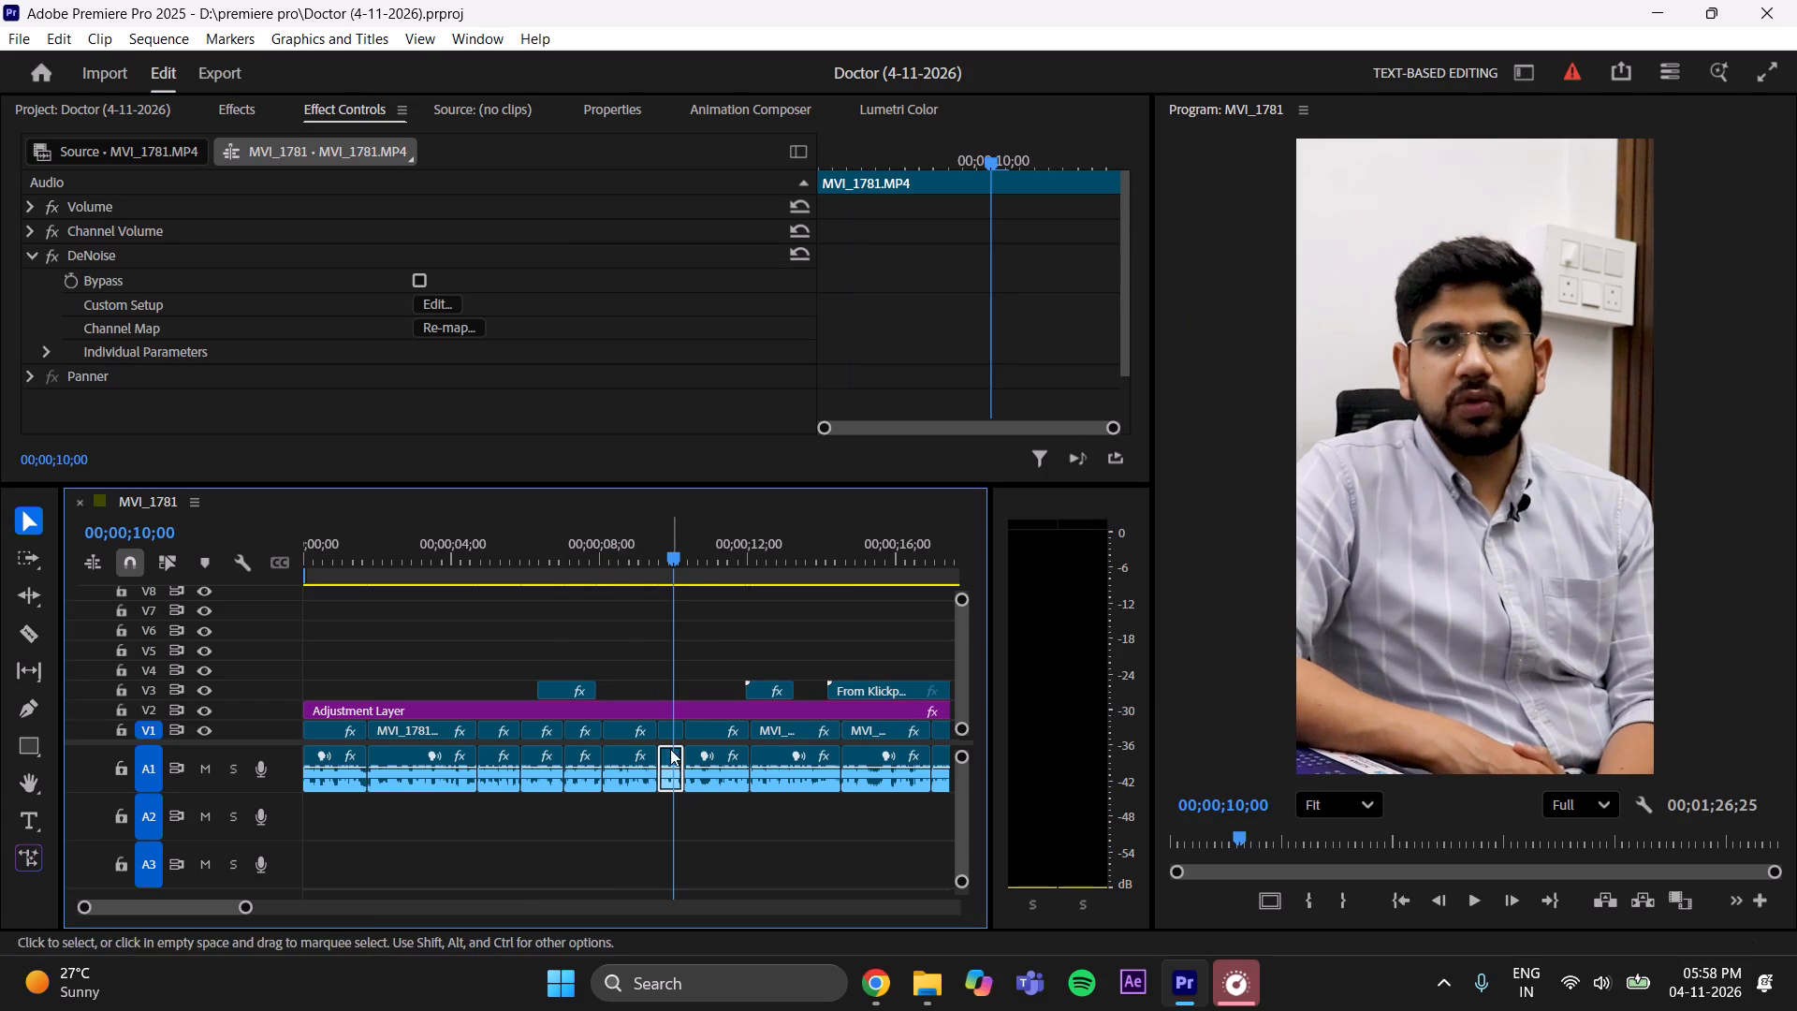
pyautogui.click(430, 297)
pyautogui.click(744, 298)
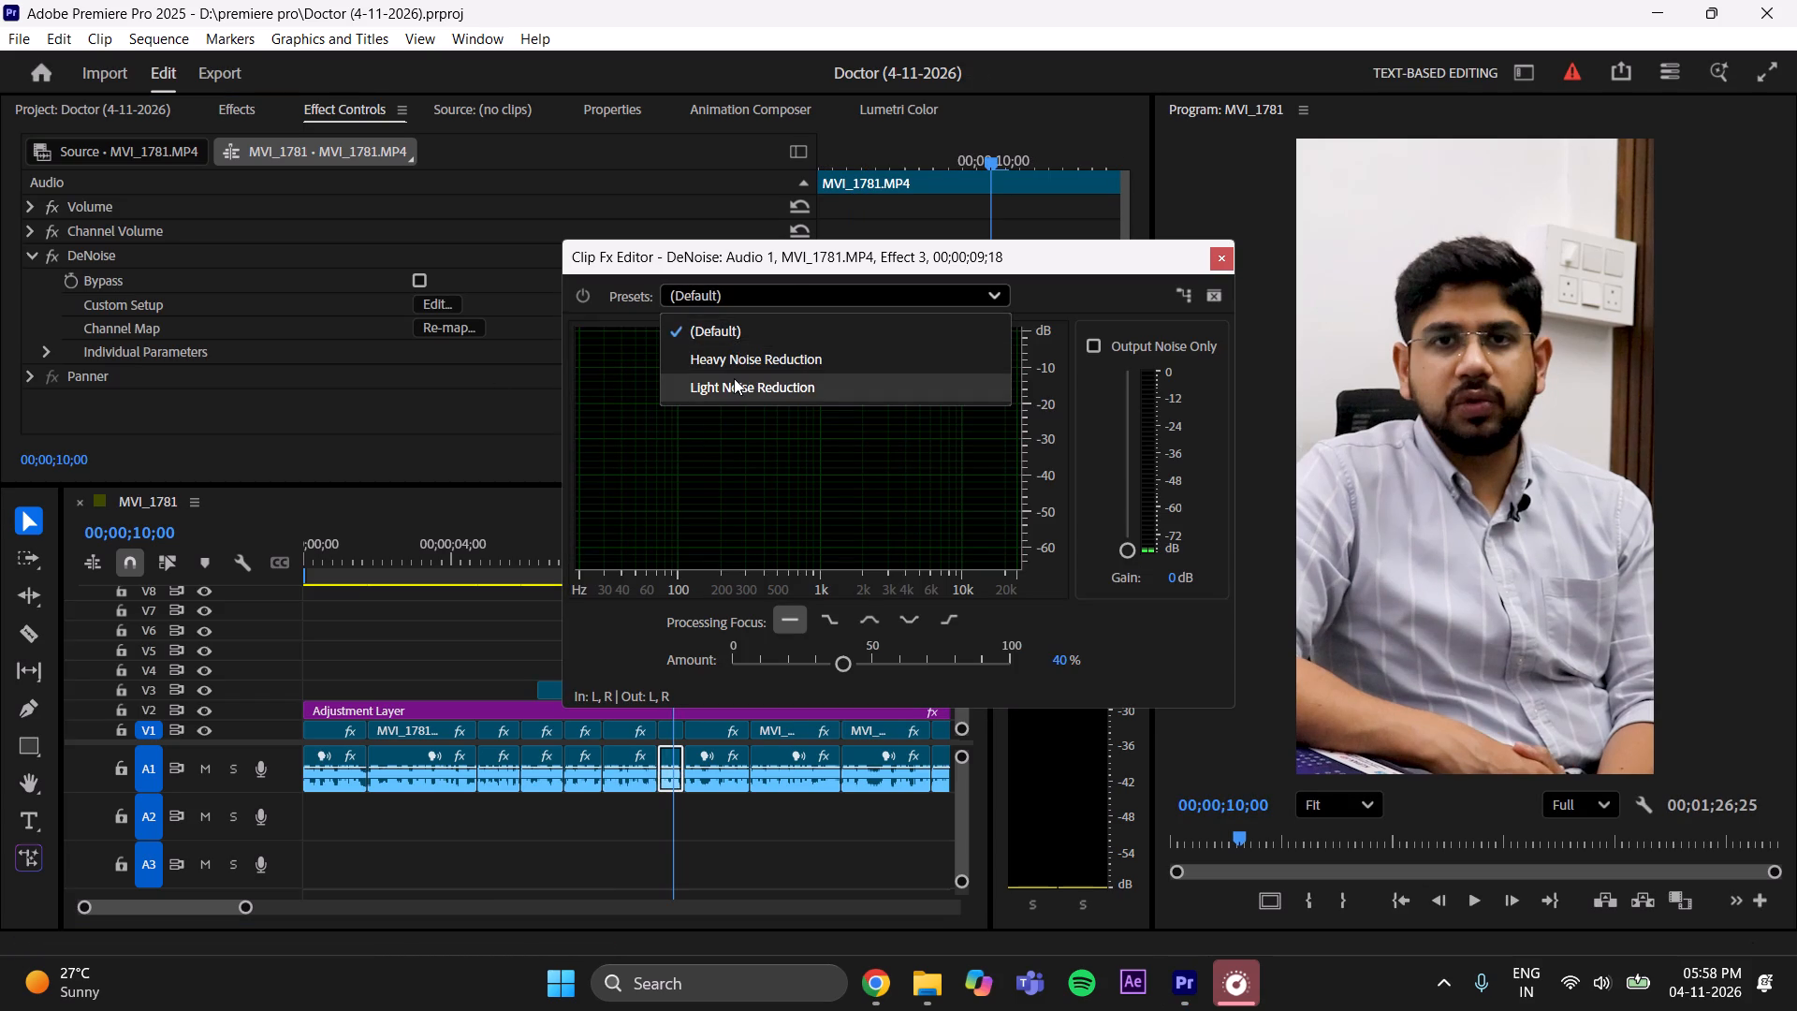
pyautogui.click(734, 379)
pyautogui.click(1065, 656)
pyautogui.press('BackSpace')
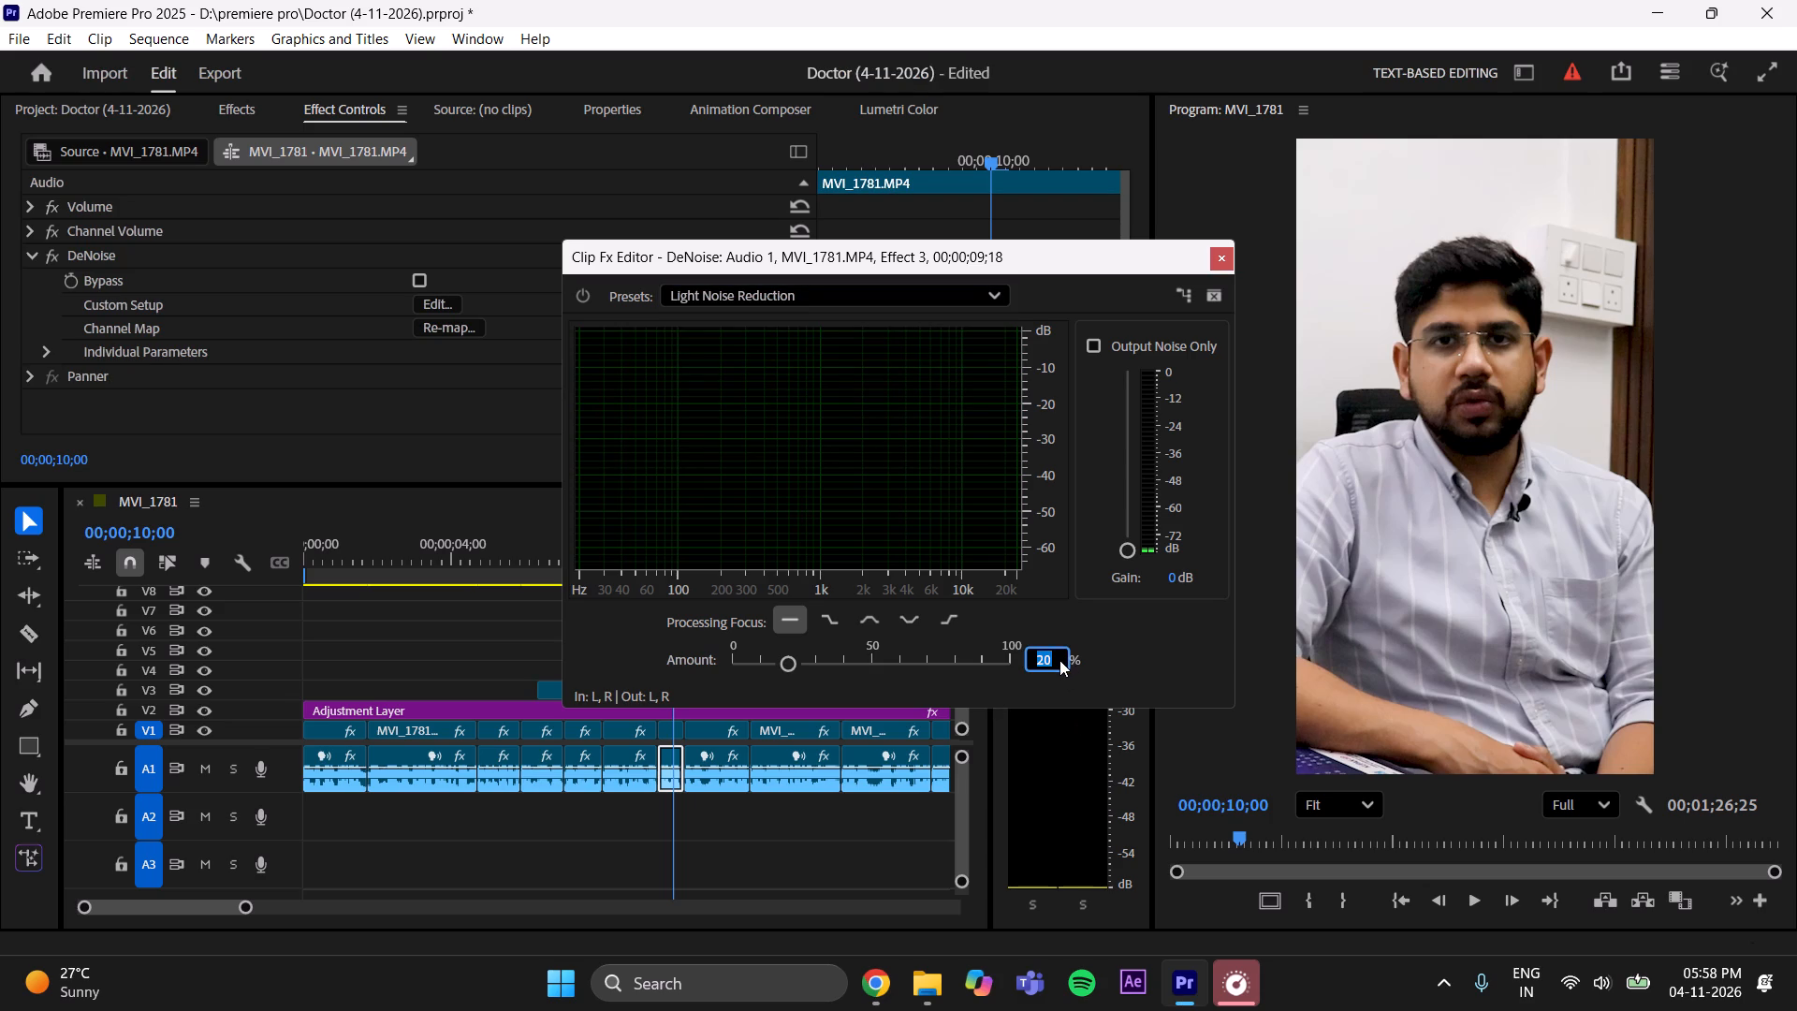
pyautogui.write('45')
pyautogui.press('Return')
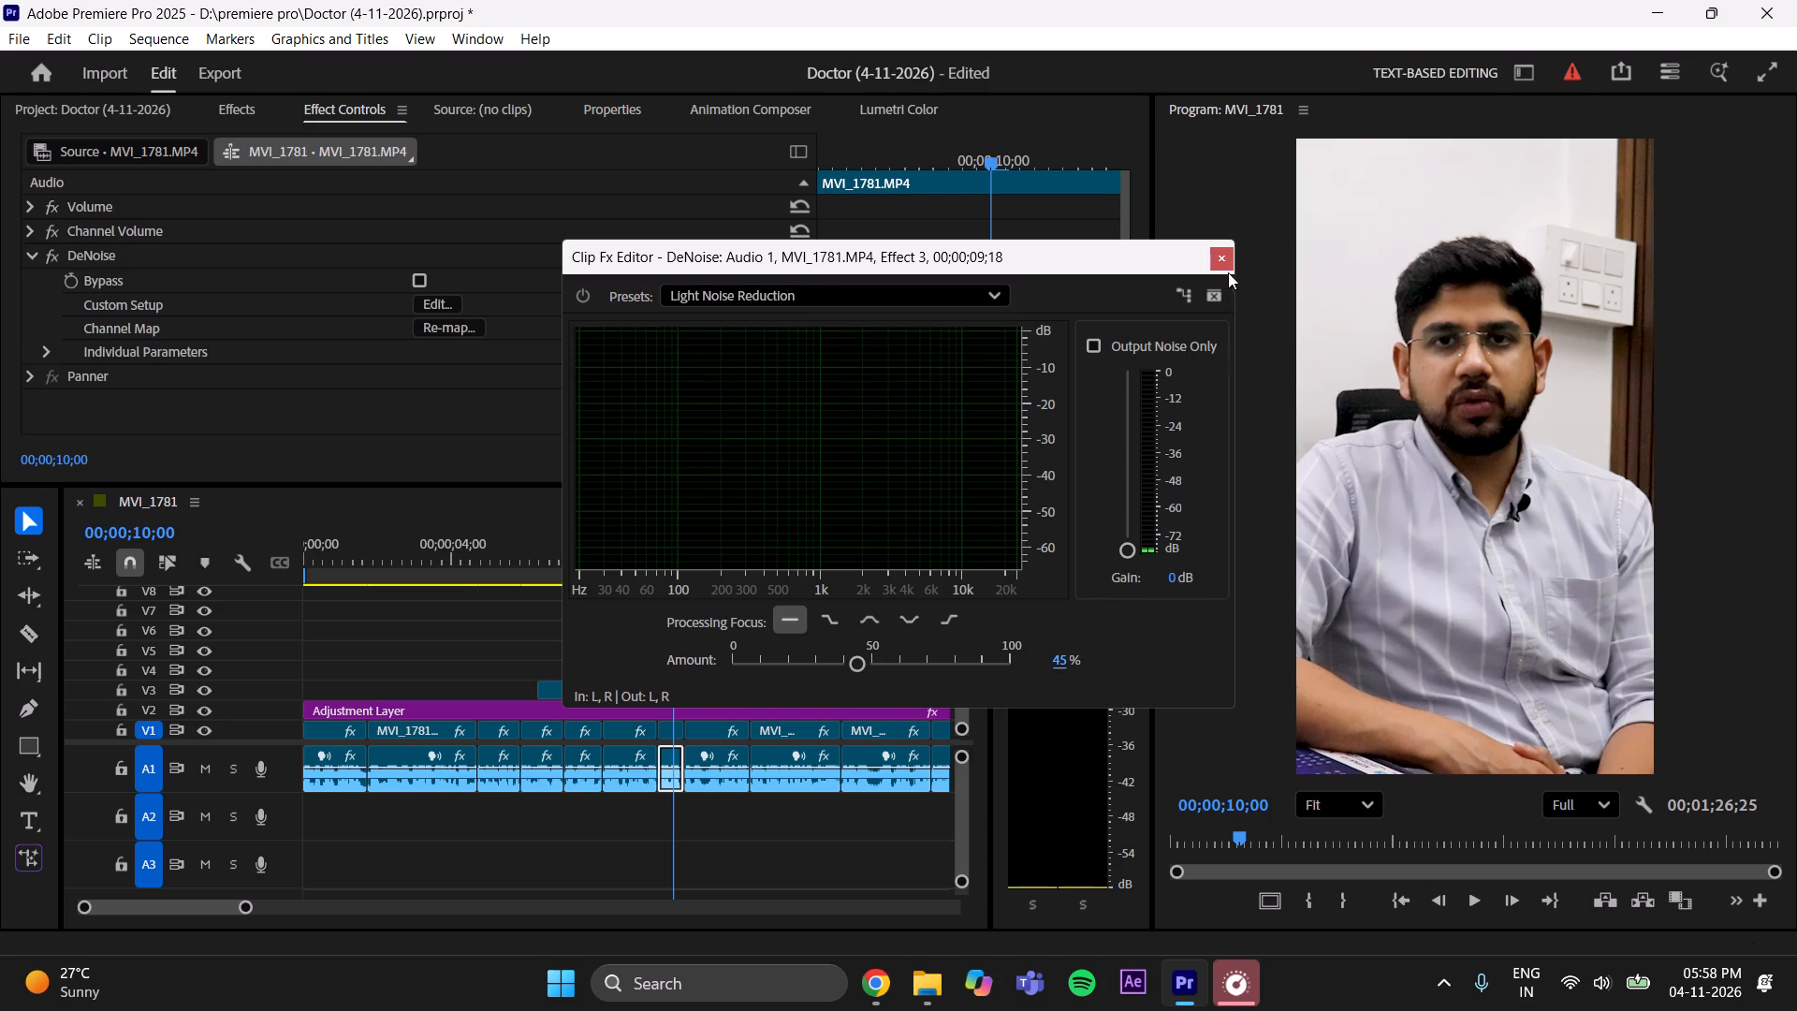
pyautogui.click(1219, 260)
pyautogui.hotkey('ctrl', 's')
# Set the eighth A1 clip's DeNoise to the Light Noise Reduction preset with an amount of 45% and save the project.
pyautogui.click(718, 547)
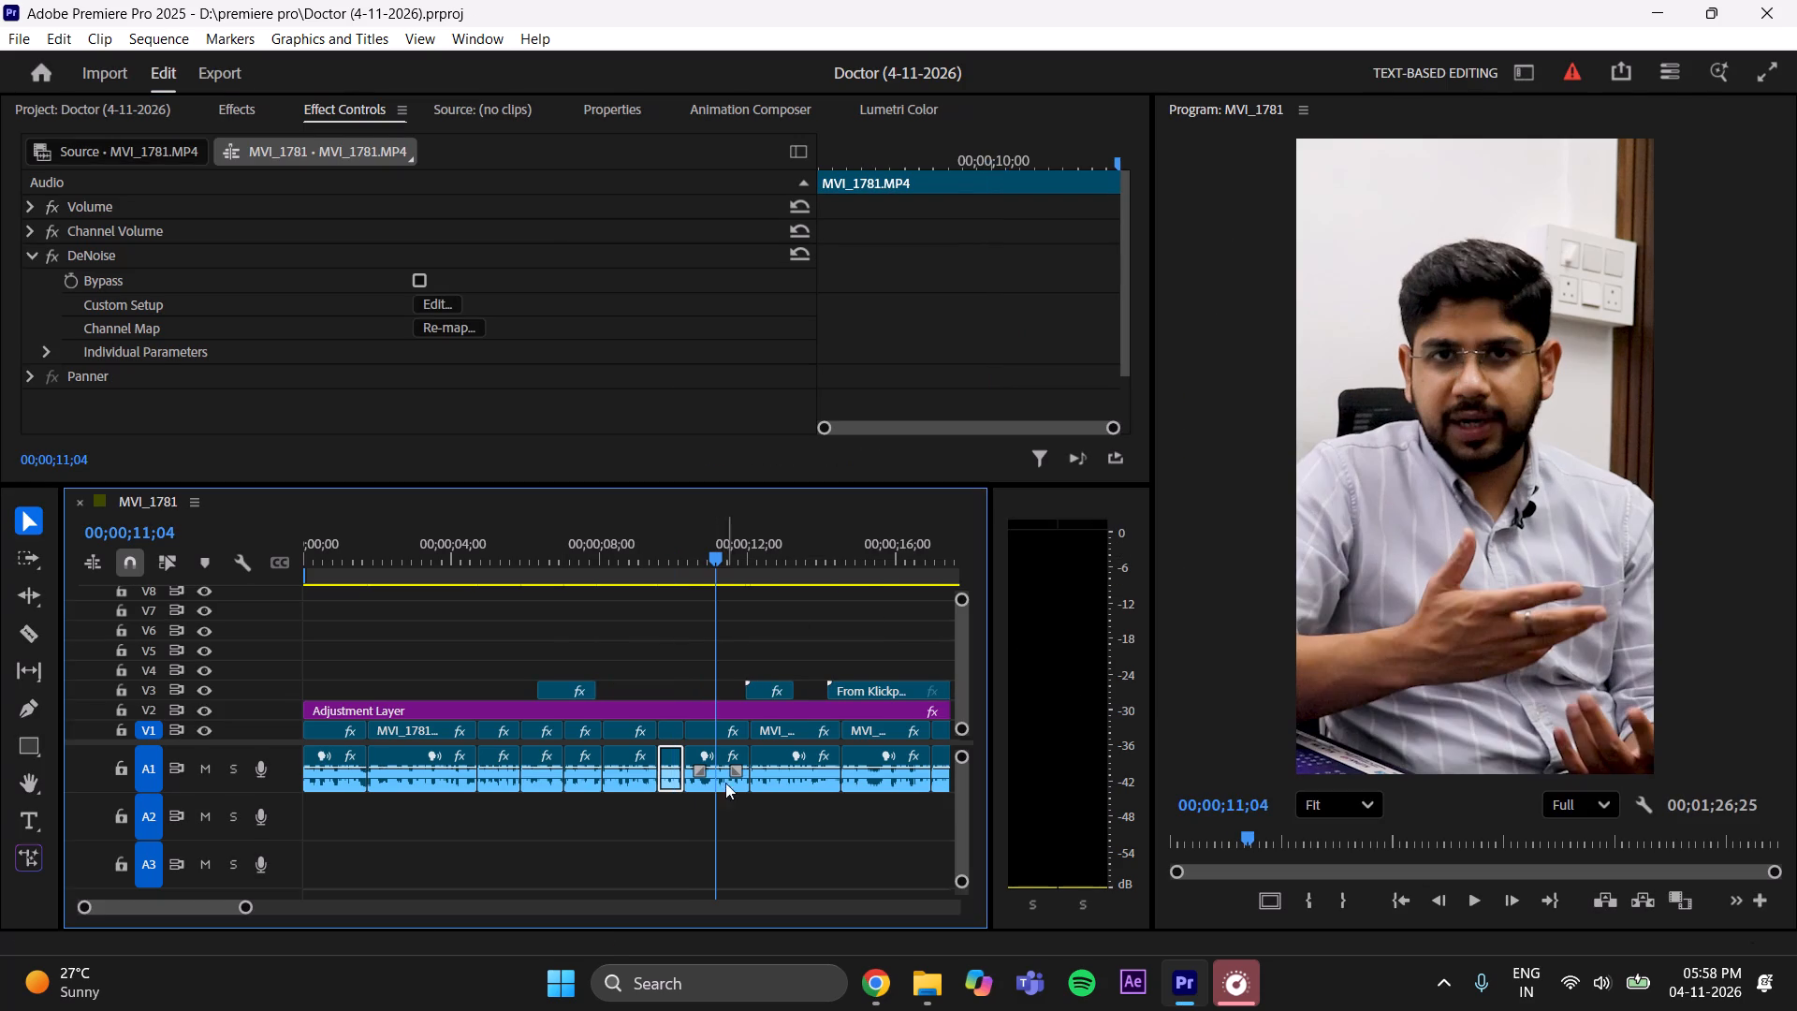
pyautogui.click(727, 789)
pyautogui.click(426, 299)
pyautogui.click(819, 297)
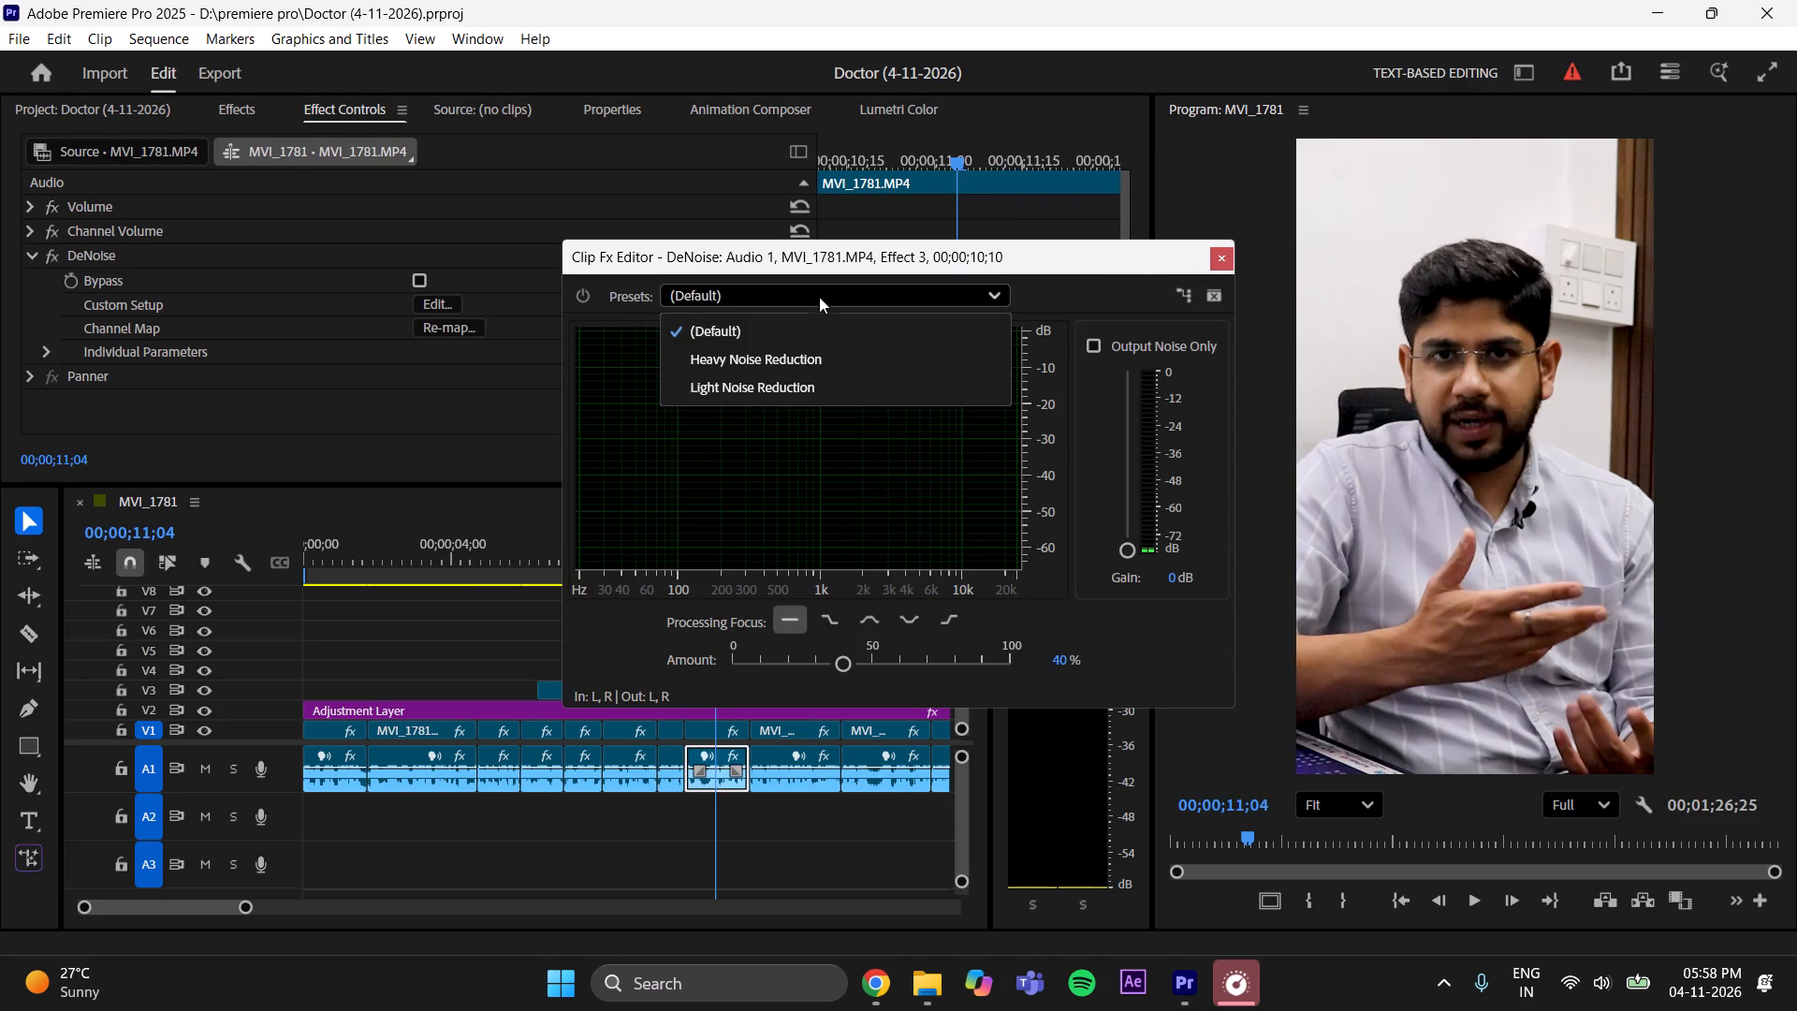
pyautogui.click(800, 384)
pyautogui.click(1068, 661)
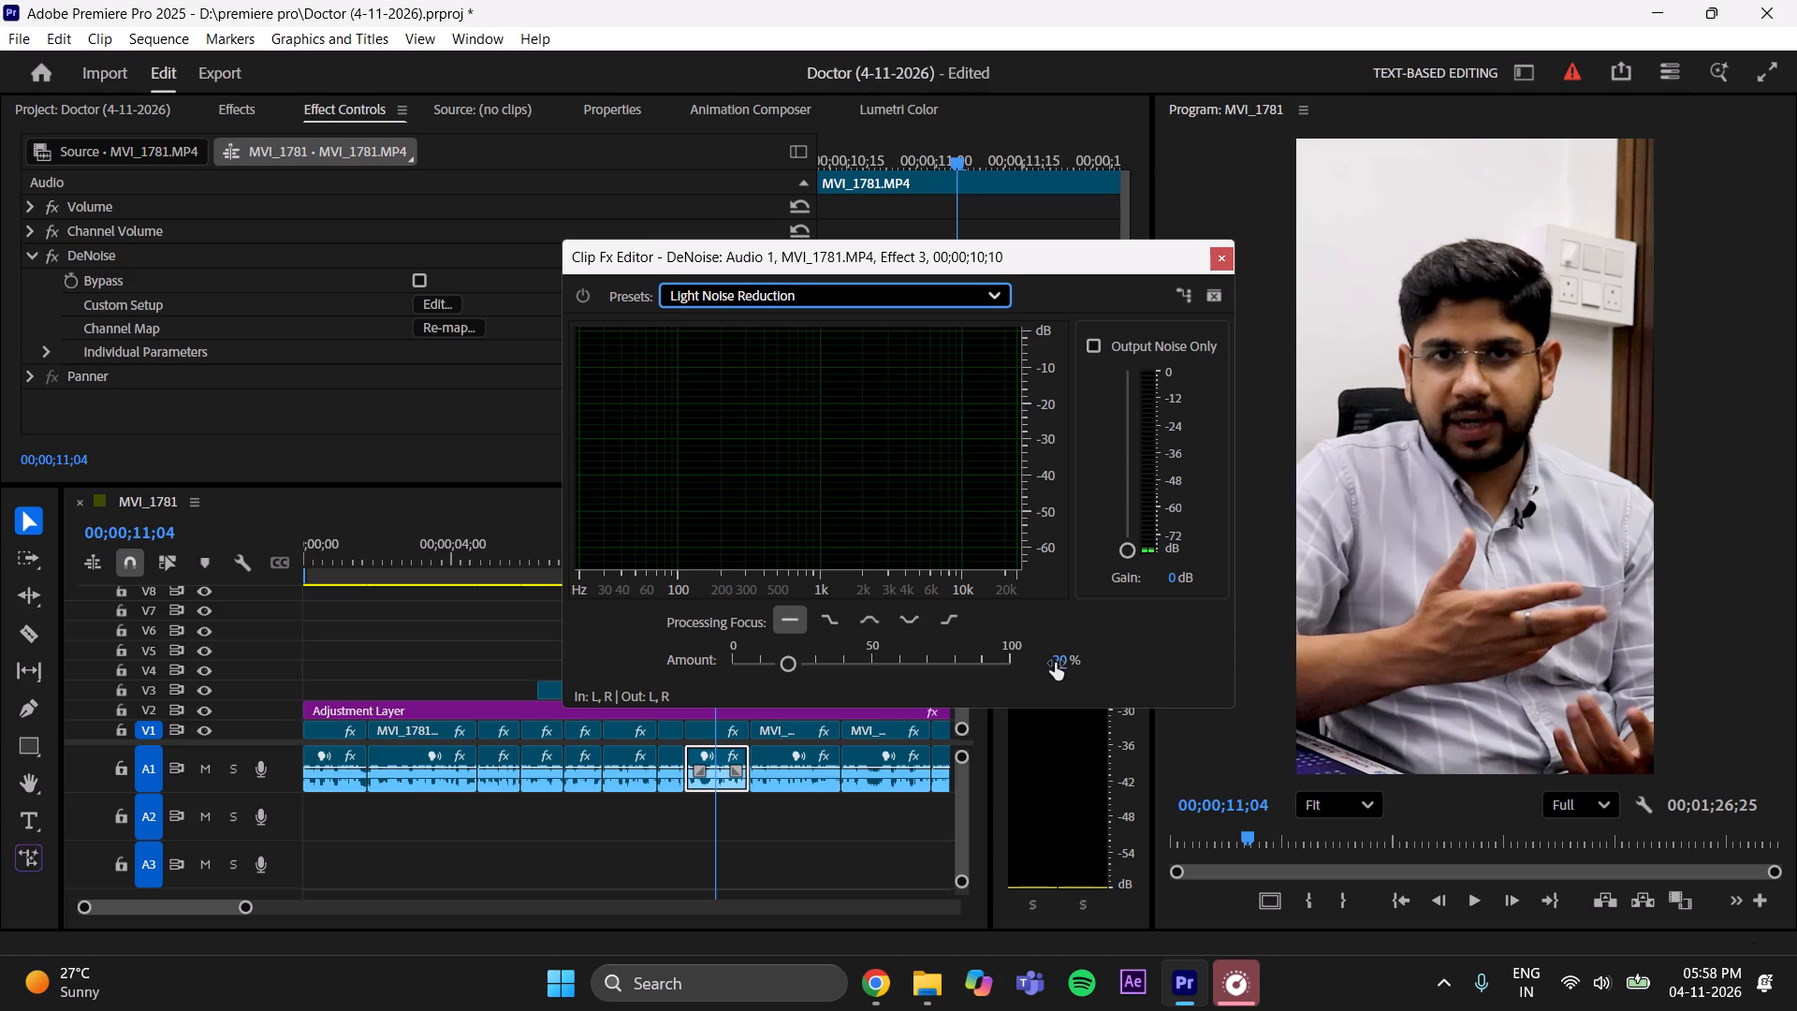
pyautogui.click(1055, 663)
pyautogui.press('BackSpace')
pyautogui.write('45')
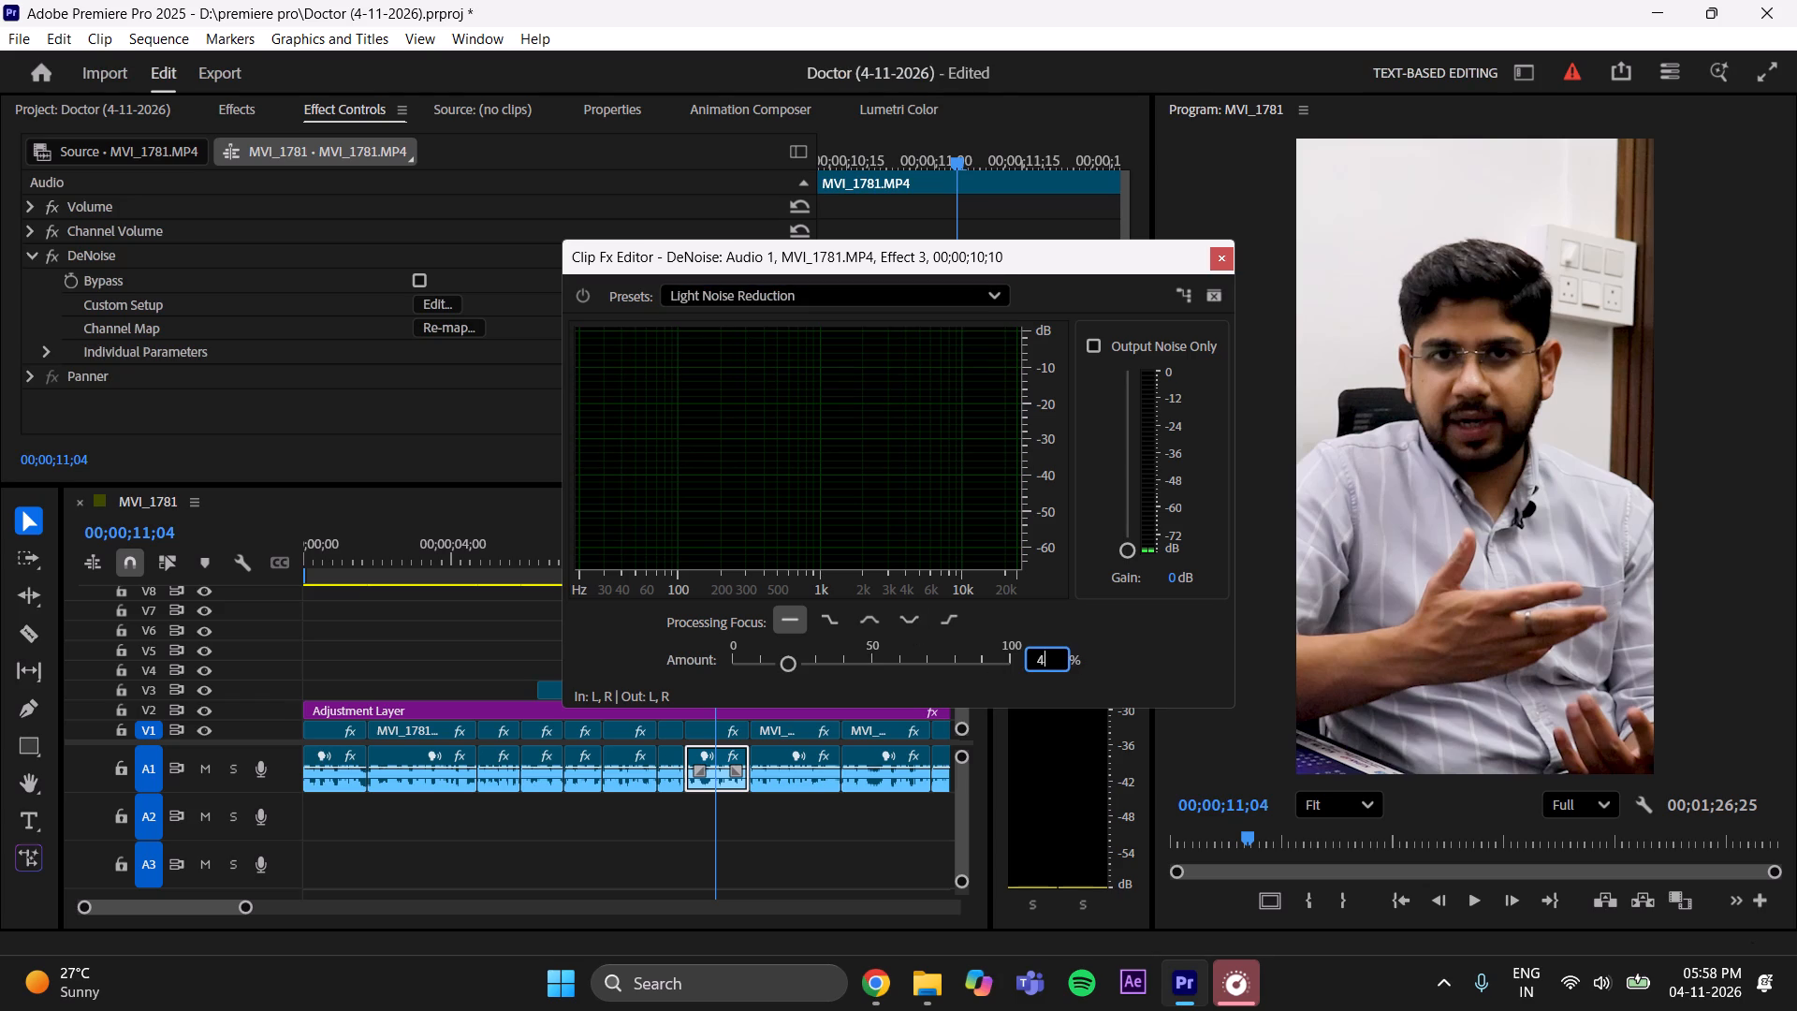
pyautogui.press('Return')
pyautogui.click(1226, 257)
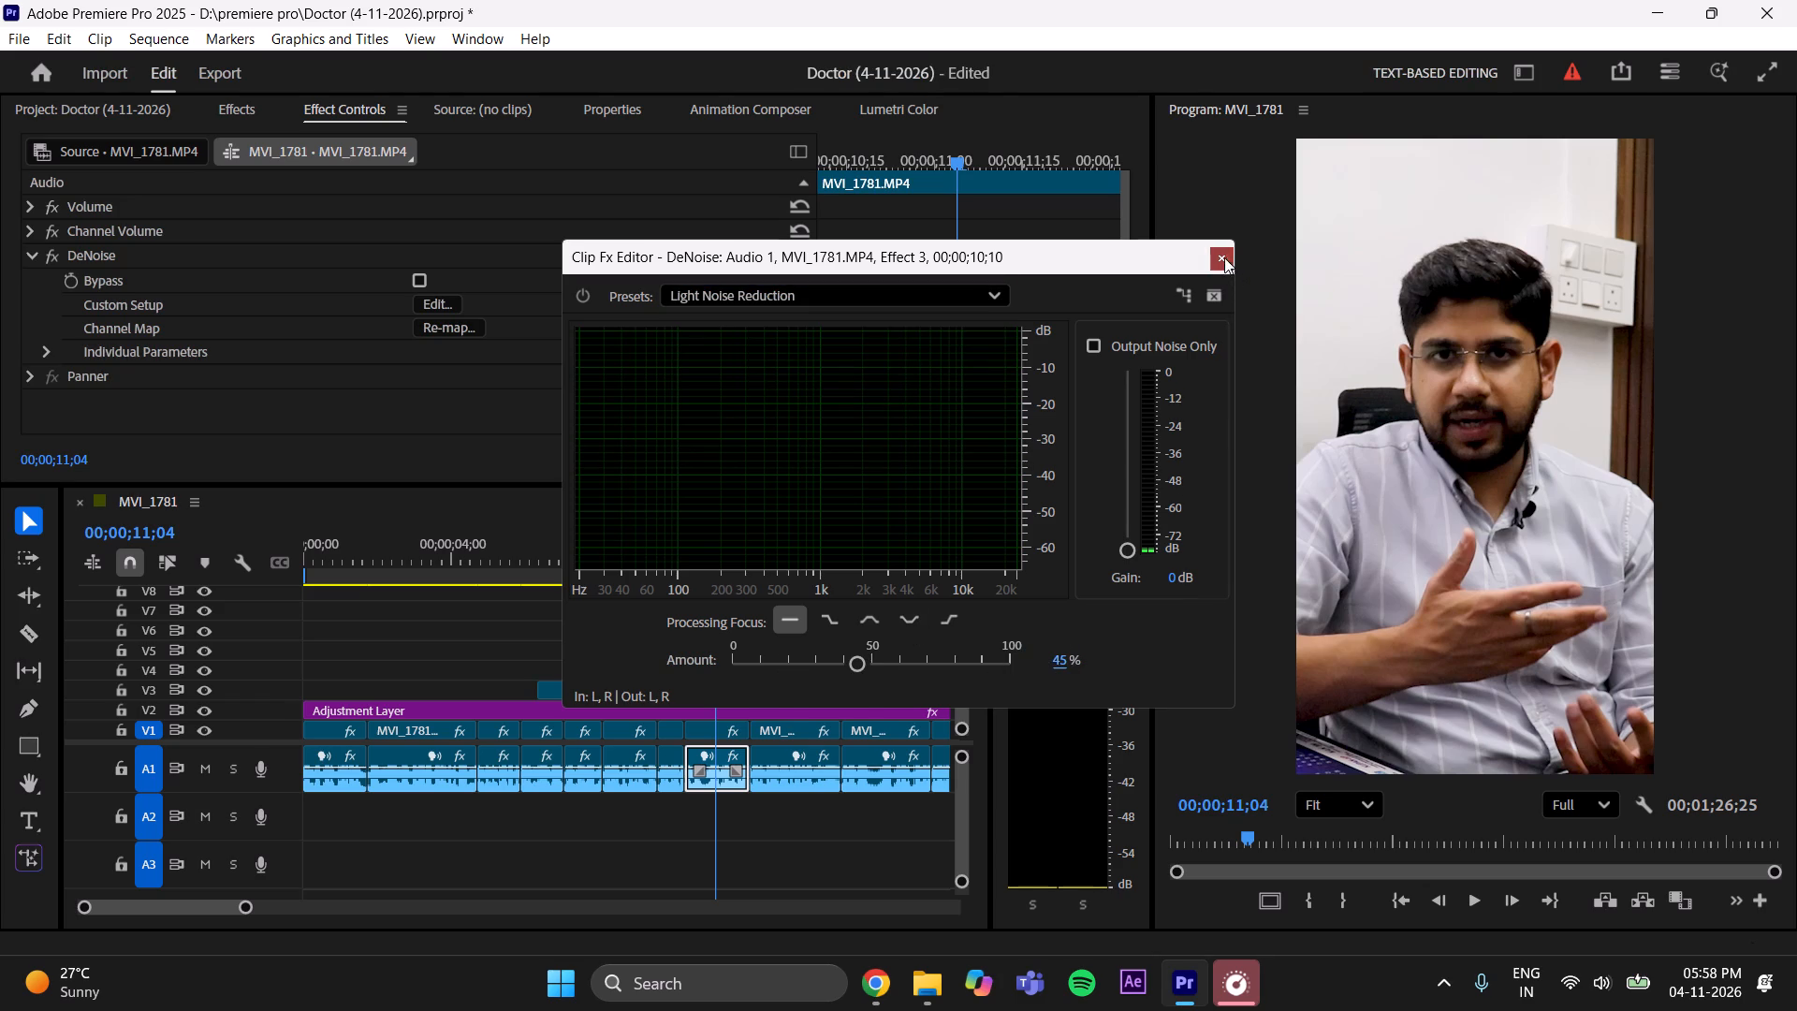
pyautogui.hotkey('ctrl', 's')
# Set the ninth A1 clip's DeNoise to the Light Noise Reduction preset with an amount of 45% and save the project.
pyautogui.click(771, 521)
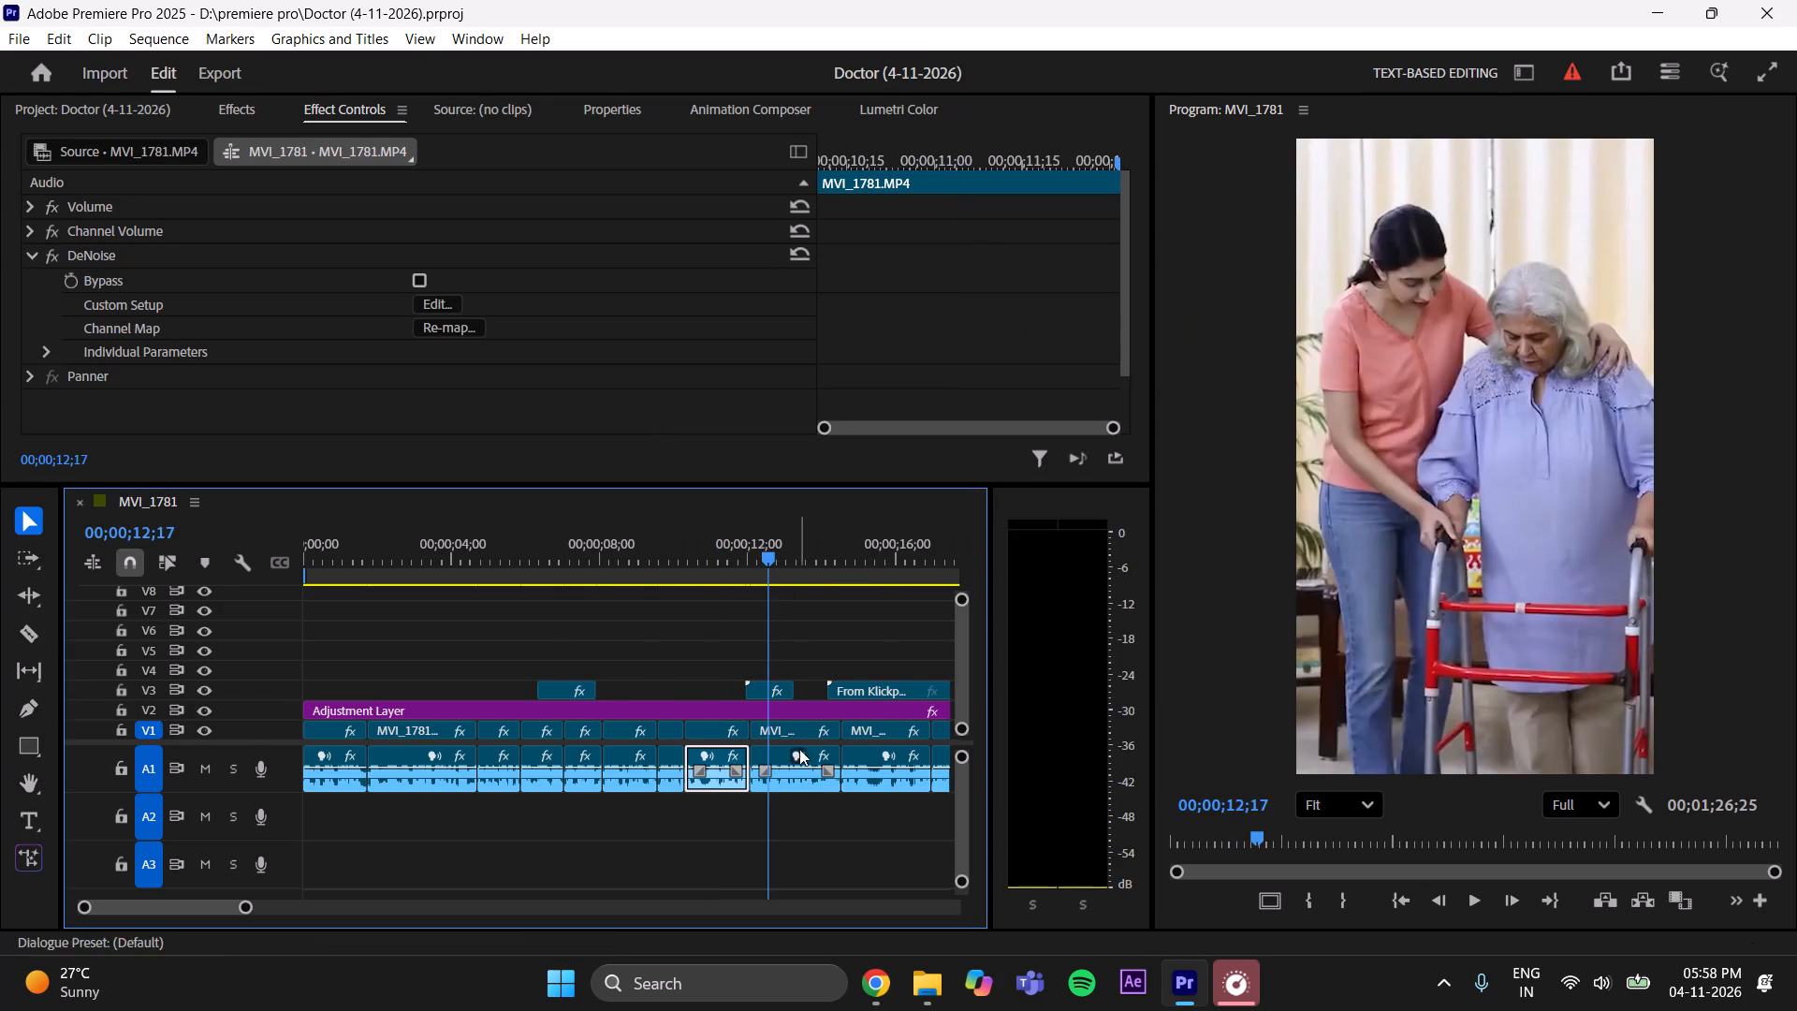
pyautogui.click(798, 775)
pyautogui.click(436, 303)
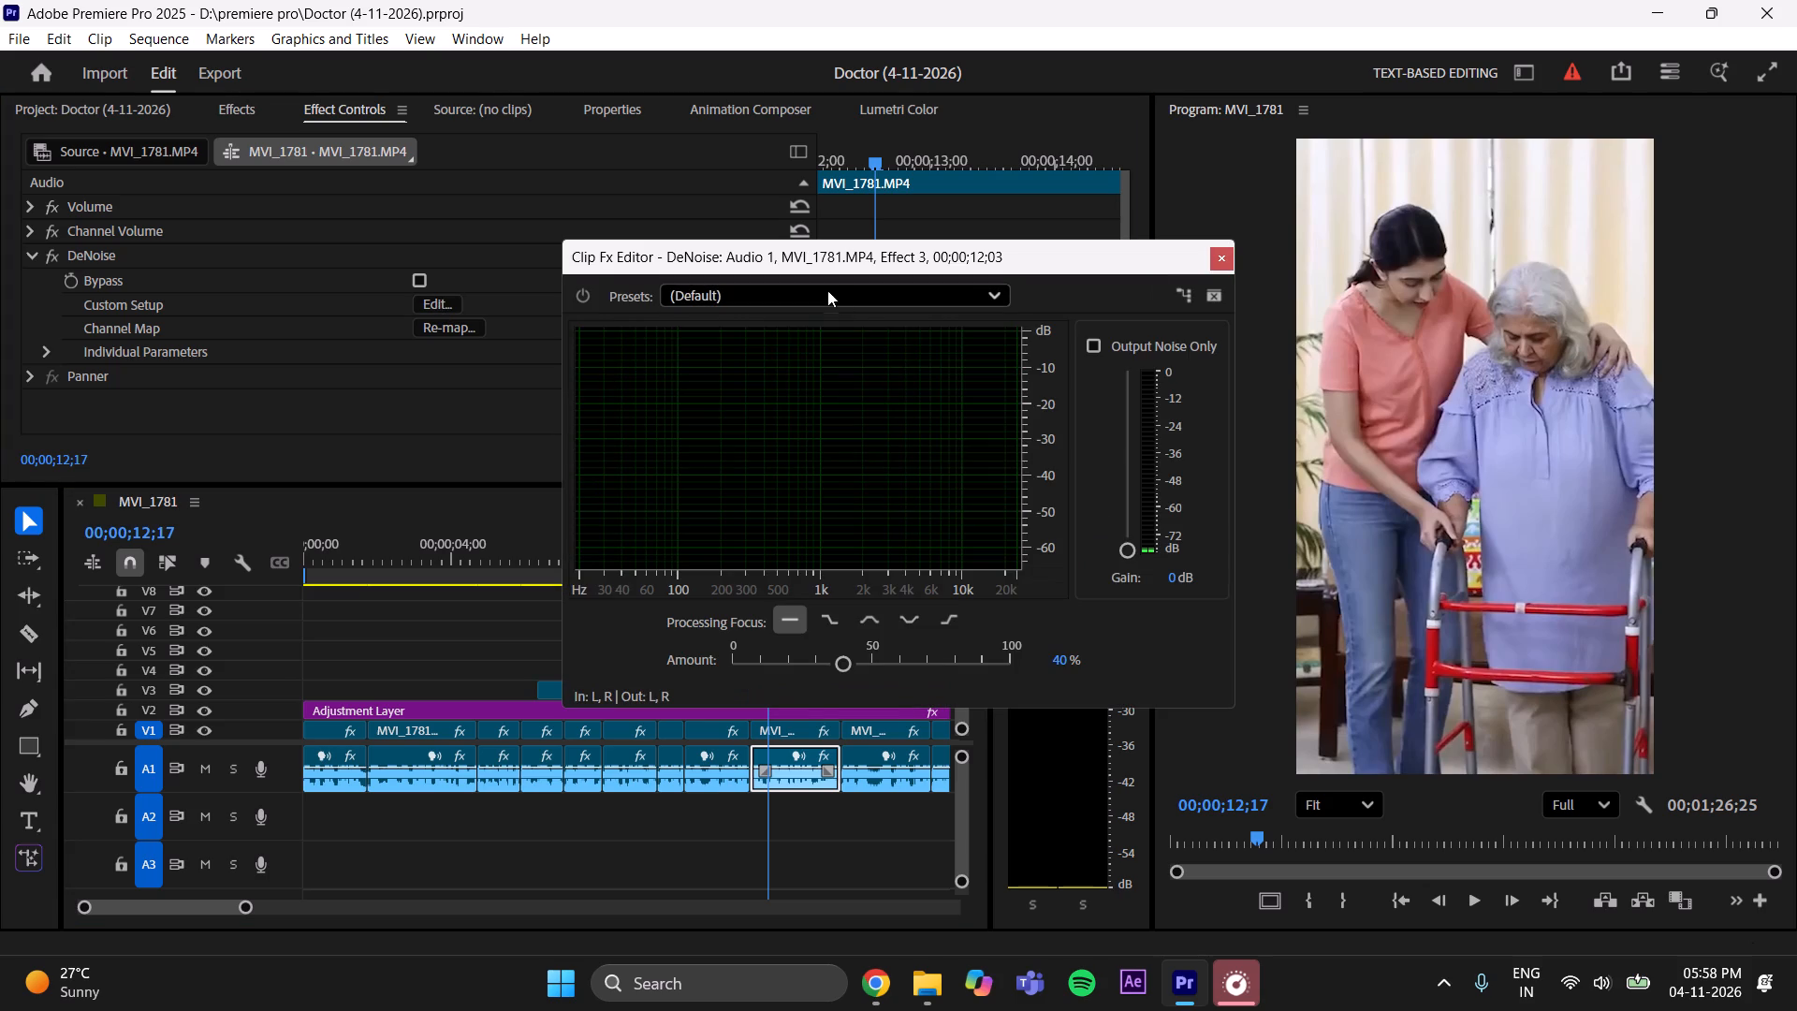
pyautogui.click(827, 290)
pyautogui.click(808, 383)
pyautogui.click(1057, 662)
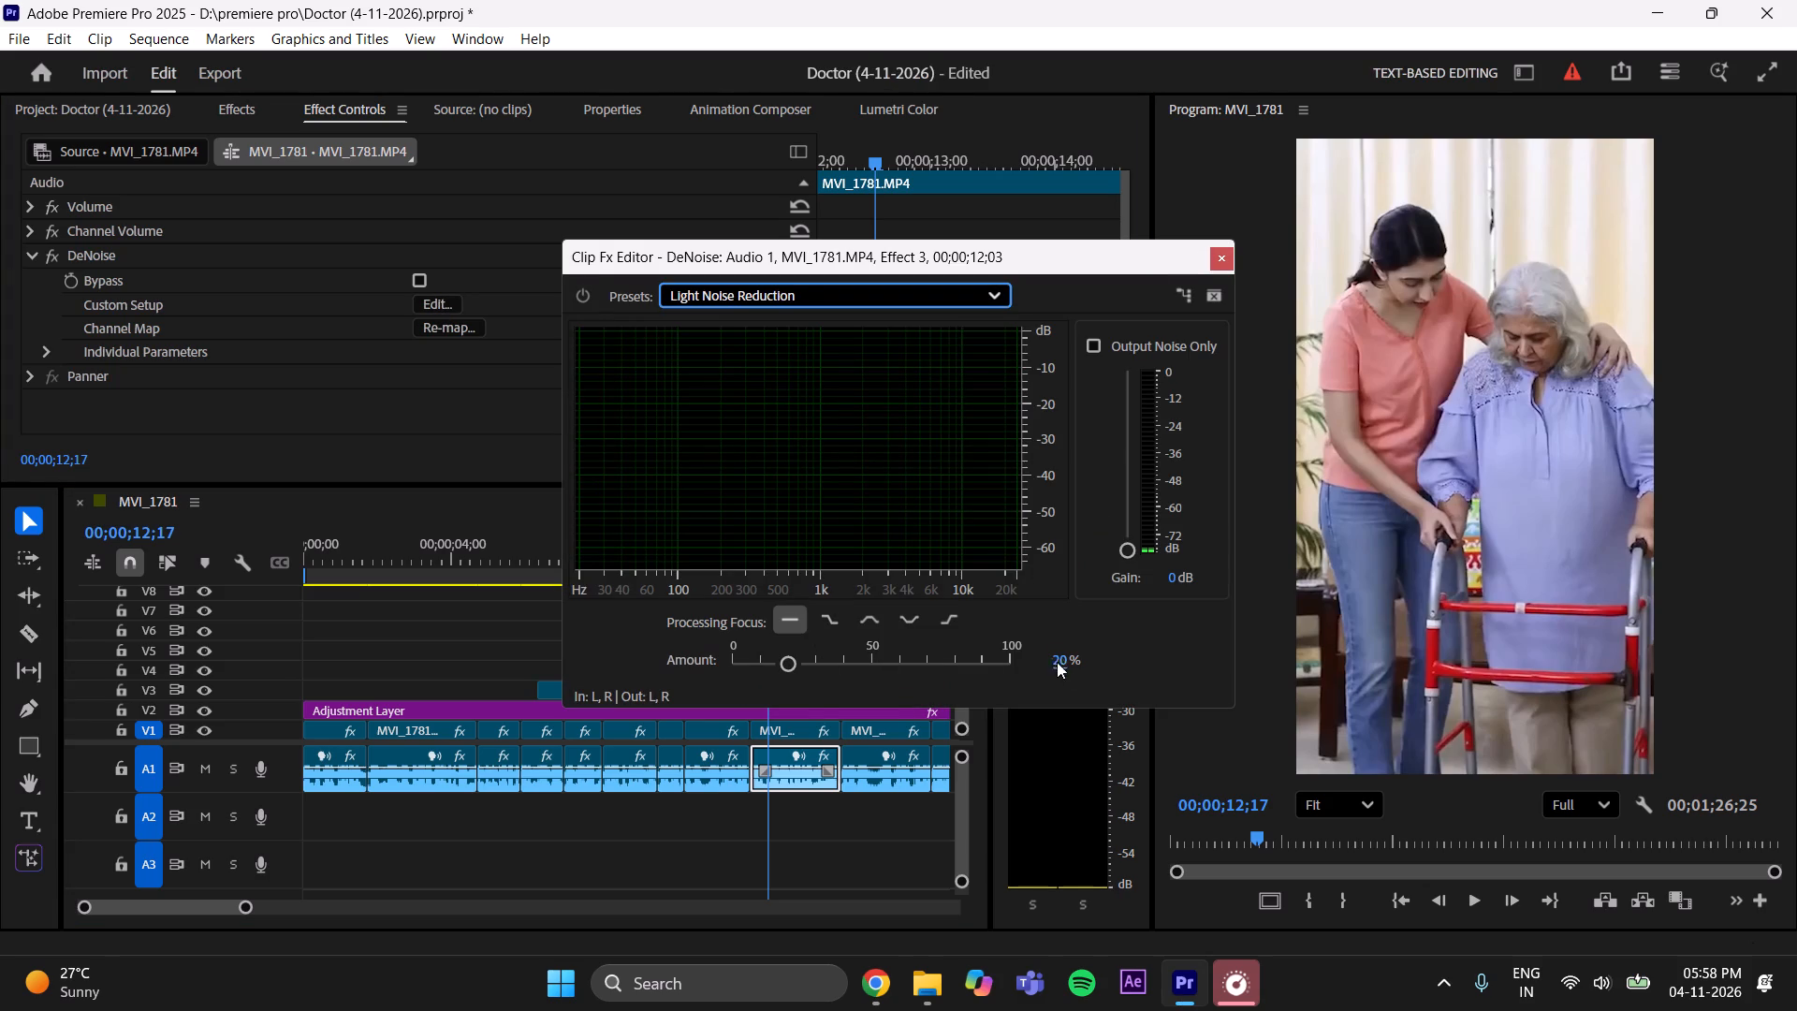
pyautogui.press('BackSpace')
pyautogui.press('5')
pyautogui.press('BackSpace')
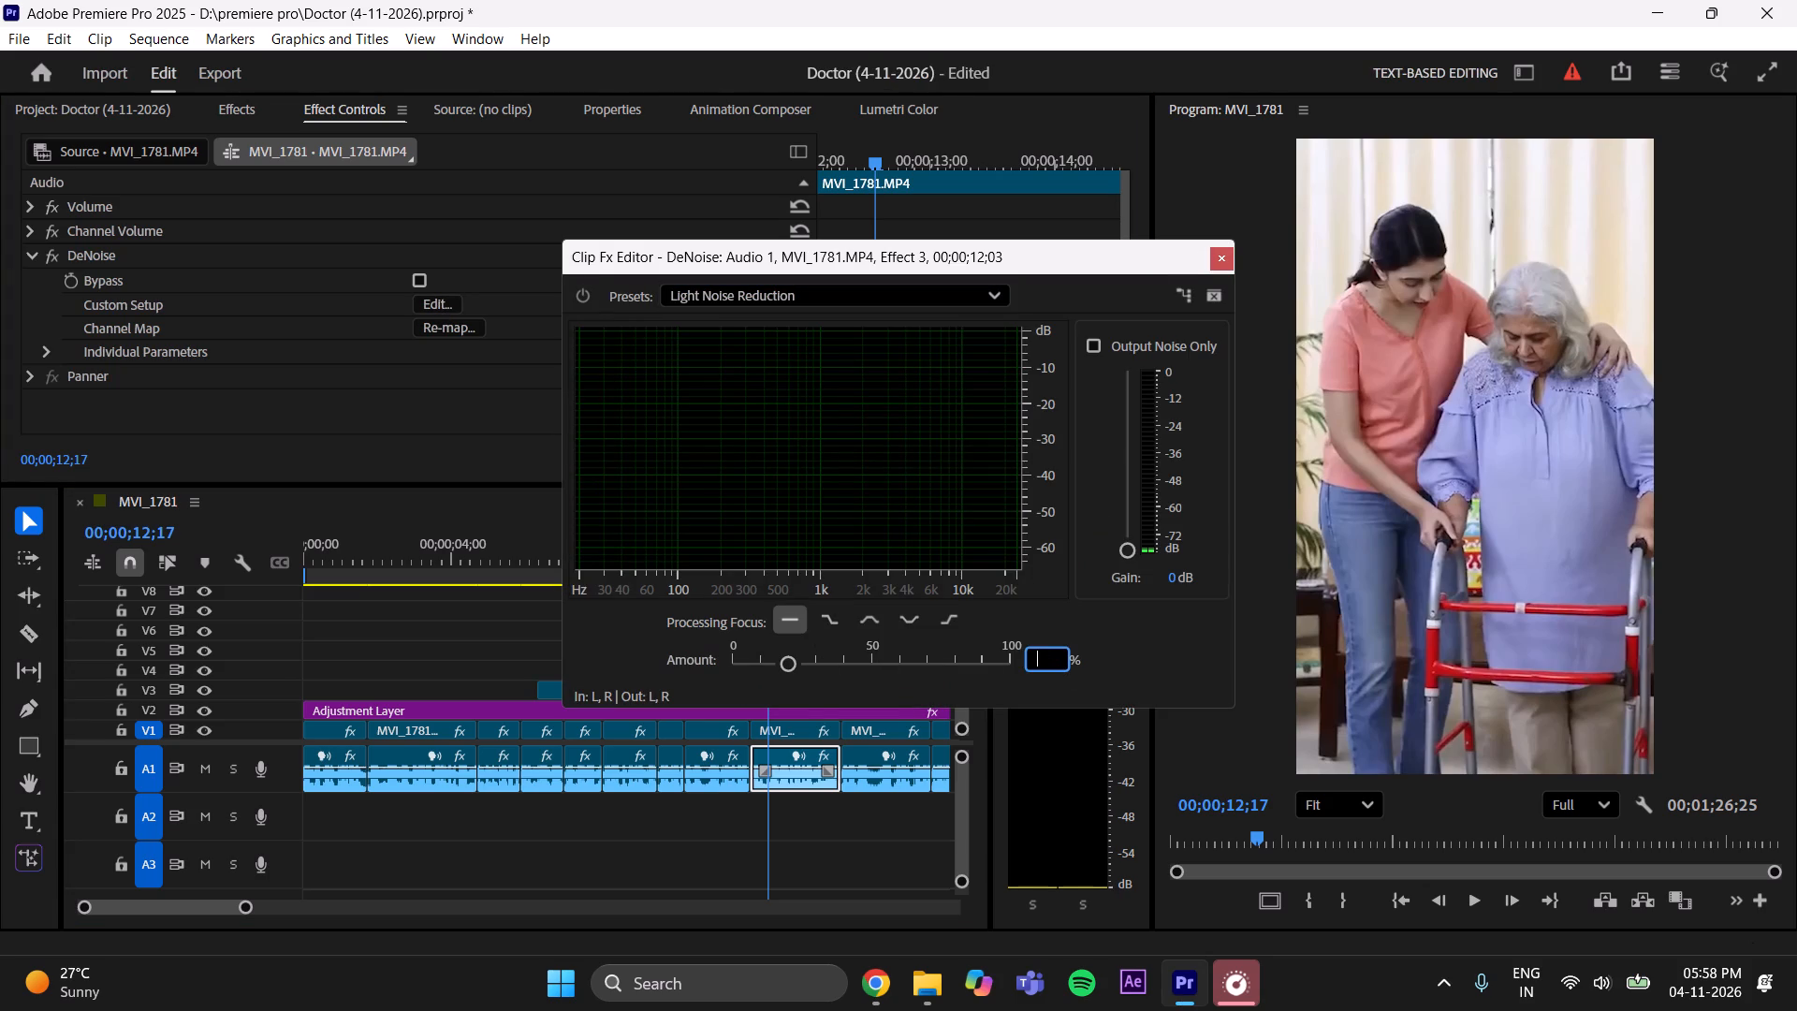
pyautogui.write('45')
pyautogui.press('Return')
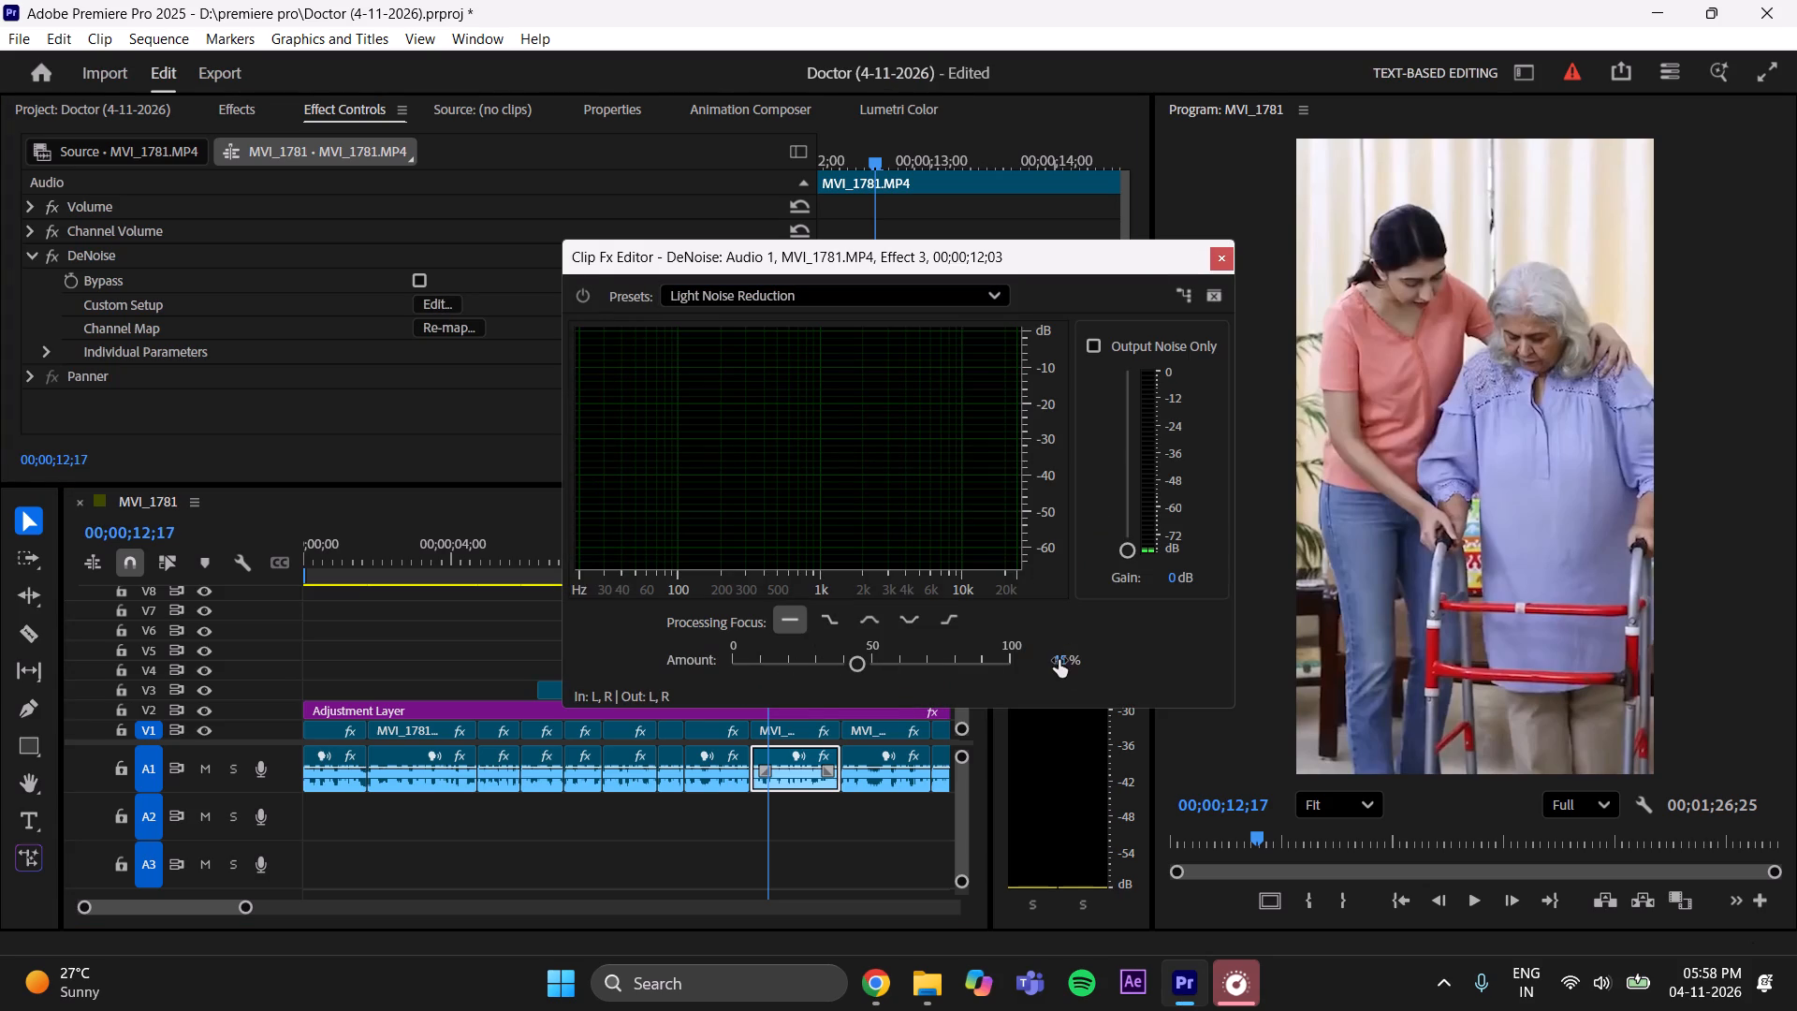
pyautogui.click(1220, 253)
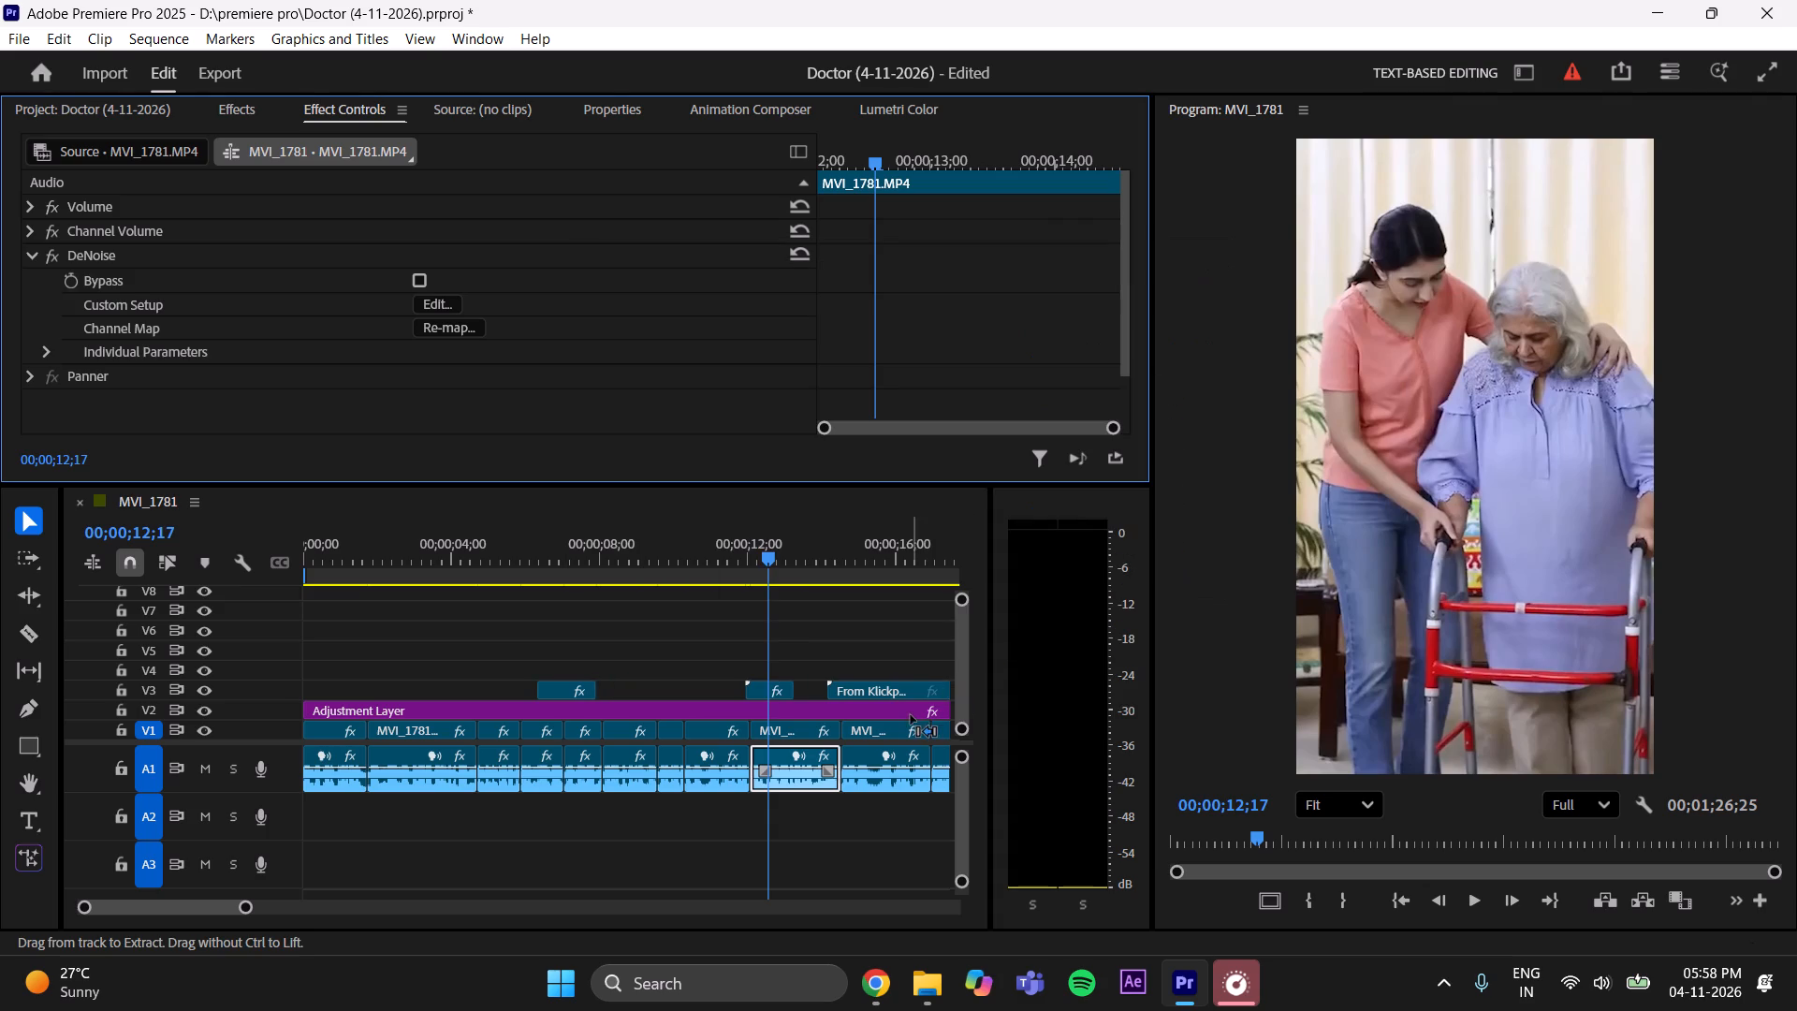
pyautogui.hotkey('ctrl', 's')
# Set the tenth A1 clip's DeNoise to the Light Noise Reduction preset with an amount of 45% and save the project.
pyautogui.moveTo(185, 910); pyautogui.dragTo(196, 906)
pyautogui.click(519, 549)
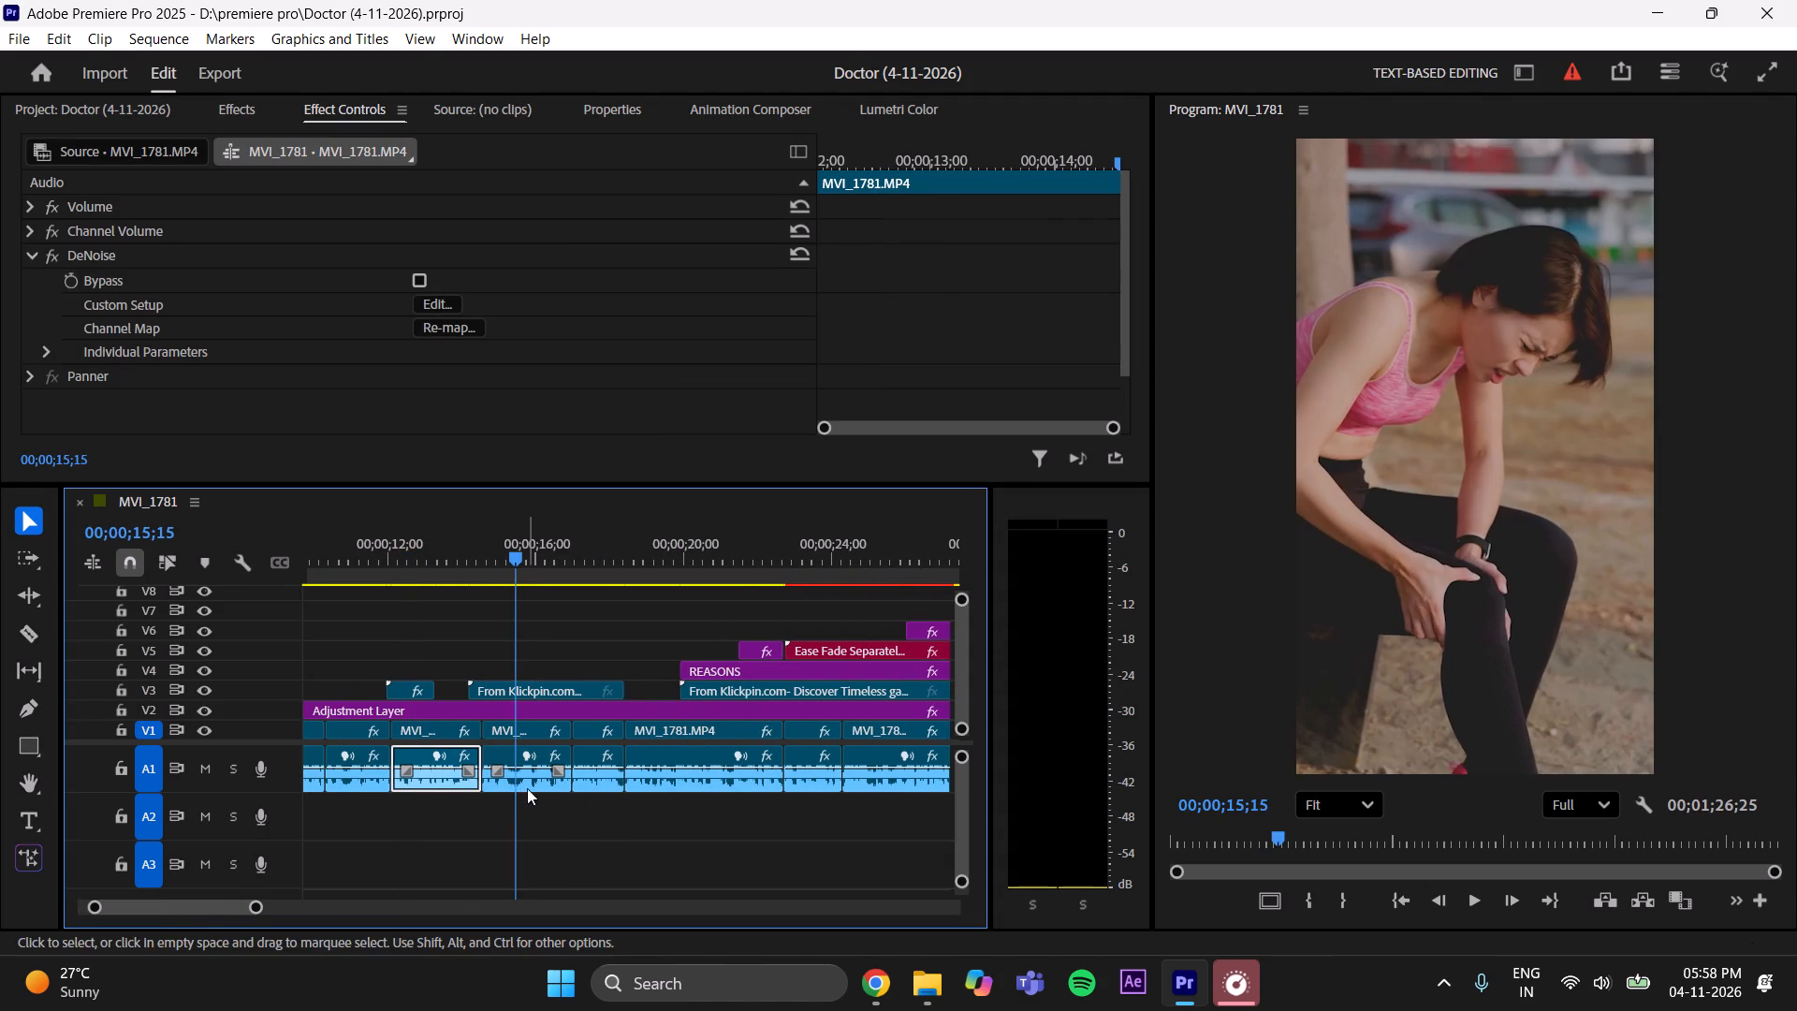
pyautogui.click(527, 788)
pyautogui.click(455, 302)
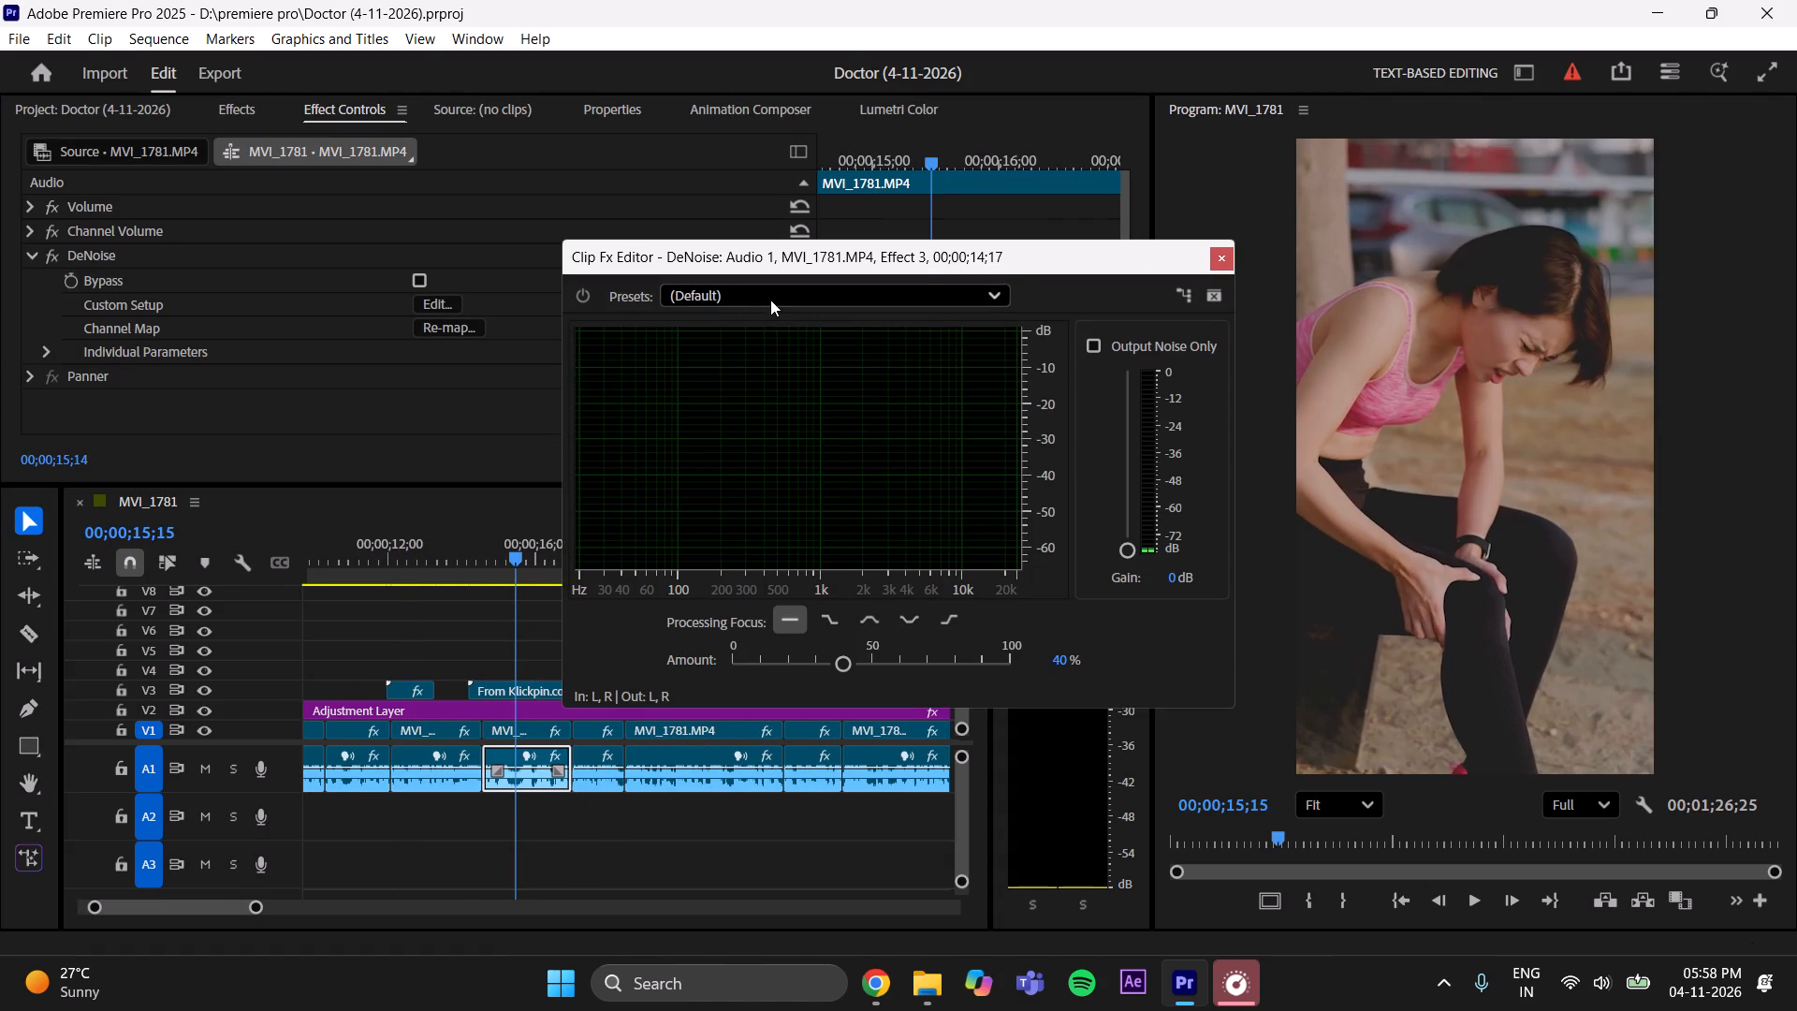
pyautogui.click(770, 299)
pyautogui.click(781, 378)
pyautogui.click(1067, 660)
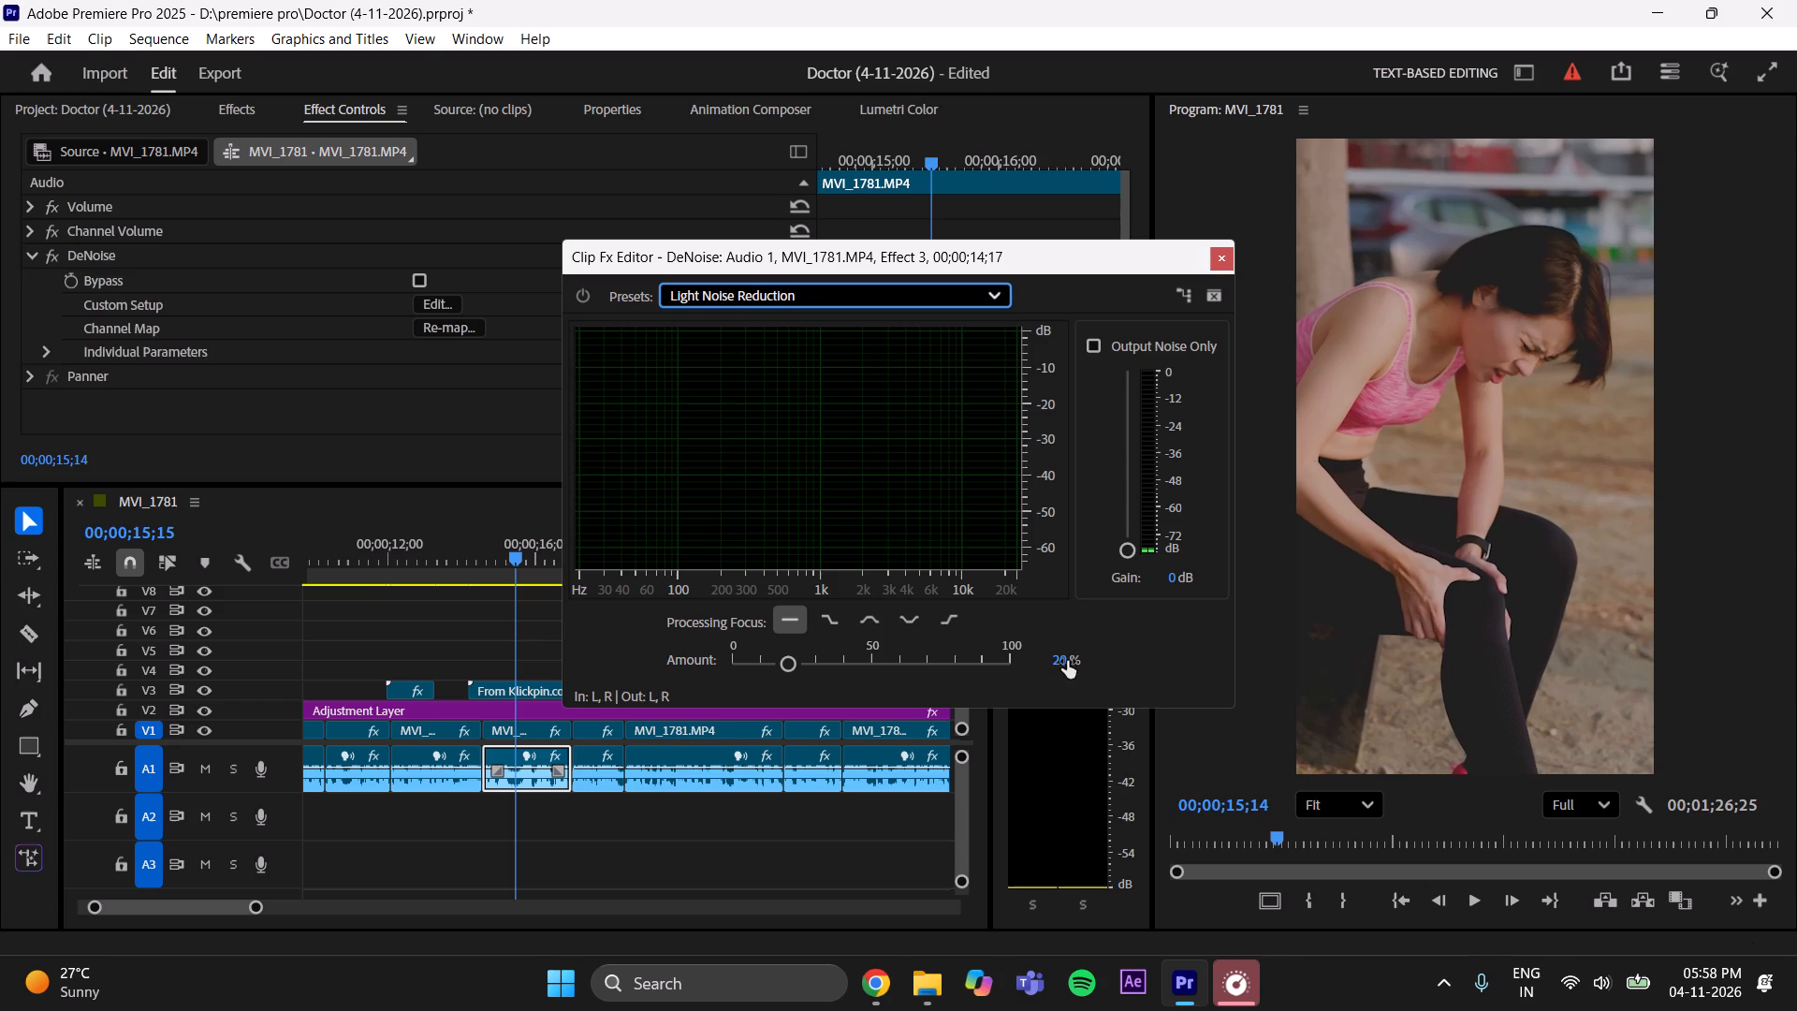
pyautogui.click(1060, 665)
pyautogui.press('BackSpace')
pyautogui.write('45')
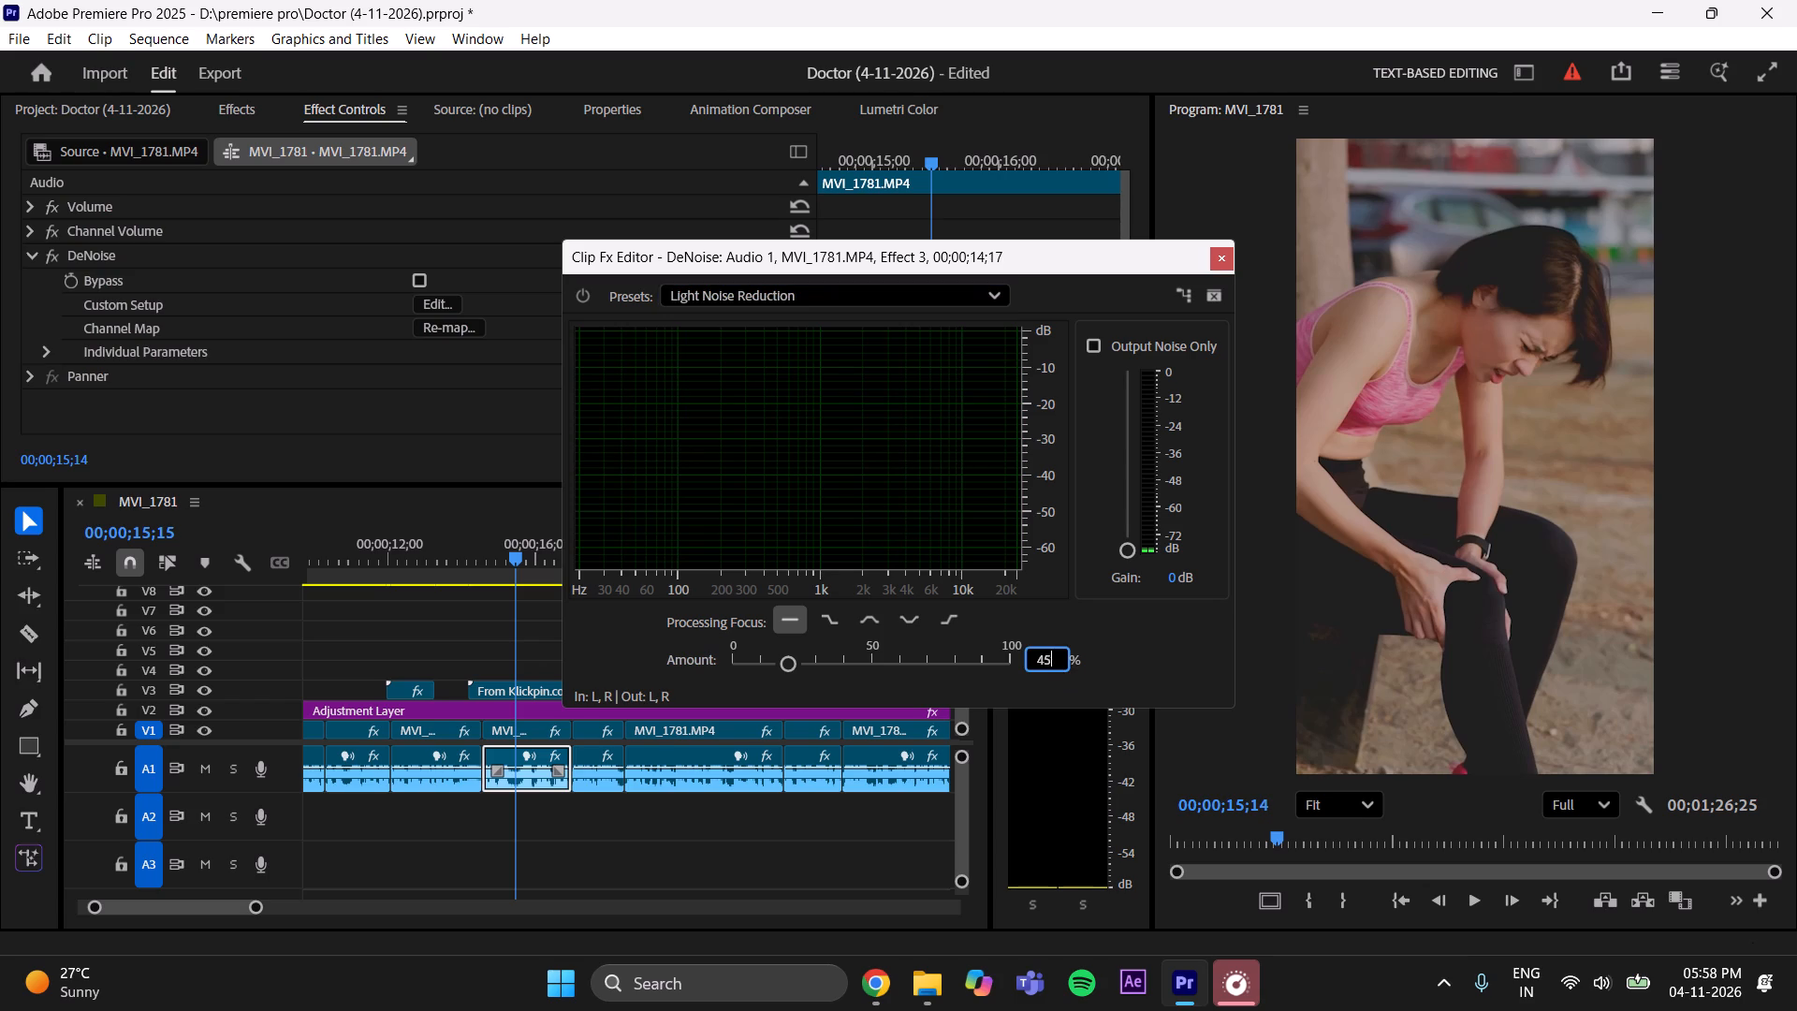
pyautogui.press('Return')
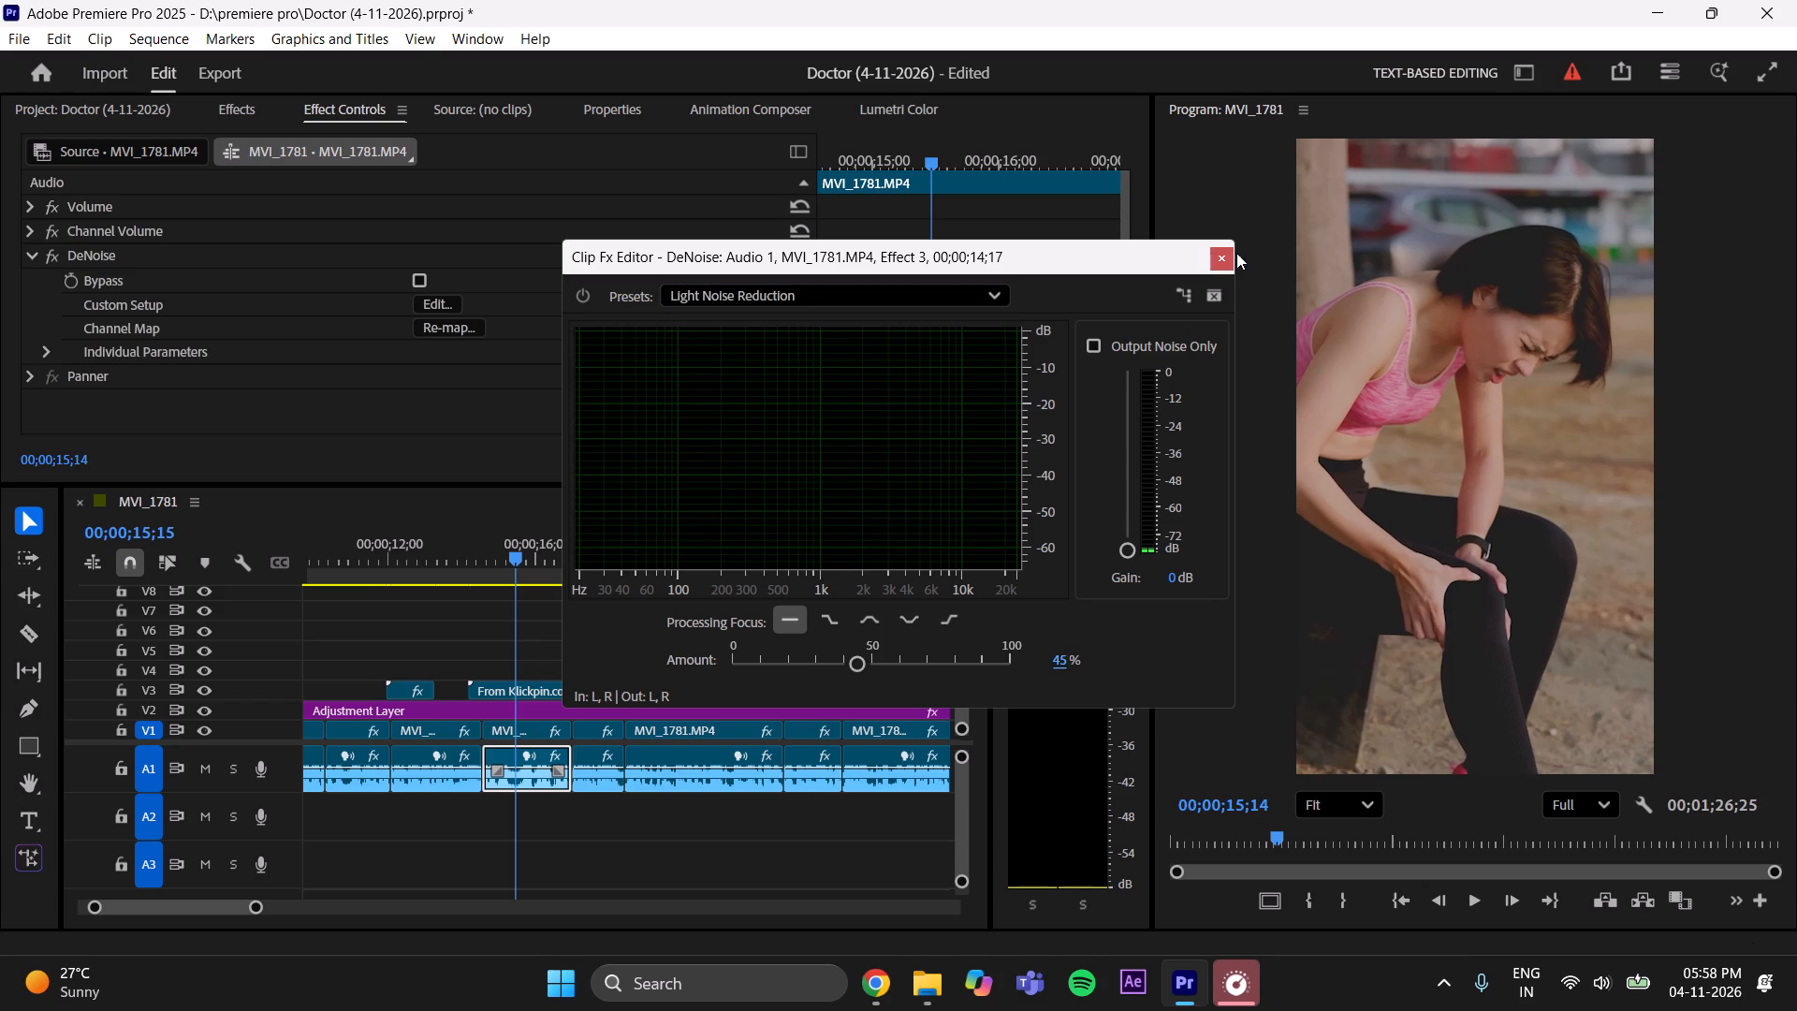
pyautogui.click(1220, 257)
pyautogui.hotkey('ctrl', 's')
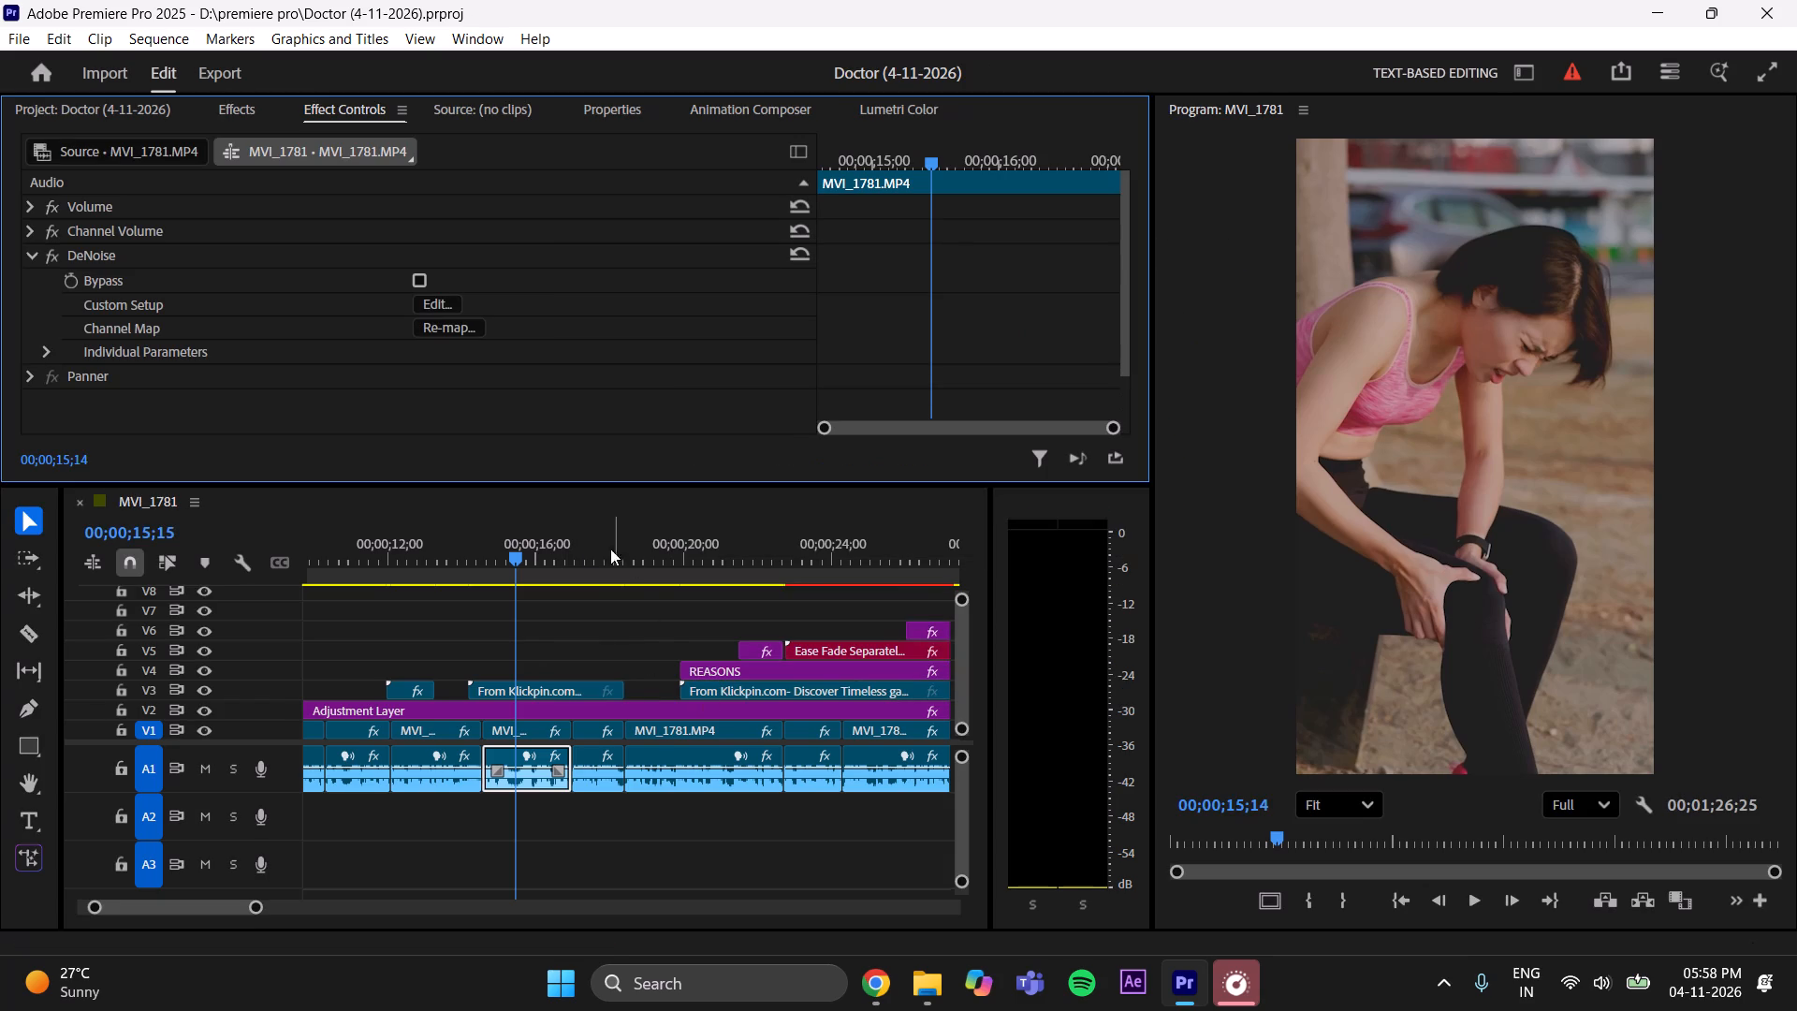
# Set the eleventh A1 clip's DeNoise to the Light Noise Reduction preset with an amount of 45% and save the project.
pyautogui.click(590, 544)
pyautogui.click(603, 774)
pyautogui.click(450, 306)
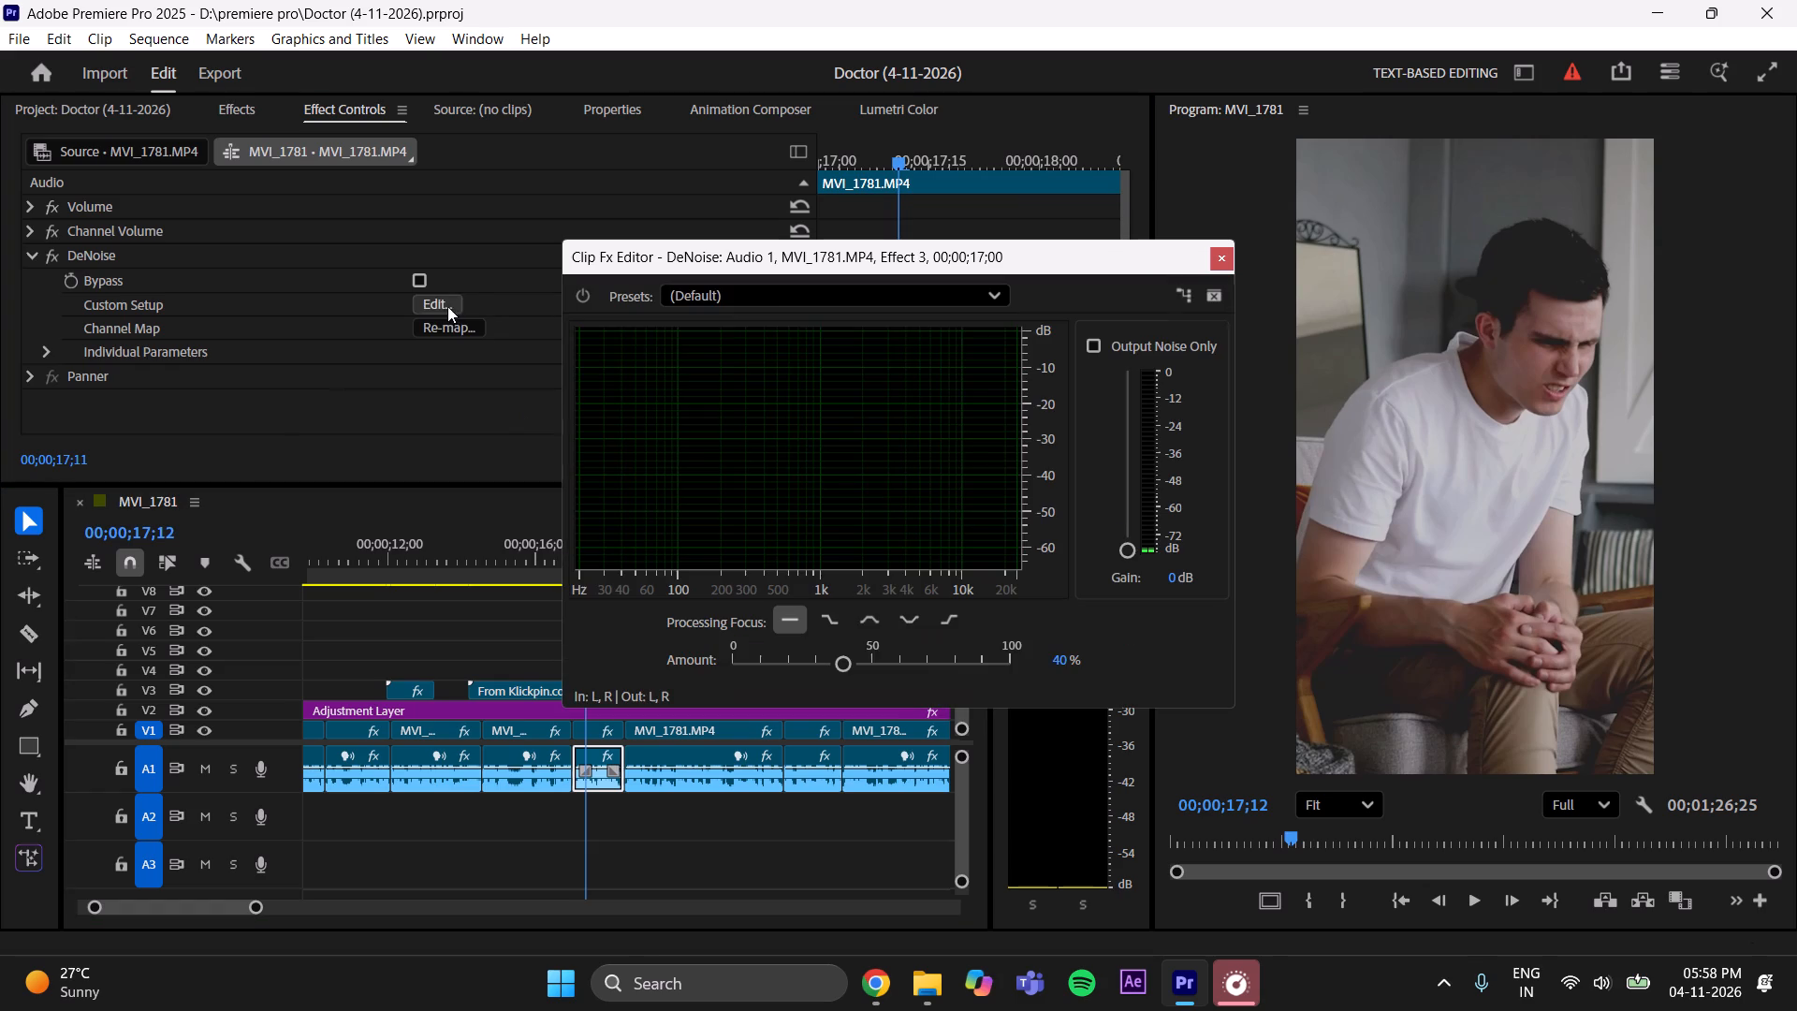
pyautogui.click(775, 293)
pyautogui.click(755, 385)
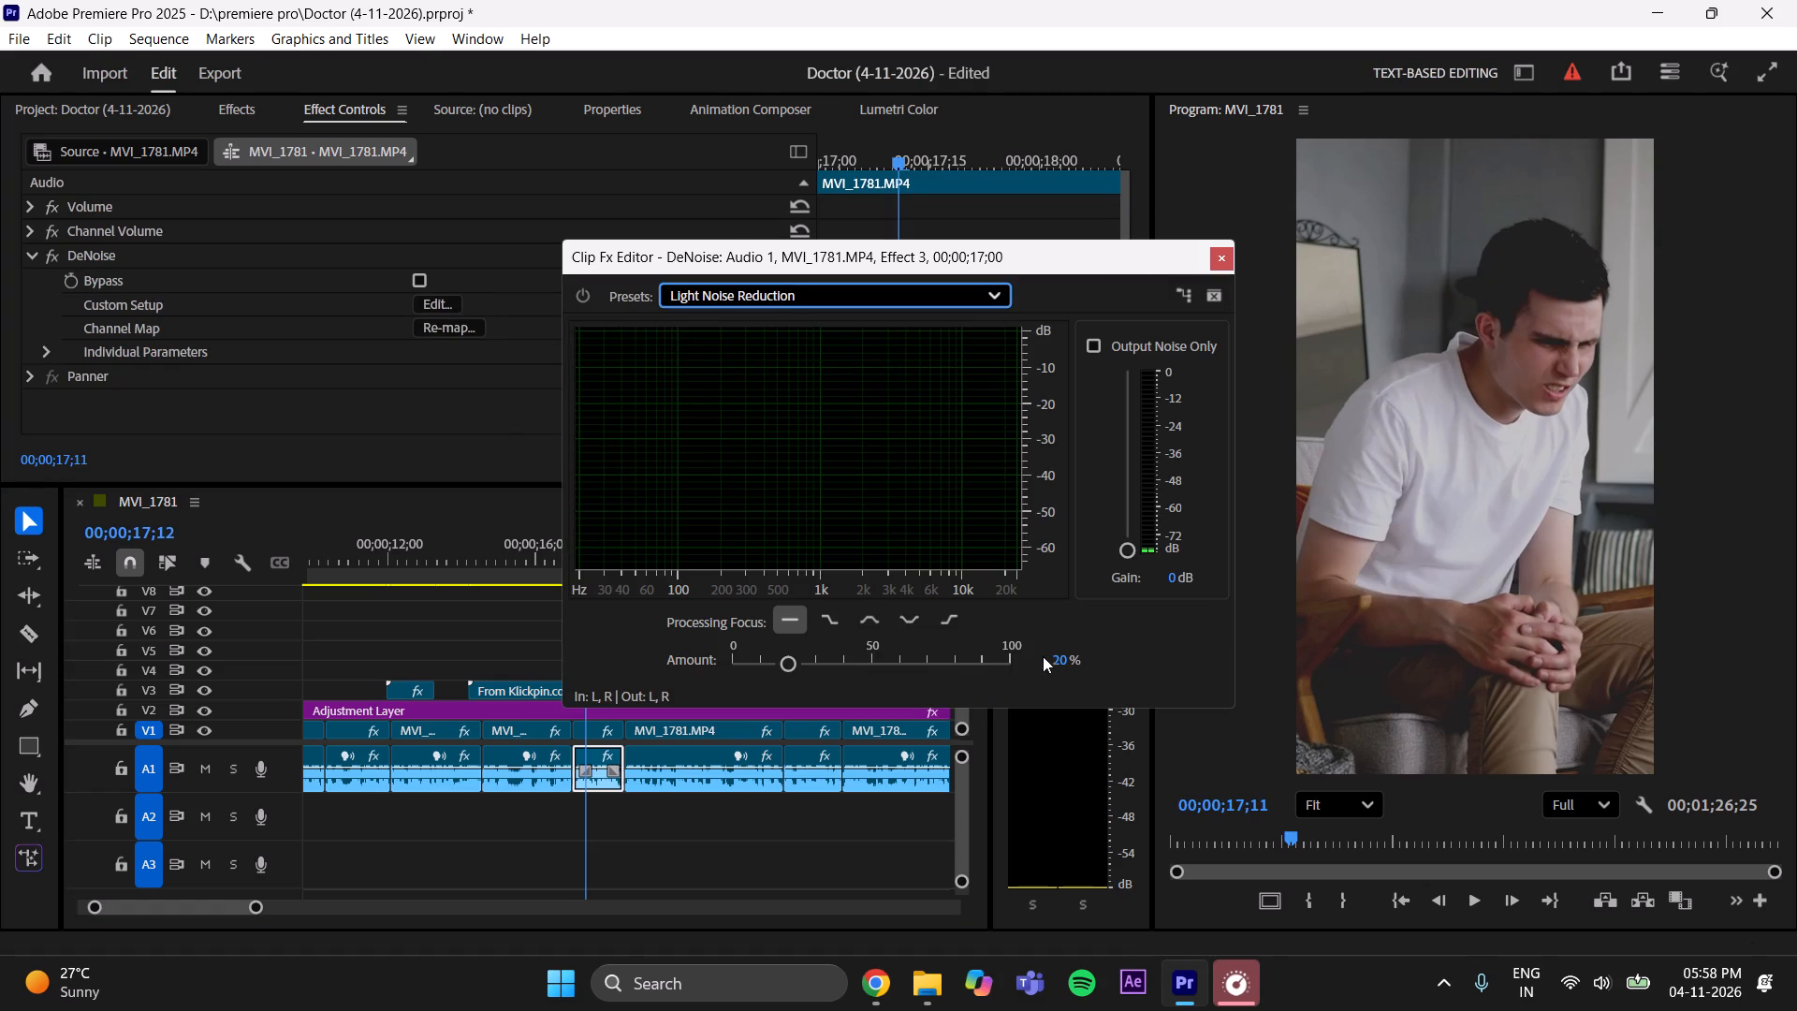
pyautogui.click(1056, 656)
pyautogui.press('BackSpace')
pyautogui.press('4')
pyautogui.press('5')
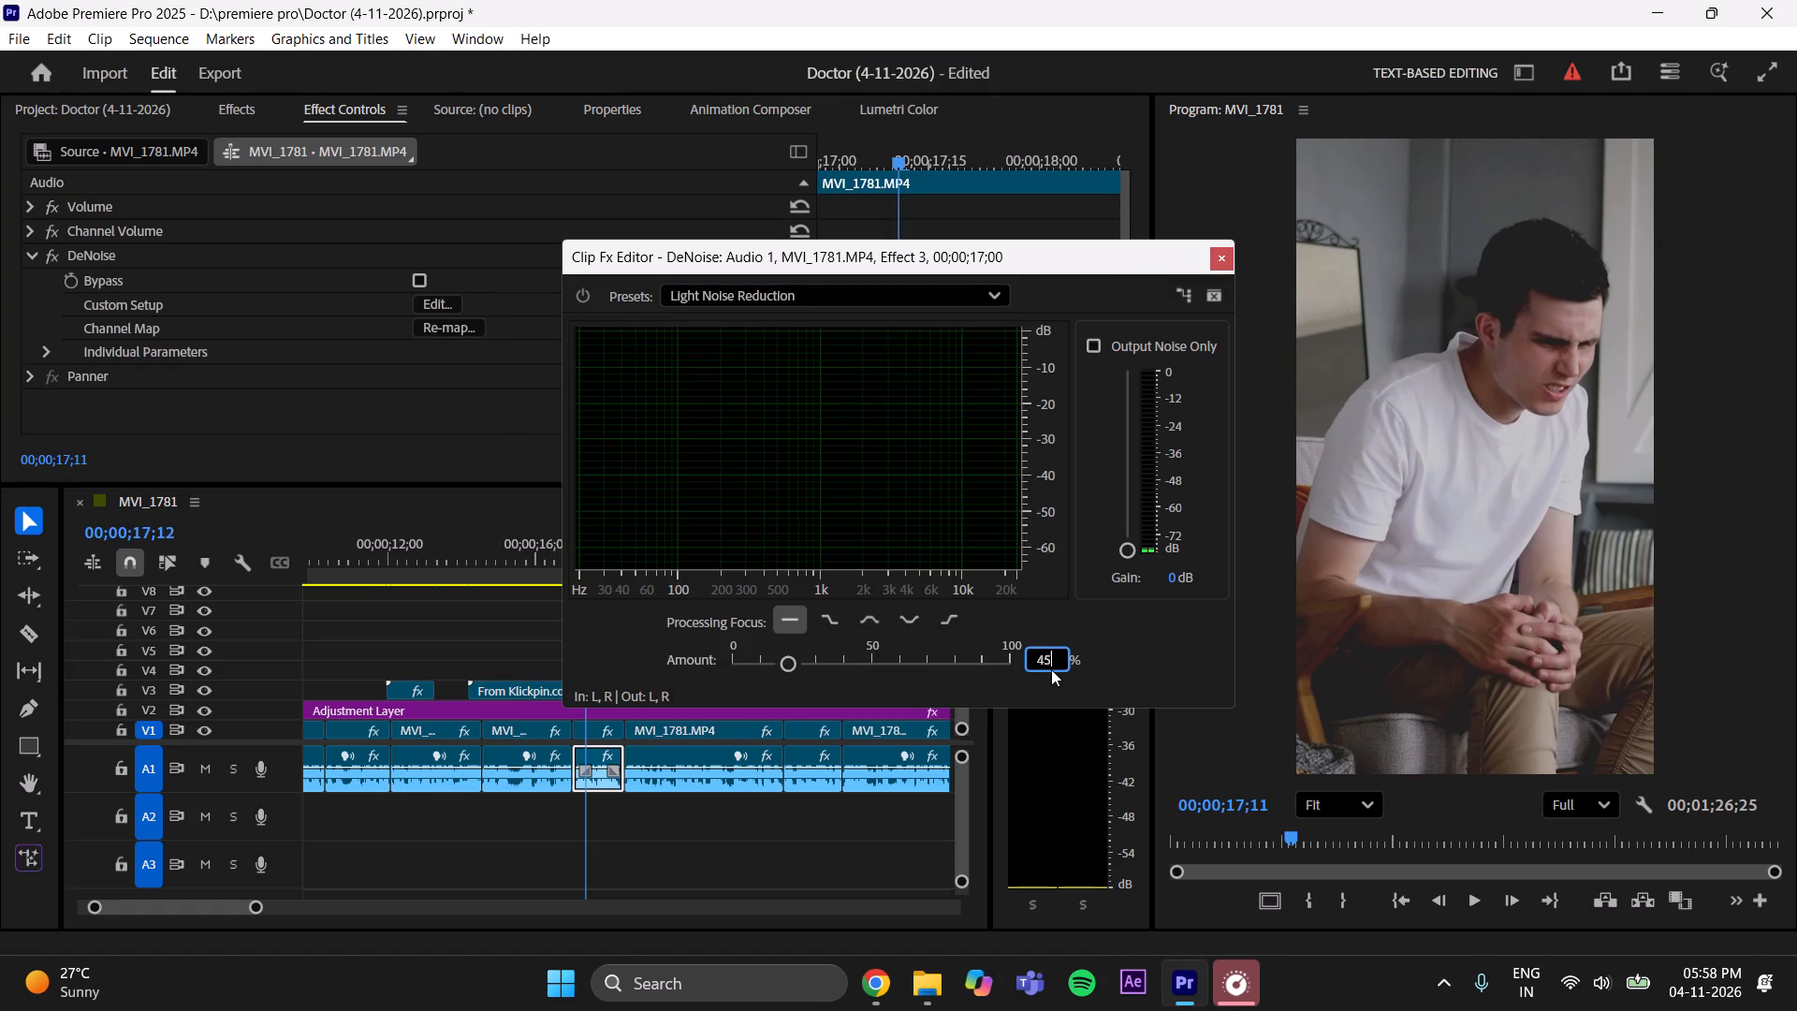
pyautogui.press('Return')
pyautogui.hotkey('ctrl', 's')
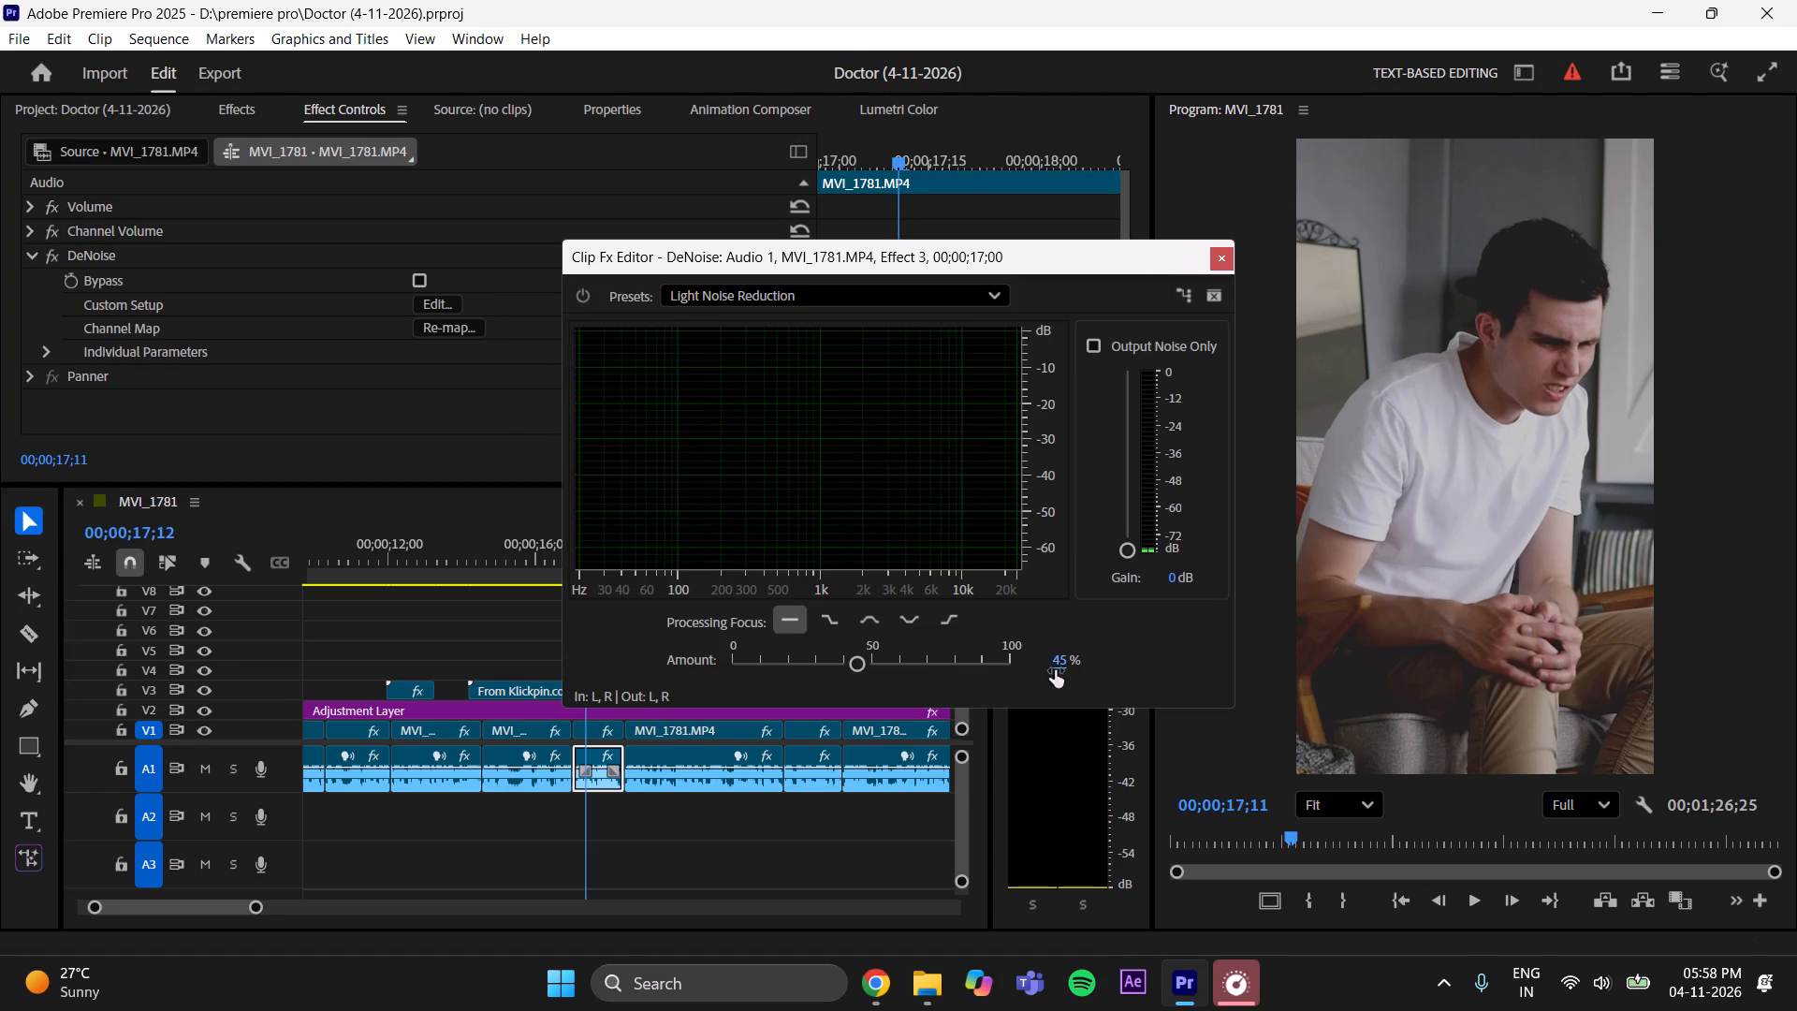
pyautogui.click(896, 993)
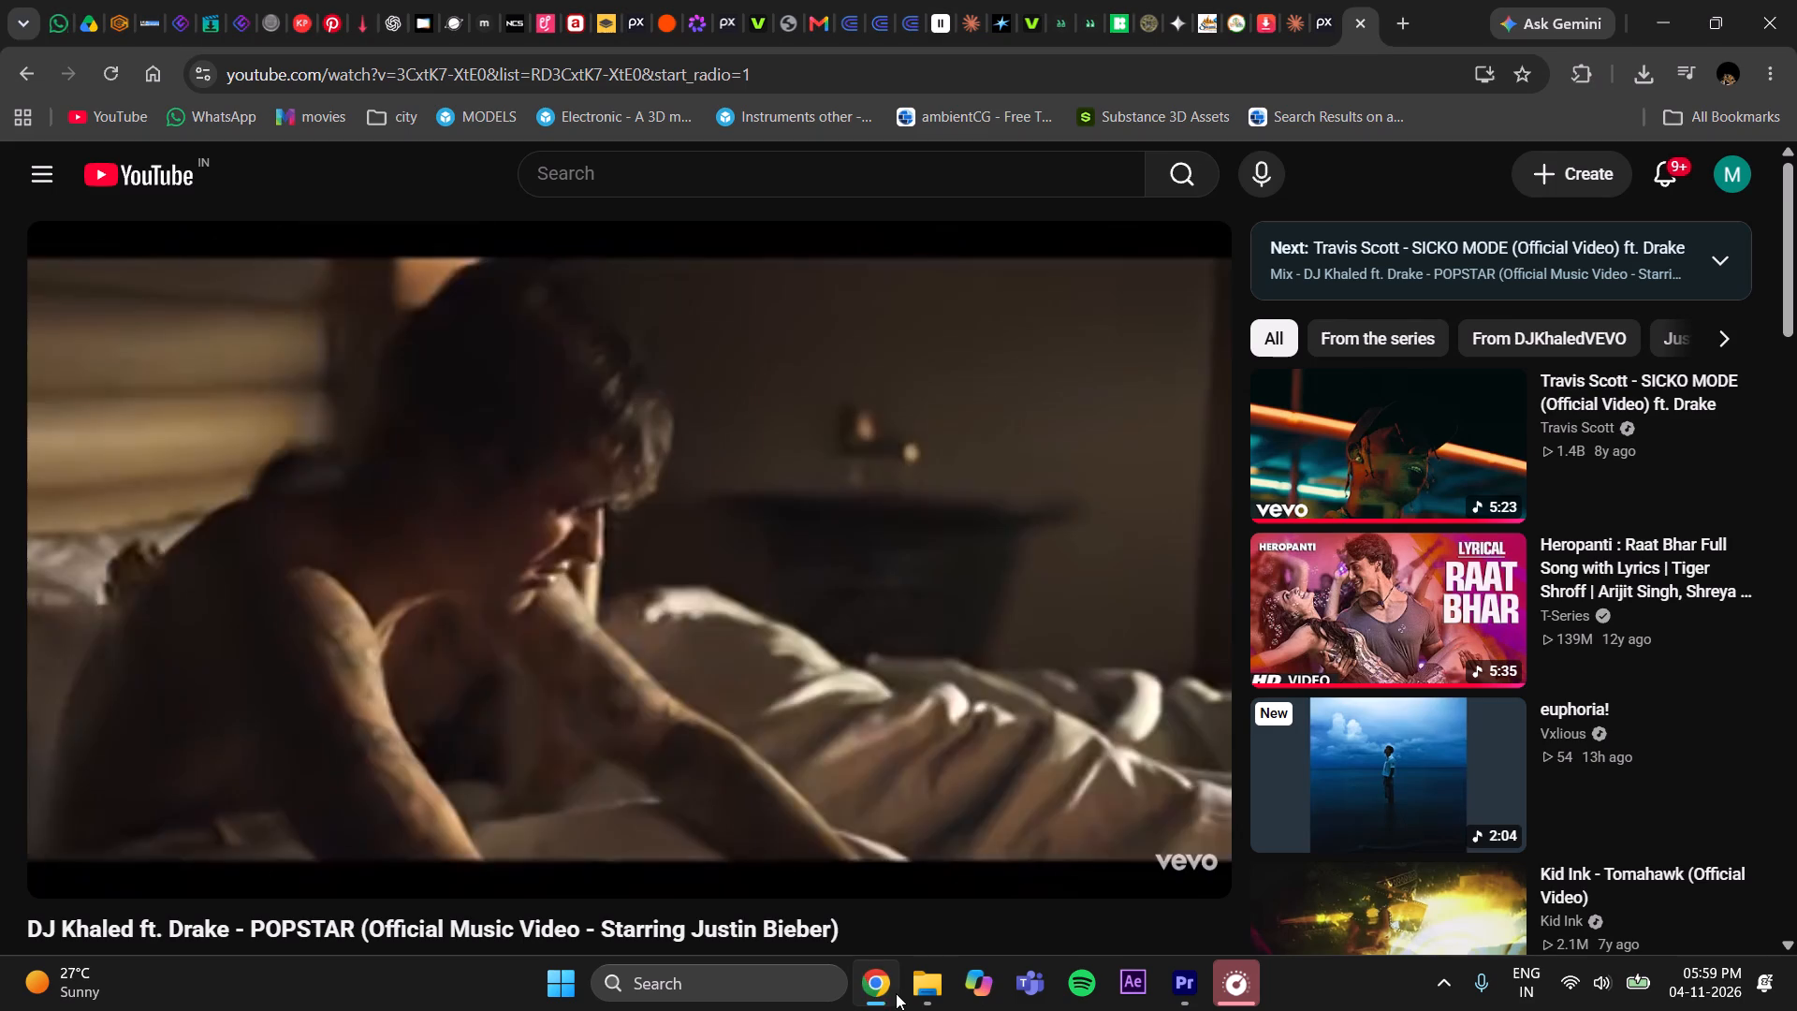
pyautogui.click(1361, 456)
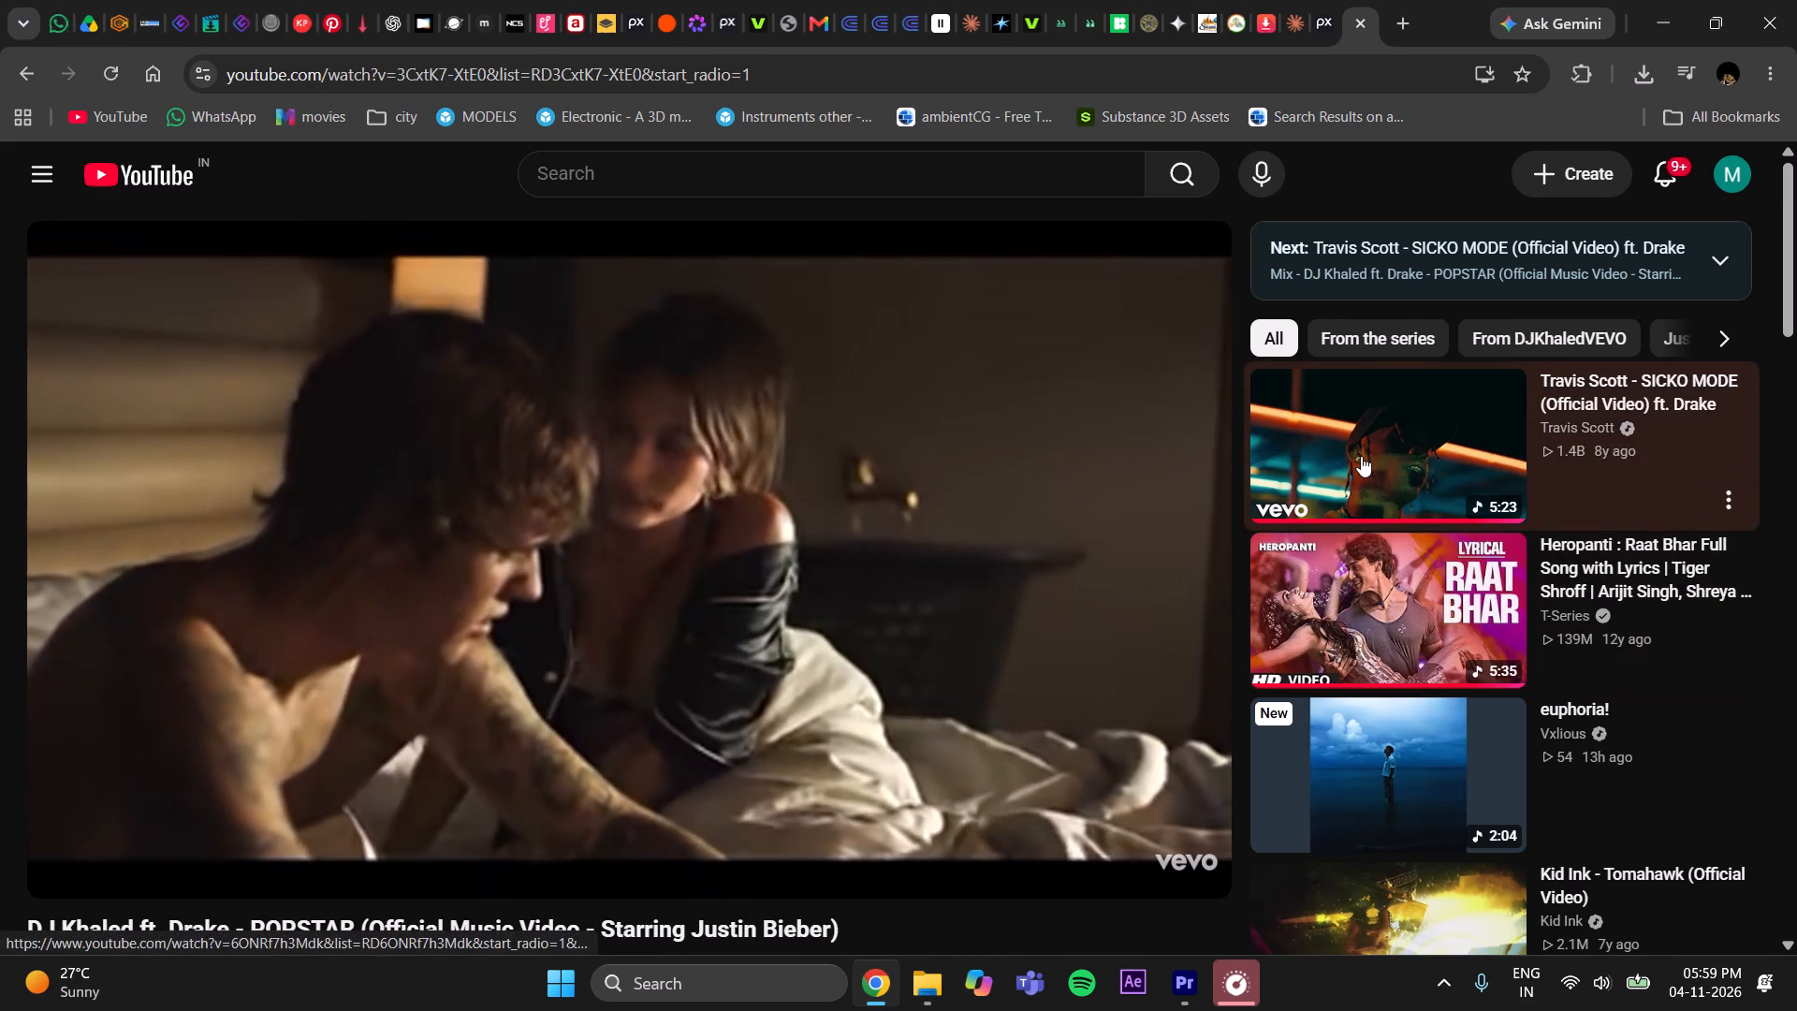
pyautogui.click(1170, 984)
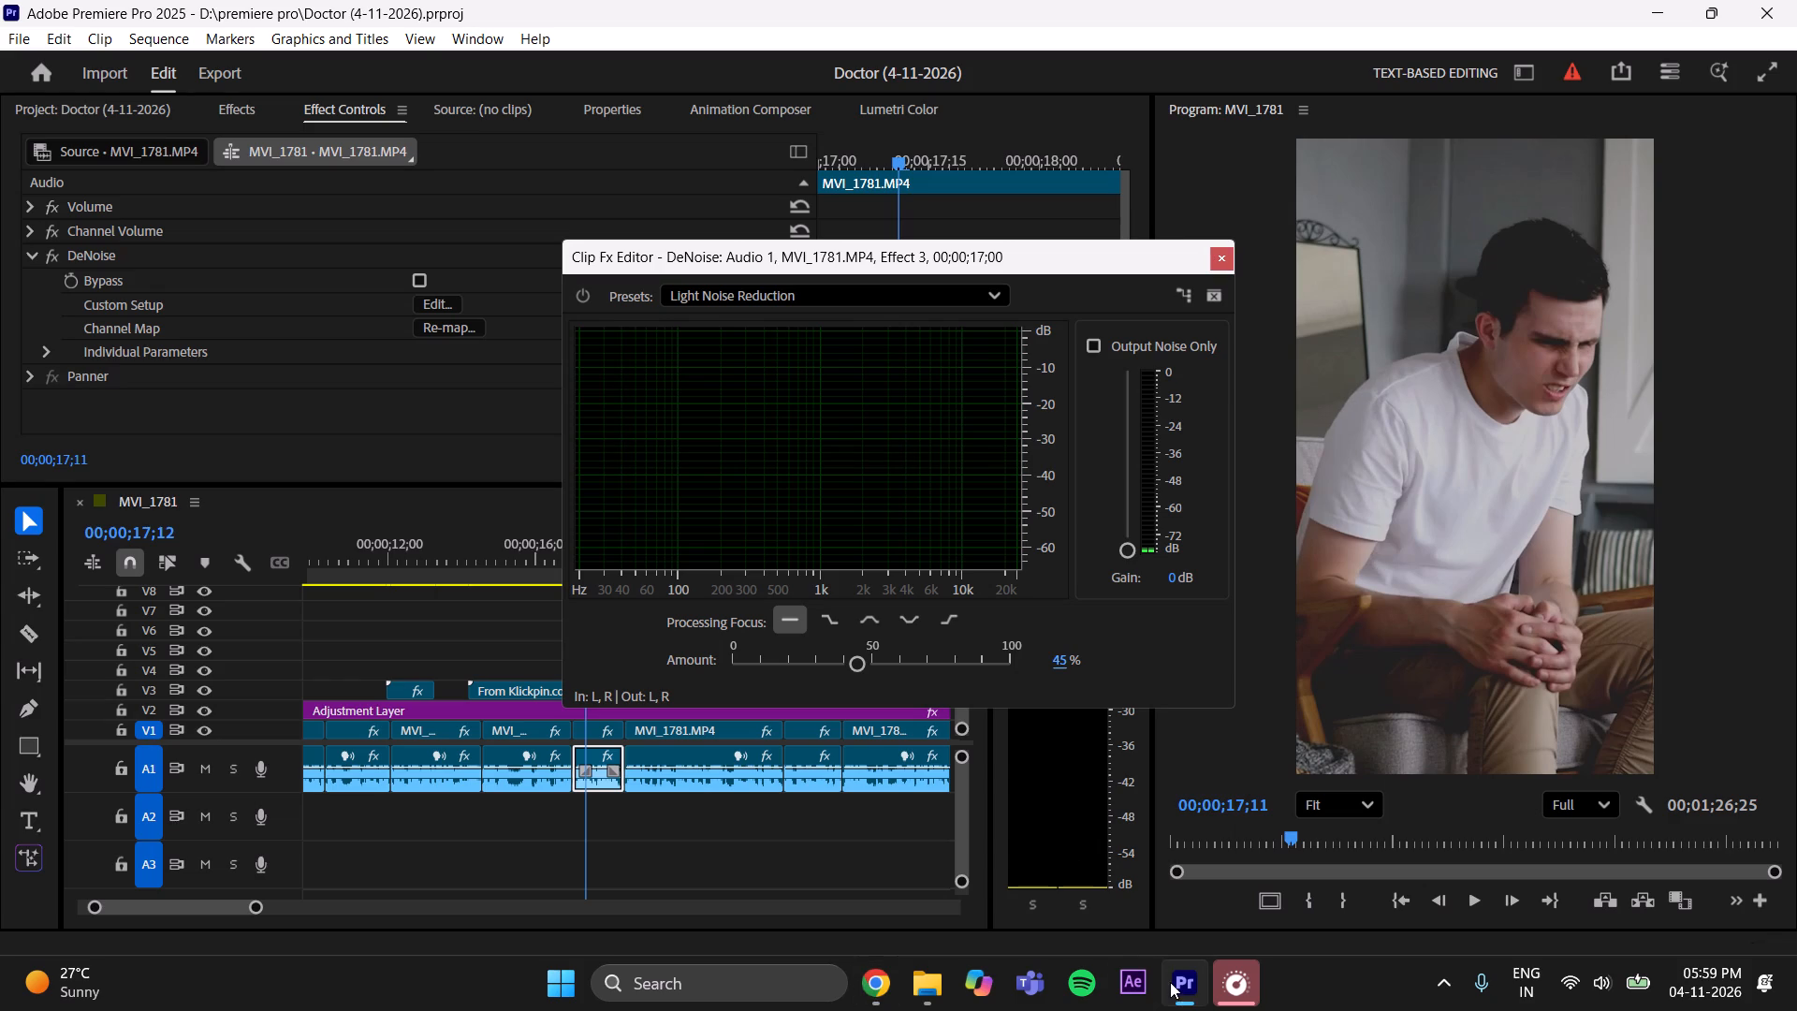
# Set DeNoise on the twelfth A1 clip, starting at 00;00;18;12, to the Light Noise Reduction preset with an amount of 45% and save the project.
pyautogui.click(1221, 258)
pyautogui.click(702, 550)
pyautogui.click(711, 757)
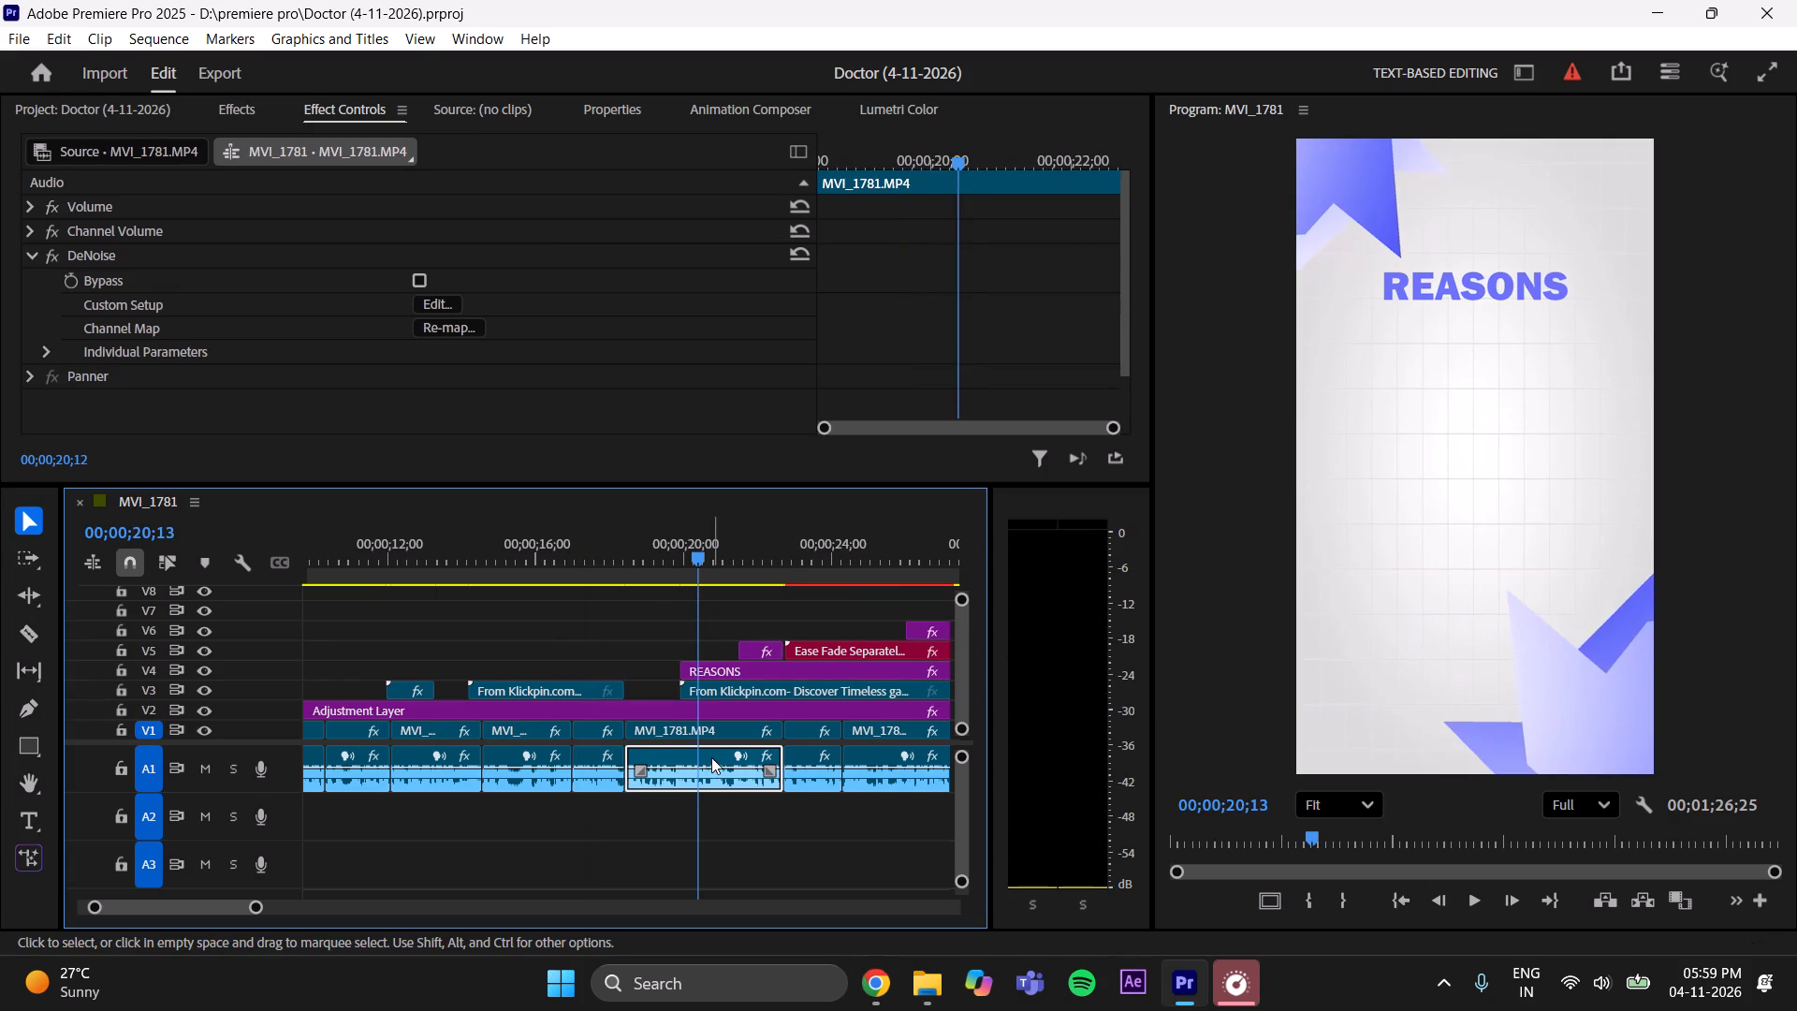
pyautogui.click(431, 305)
pyautogui.click(785, 306)
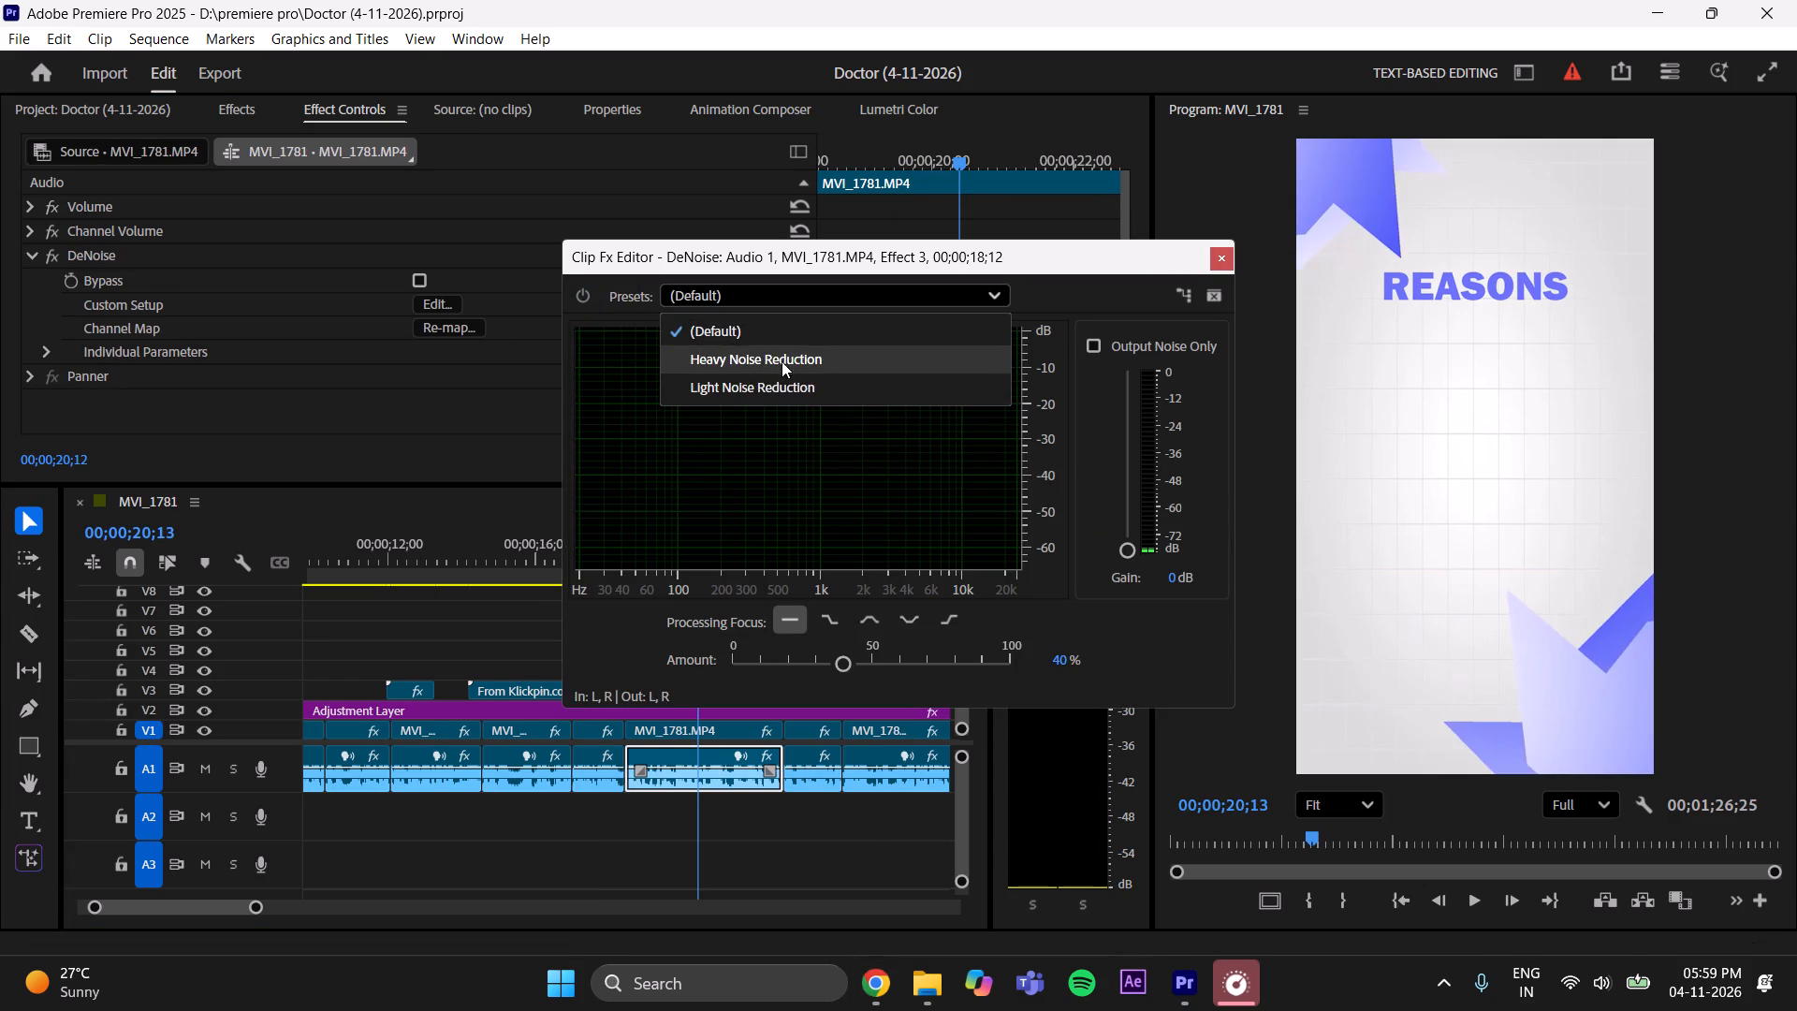
pyautogui.click(782, 385)
pyautogui.click(1060, 659)
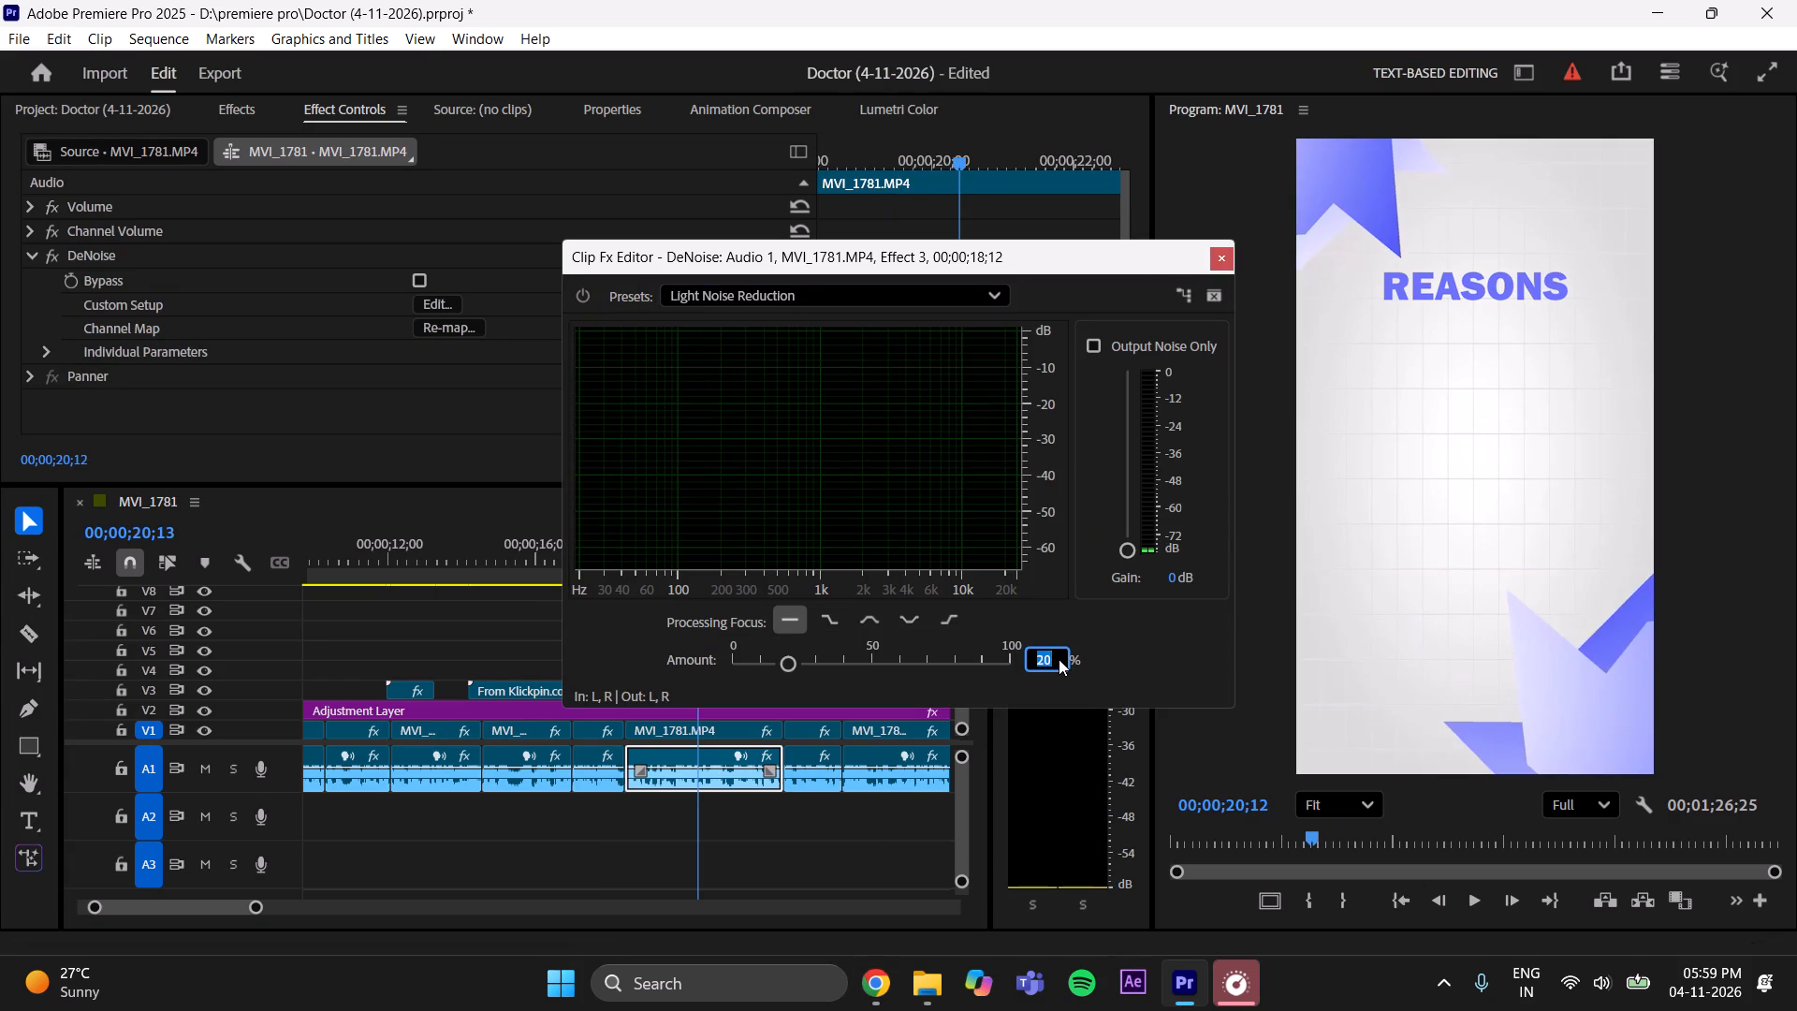
pyautogui.press('BackSpace')
pyautogui.write('45')
pyautogui.press('Return')
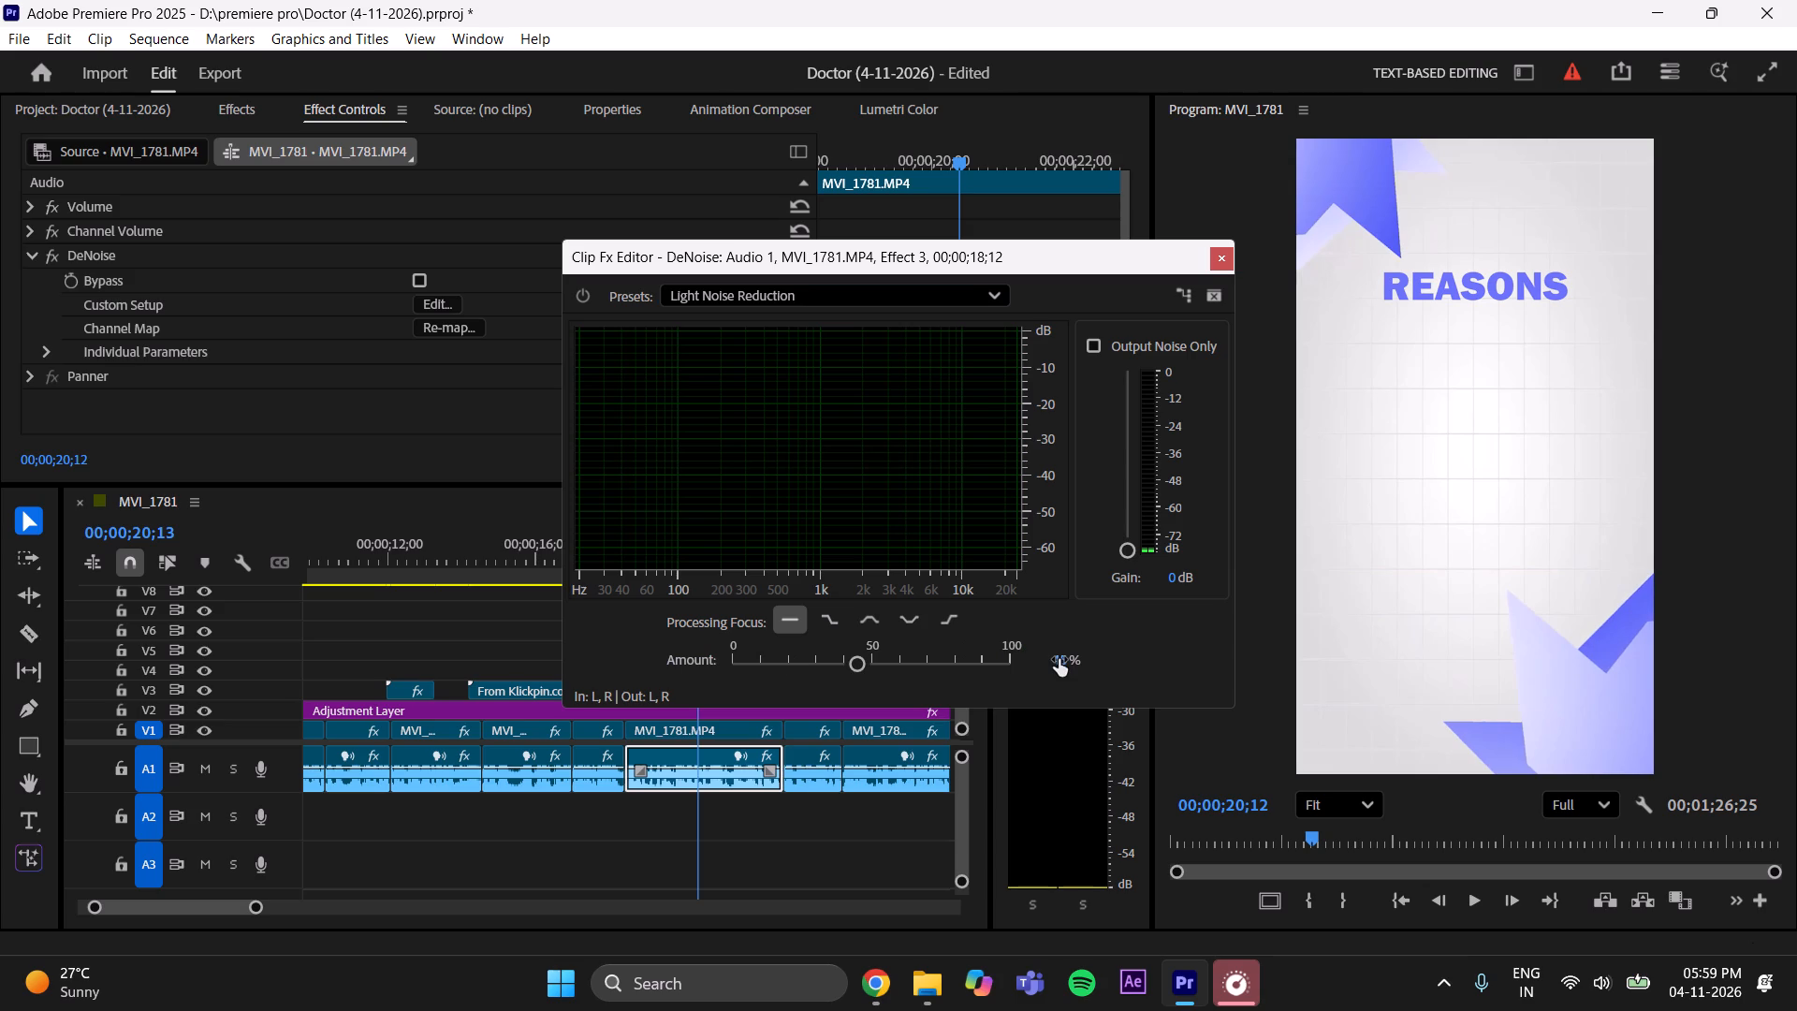
pyautogui.hotkey('ctrl', 's')
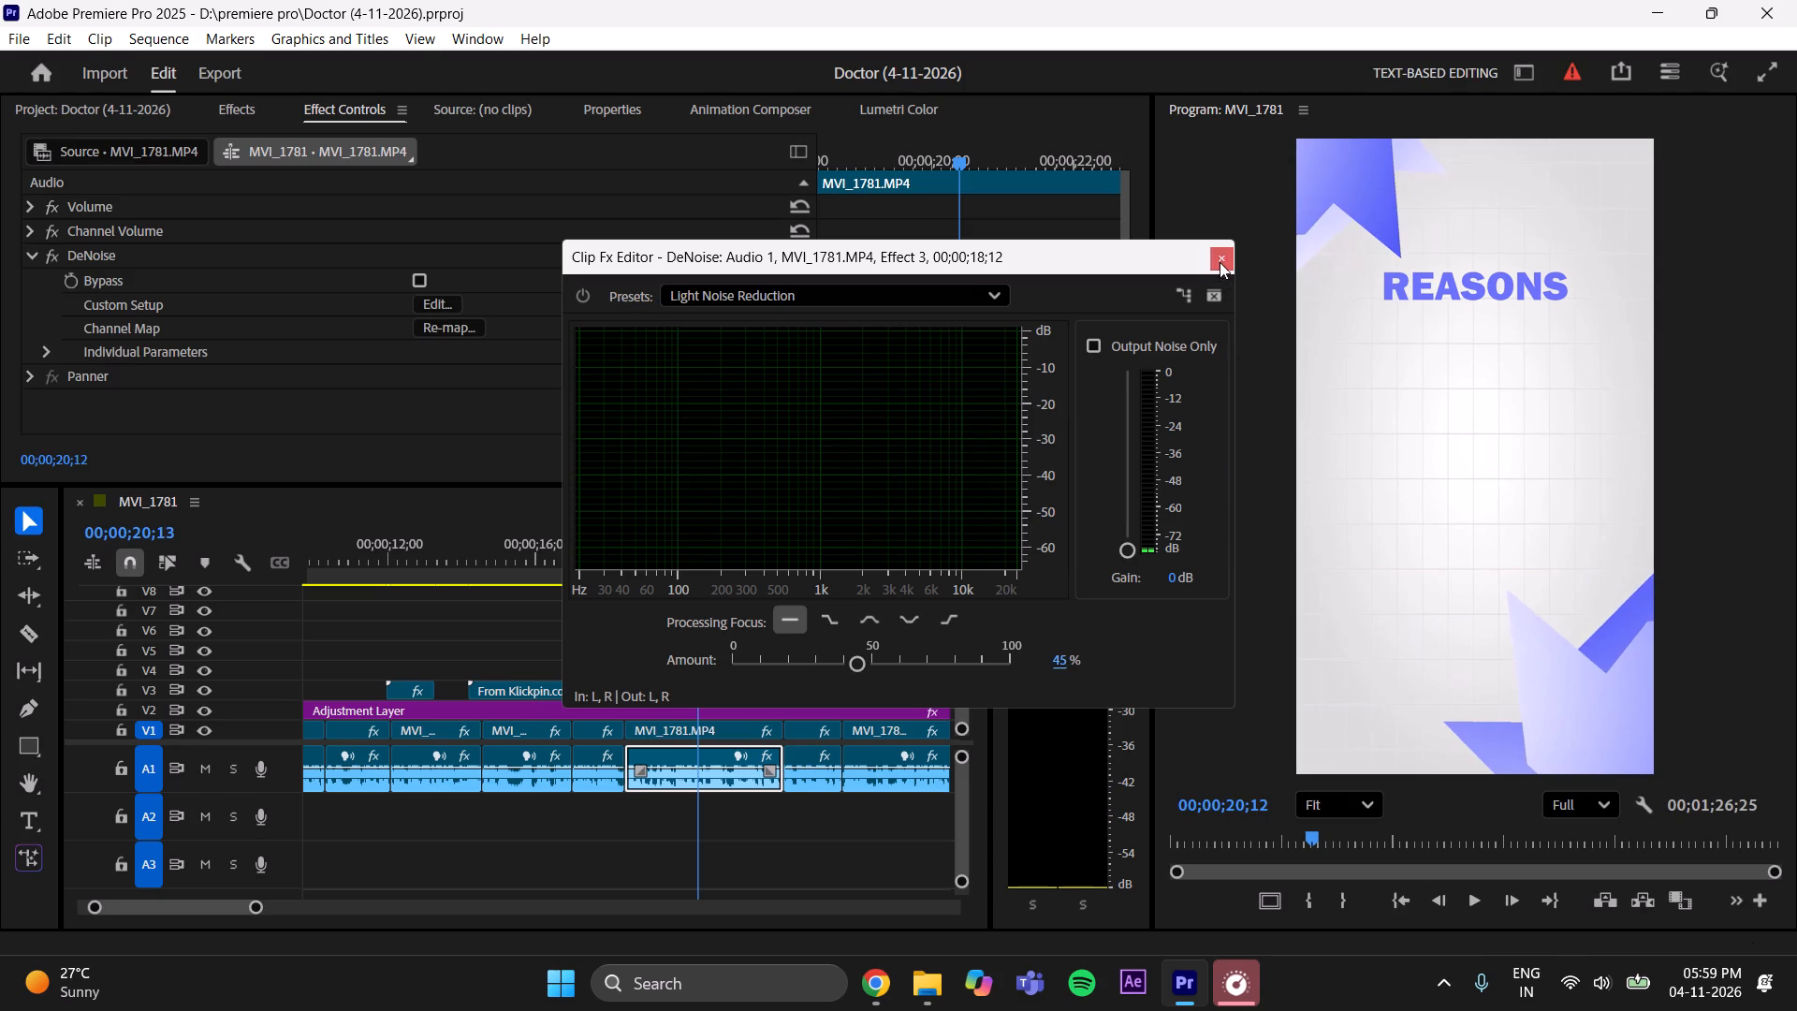
pyautogui.click(1220, 258)
# Set DeNoise on the thirteenth A1 clip, starting at 00;00;22;21, to the Light Noise Reduction preset with an amount of 45% and save the project.
pyautogui.click(820, 549)
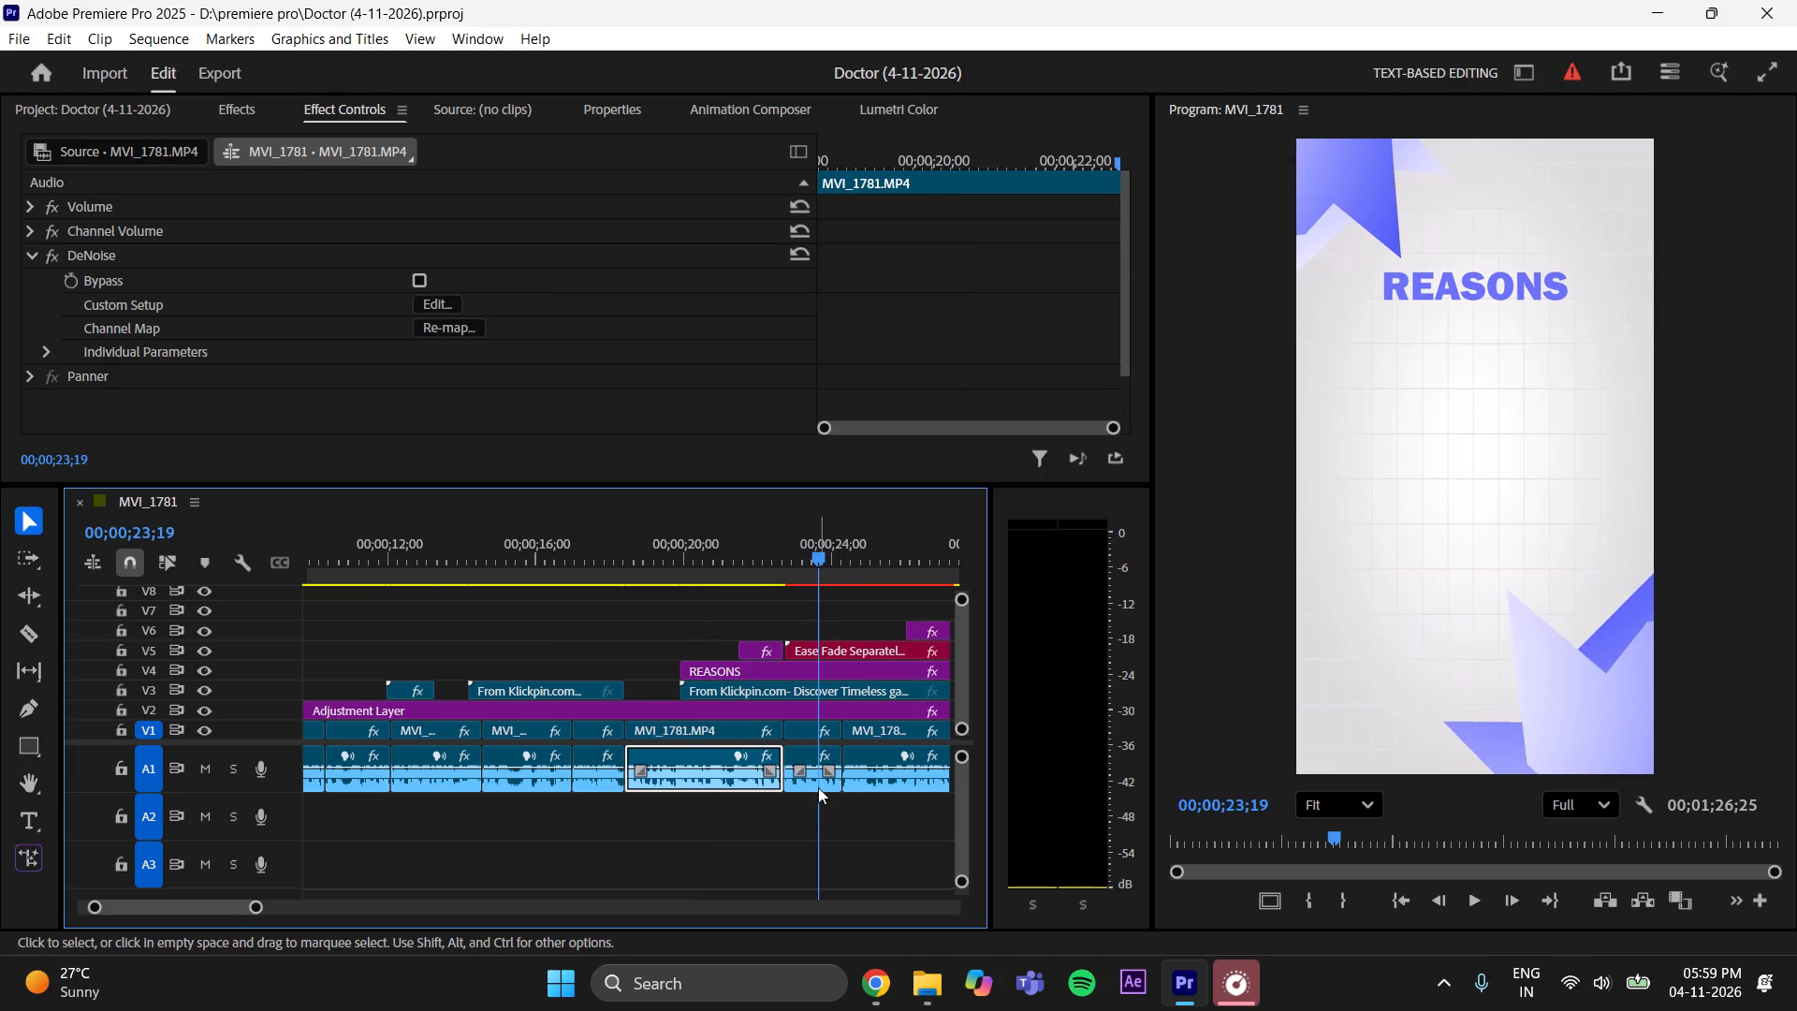
pyautogui.click(816, 784)
pyautogui.click(448, 308)
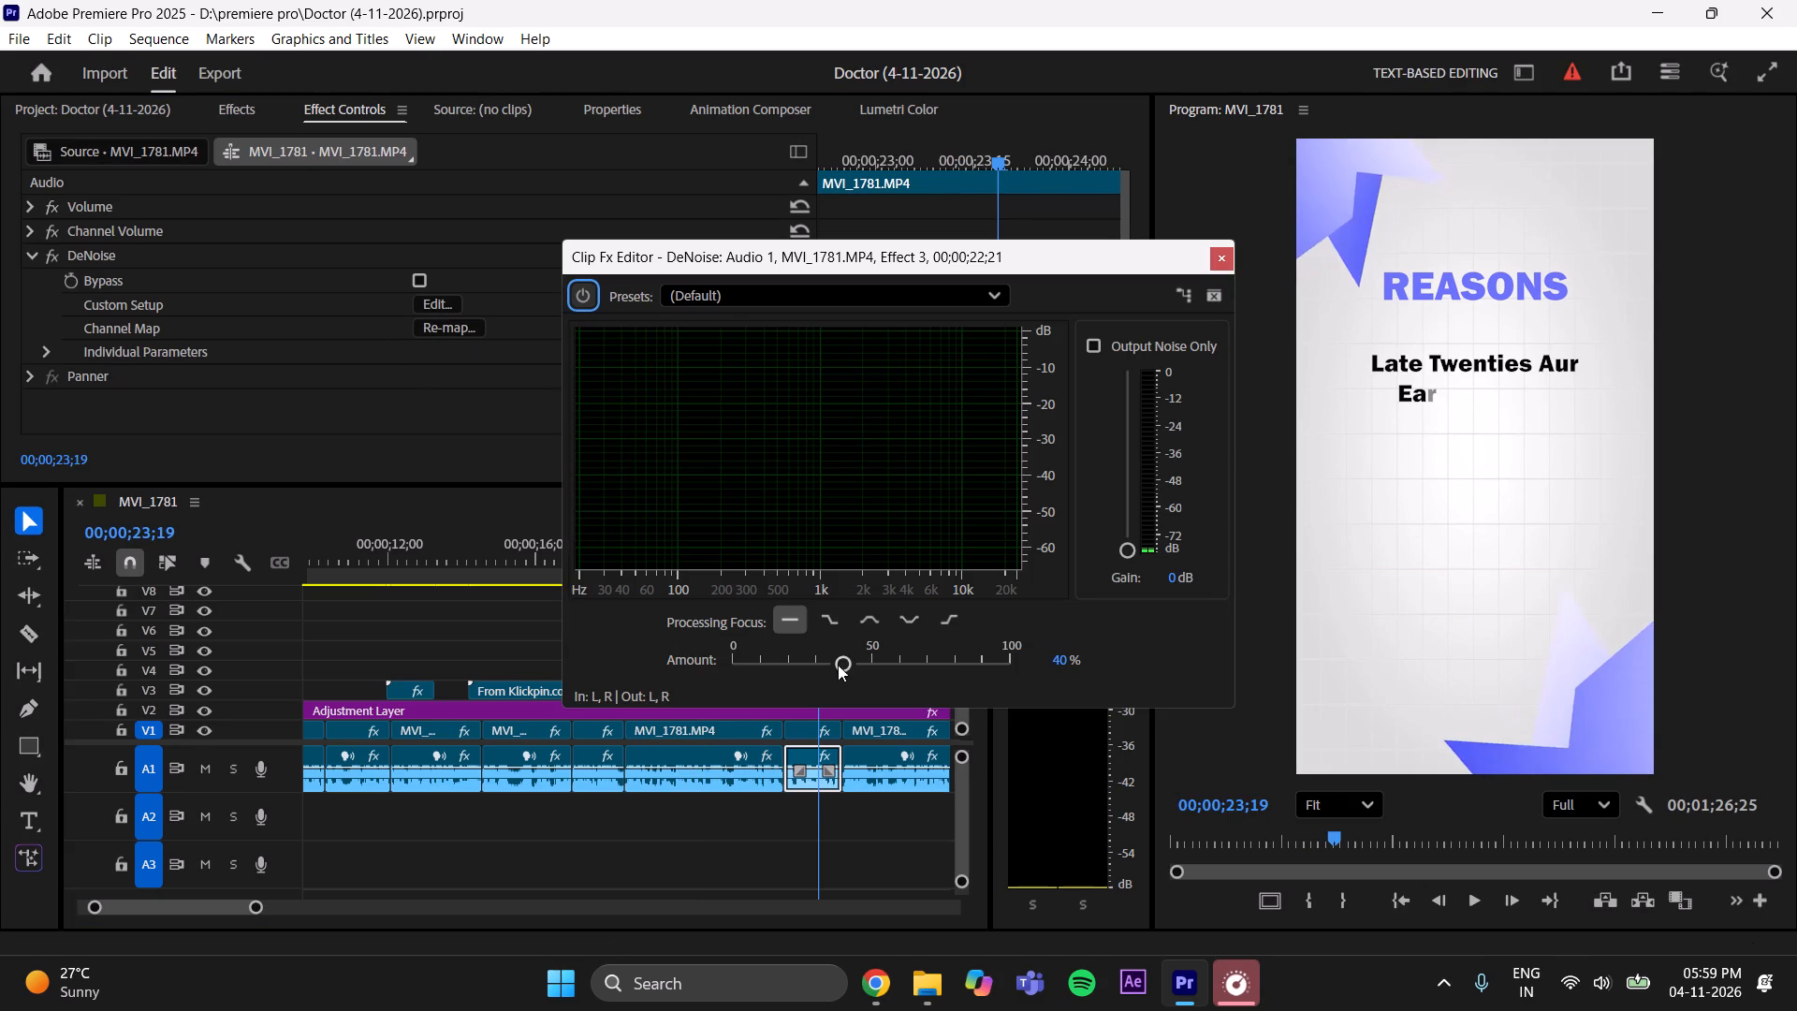
pyautogui.click(734, 295)
pyautogui.click(742, 390)
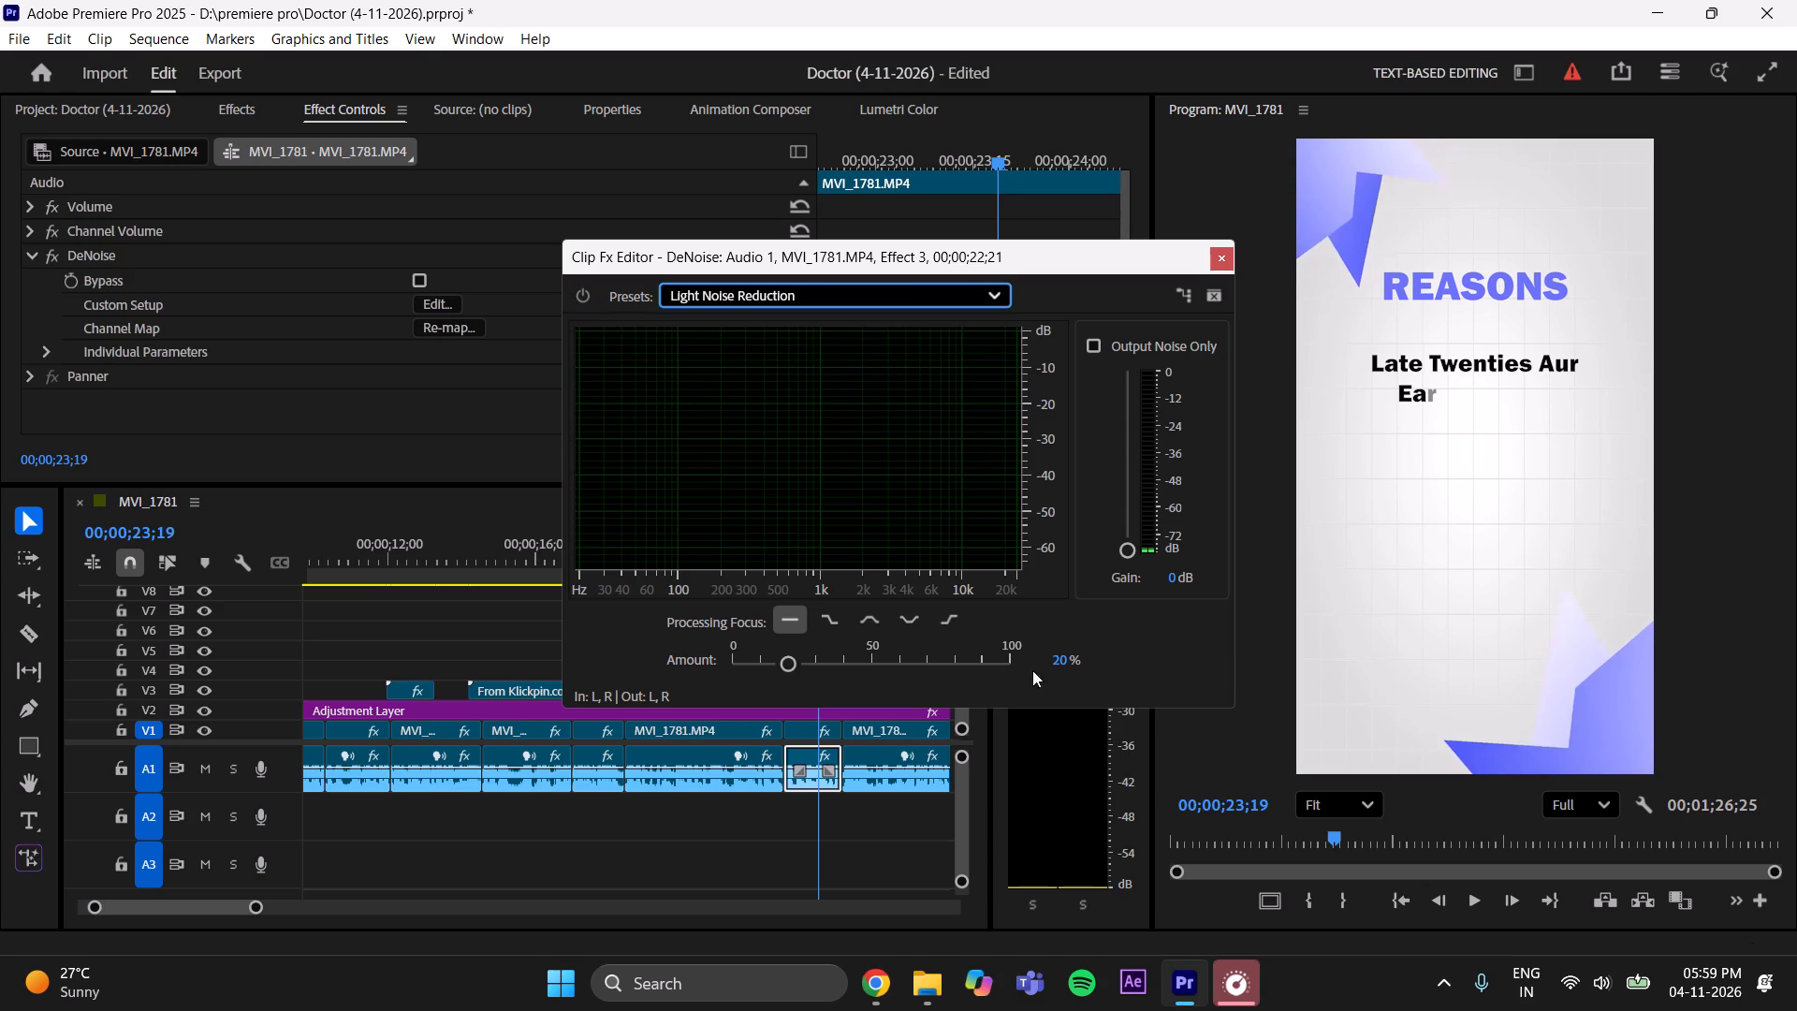
pyautogui.click(1059, 657)
pyautogui.press('BackSpace')
pyautogui.write('45')
pyautogui.press('Return')
pyautogui.click(1221, 257)
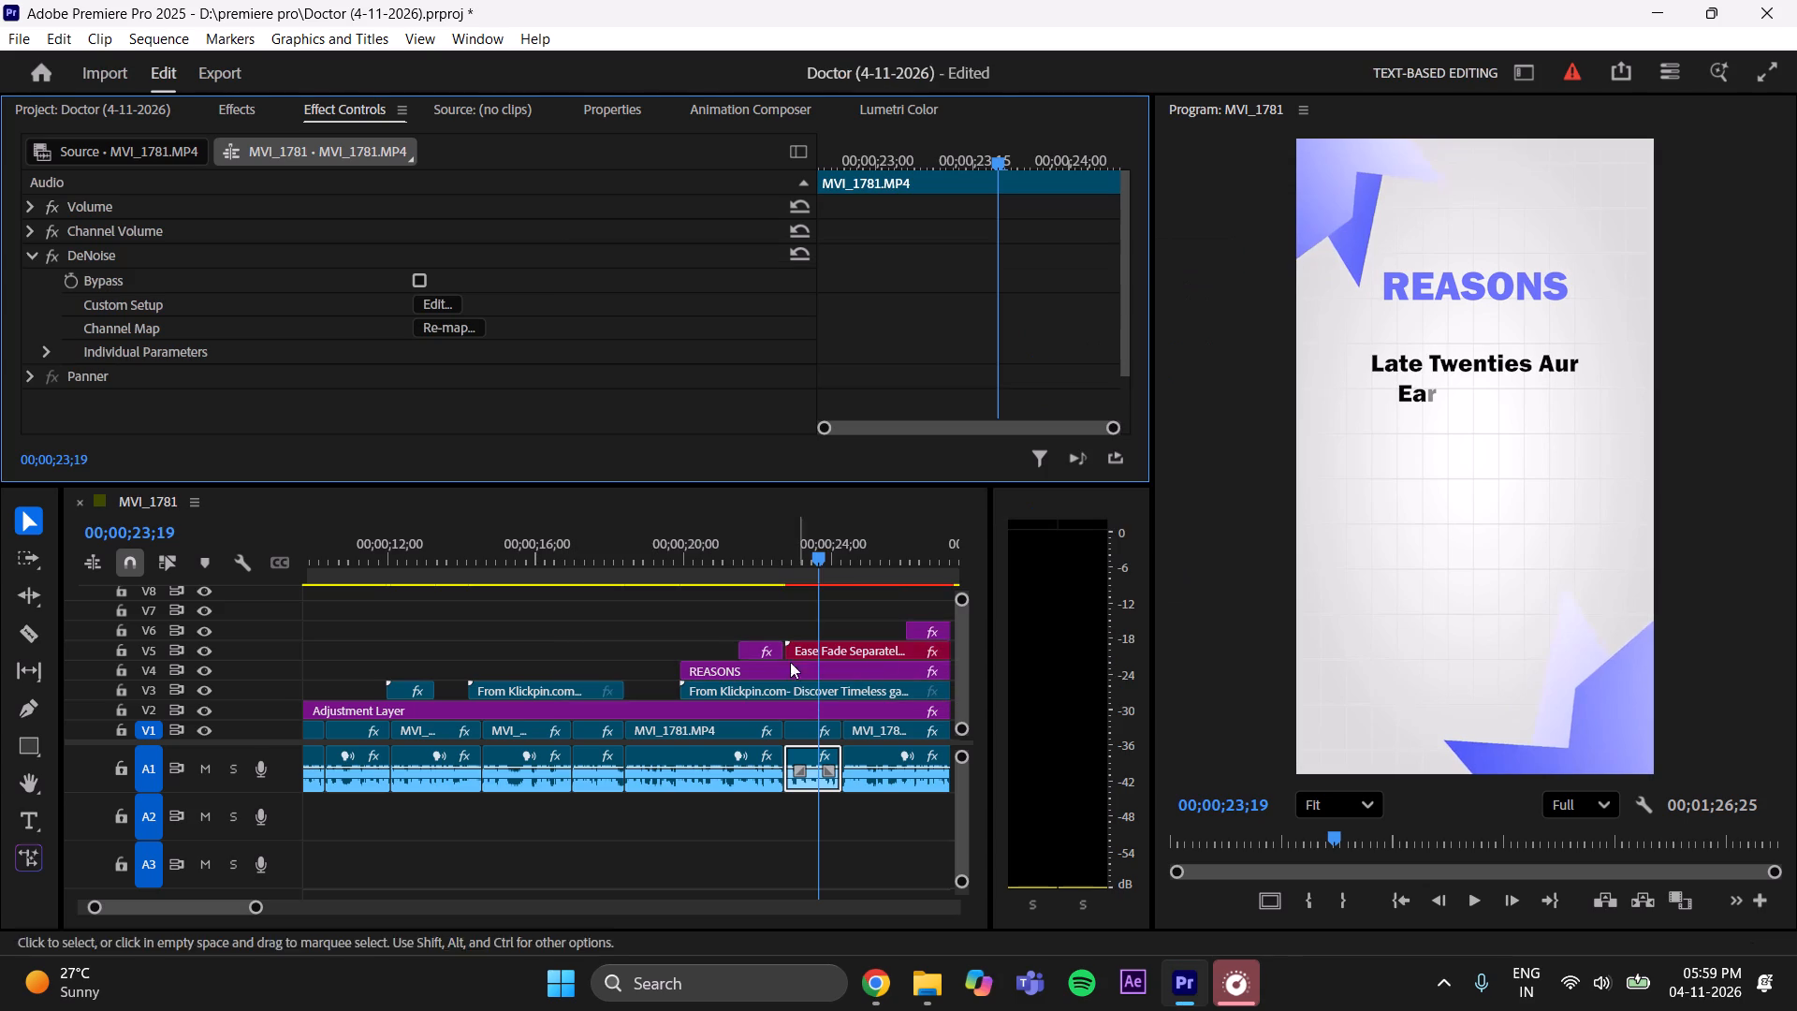
pyautogui.hotkey('ctrl', 's')
# Set DeNoise on the fourteenth A1 clip, starting at 00;00;24;09, to the Light Noise Reduction preset with an amount of 45% and save the project.
pyautogui.moveTo(183, 905); pyautogui.dragTo(185, 904)
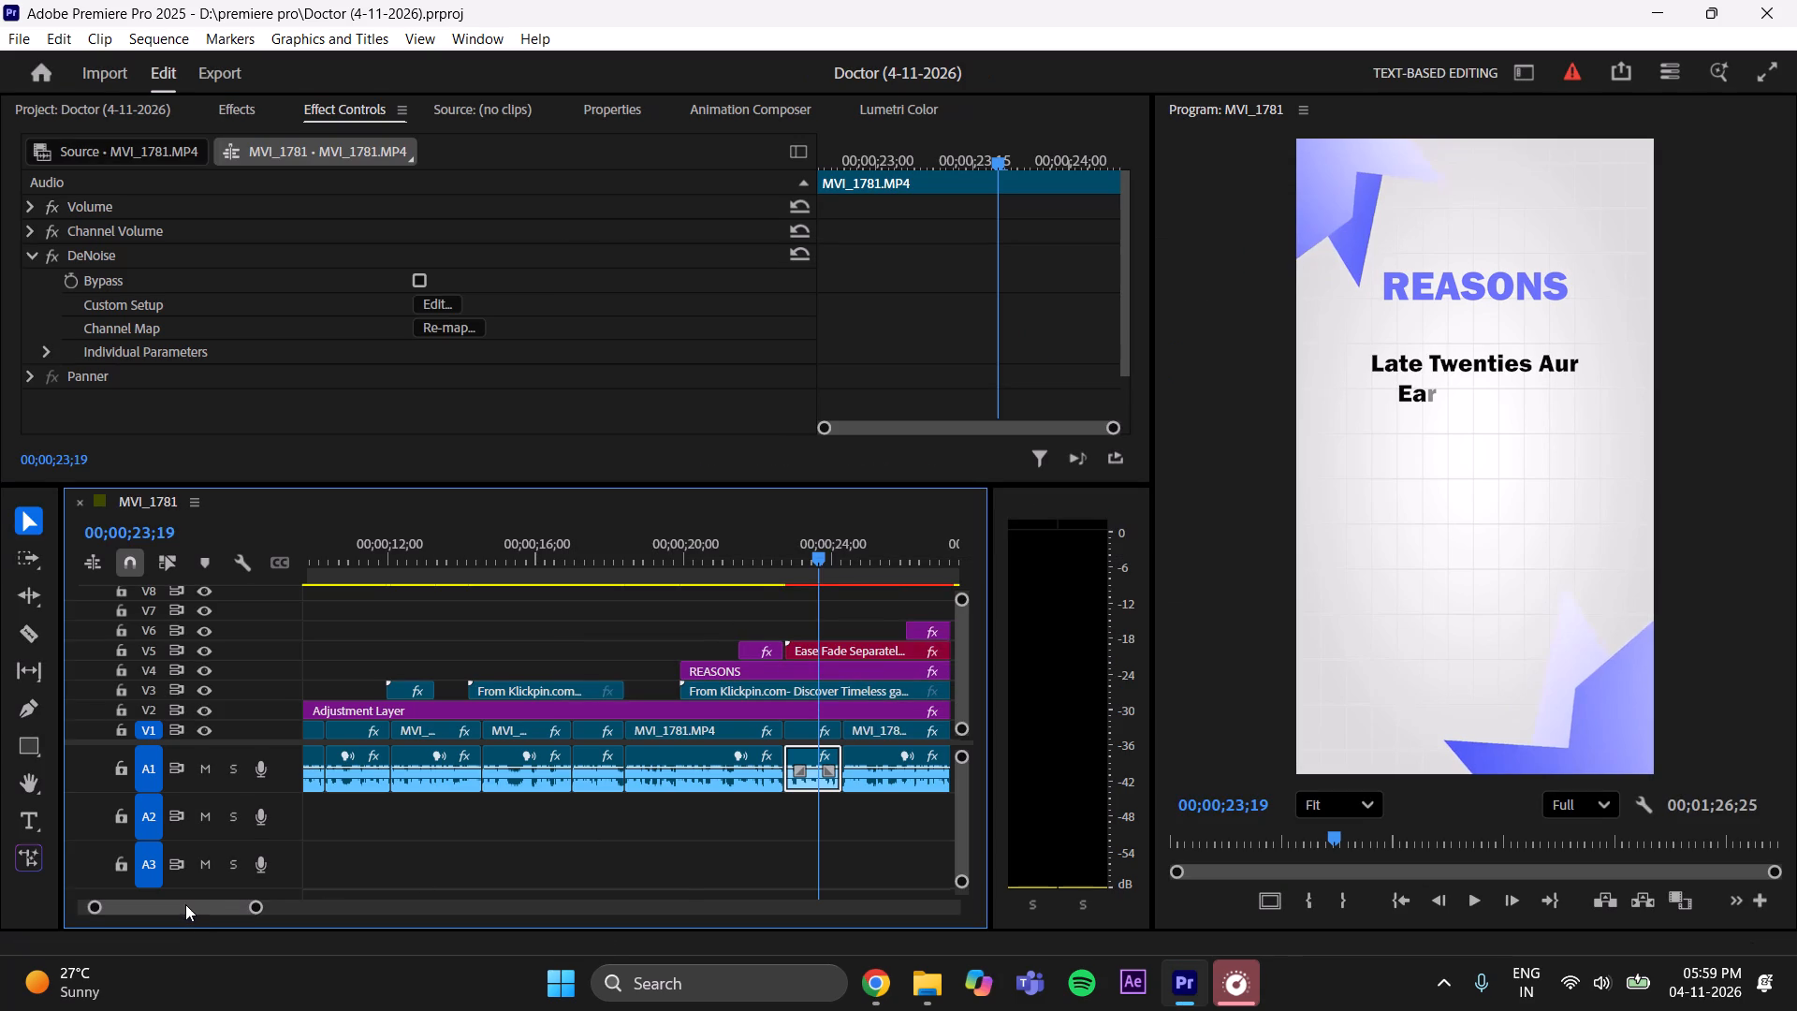
pyautogui.moveTo(185, 904); pyautogui.dragTo(198, 901)
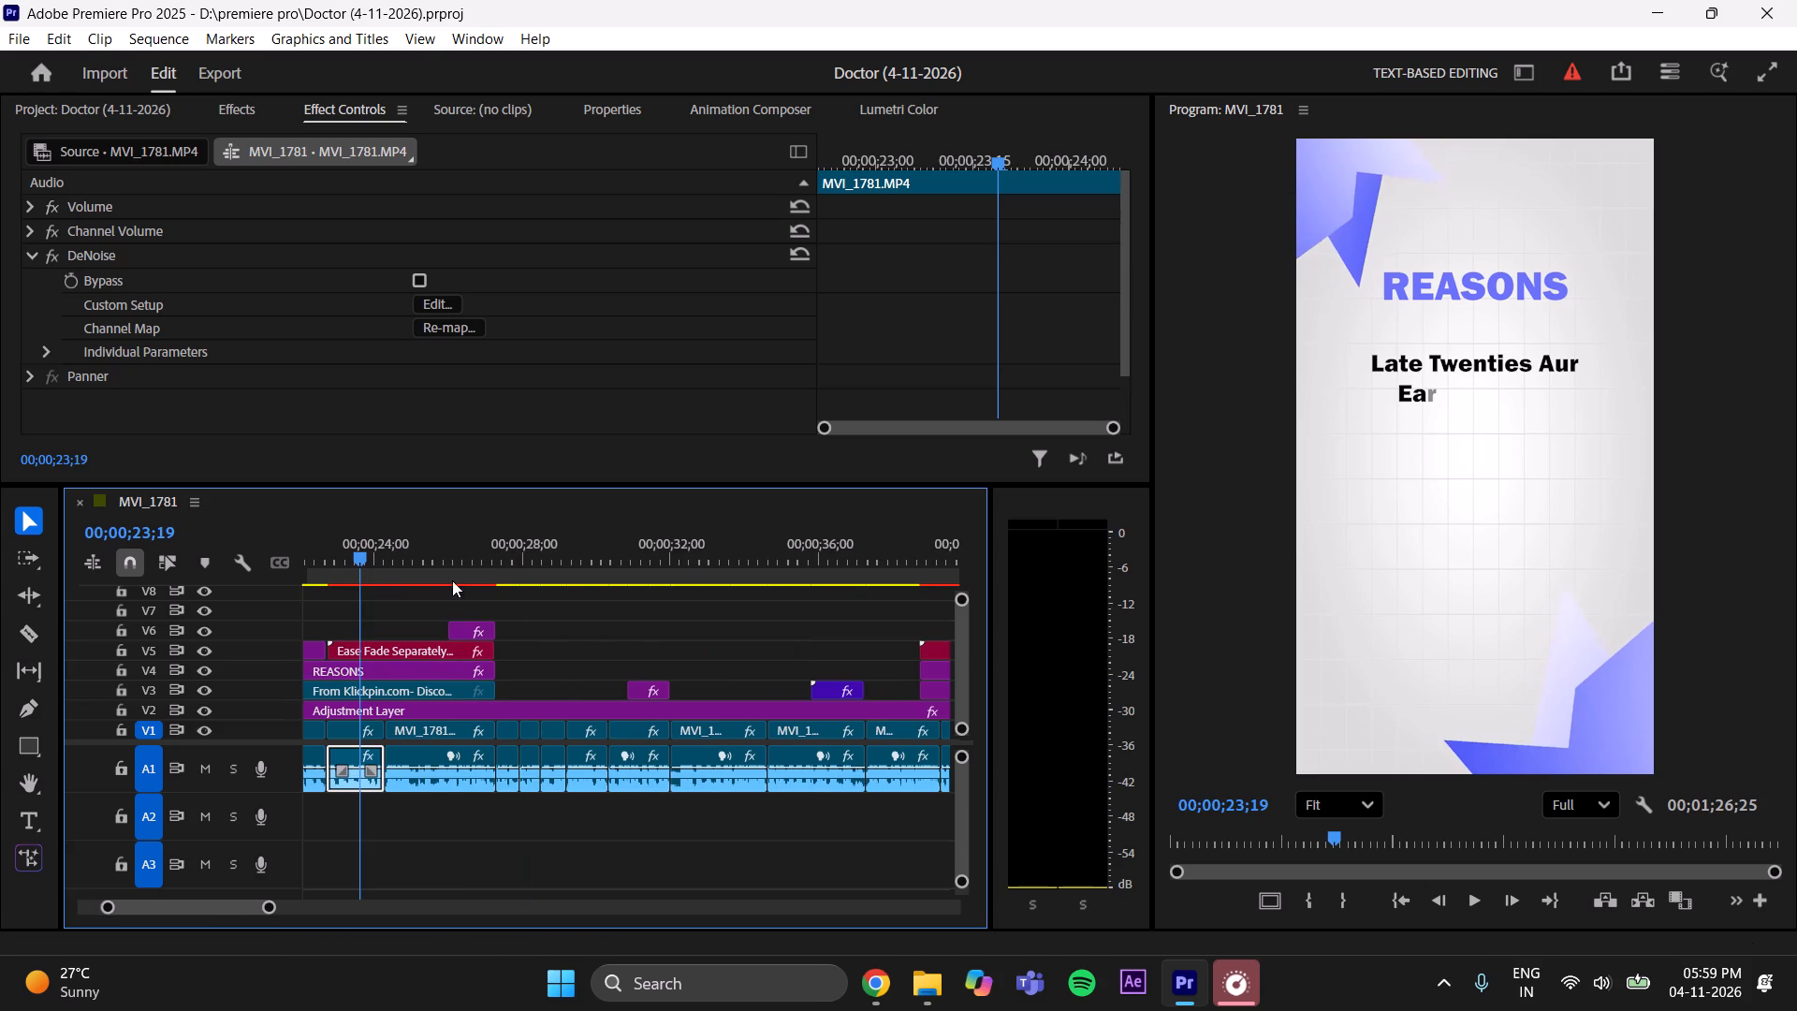
pyautogui.click(428, 556)
pyautogui.click(446, 769)
pyautogui.click(451, 303)
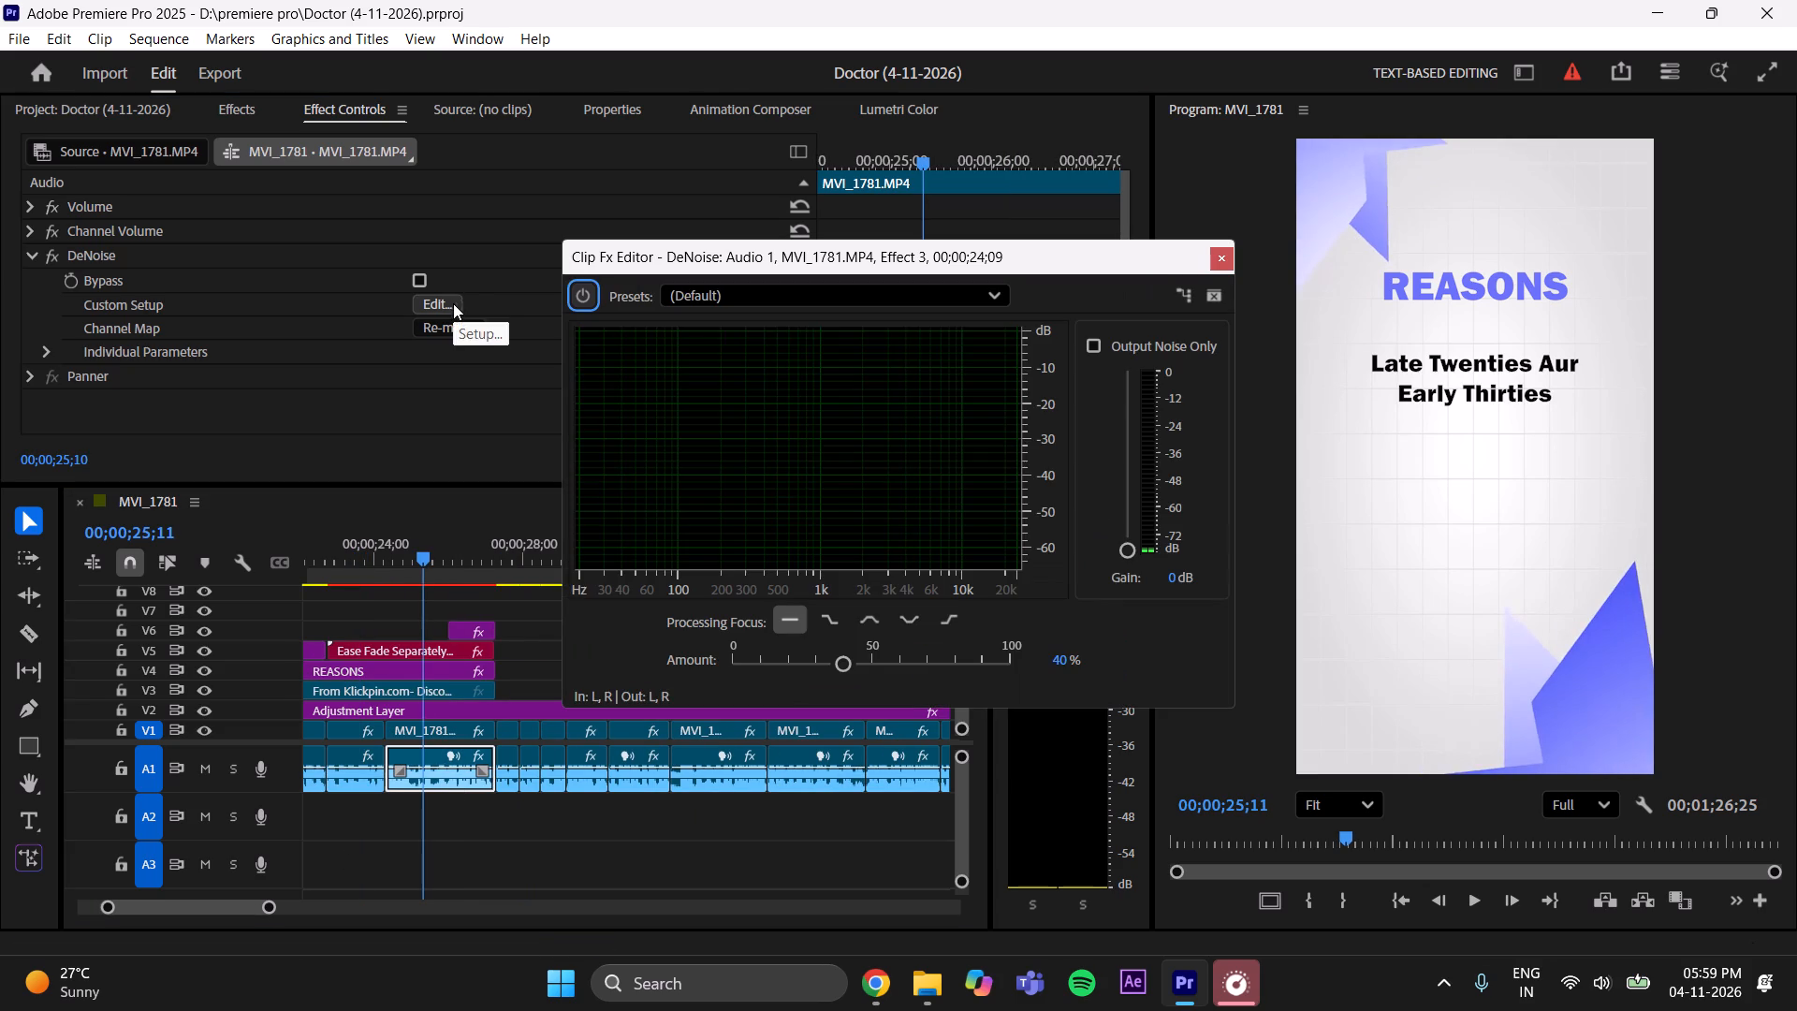
pyautogui.click(898, 291)
pyautogui.click(868, 381)
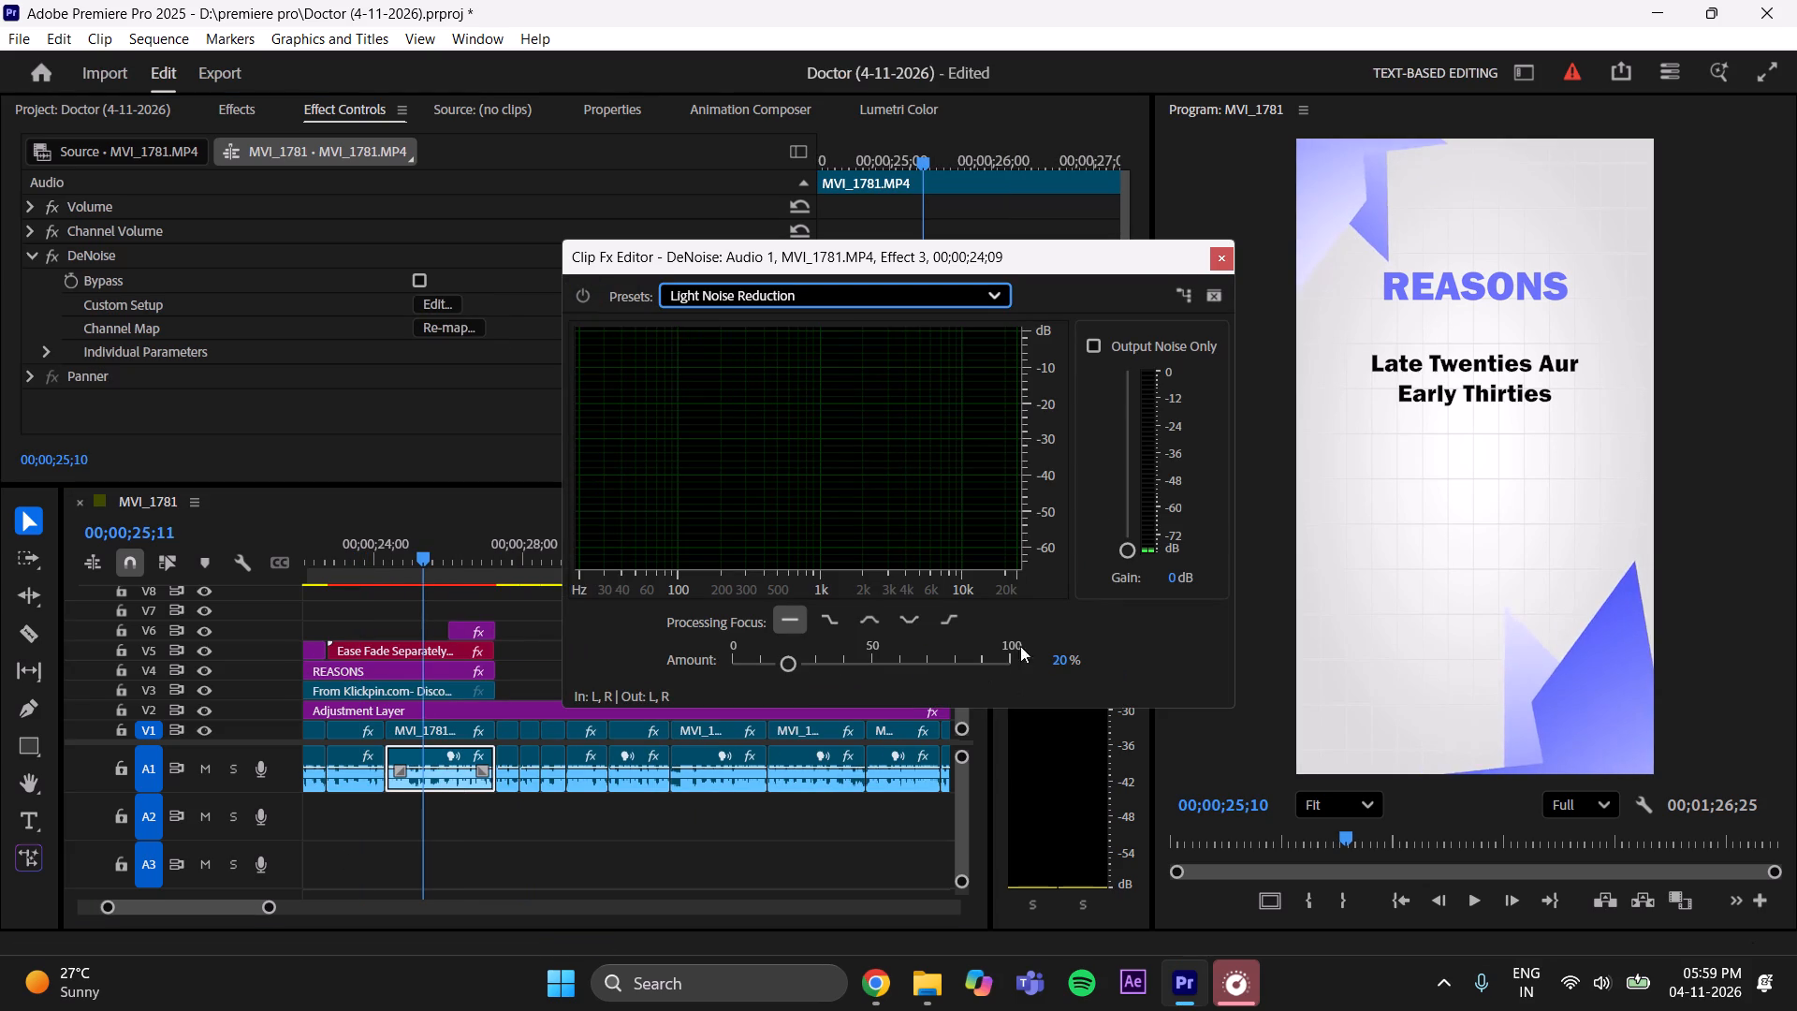
pyautogui.click(1066, 658)
pyautogui.press('BackSpace')
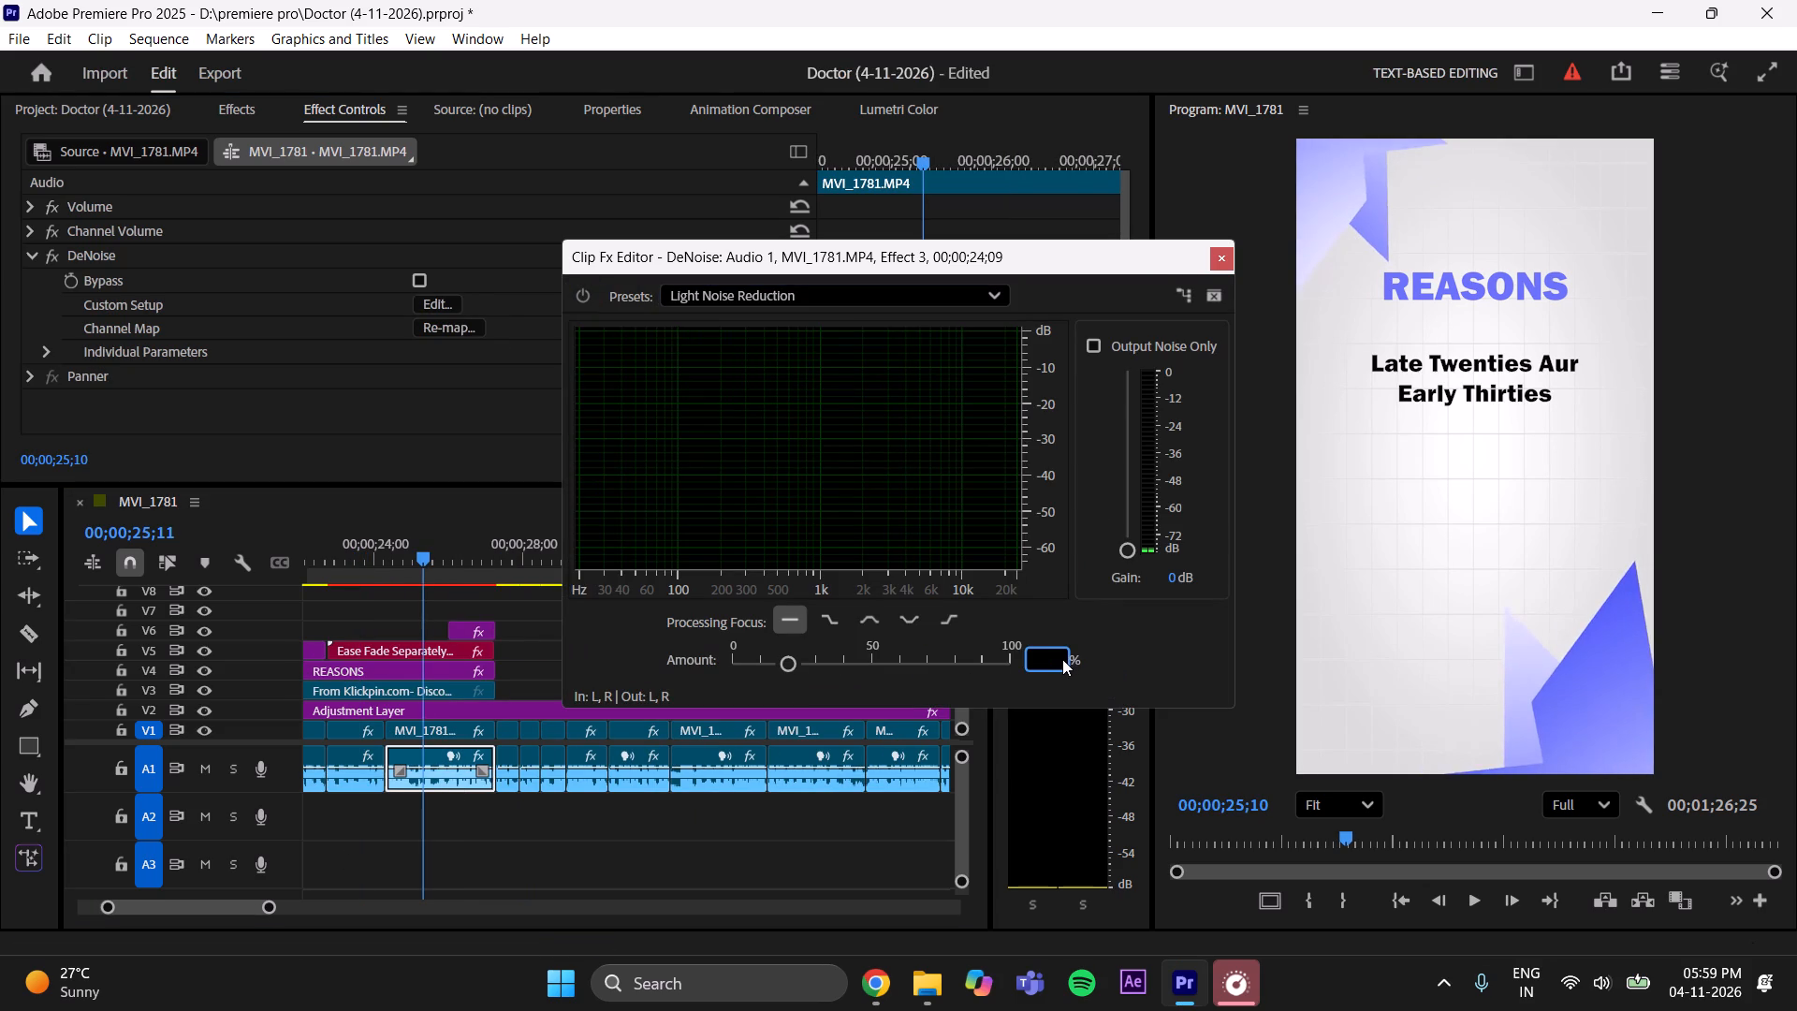
pyautogui.write('45')
pyautogui.press('Return')
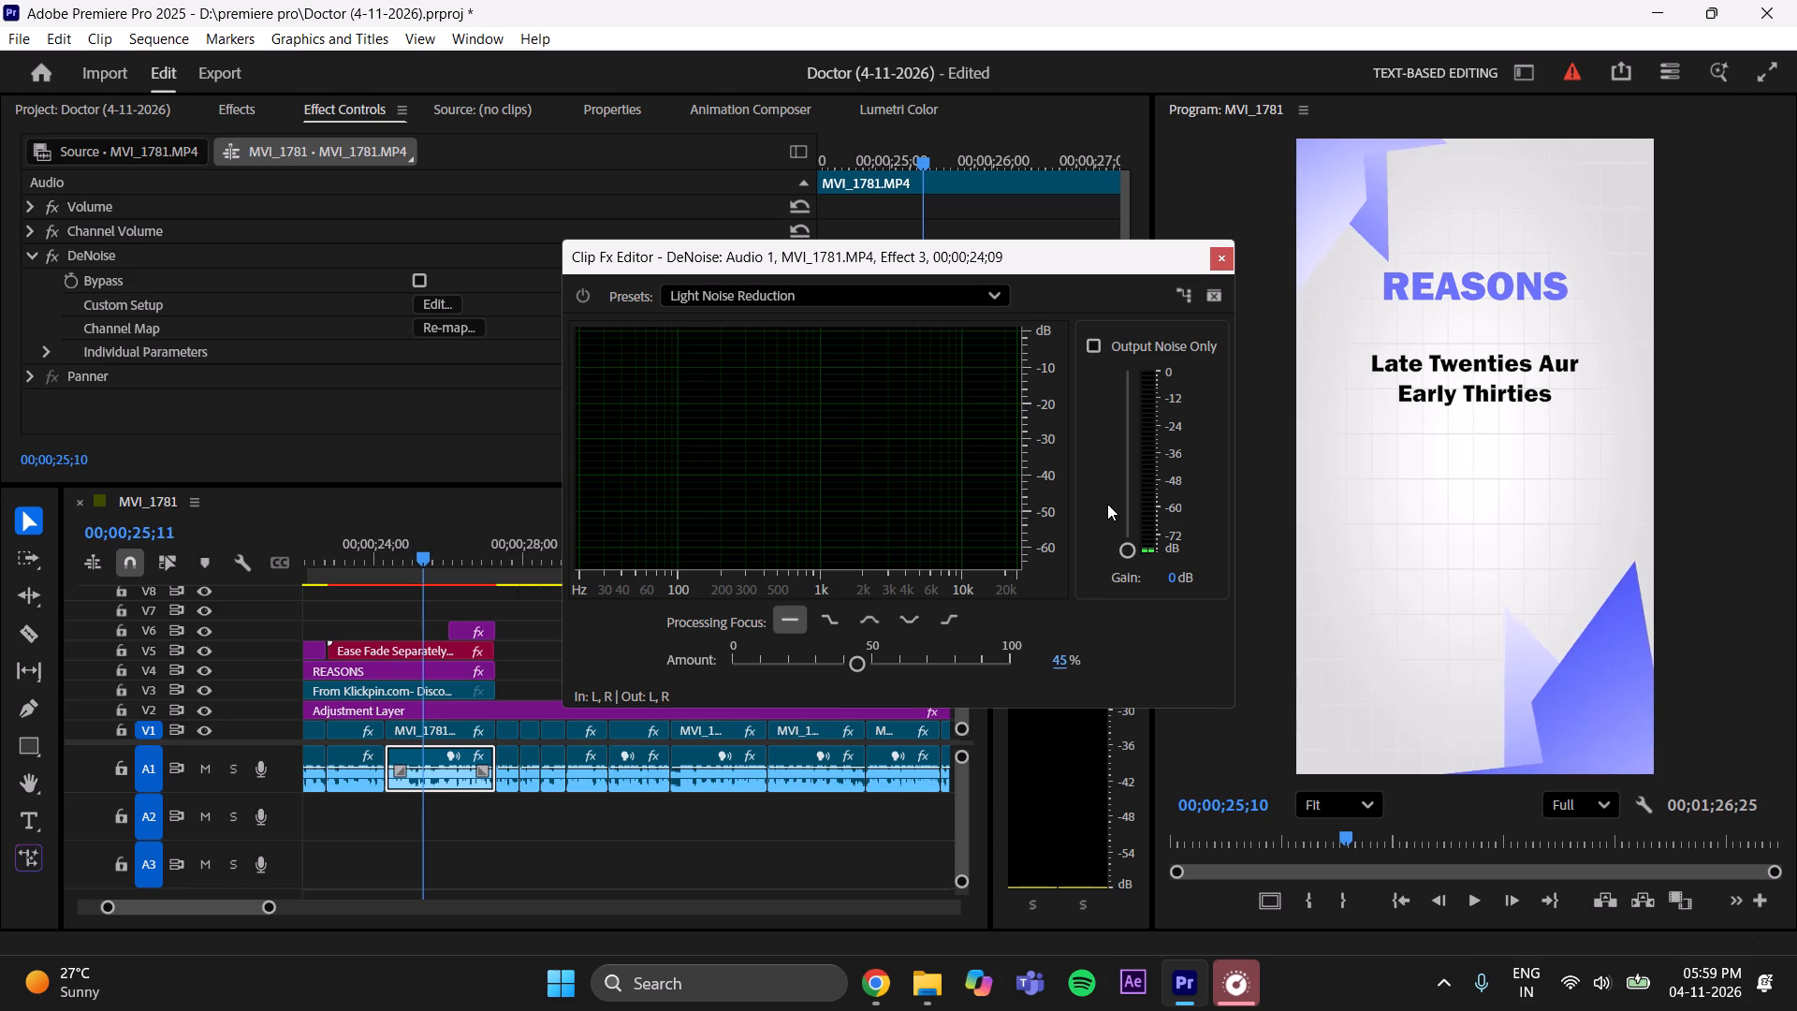
pyautogui.hotkey('ctrl', 's')
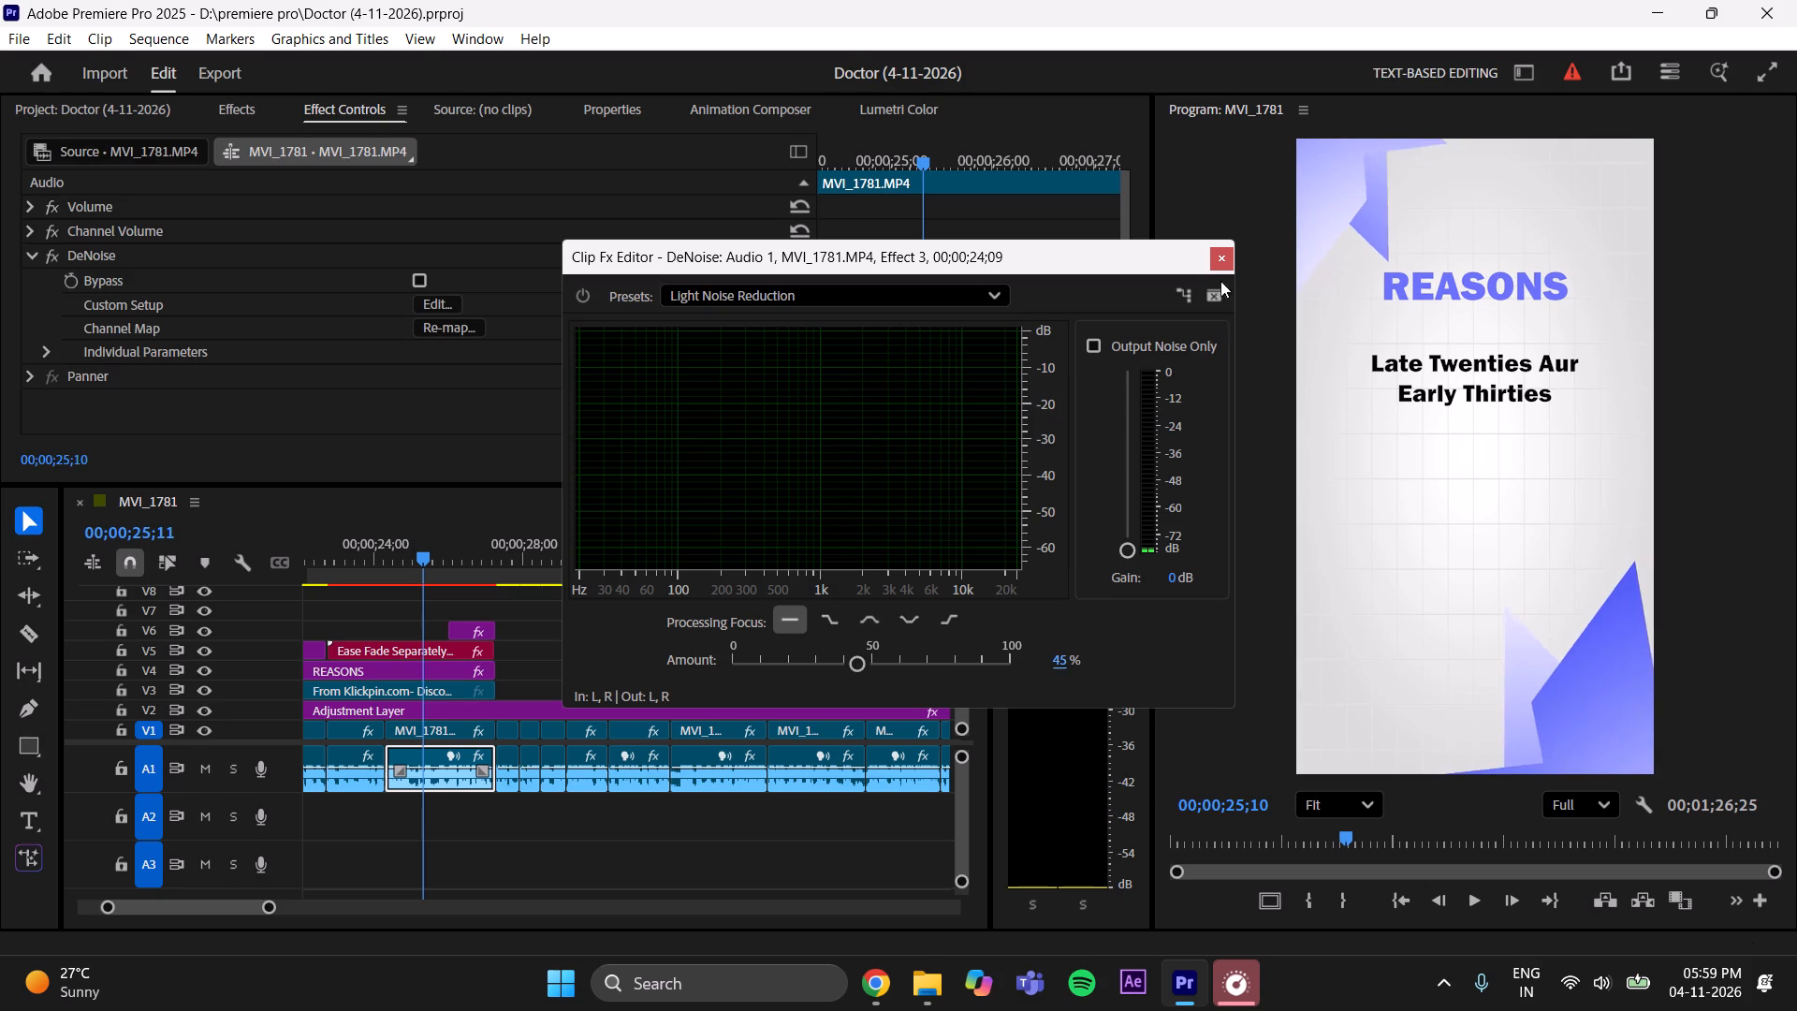
pyautogui.click(1225, 256)
# Set DeNoise on the fifteenth A1 clip, starting at 00;00;27;09, to the Light Noise Reduction preset with an amount of 45%.
pyautogui.click(509, 535)
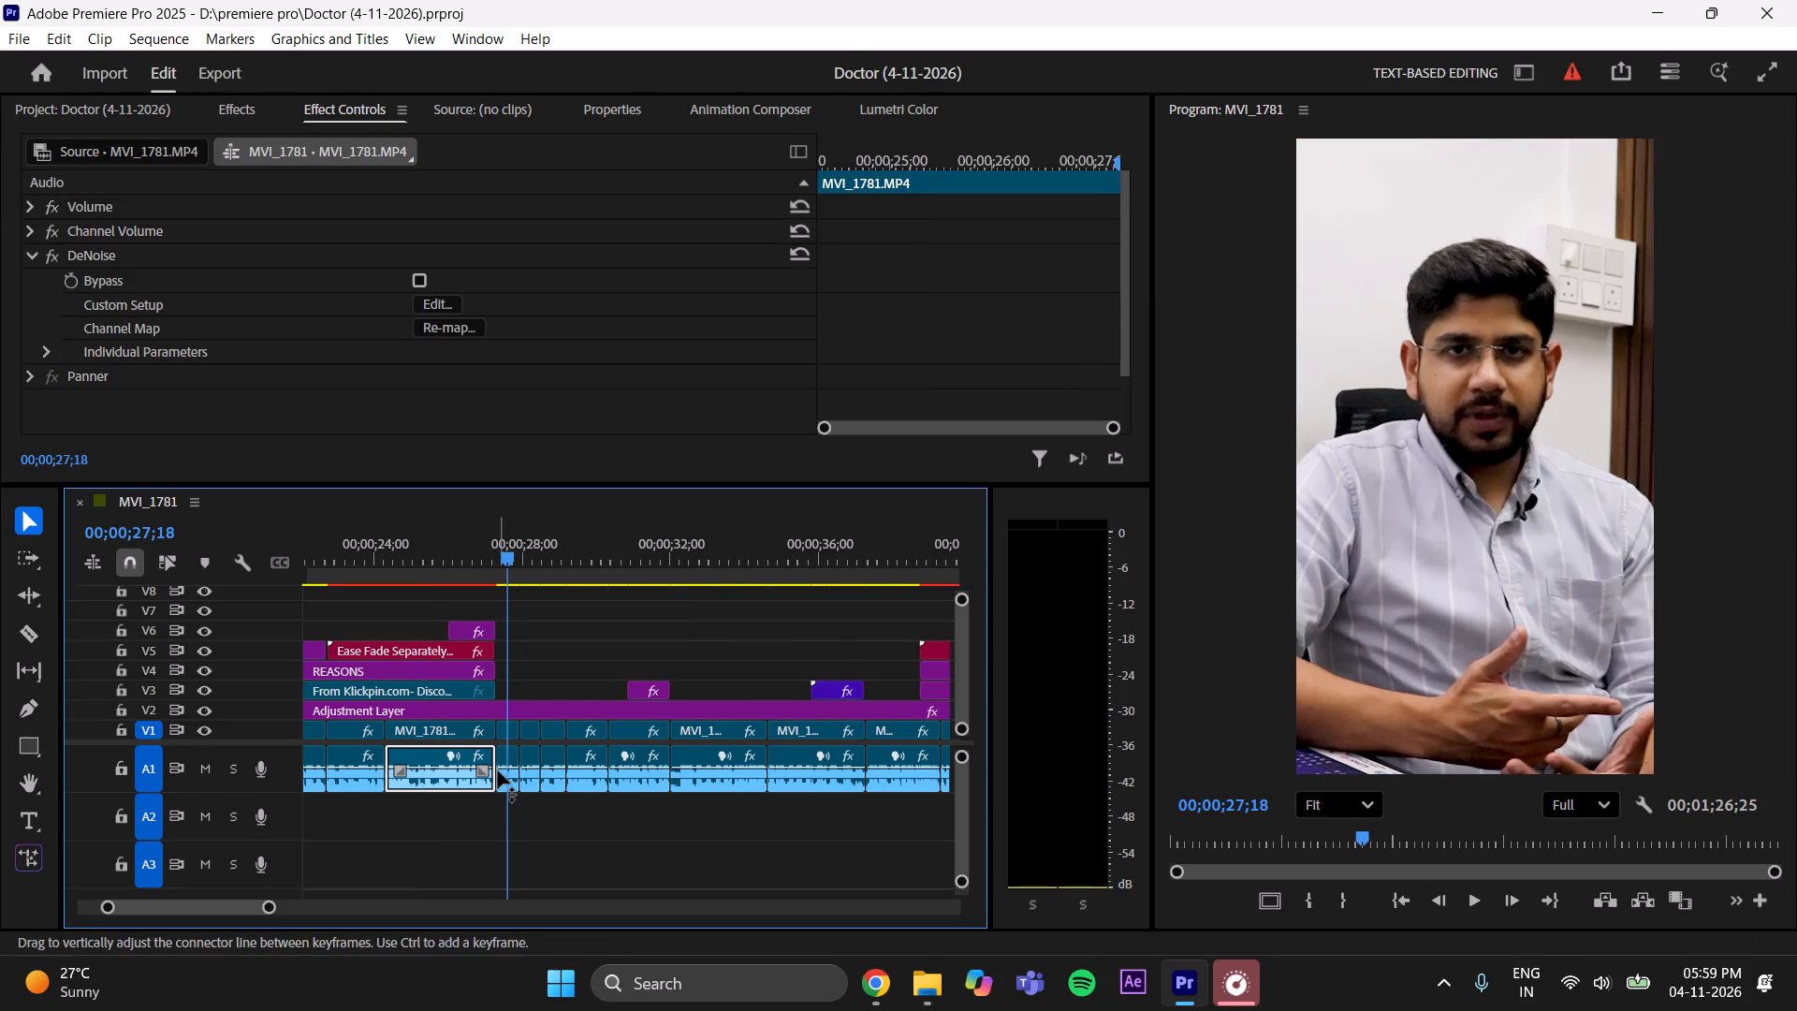
pyautogui.click(505, 780)
pyautogui.click(433, 305)
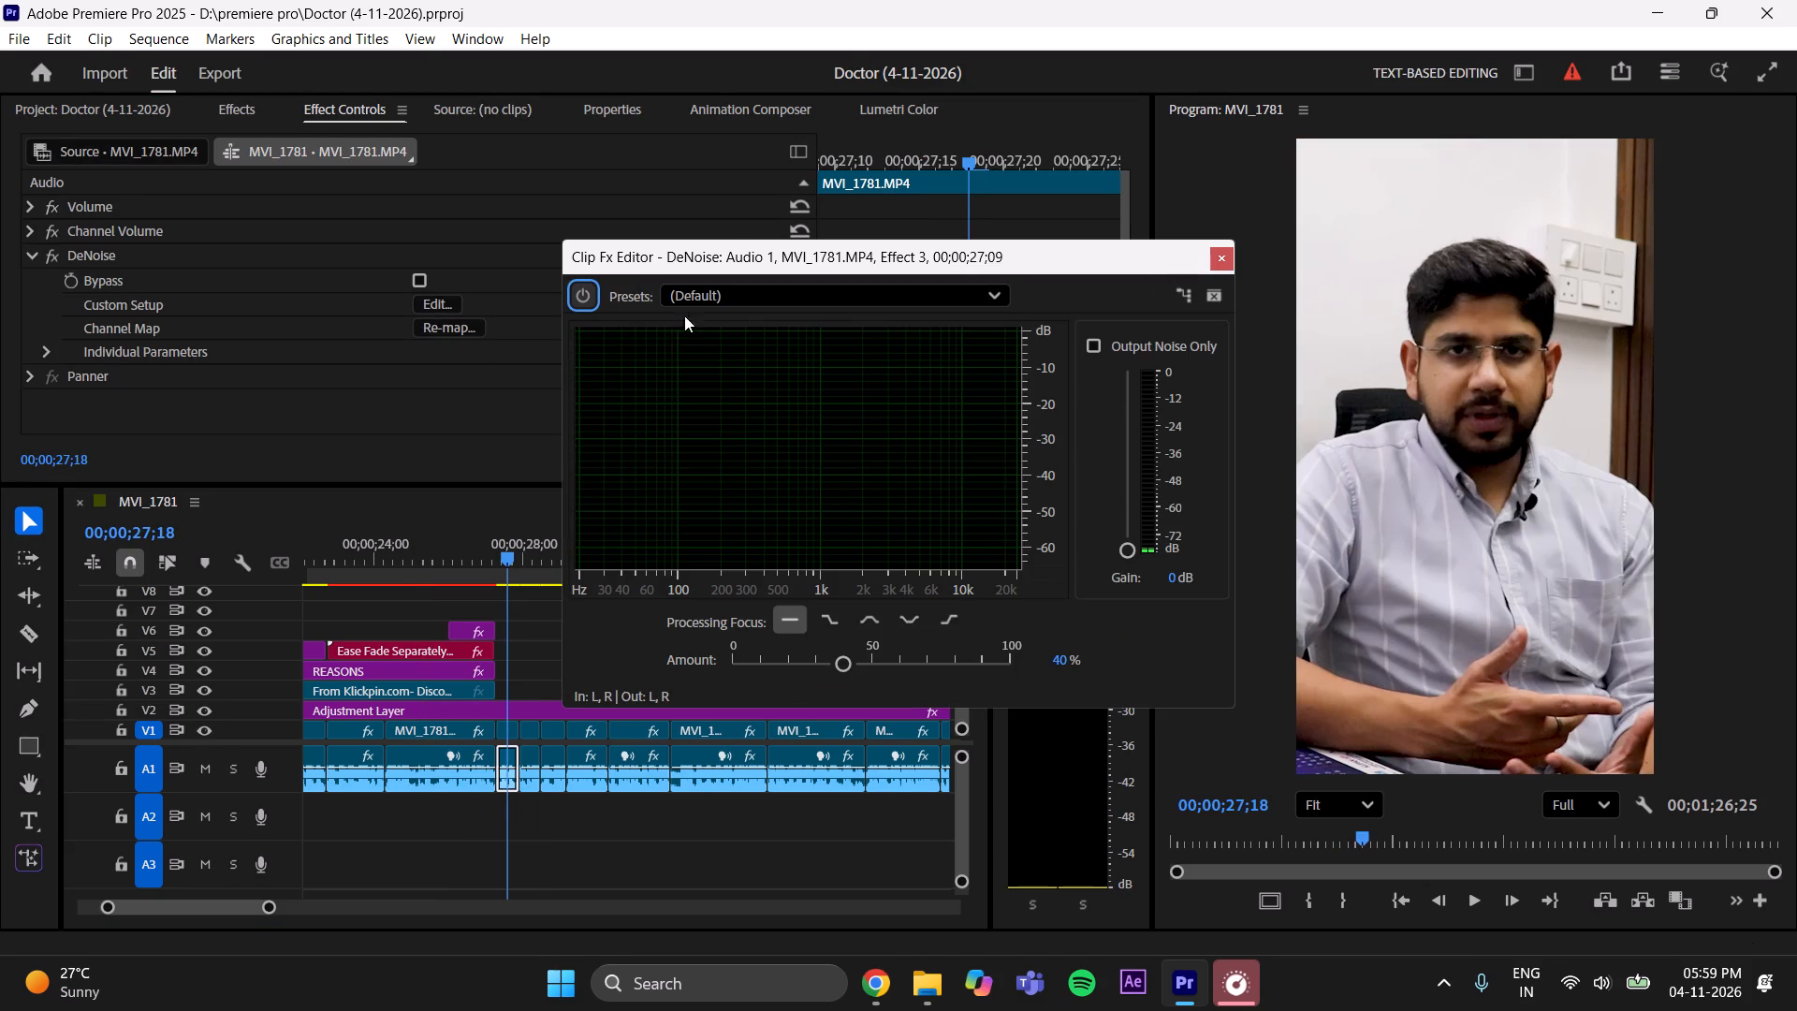
pyautogui.click(709, 295)
pyautogui.click(727, 383)
pyautogui.click(1069, 657)
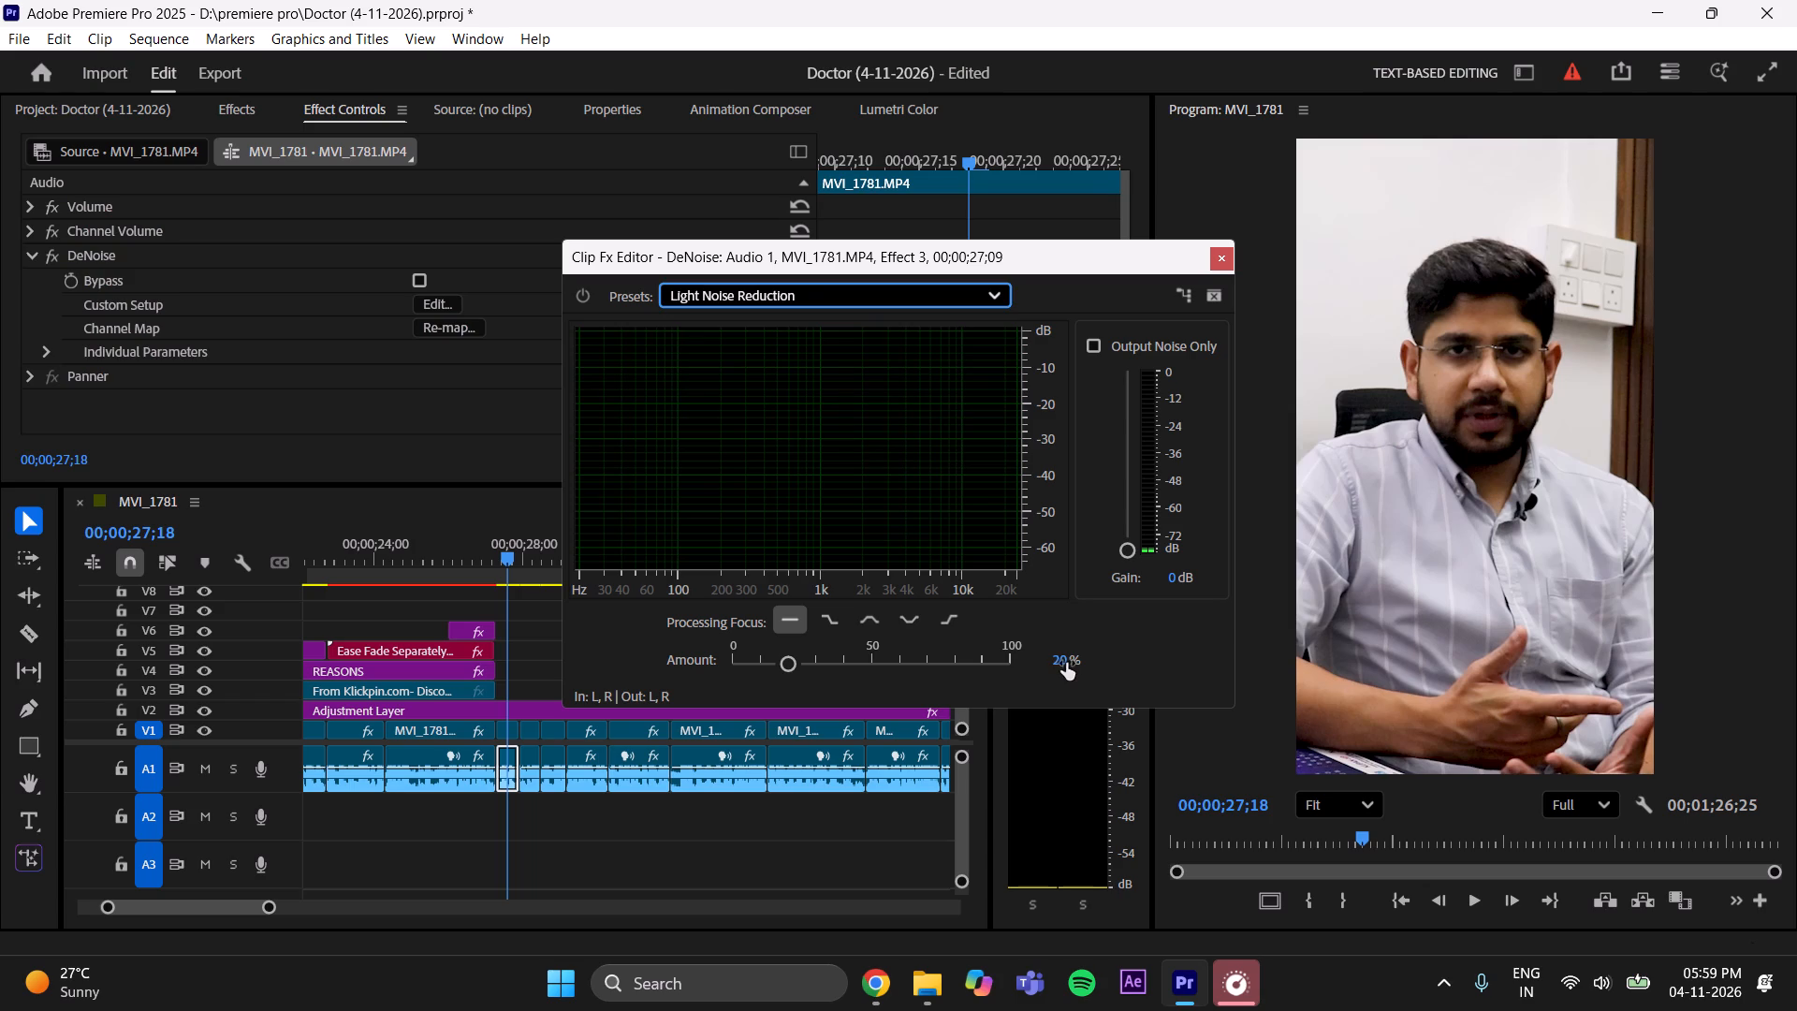
pyautogui.click(1066, 663)
pyautogui.press('BackSpace')
pyautogui.write('45')
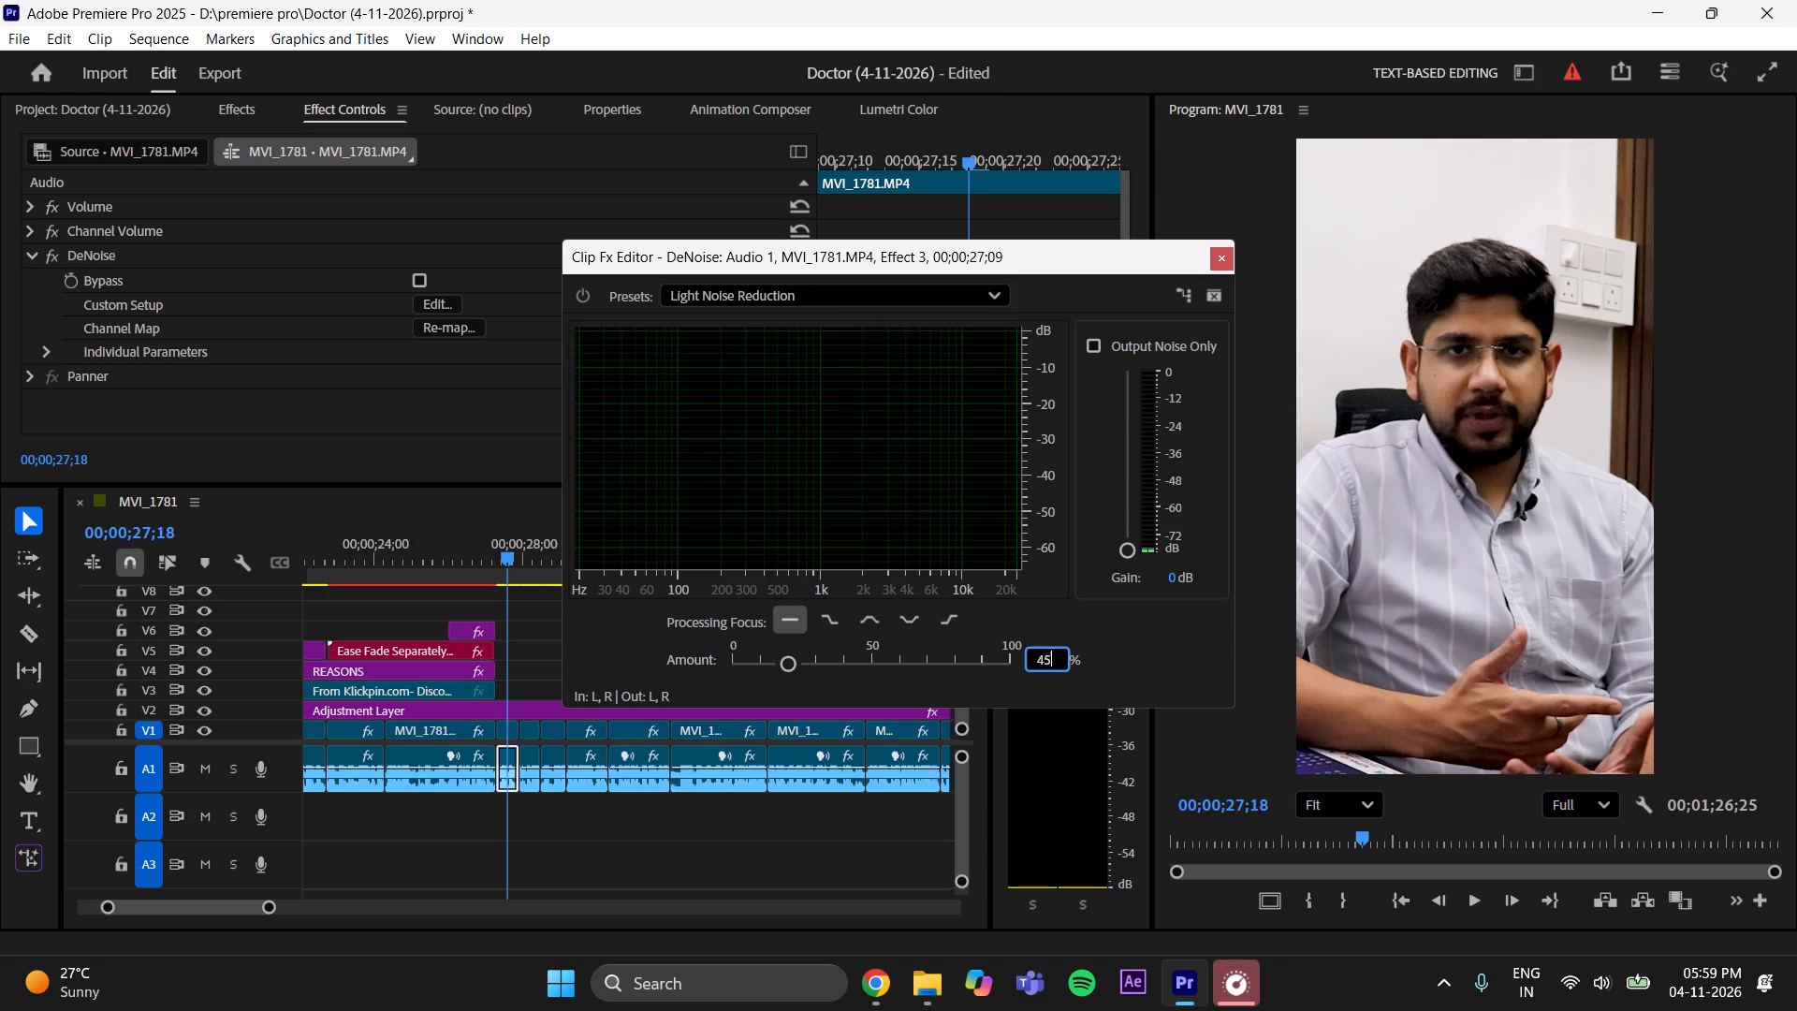
pyautogui.press('Return')
pyautogui.click(1216, 257)
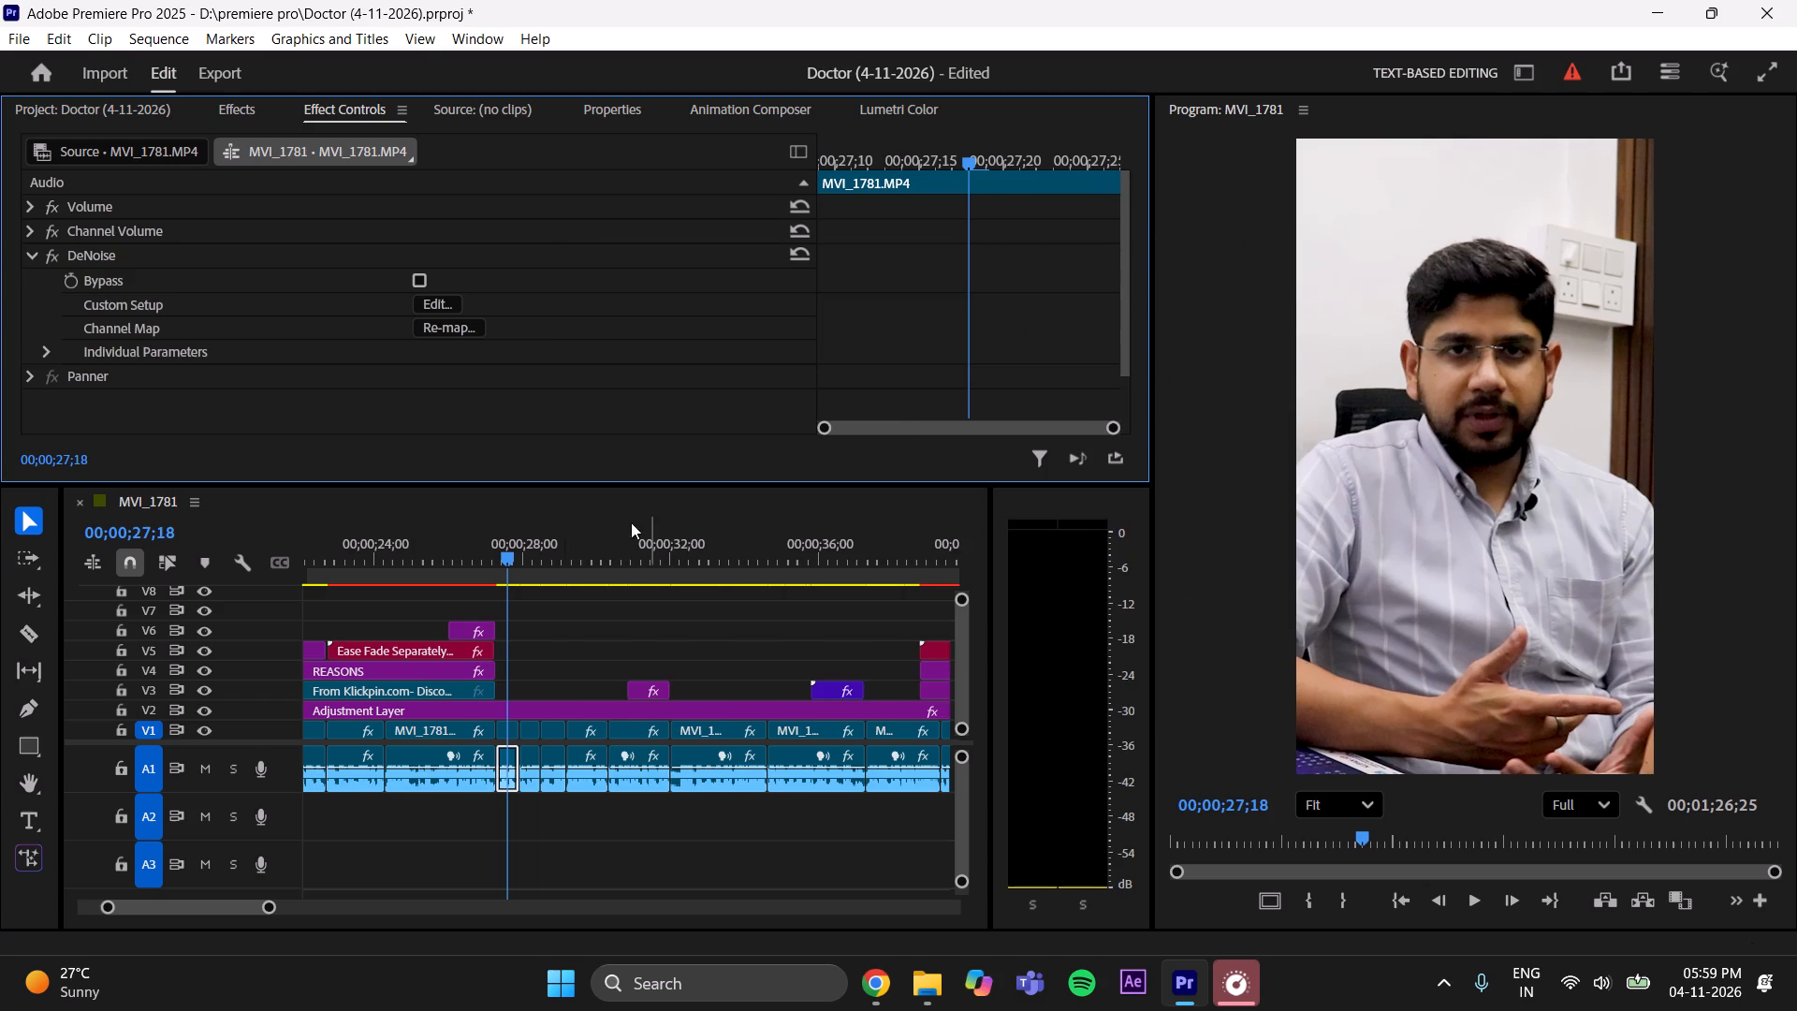
# Set DeNoise on the sixteenth A1 clip, starting at 00;00;27;28, to the Light Noise Reduction preset with an amount of 45% and save the project.
pyautogui.click(552, 533)
pyautogui.click(515, 533)
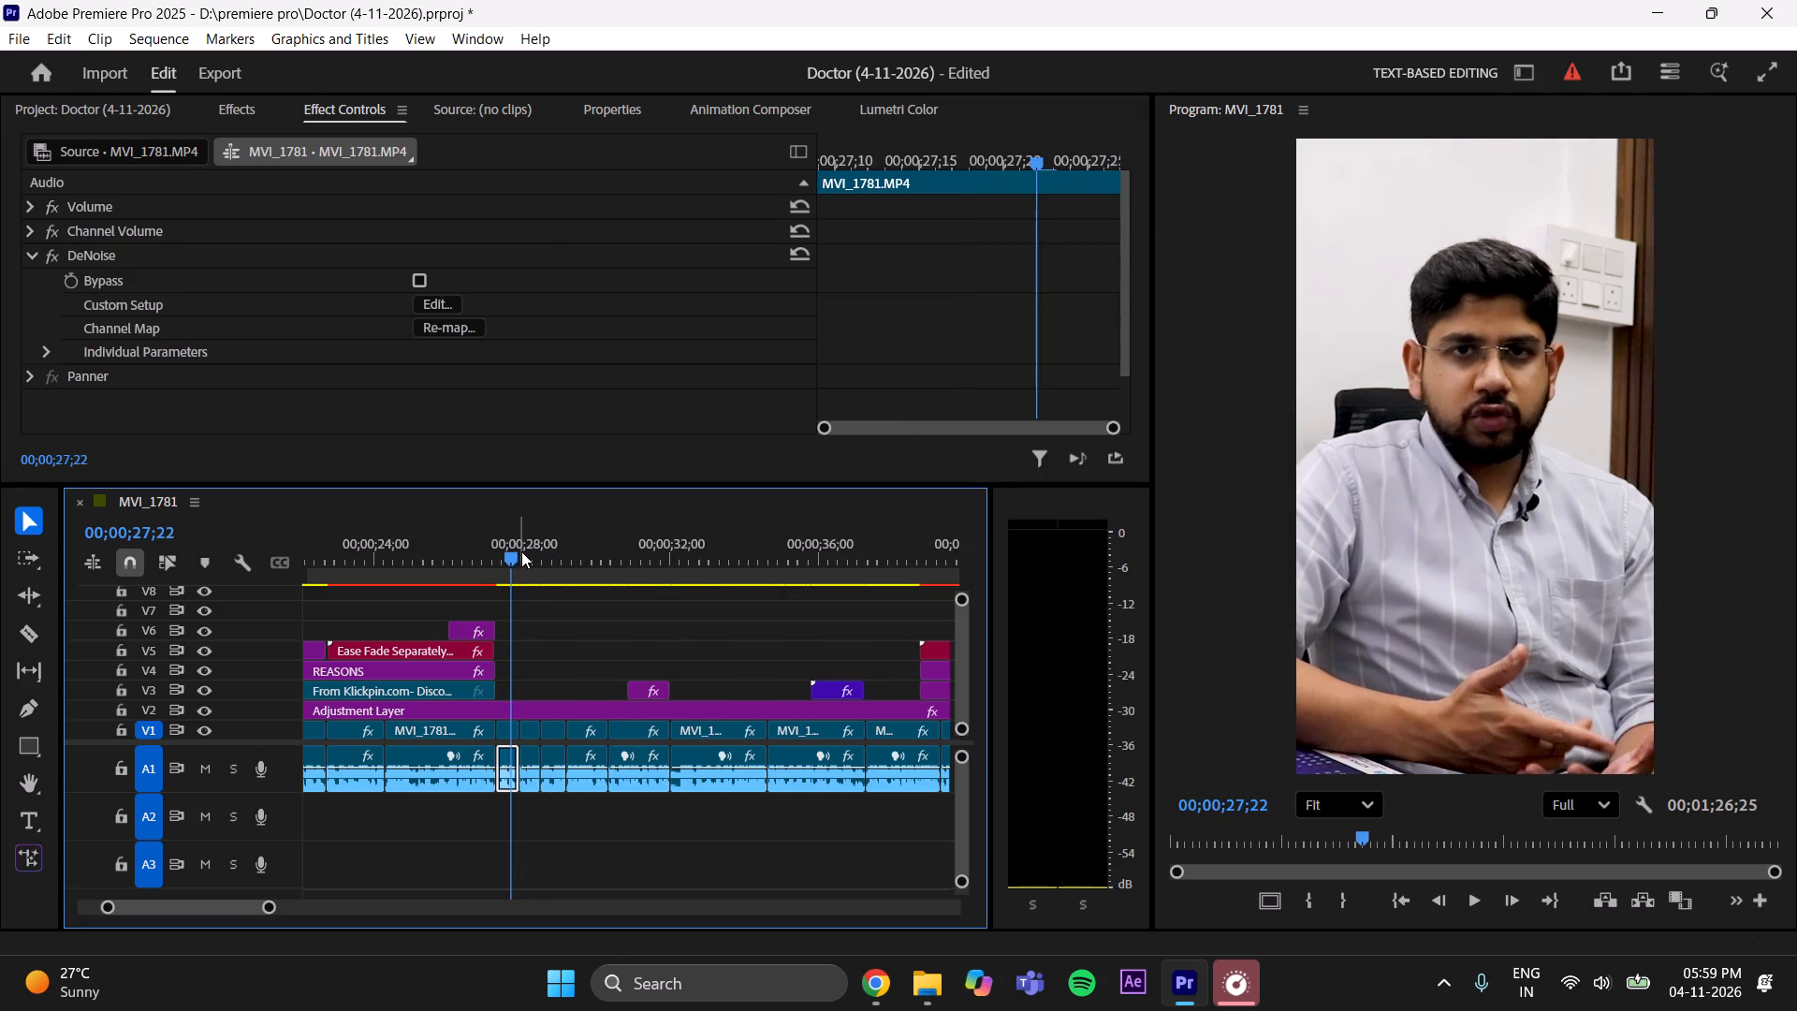
pyautogui.click(533, 549)
pyautogui.click(533, 778)
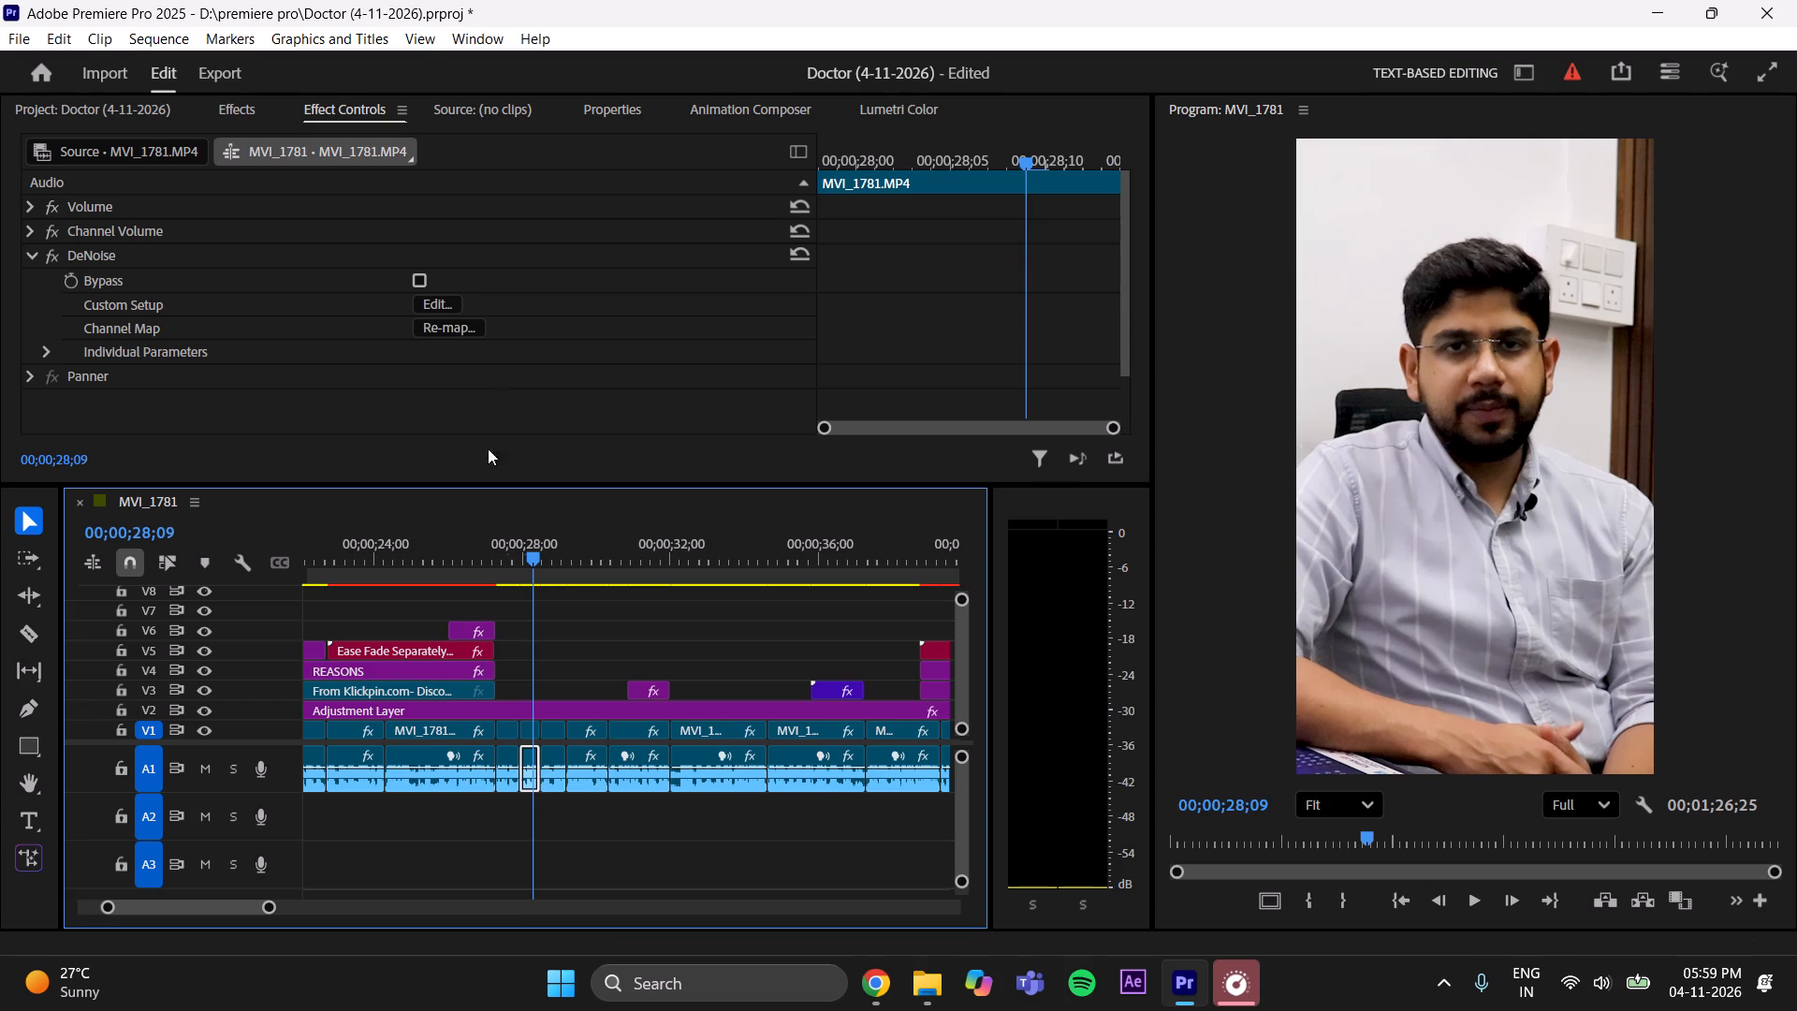
pyautogui.click(448, 312)
pyautogui.click(741, 299)
pyautogui.click(735, 388)
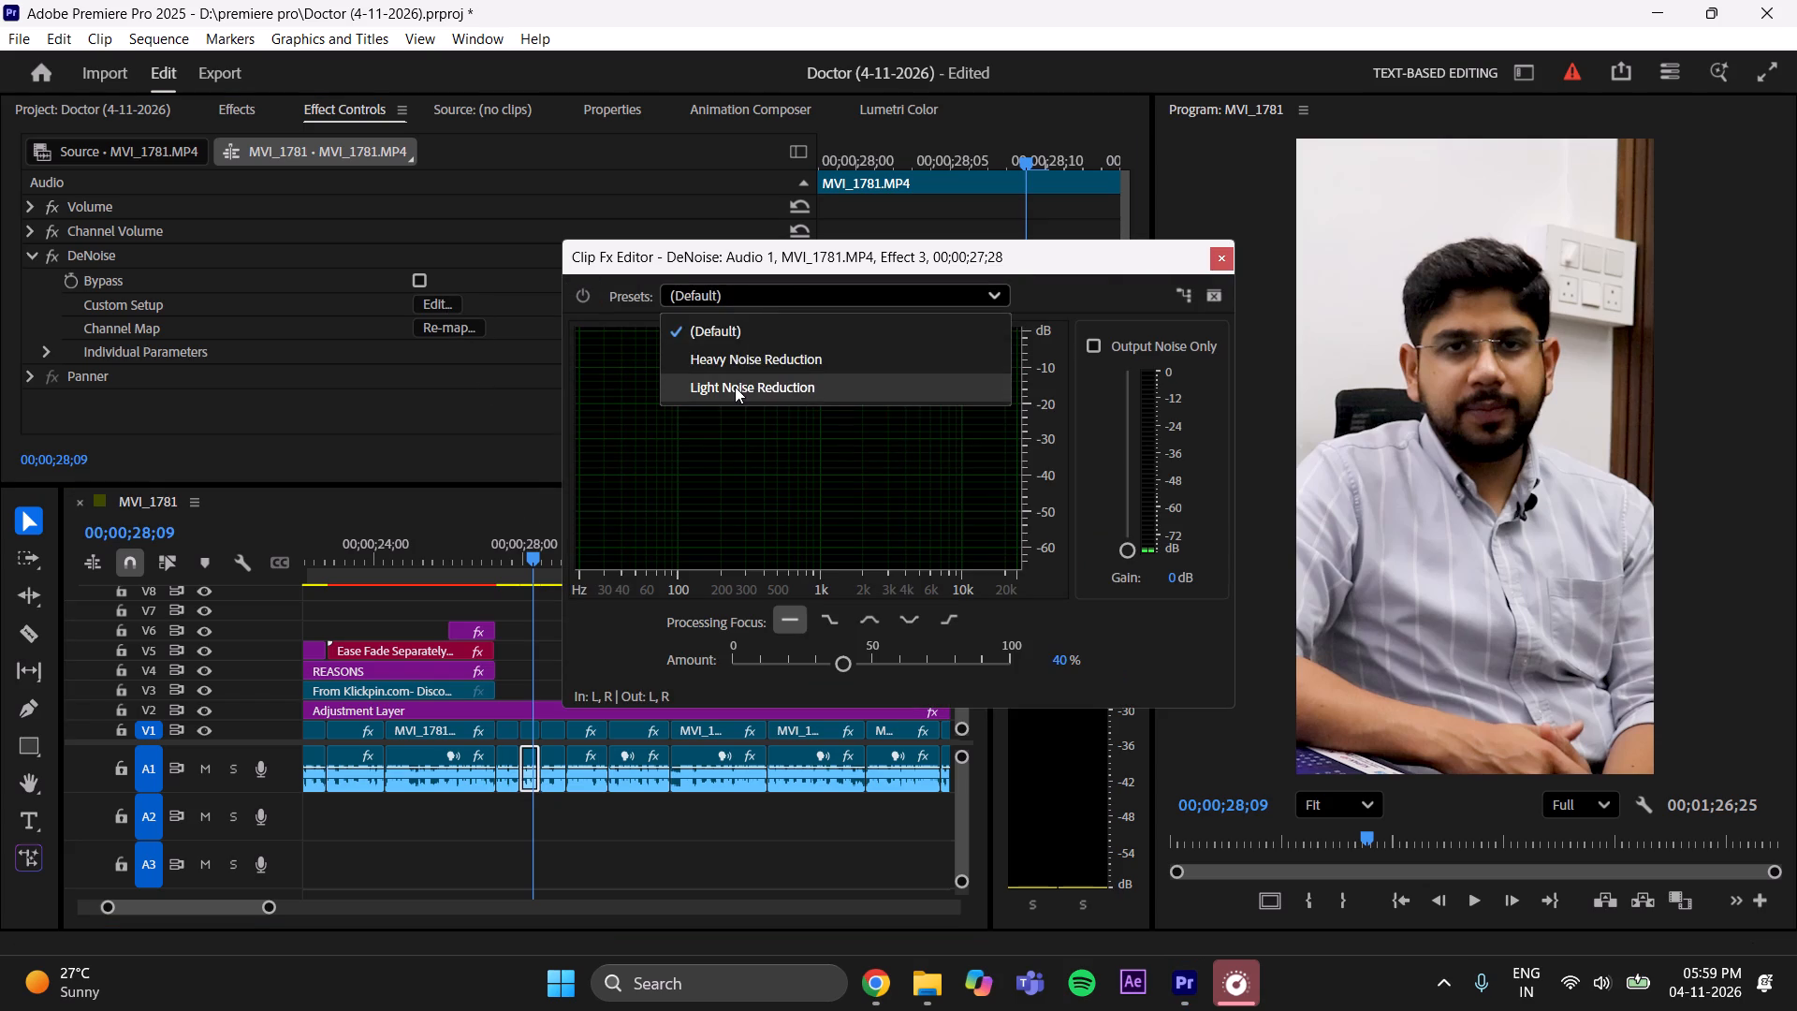
pyautogui.click(1058, 661)
pyautogui.press('BackSpace')
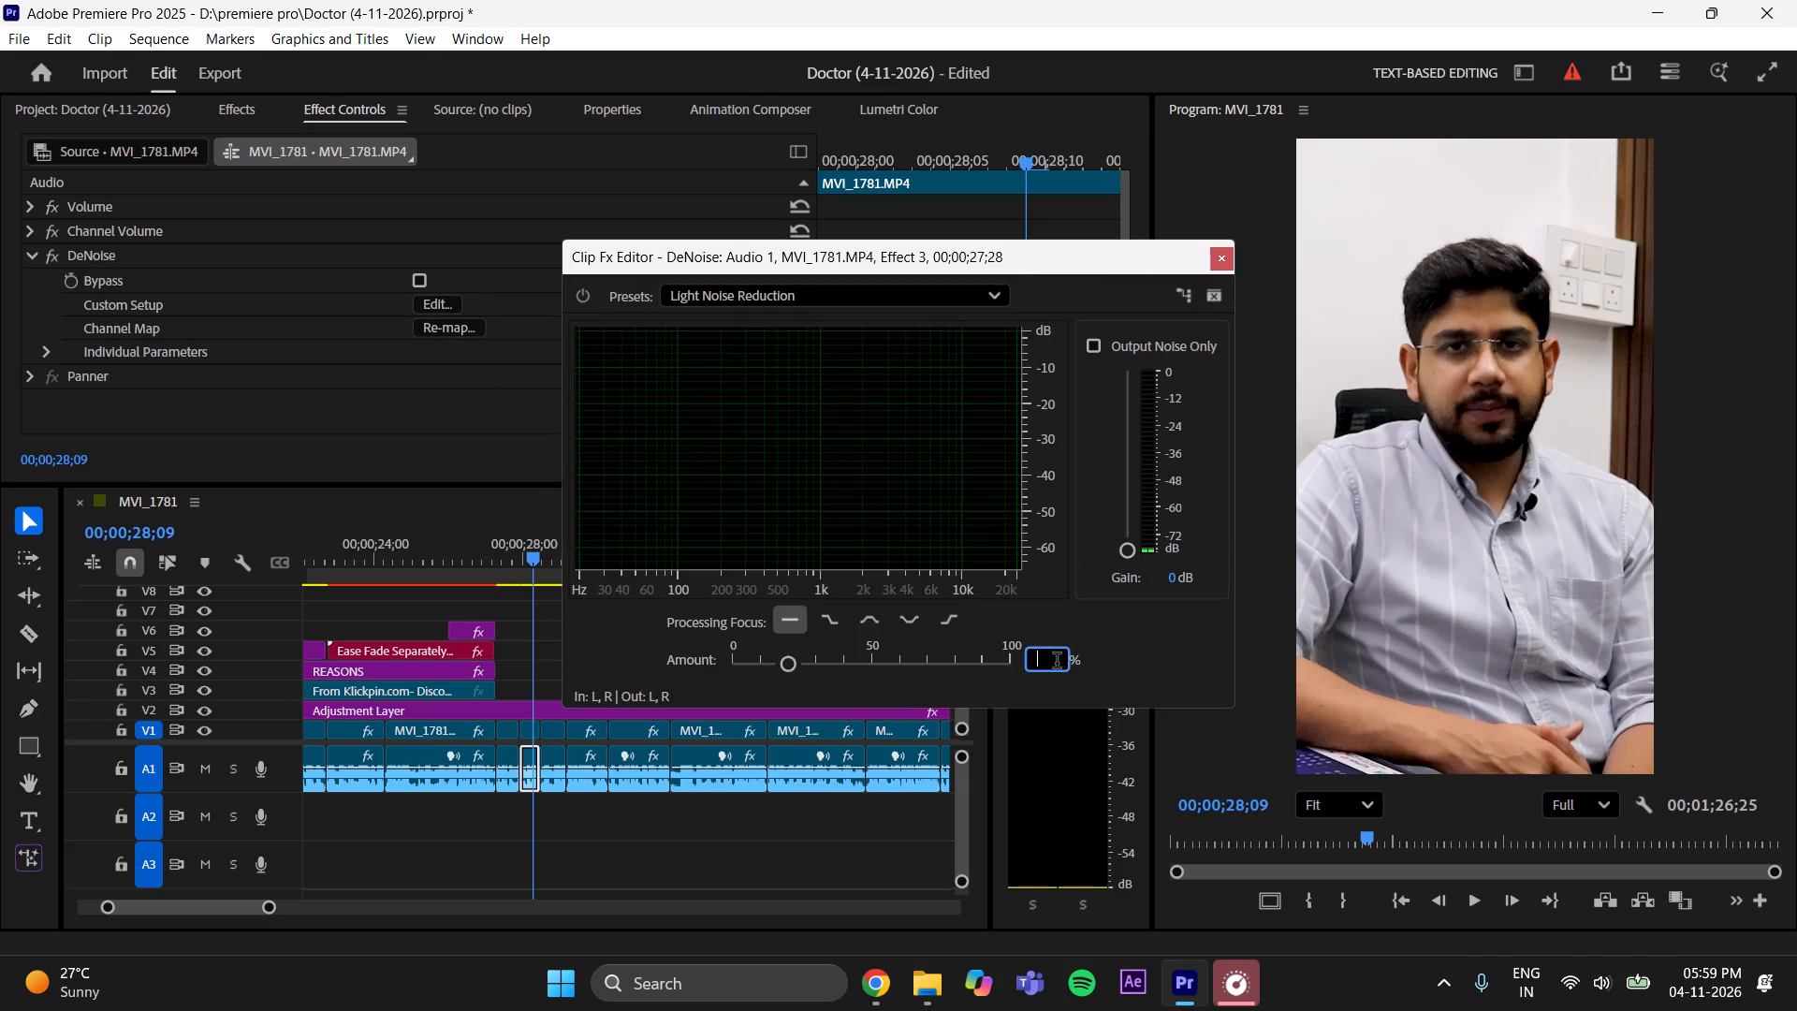
pyautogui.write('45')
pyautogui.press('Return')
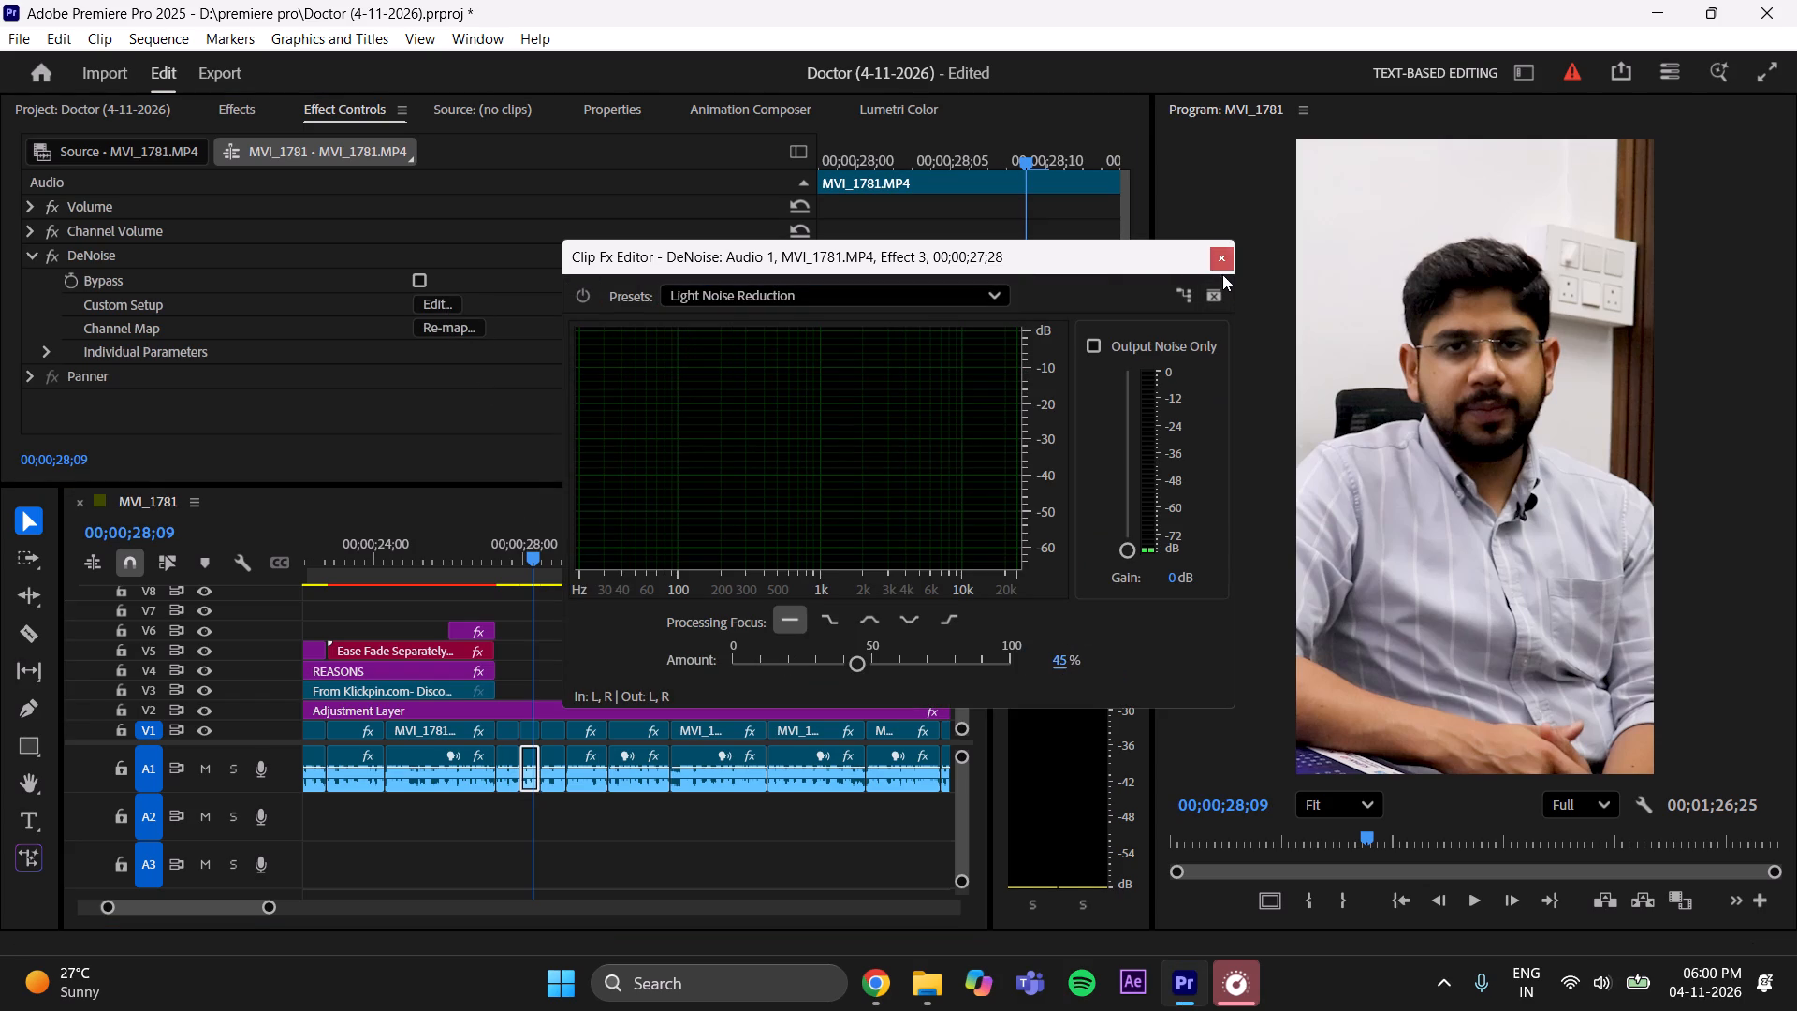
pyautogui.hotkey('ctrl', 's')
pyautogui.click(1222, 267)
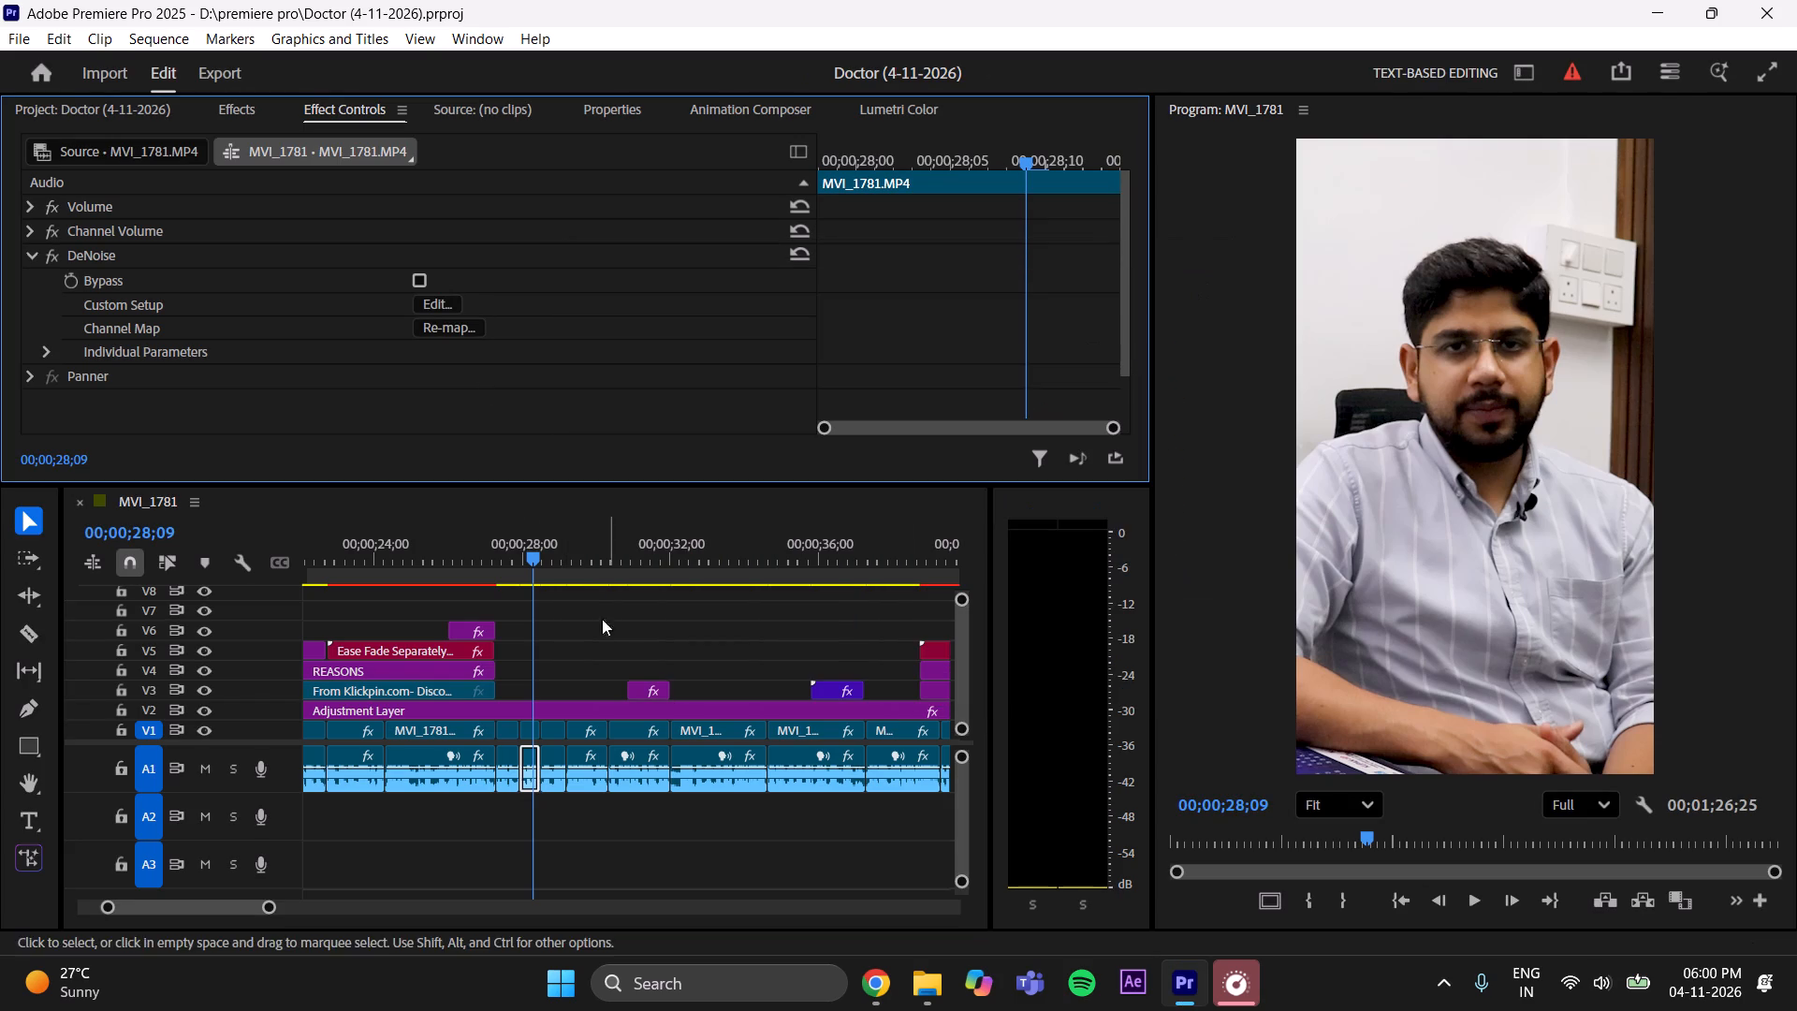
# Set DeNoise on the seventeenth A1 clip, starting at 00;00;28;15, to the Light Noise Reduction preset with an amount of 45% and save the project.
pyautogui.click(551, 535)
pyautogui.click(554, 776)
pyautogui.click(432, 303)
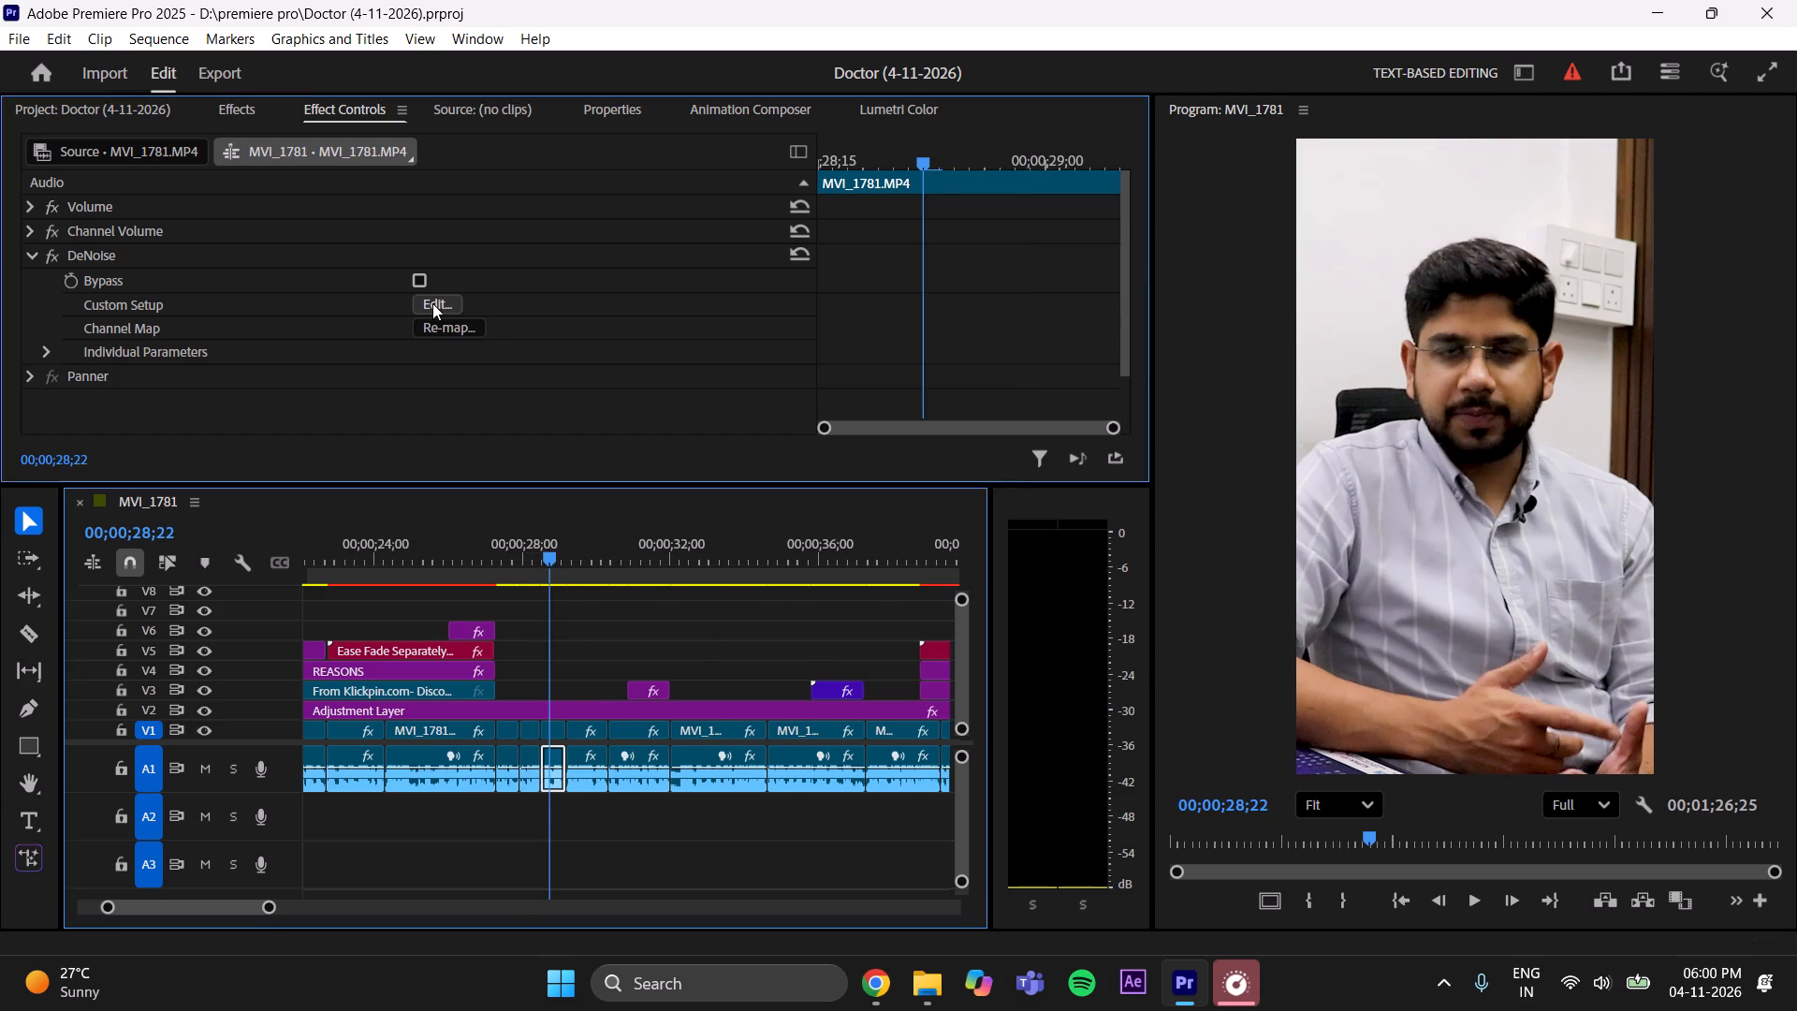
pyautogui.click(752, 300)
pyautogui.click(748, 389)
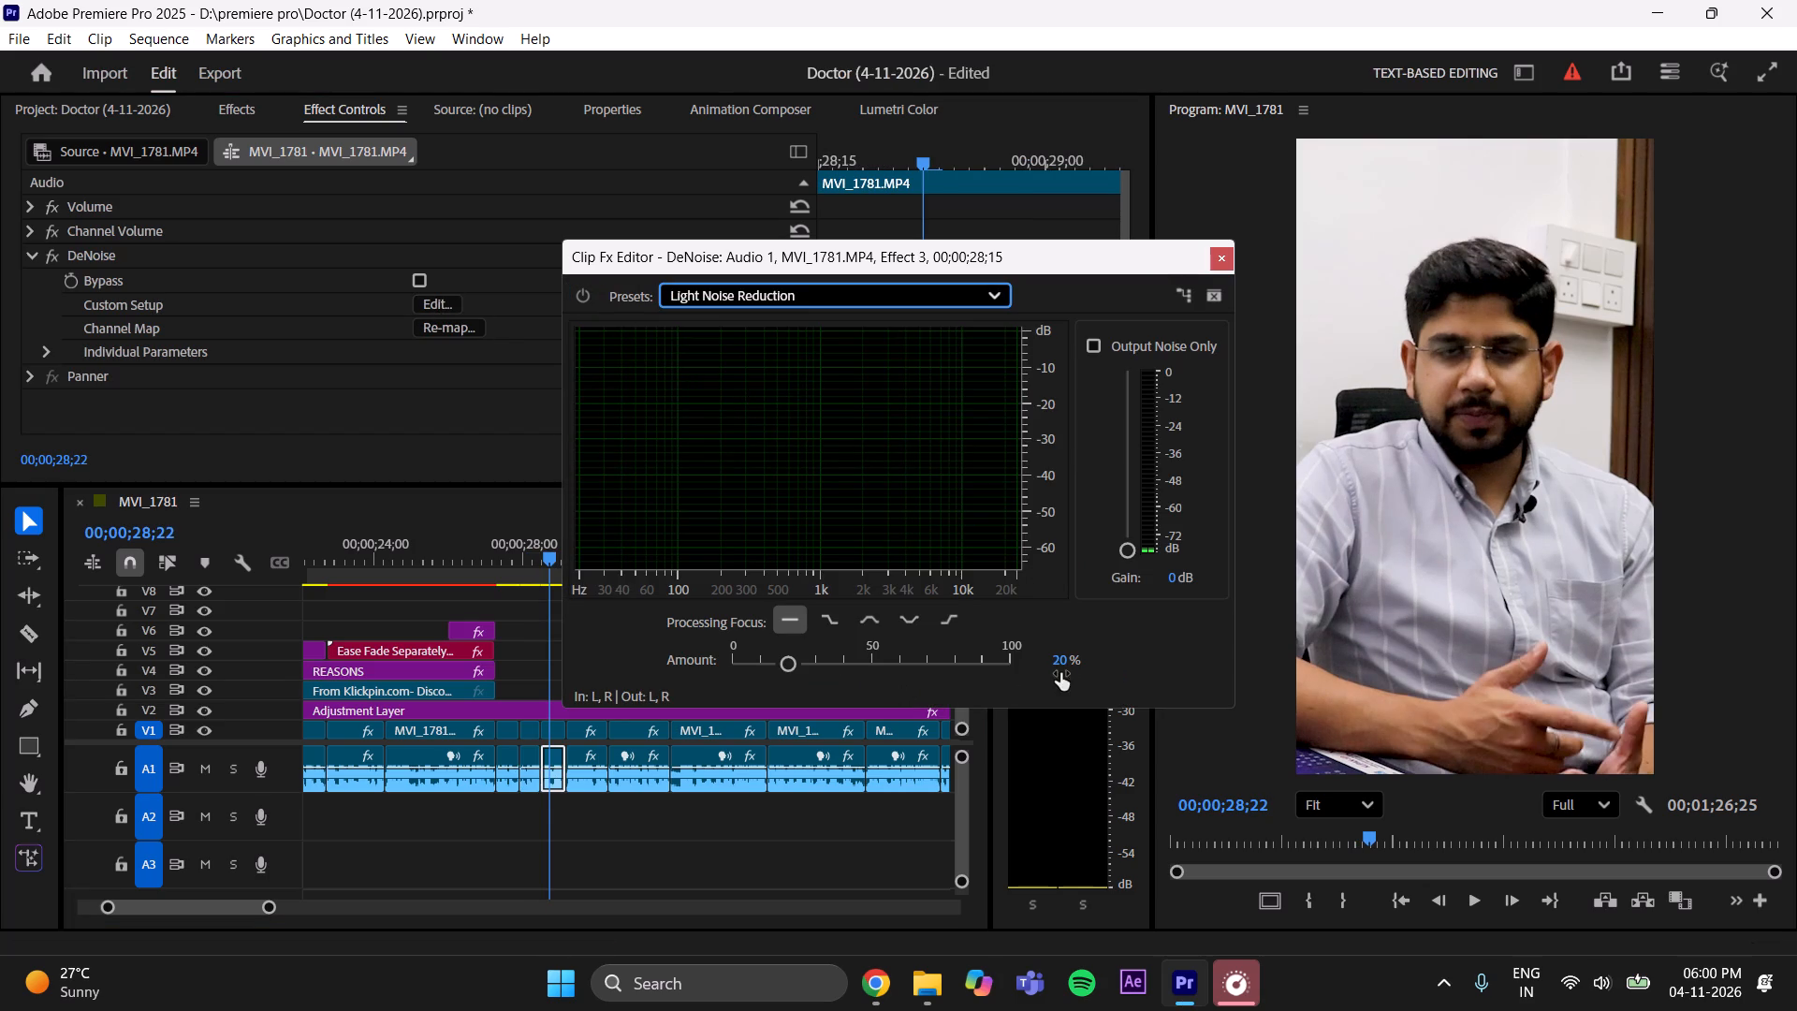
pyautogui.click(1067, 657)
pyautogui.click(1060, 659)
pyautogui.press('BackSpace')
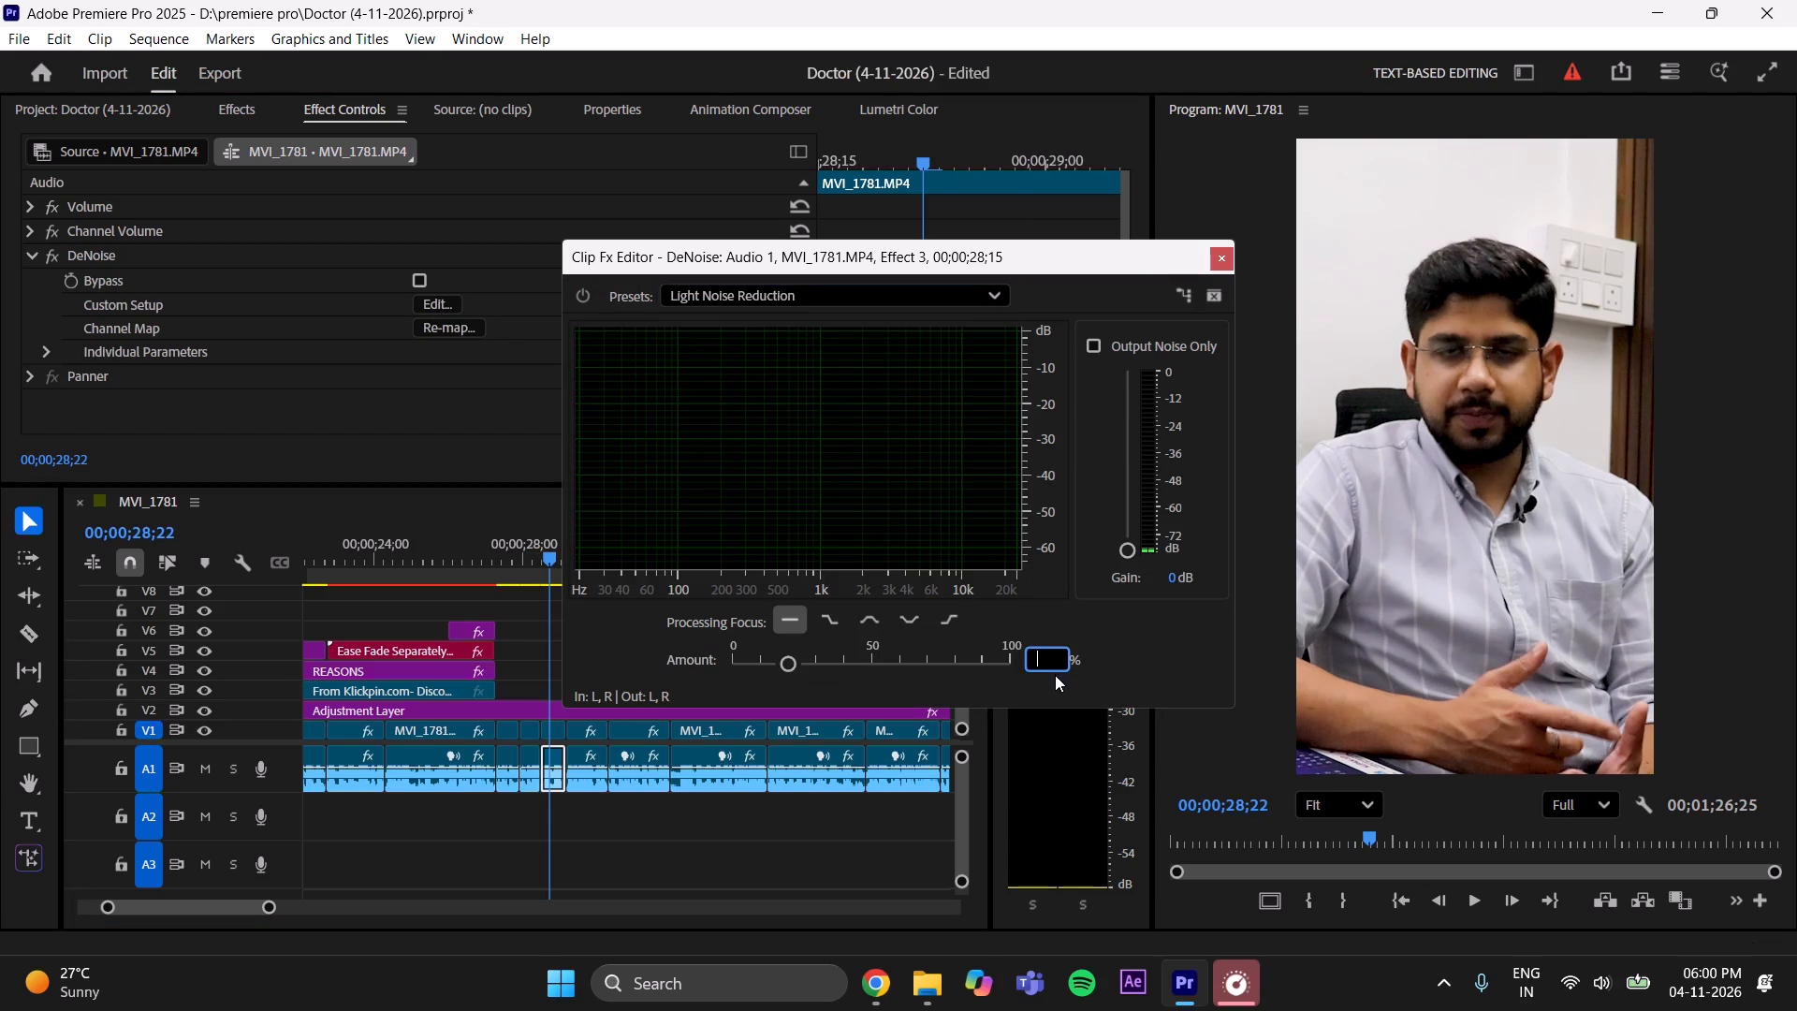
pyautogui.write('45')
pyautogui.press('Return')
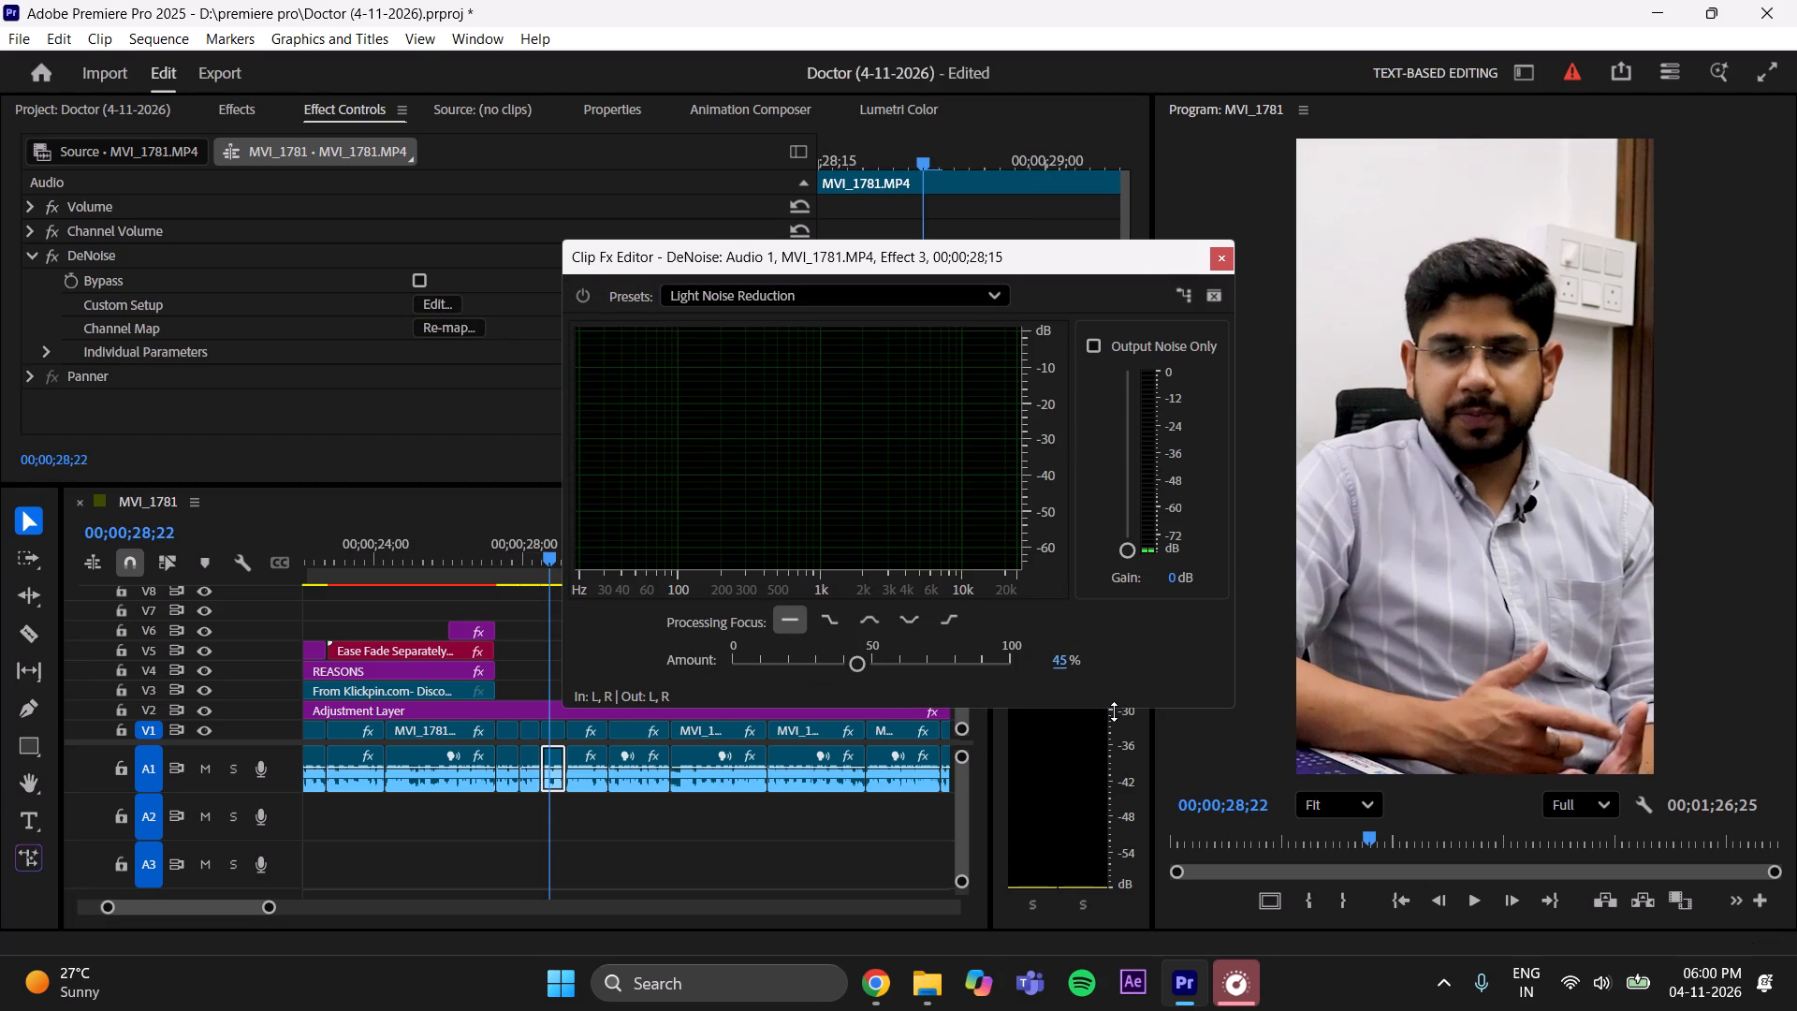
pyautogui.hotkey('ctrl', 's')
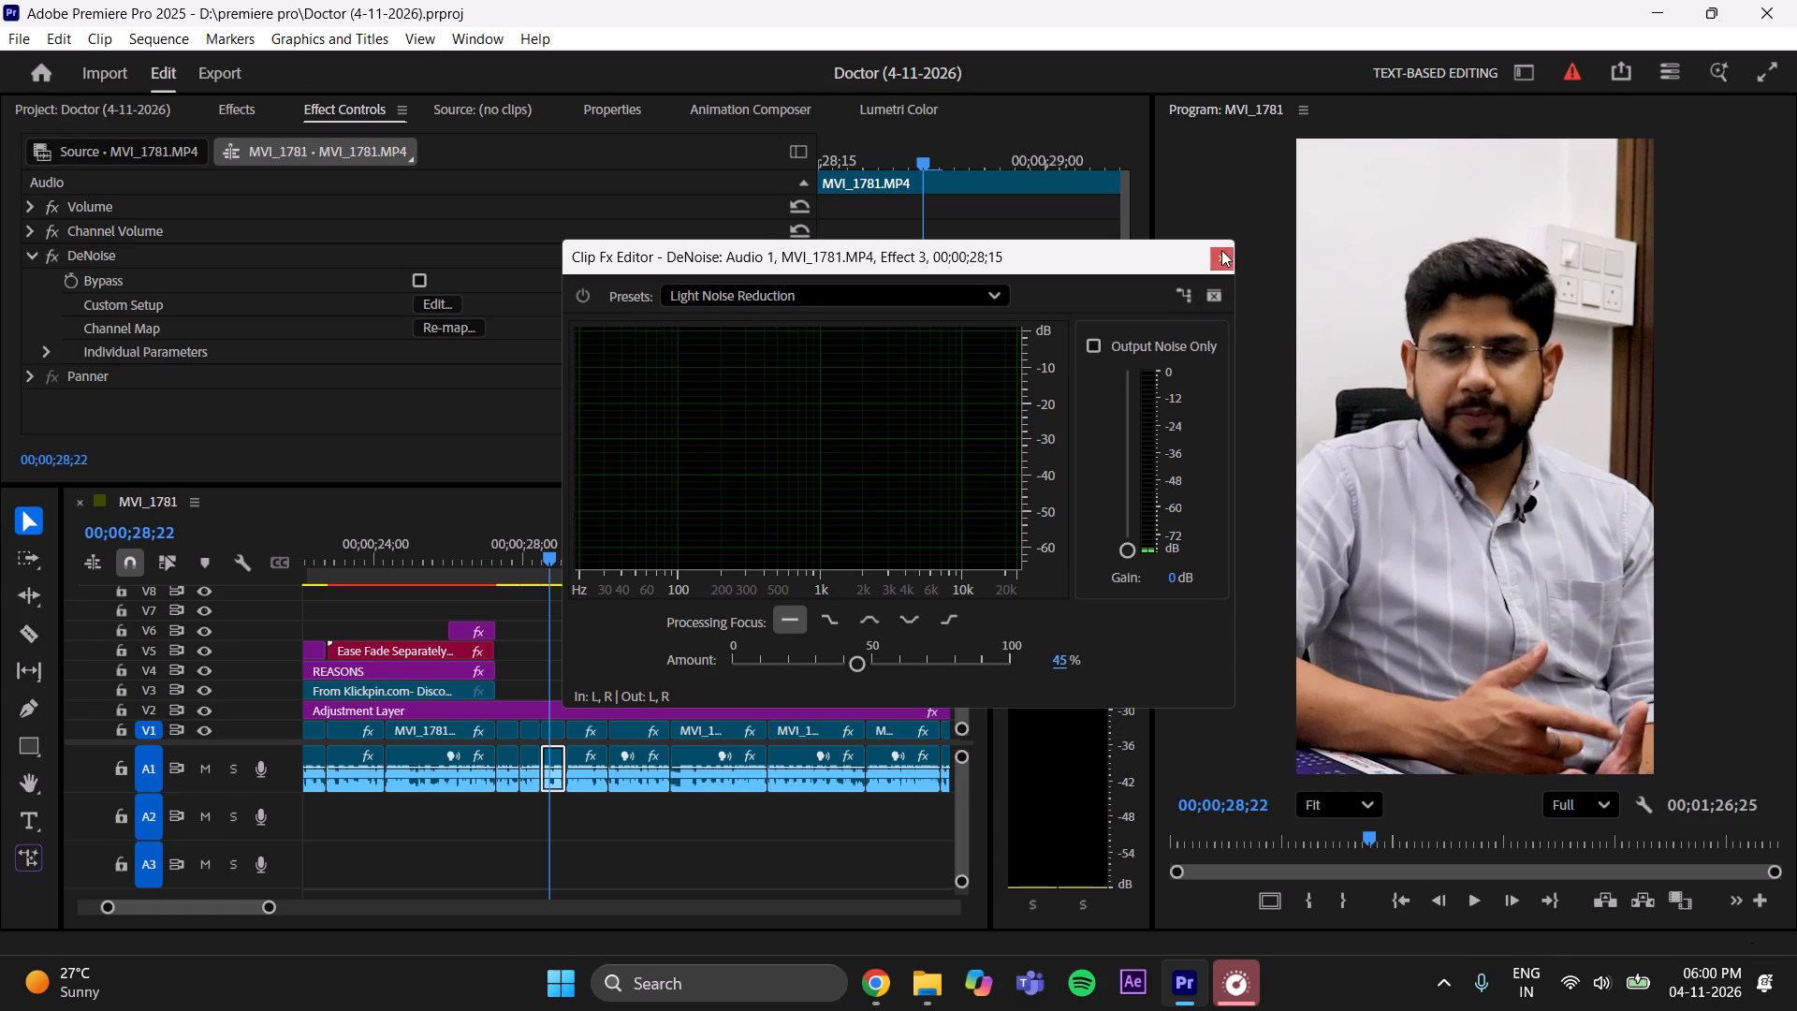
# Set DeNoise on the eighteenth A1 clip, starting at 00;00;29;06, to the Light Noise Reduction preset with an amount of 45% and save the project.
pyautogui.click(1226, 250)
pyautogui.click(576, 543)
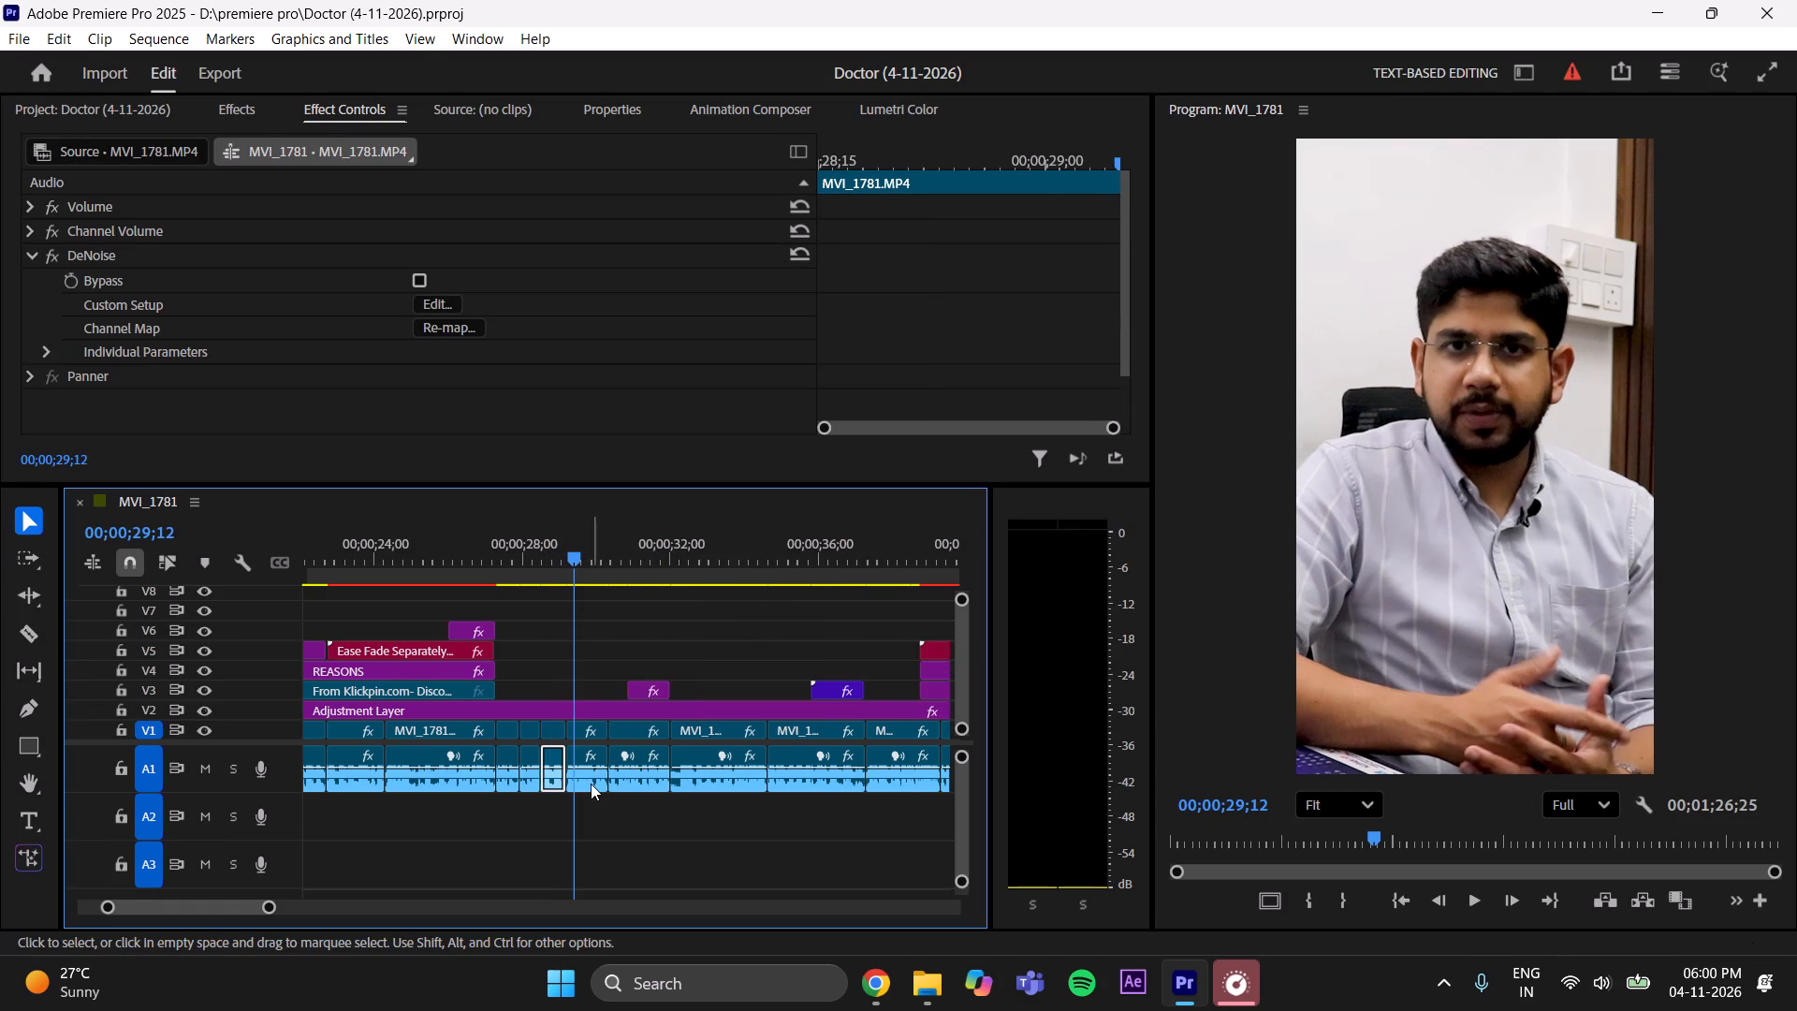
pyautogui.click(591, 784)
pyautogui.click(438, 300)
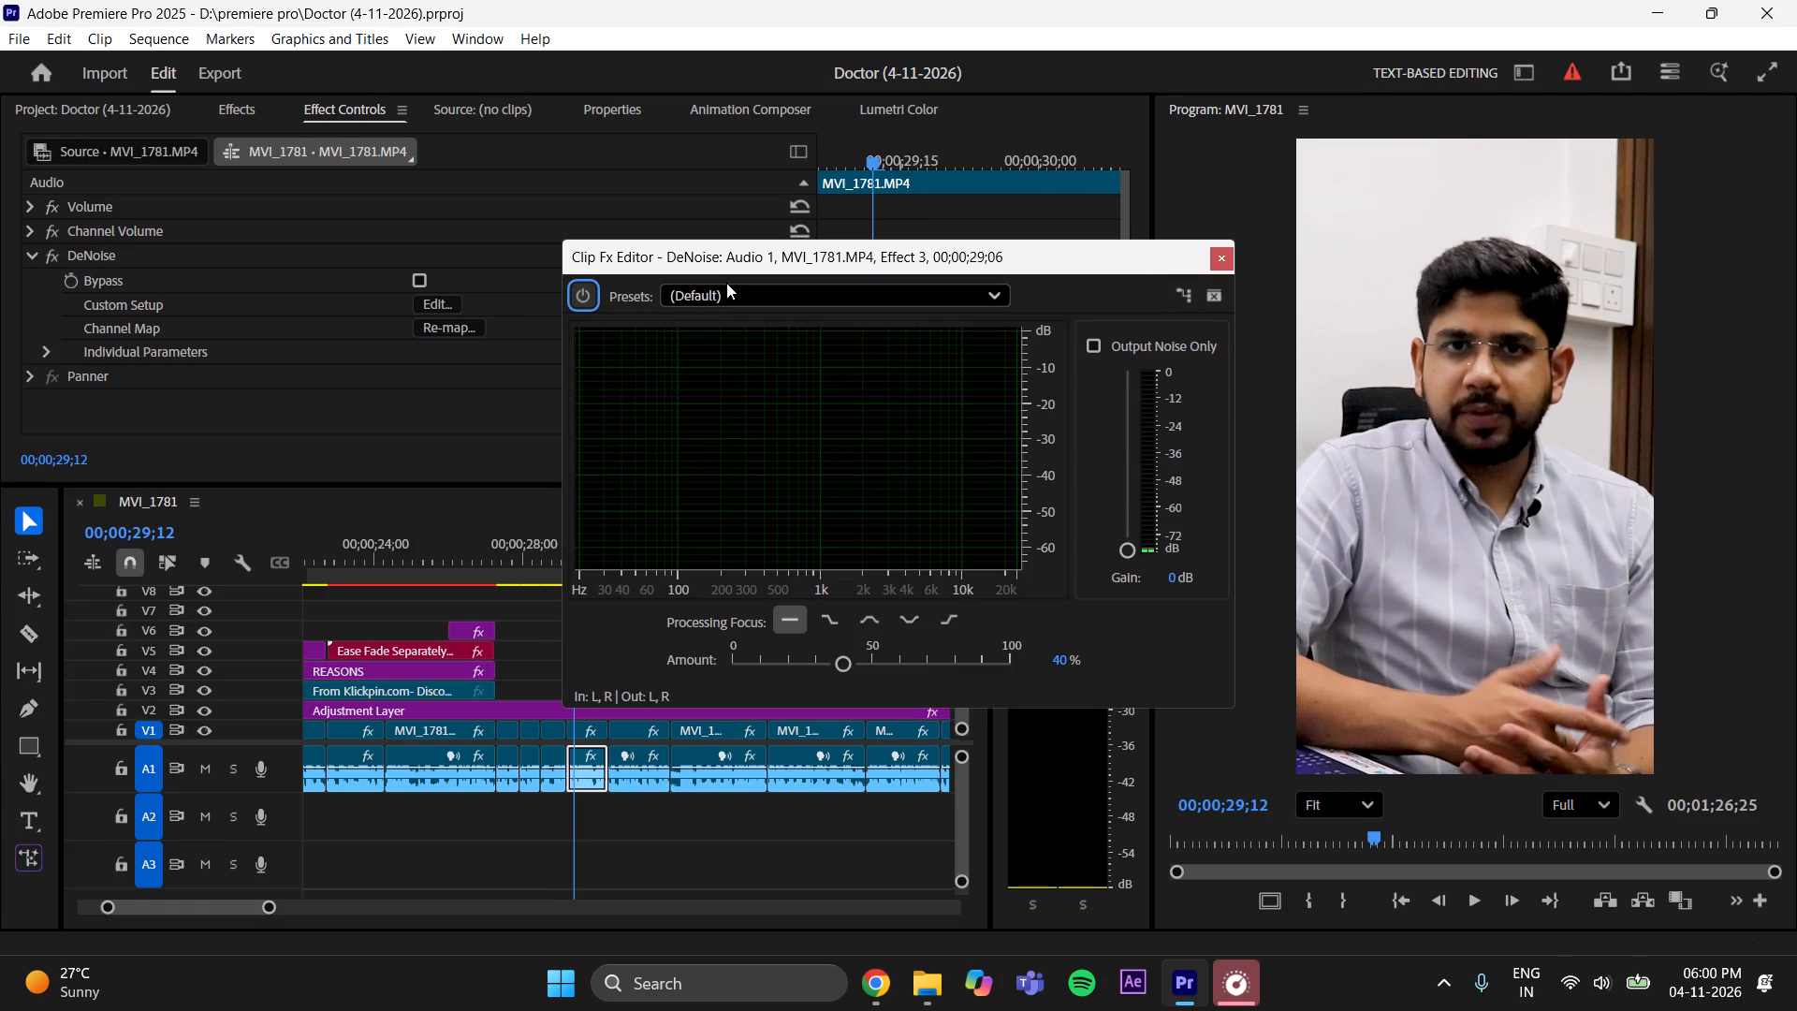
pyautogui.click(726, 289)
pyautogui.click(749, 392)
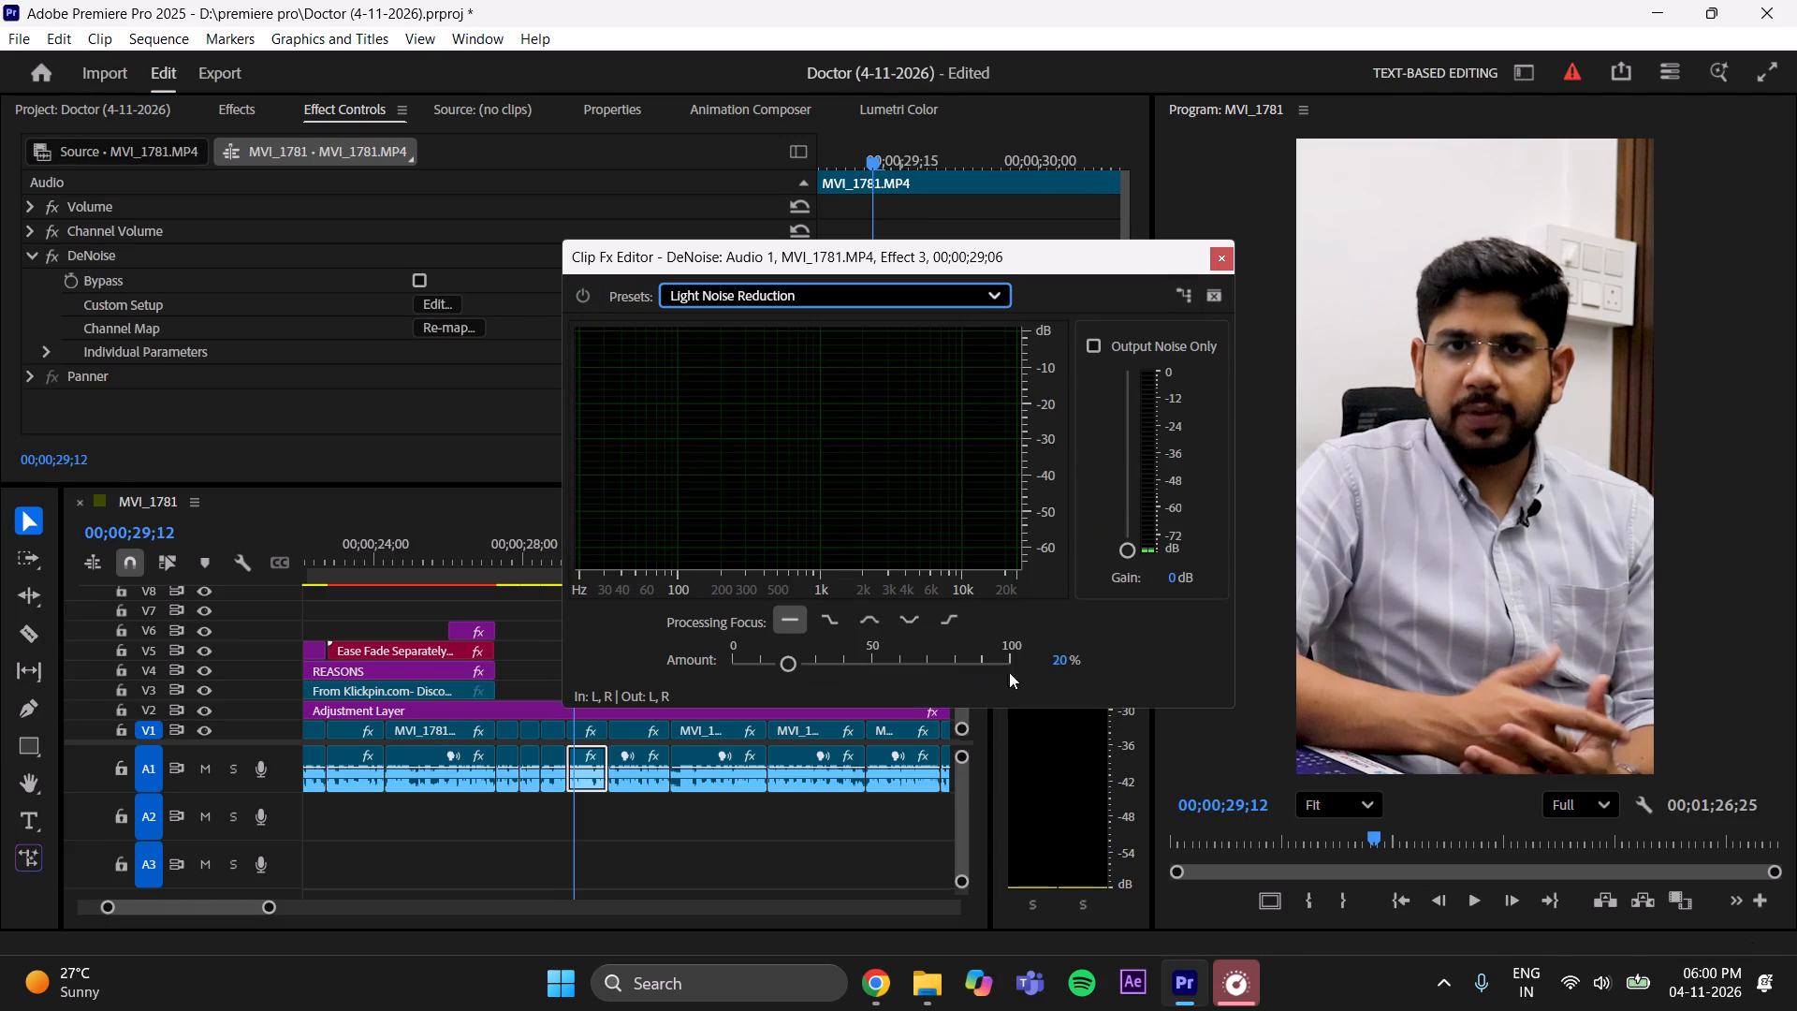
pyautogui.click(1064, 658)
pyautogui.press('BackSpace')
pyautogui.write('45')
pyautogui.press('Return')
pyautogui.hotkey('ctrl', 's')
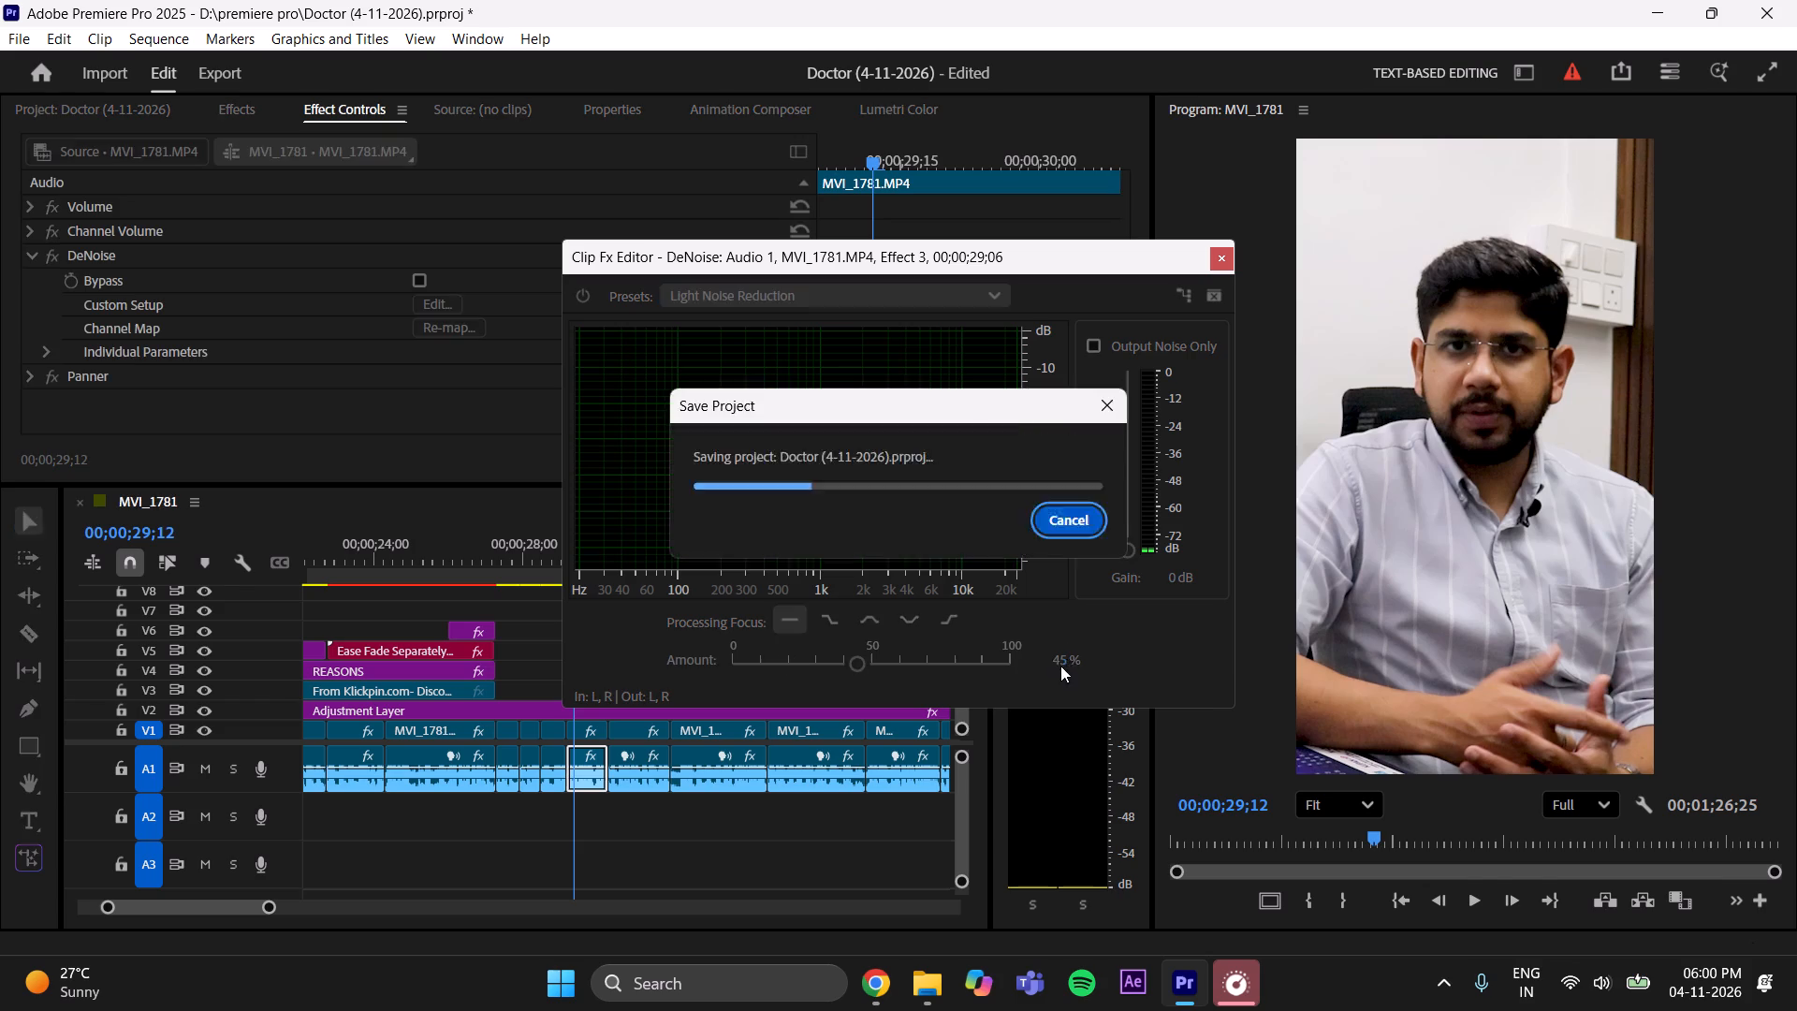
pyautogui.click(1218, 262)
# Set DeNoise on the nineteenth A1 clip, starting at 00;00;30;10, to the Light Noise Reduction preset with an amount of 45% and save the project.
pyautogui.click(649, 537)
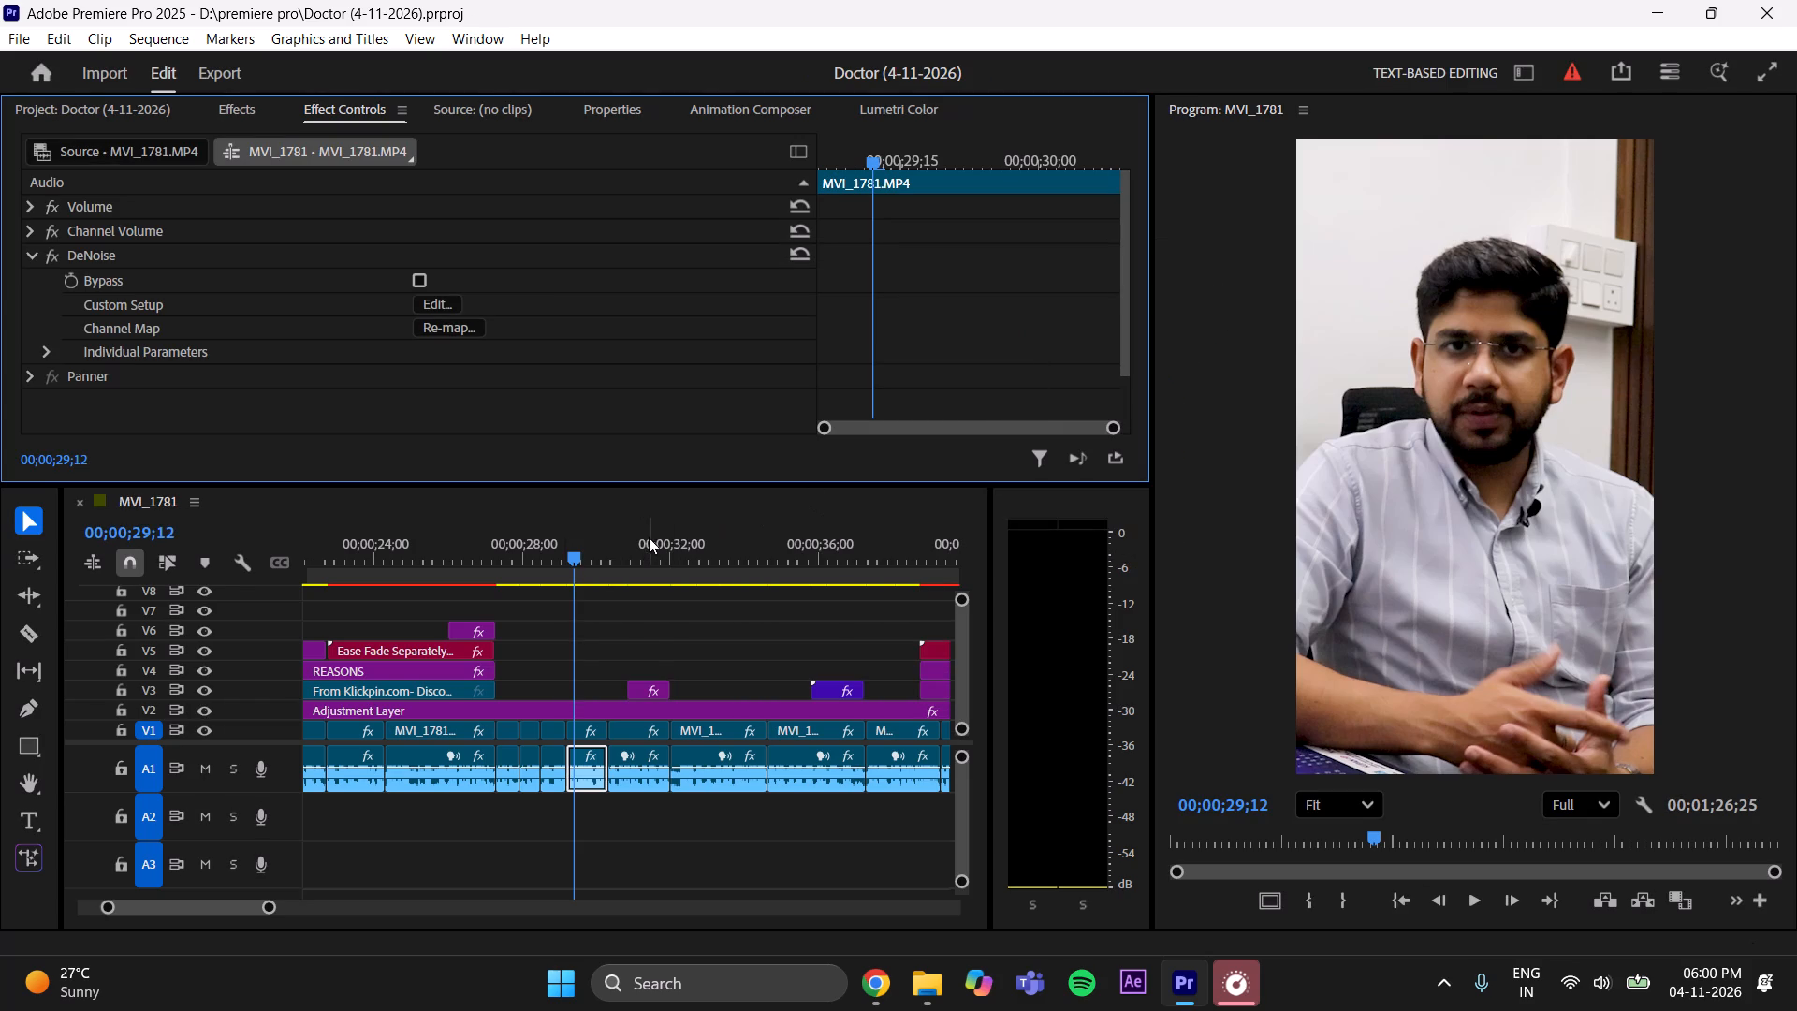
pyautogui.click(637, 776)
pyautogui.click(451, 300)
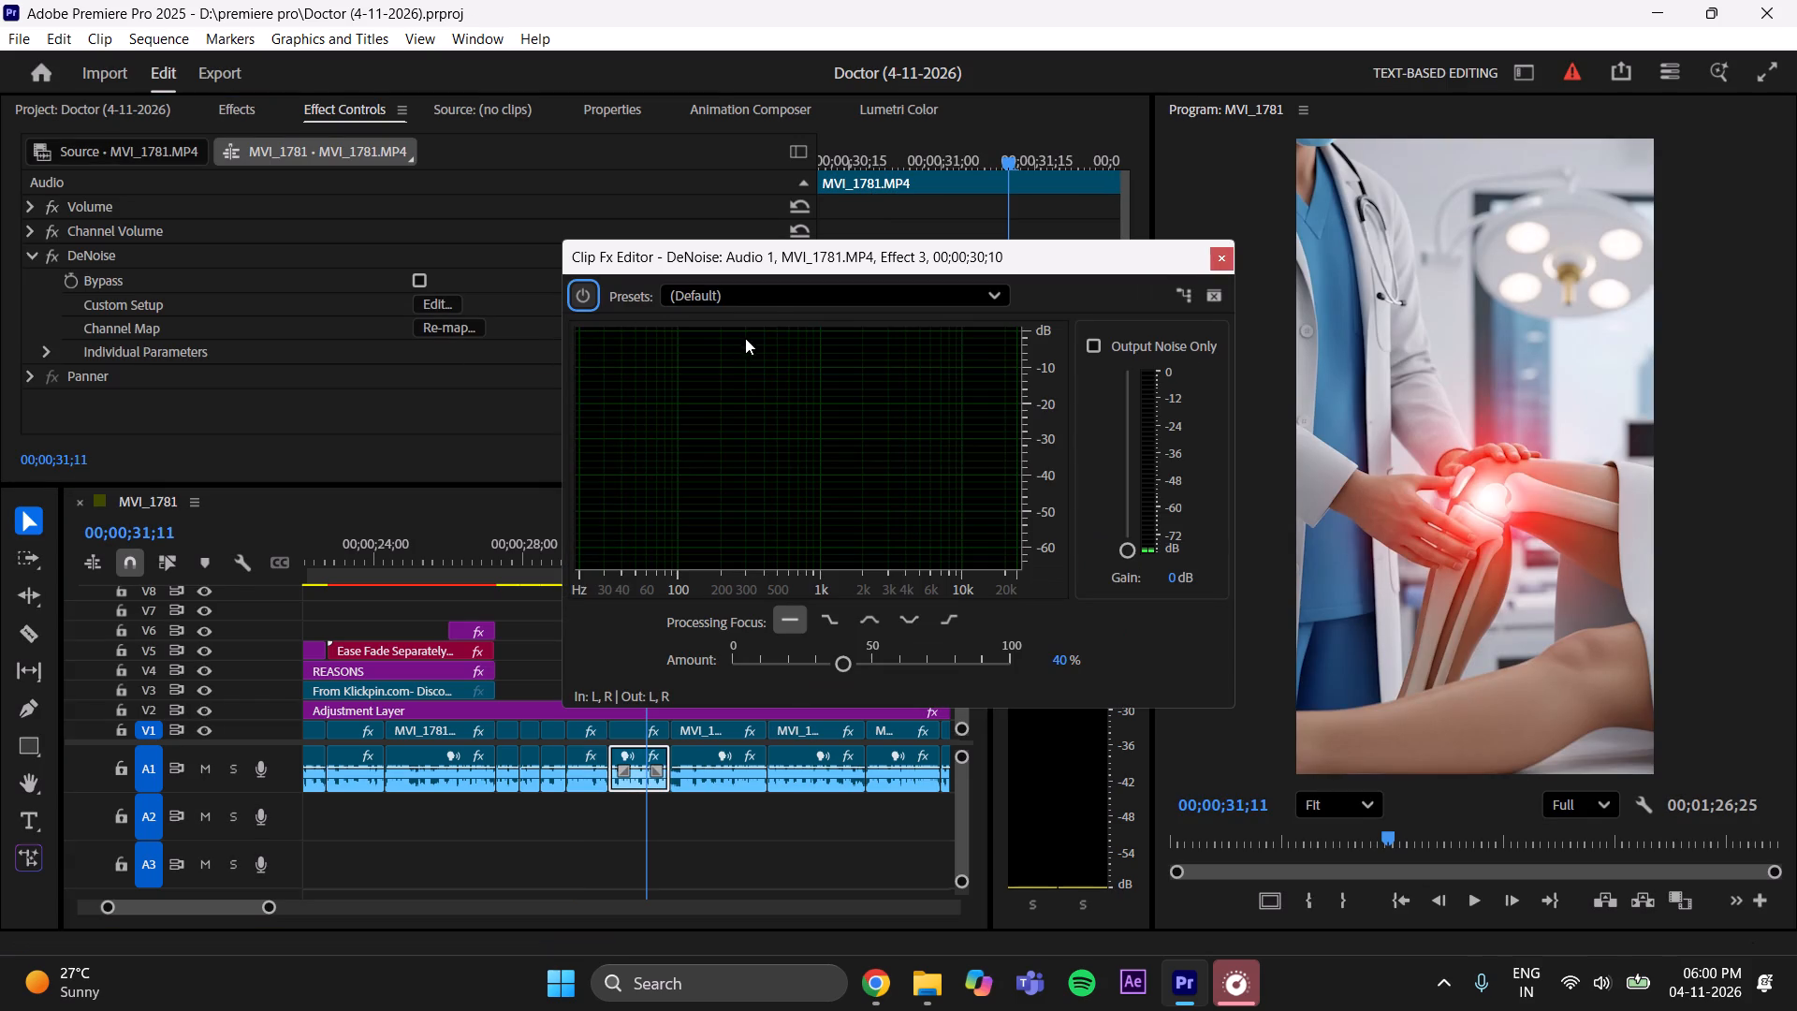
pyautogui.click(770, 295)
pyautogui.click(767, 381)
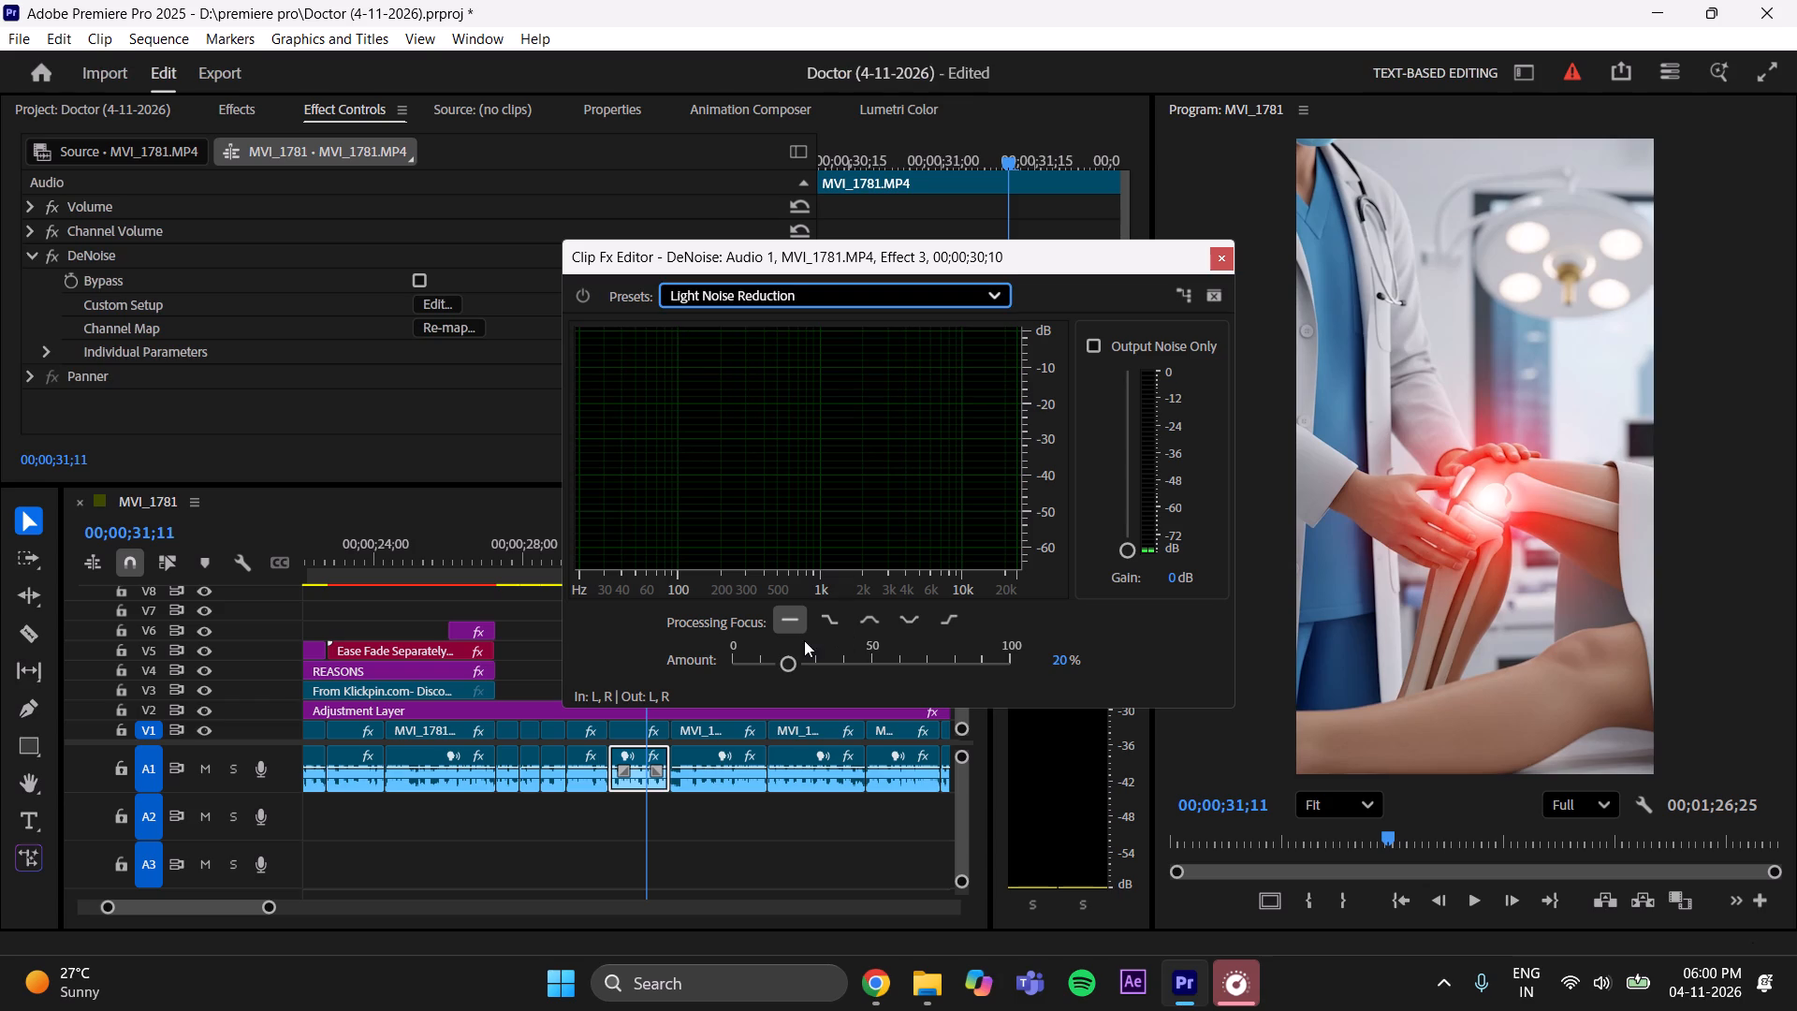
pyautogui.click(1064, 662)
pyautogui.press('BackSpace')
pyautogui.write('45')
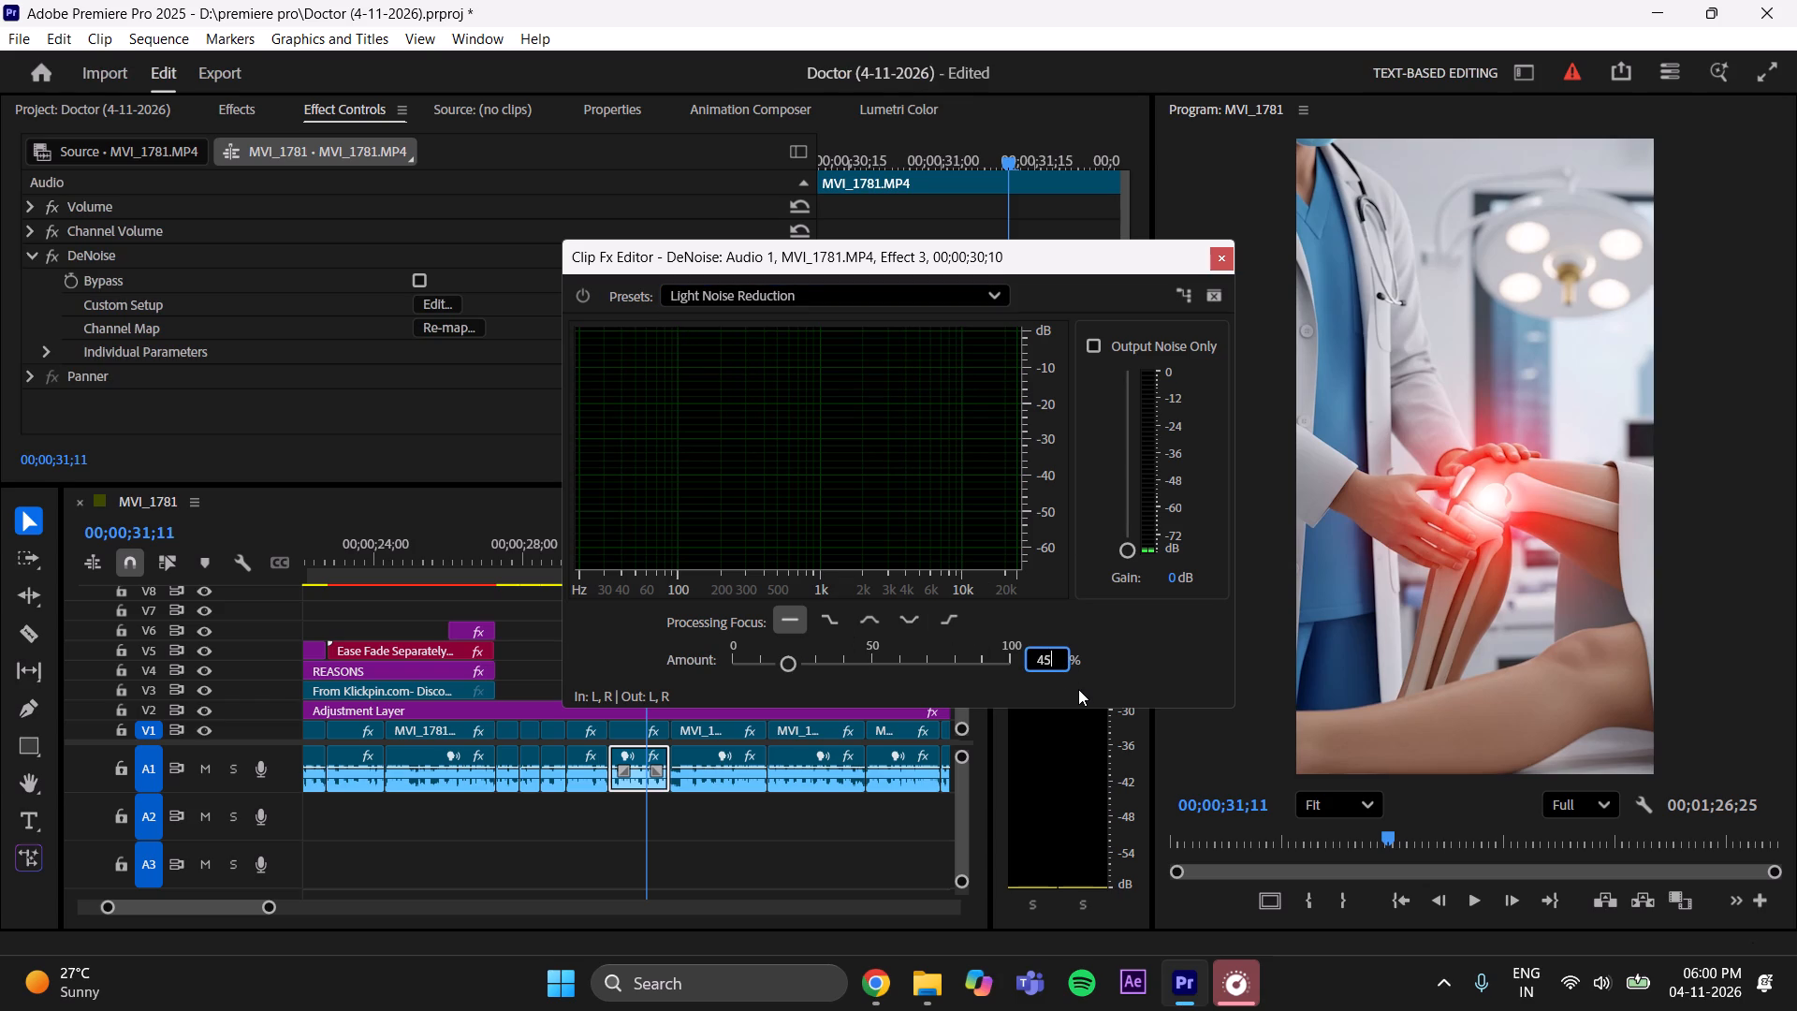
pyautogui.press('Return')
pyautogui.hotkey('ctrl', 's')
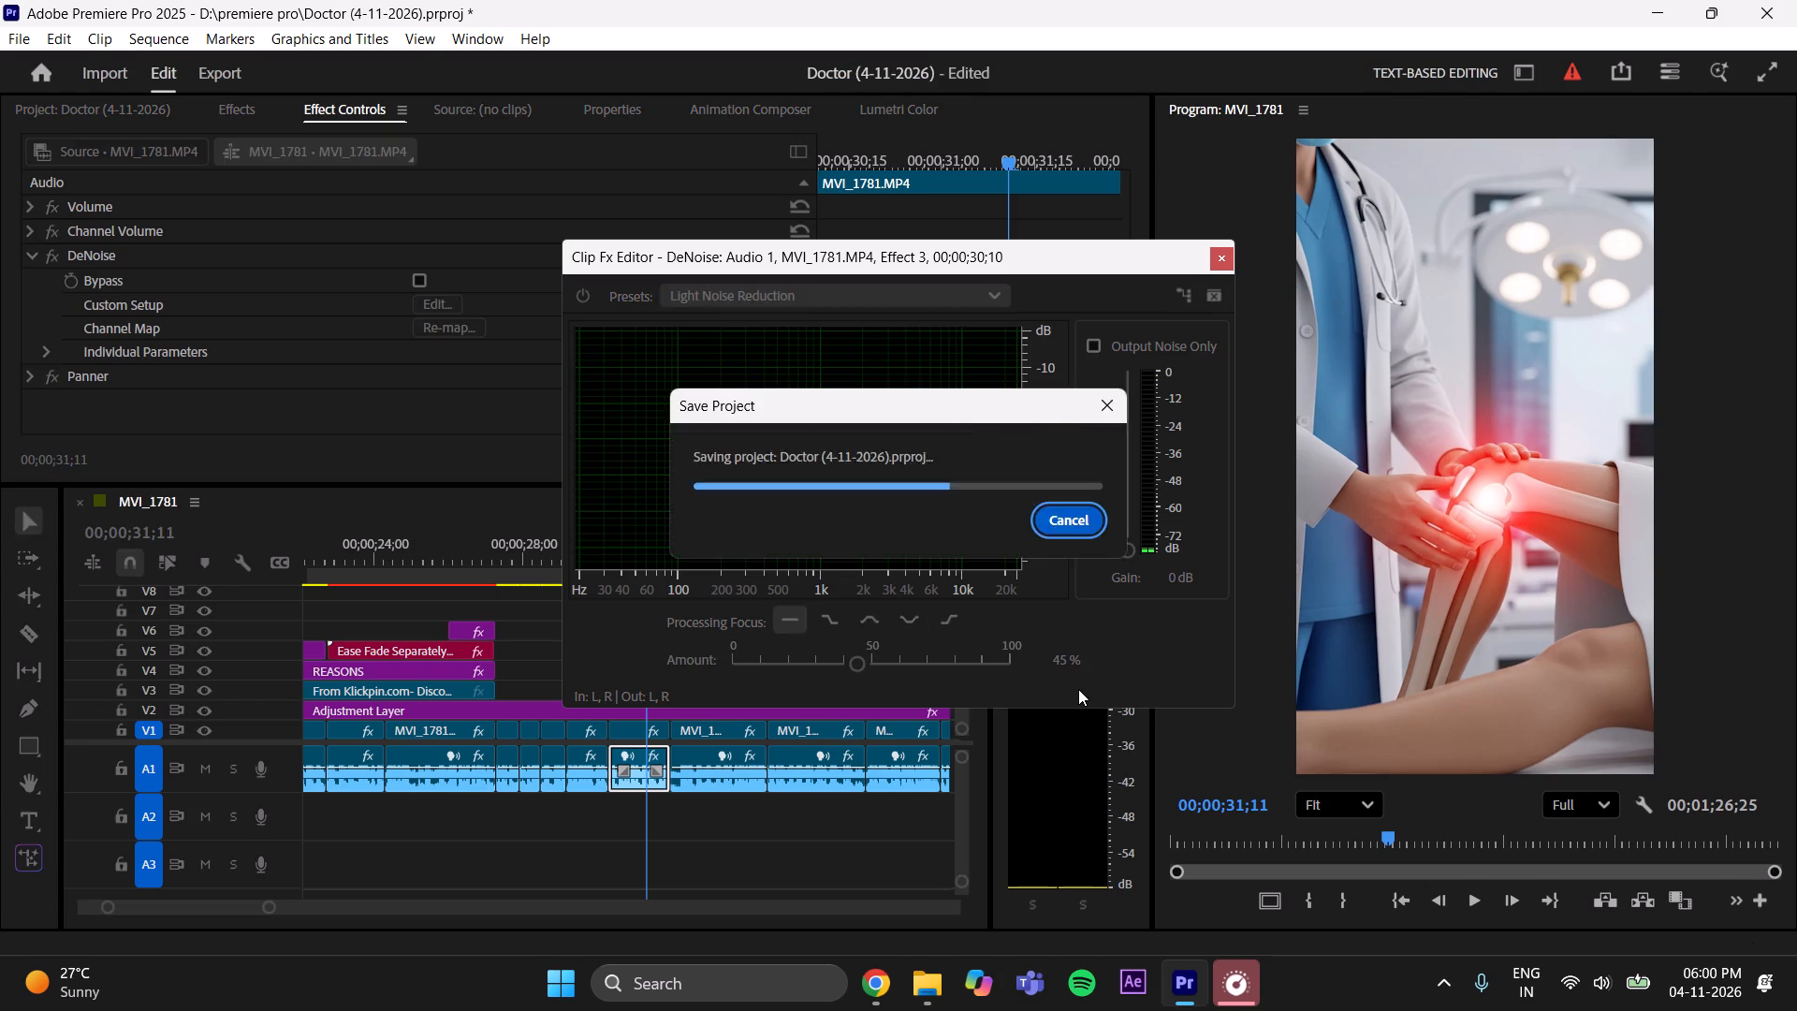
pyautogui.click(1222, 254)
# Set DeNoise on the twentieth A1 clip, starting at 00;00;32;00, to the Light Noise Reduction preset with an amount of 45% and save the project.
pyautogui.click(727, 548)
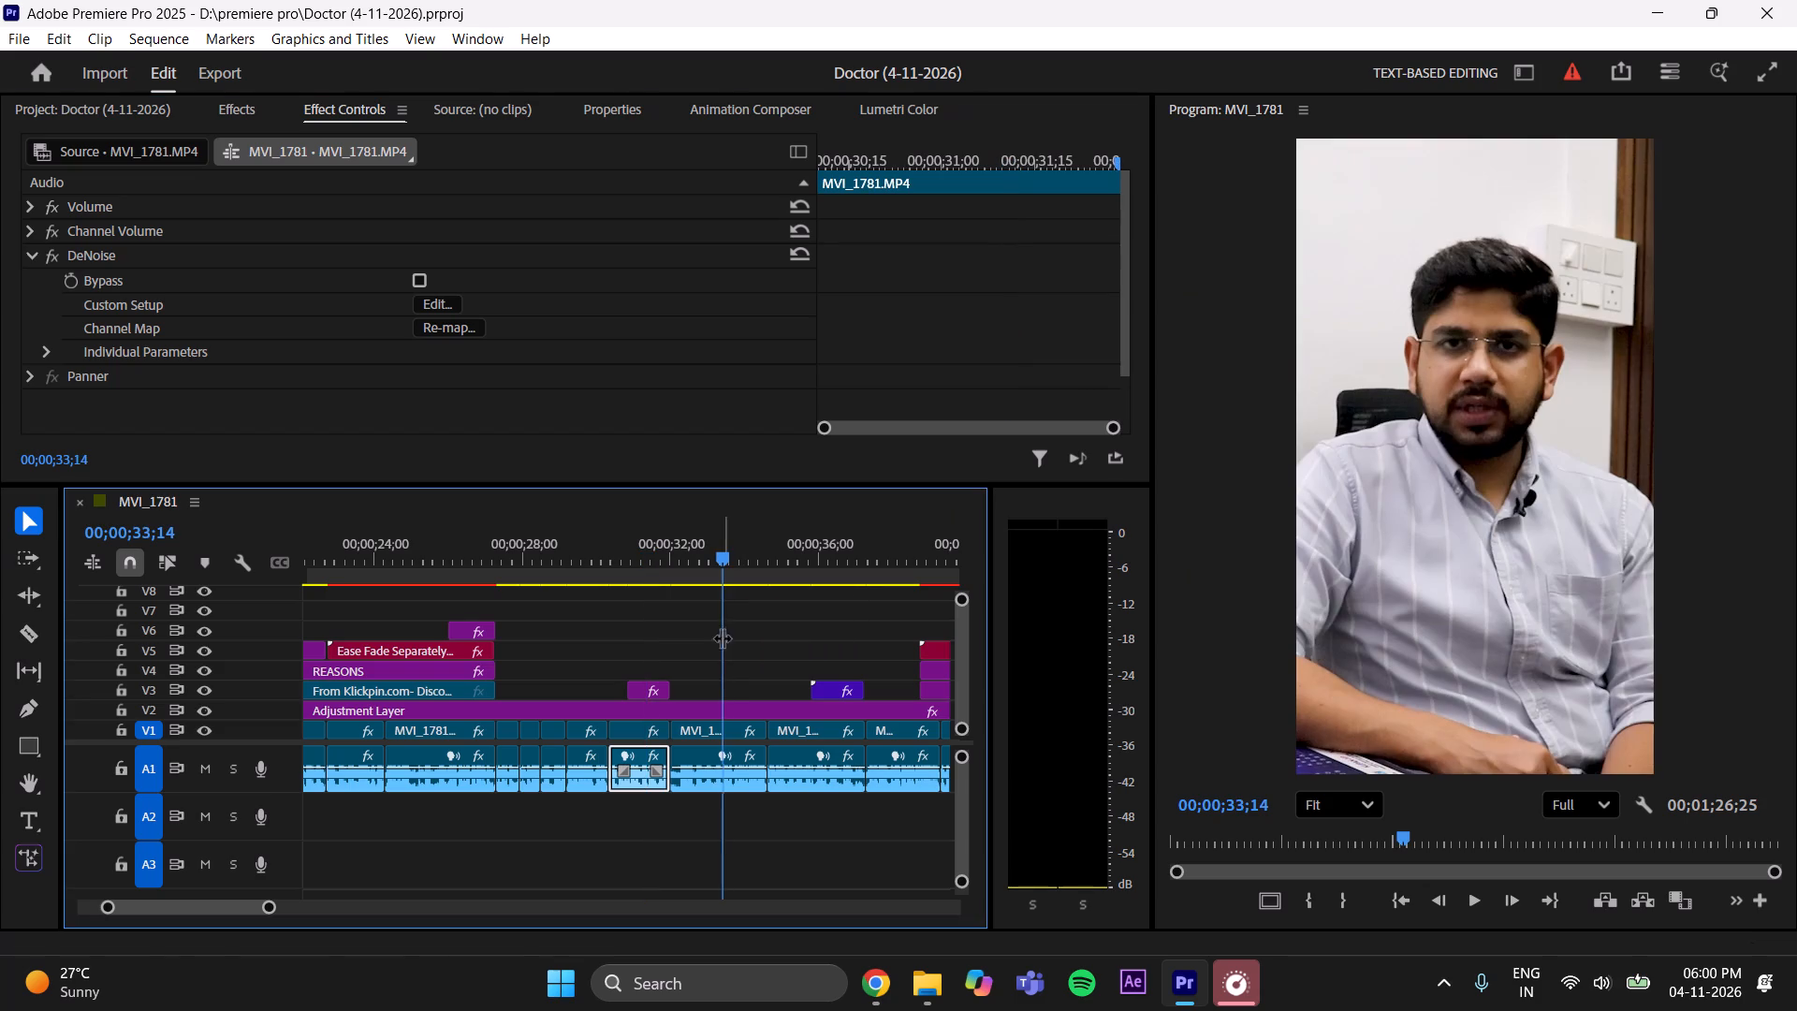
pyautogui.click(711, 778)
pyautogui.click(444, 307)
pyautogui.click(811, 289)
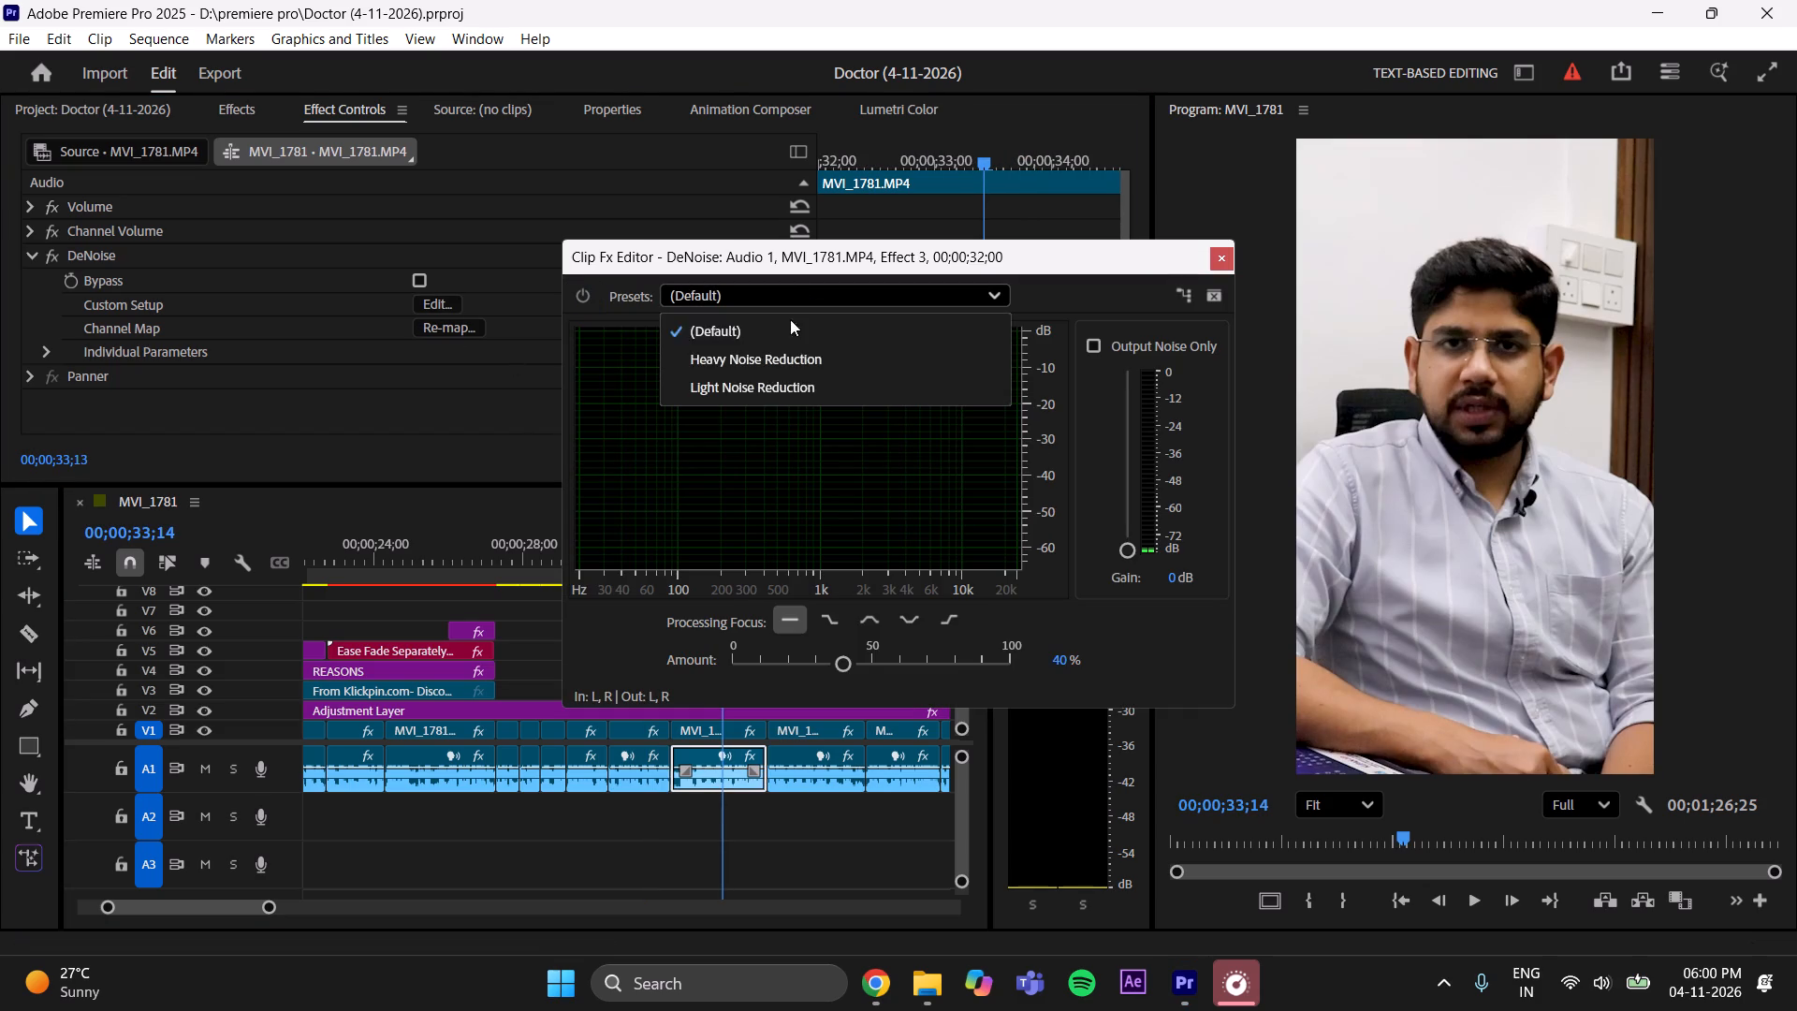
pyautogui.click(766, 385)
pyautogui.click(1063, 655)
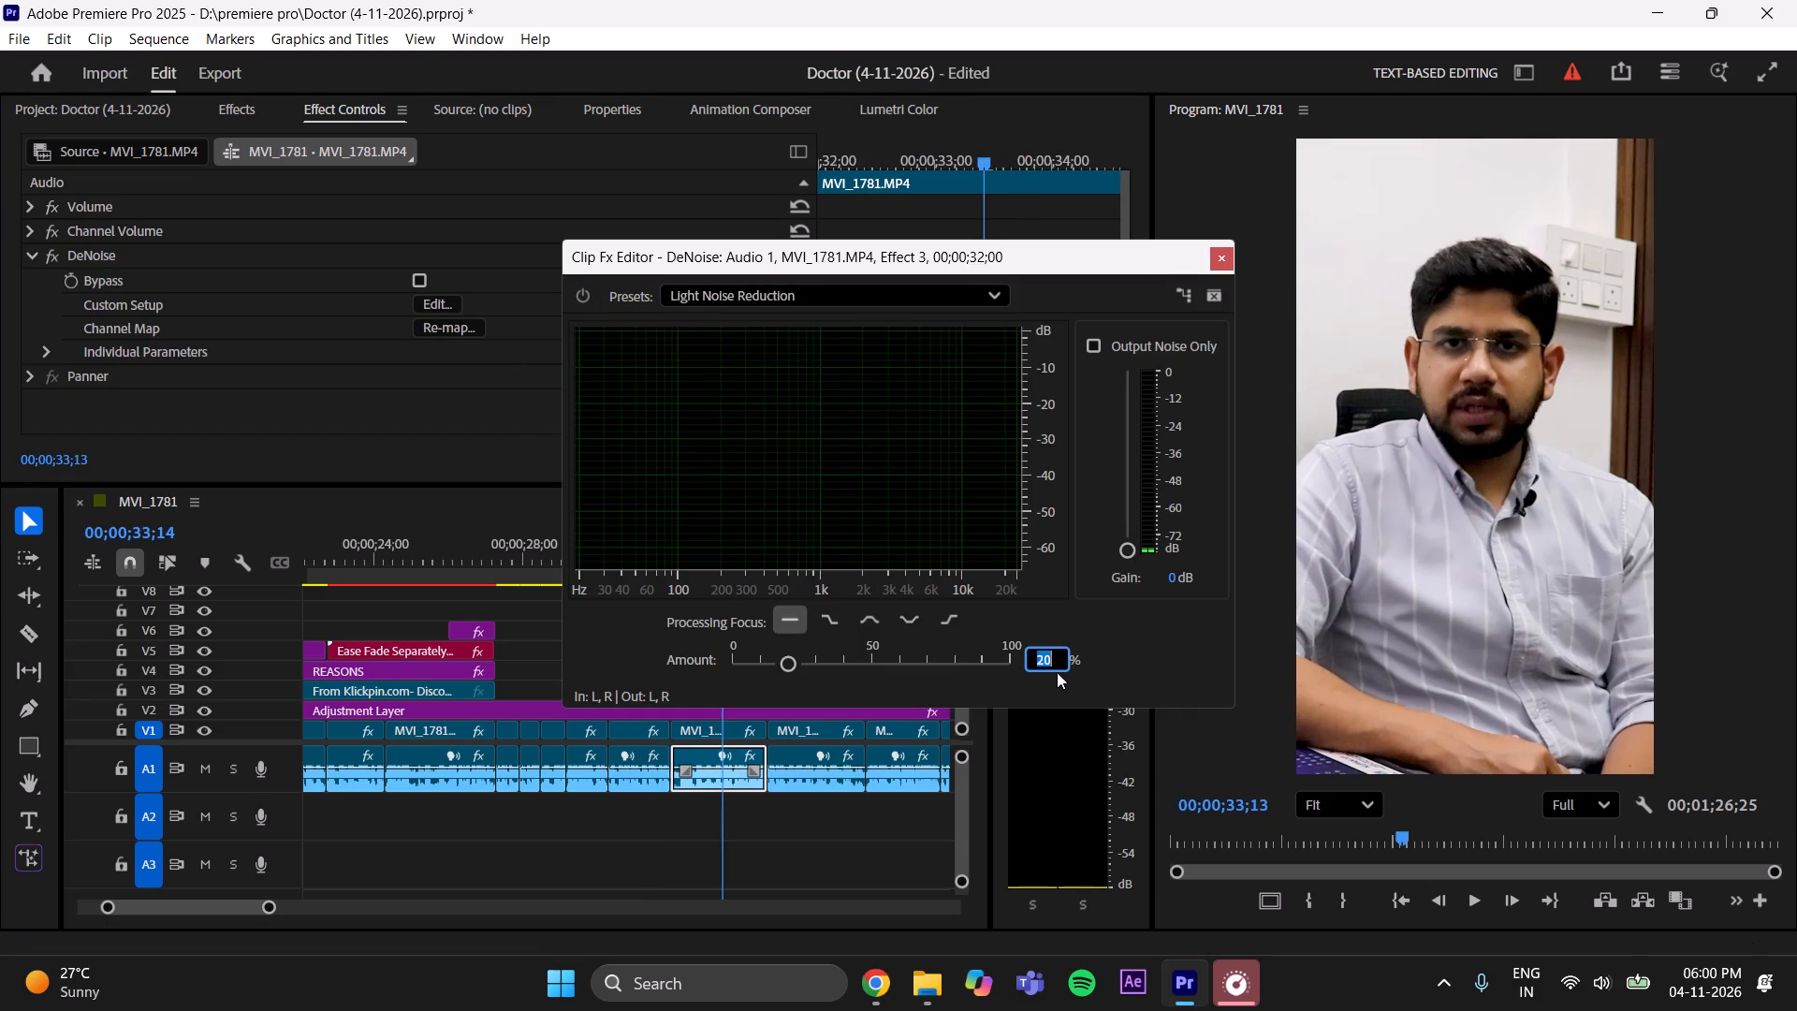
pyautogui.press('BackSpace')
pyautogui.write('45')
pyautogui.press('Return')
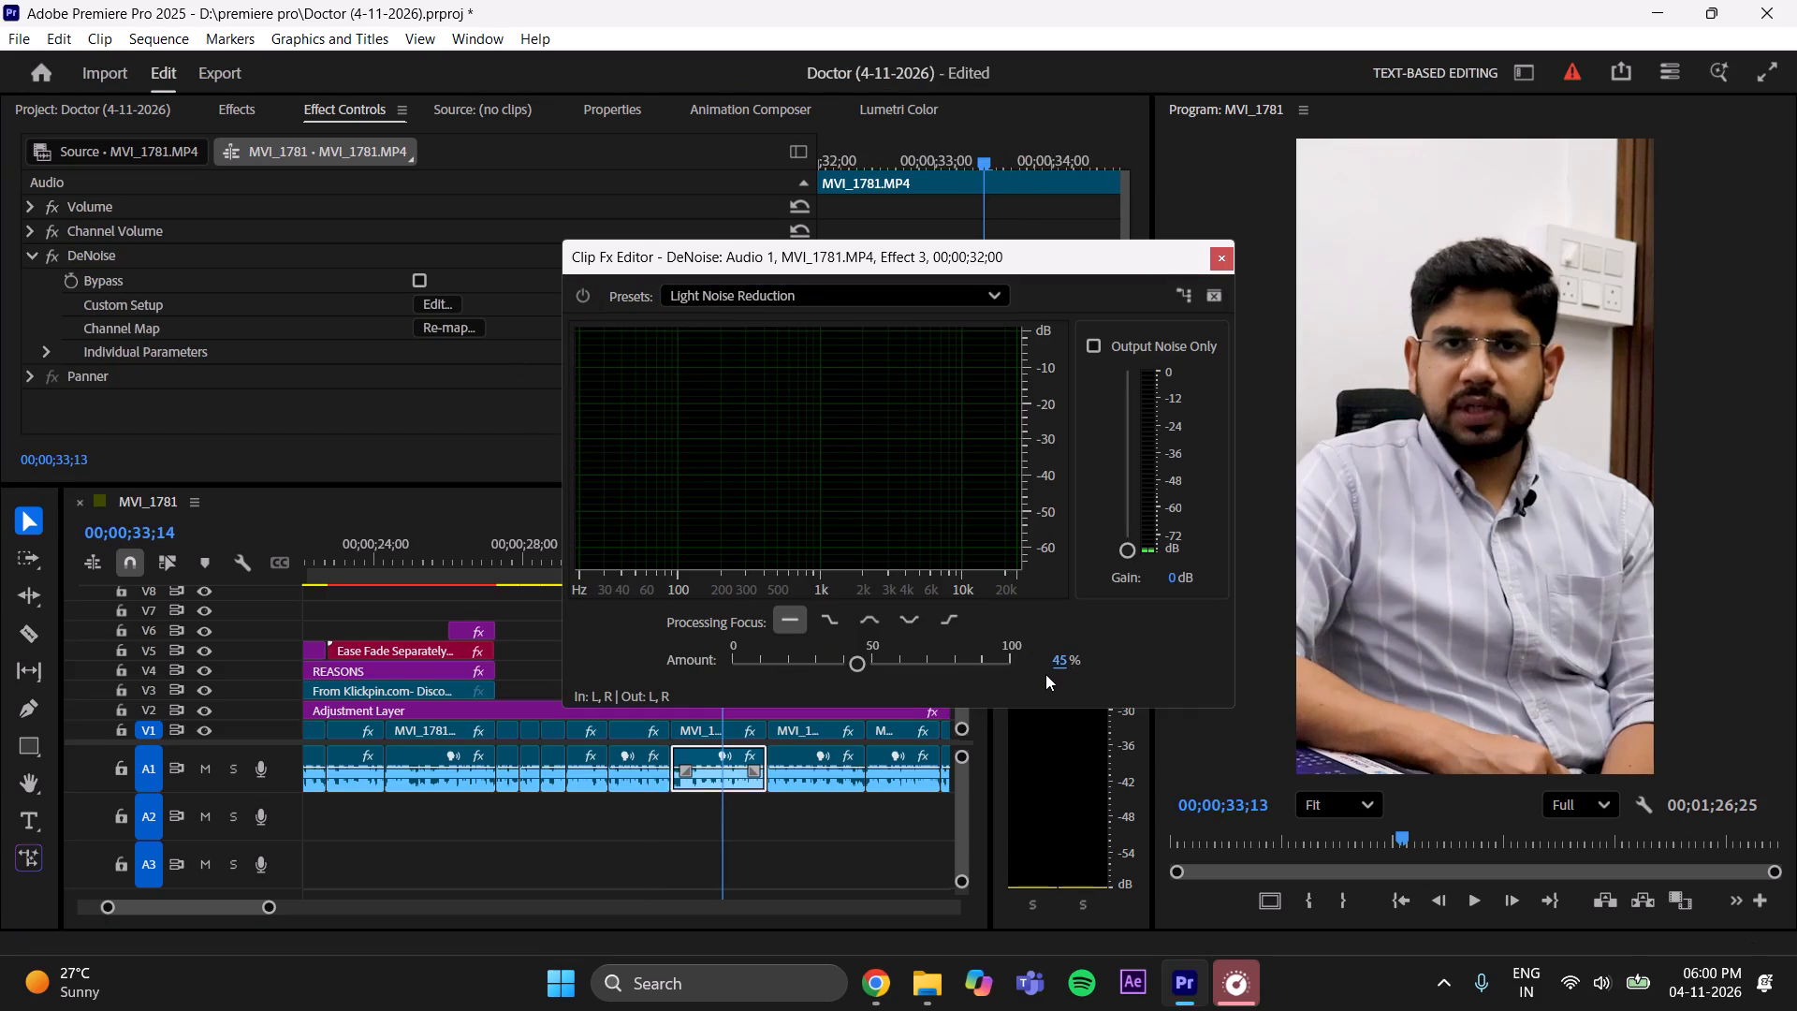
pyautogui.hotkey('ctrl', 's')
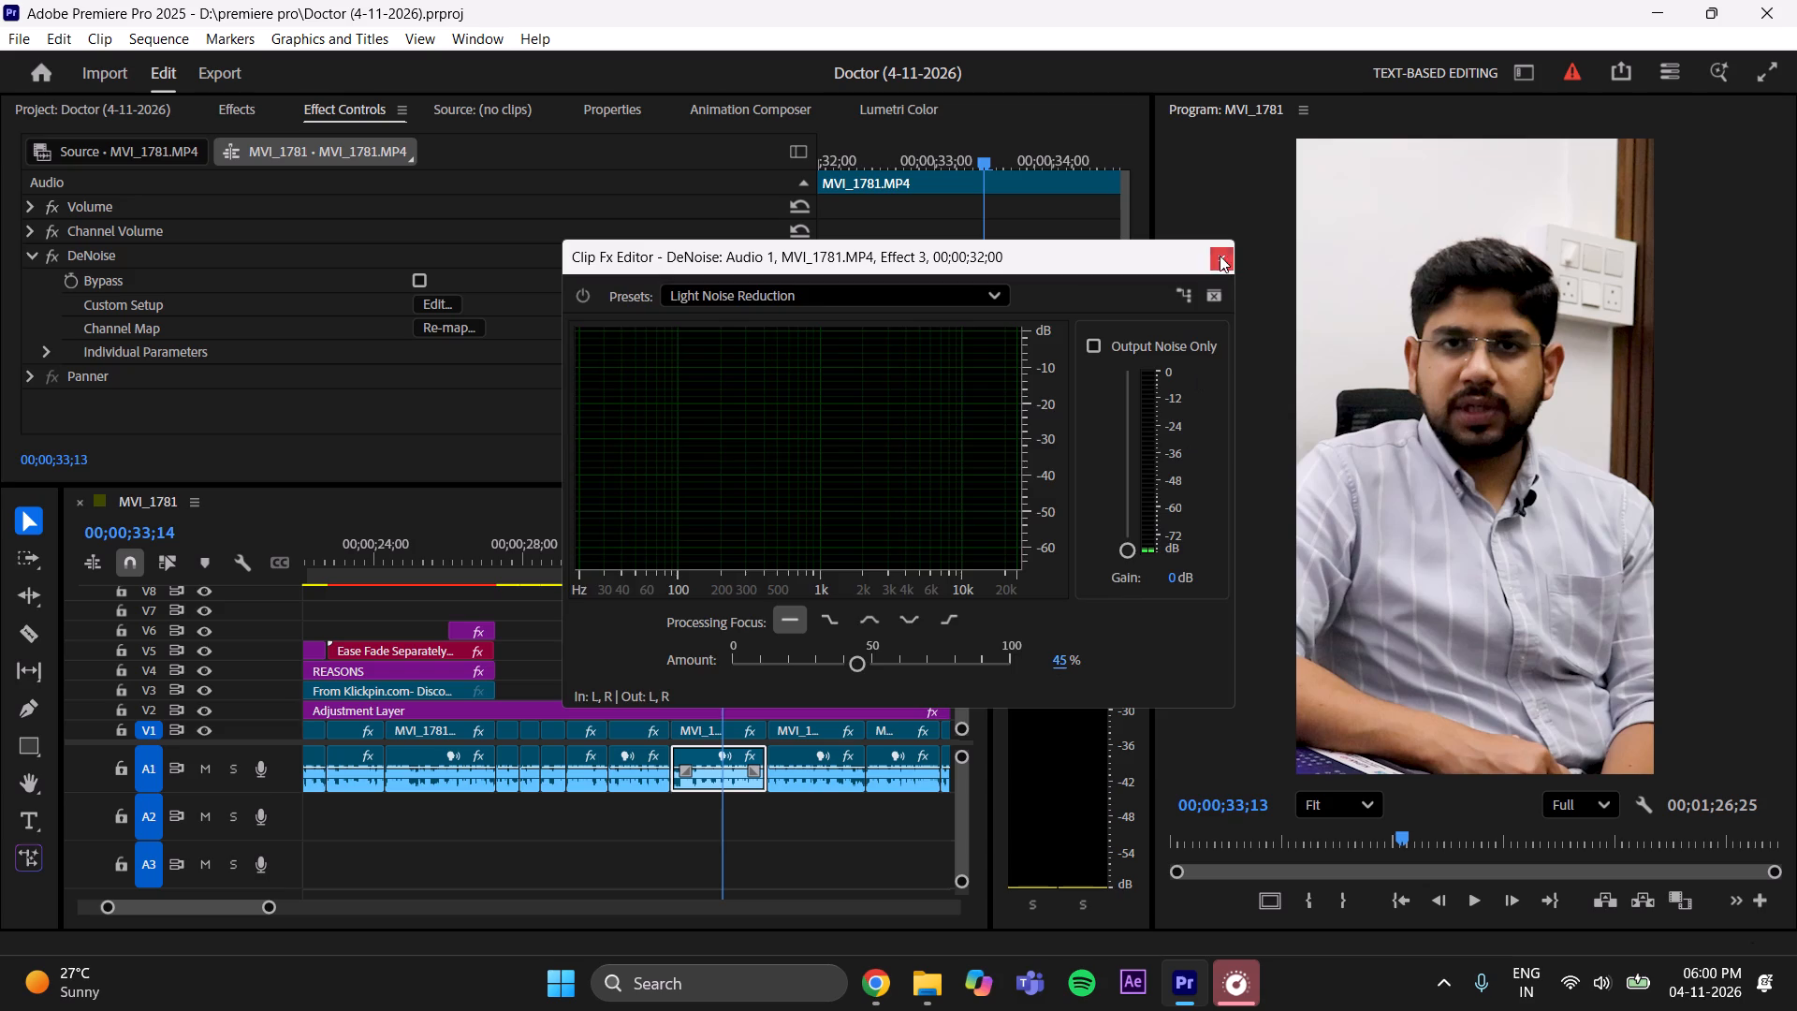
pyautogui.click(1220, 256)
# Set DeNoise on the twenty-first A1 clip, starting at 00;00;34;19, to the Light Noise Reduction preset with an amount of 45% and save the project.
pyautogui.click(812, 545)
pyautogui.click(807, 766)
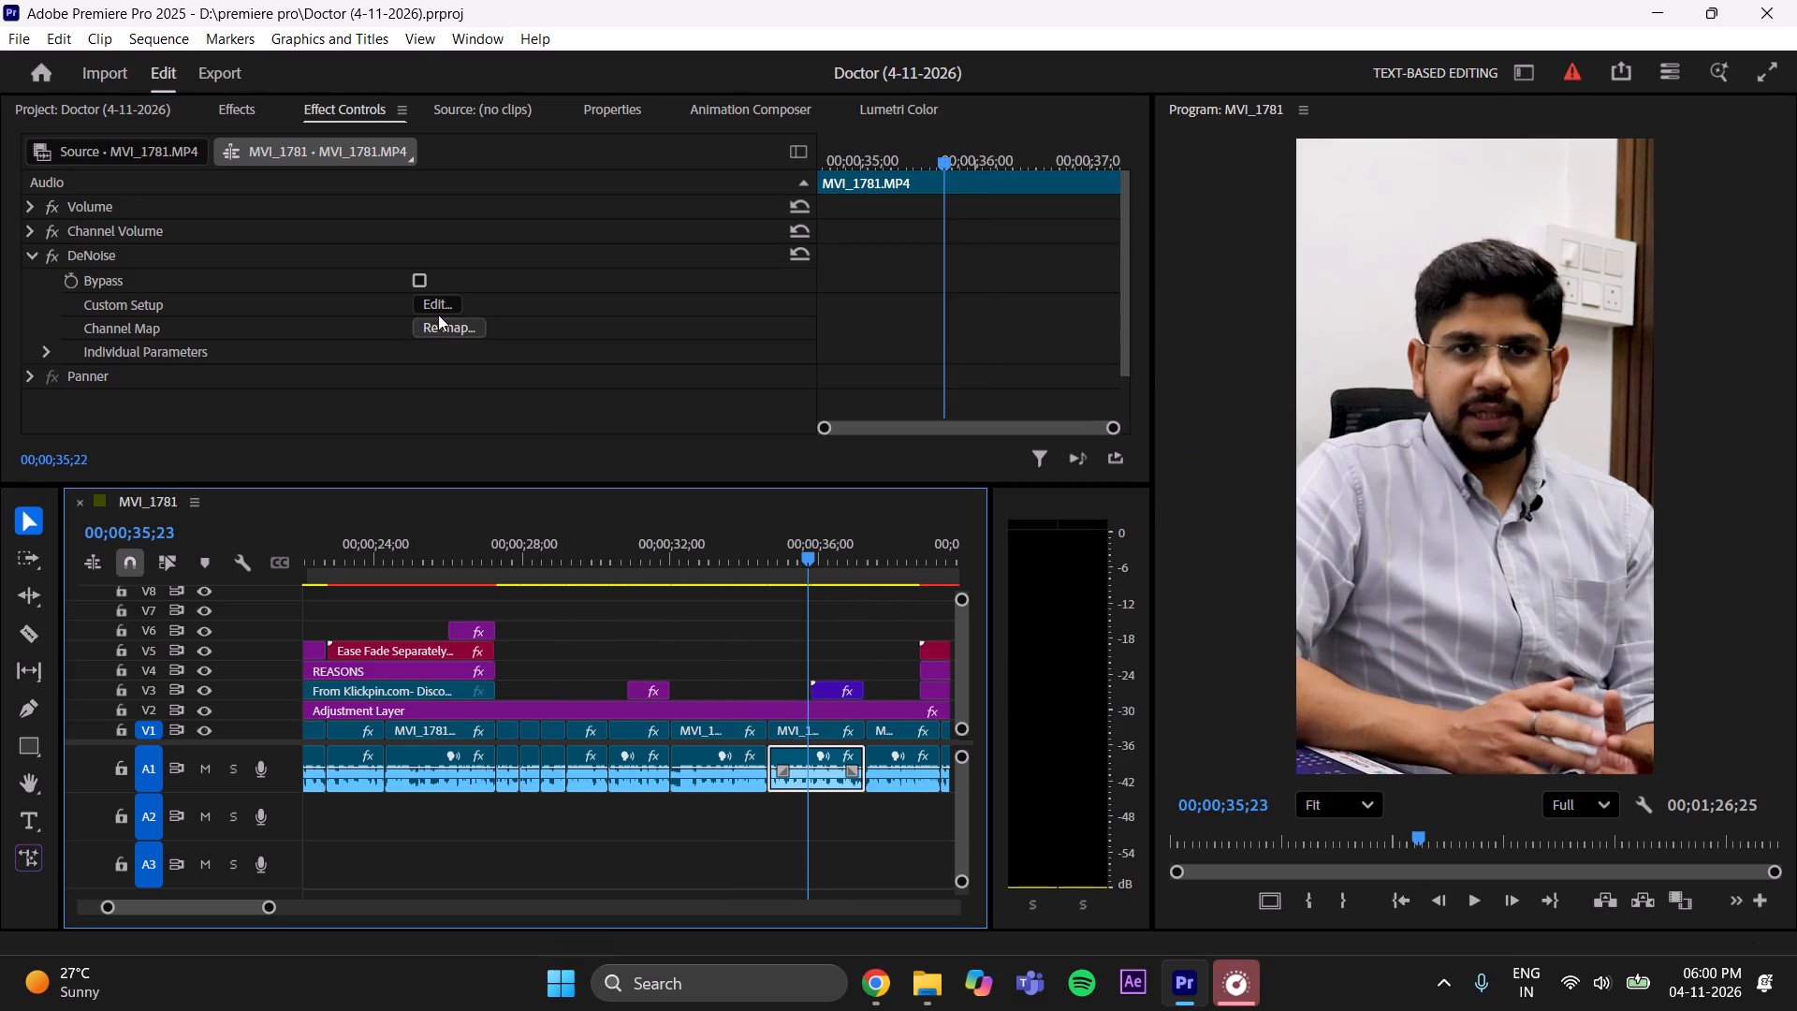
pyautogui.click(441, 300)
pyautogui.click(786, 281)
pyautogui.click(783, 297)
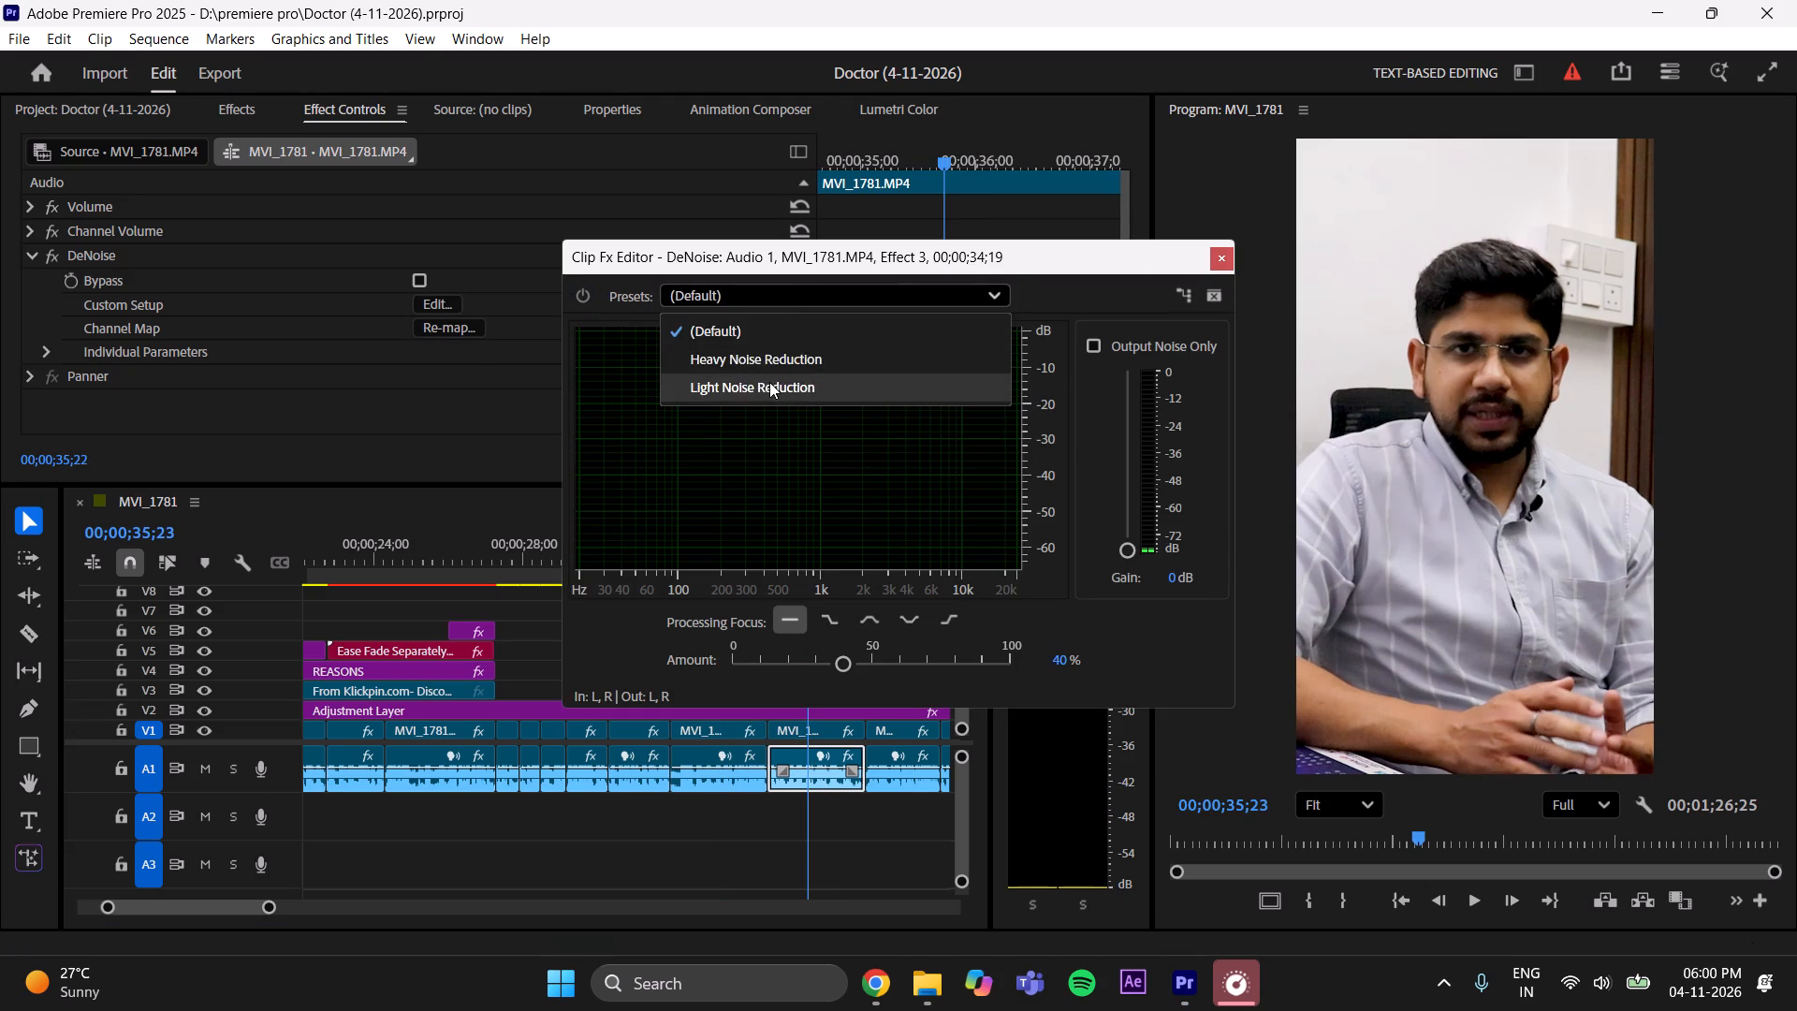
pyautogui.click(769, 382)
pyautogui.click(1056, 665)
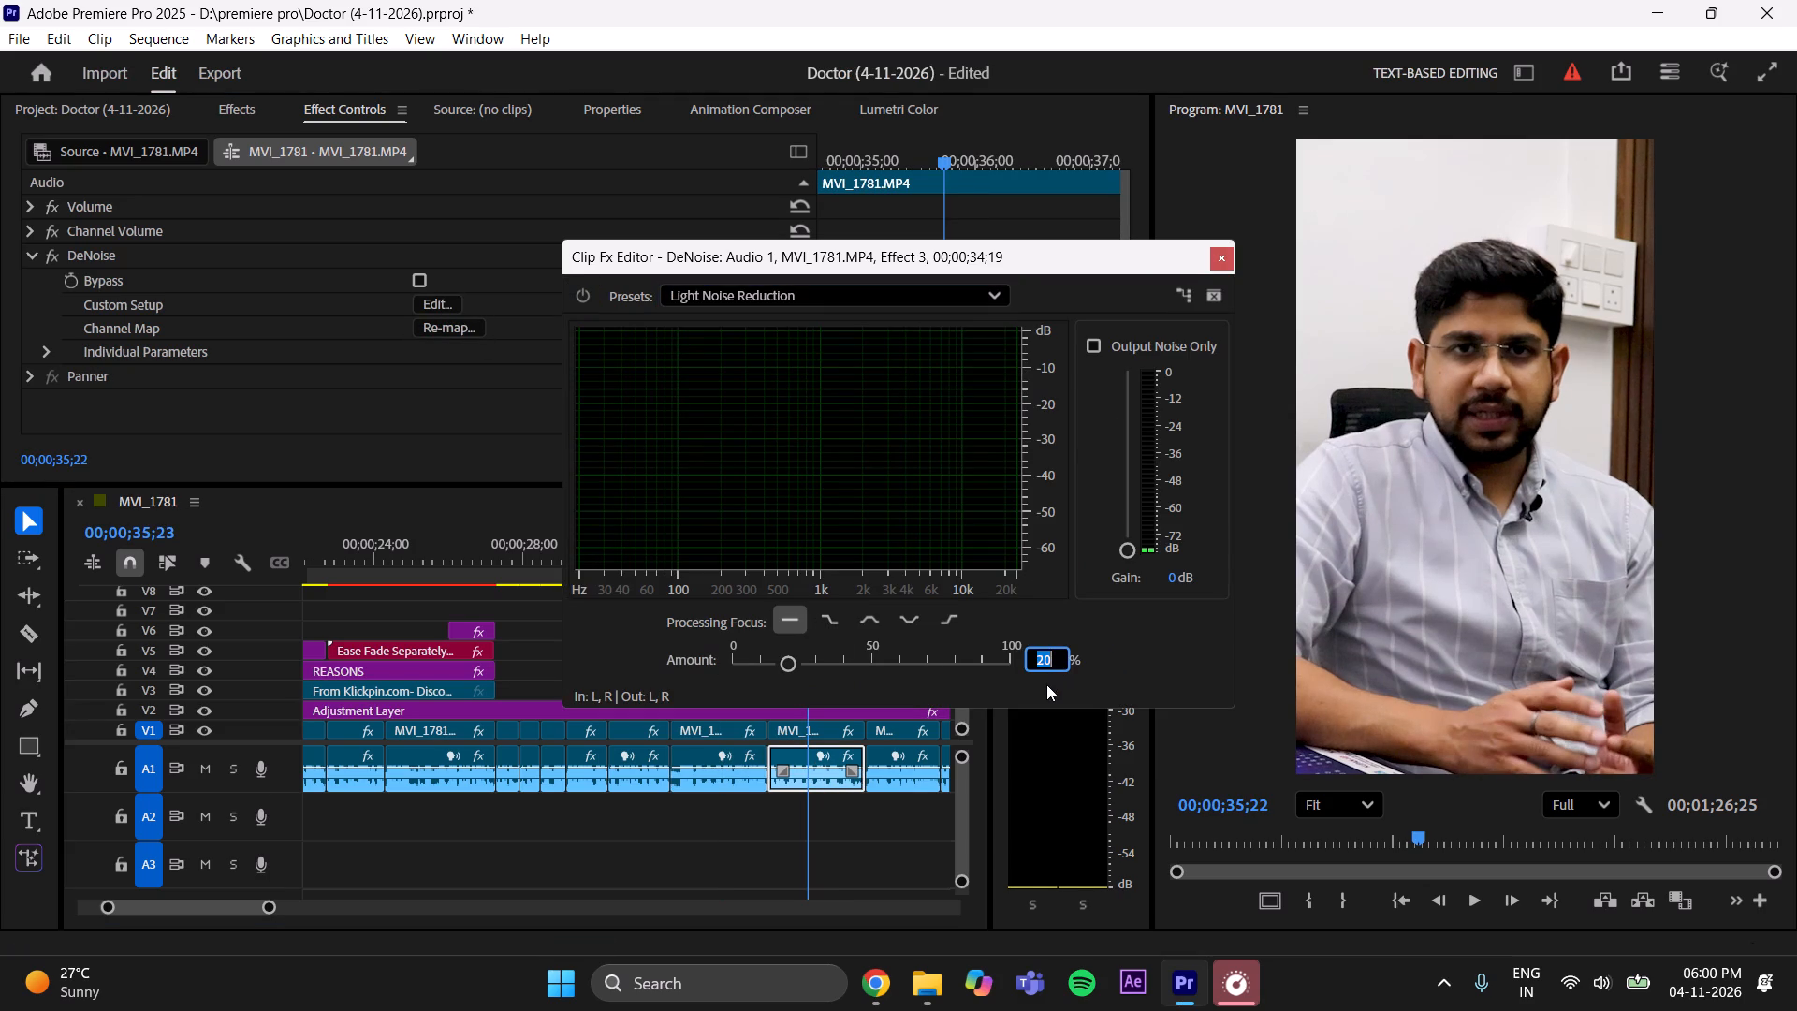
pyautogui.press('BackSpace')
pyautogui.write('45')
pyautogui.press('Return')
pyautogui.hotkey('ctrl', 's')
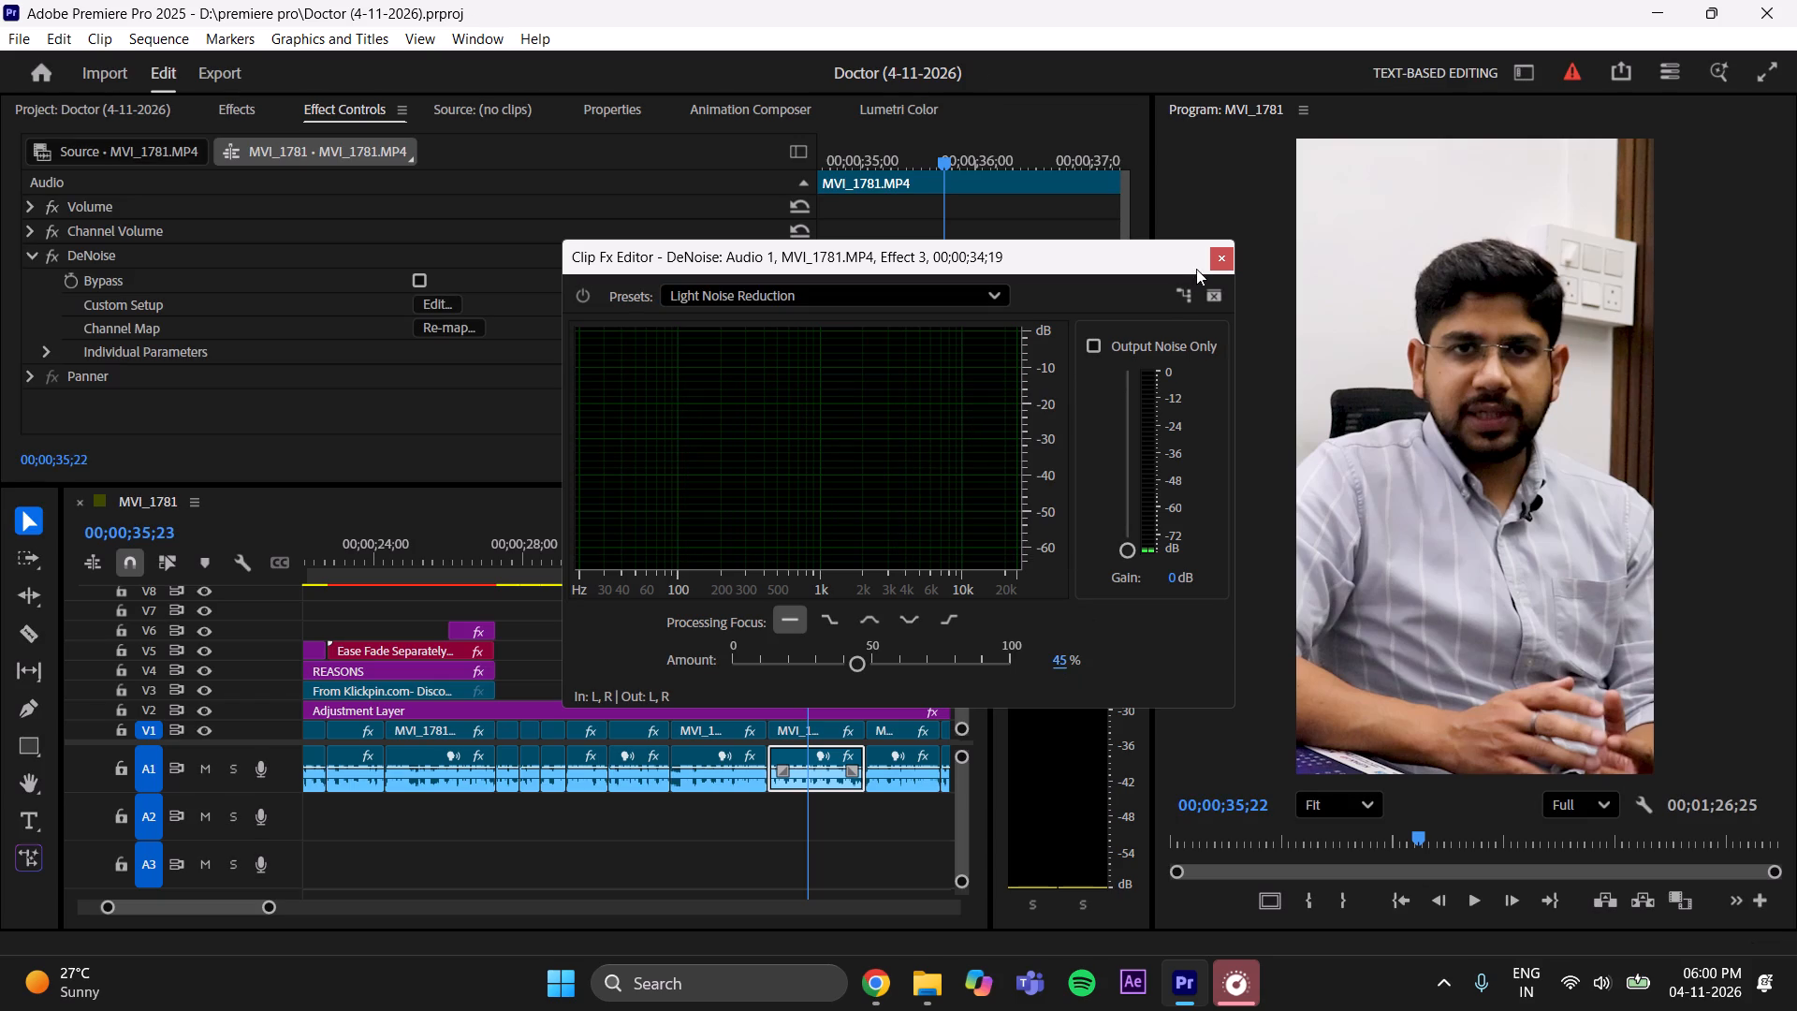
pyautogui.click(1218, 256)
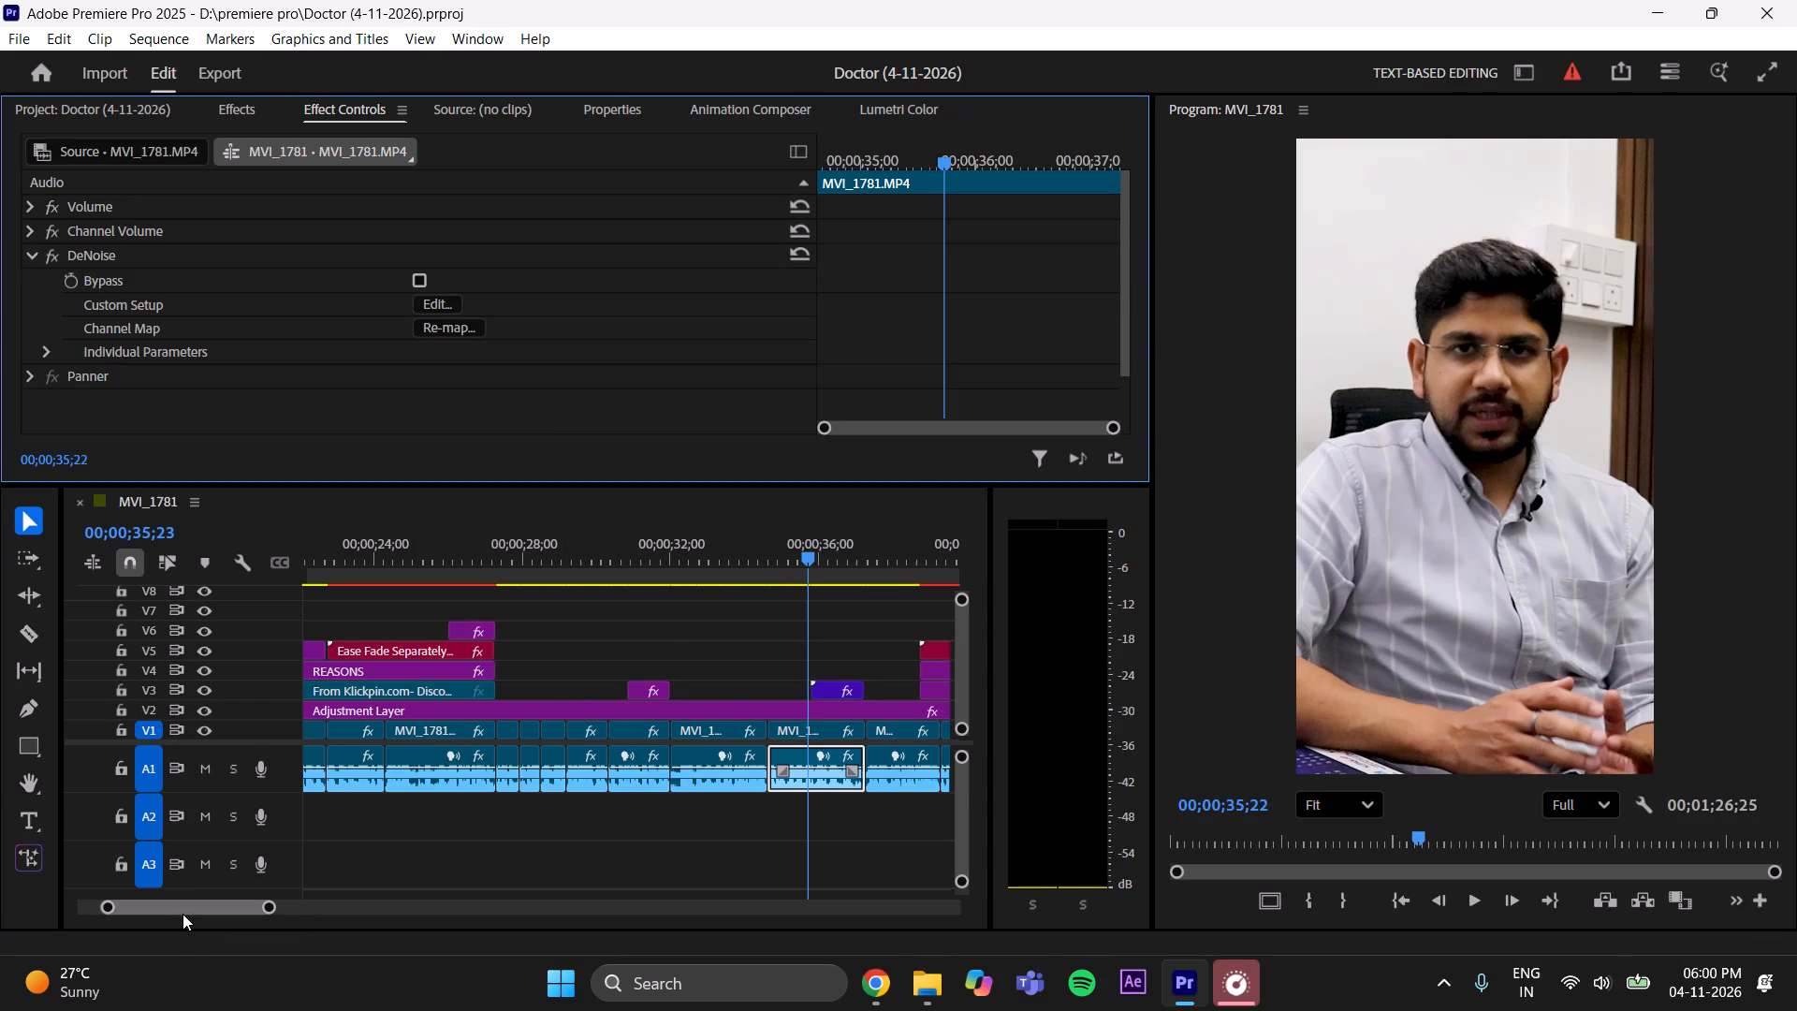
# Set DeNoise on the twenty-second A1 clip, starting at 00;00;37;09, to the Light Noise Reduction preset with an amount of 45% and save the project.
pyautogui.moveTo(183, 907); pyautogui.dragTo(188, 908)
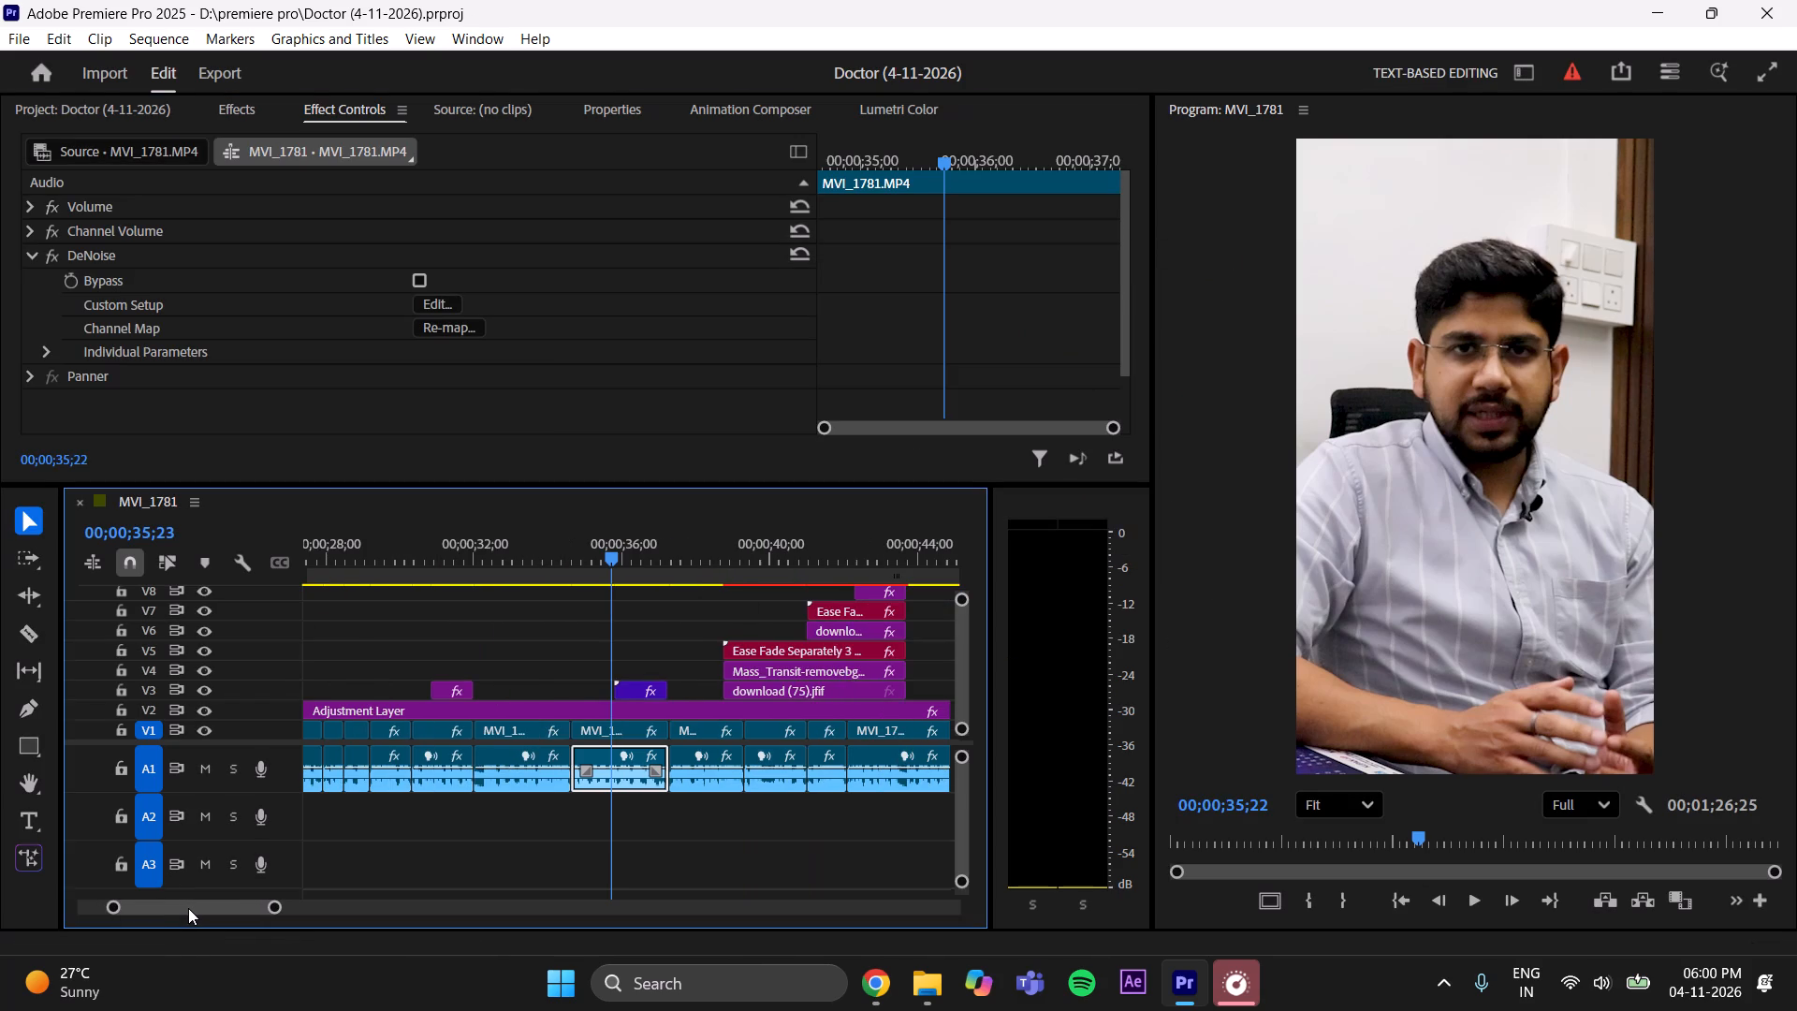
pyautogui.moveTo(188, 908); pyautogui.dragTo(193, 913)
pyautogui.click(462, 549)
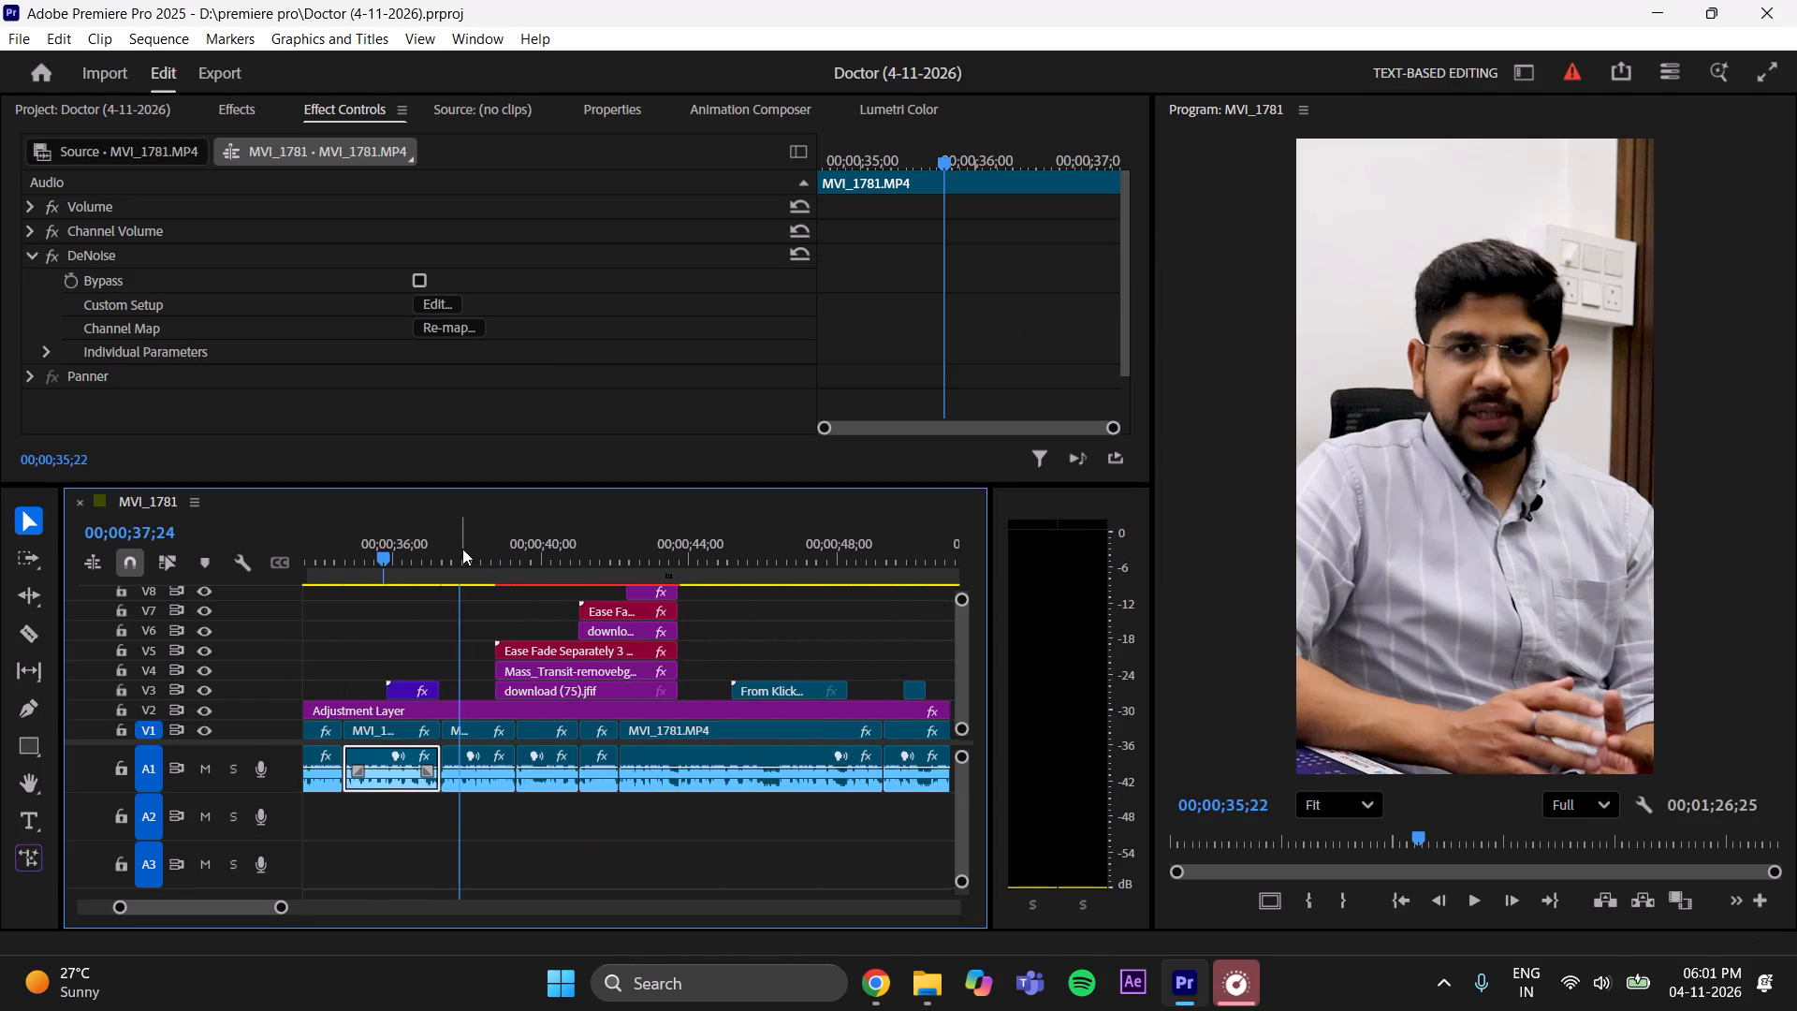
pyautogui.click(480, 764)
pyautogui.click(448, 300)
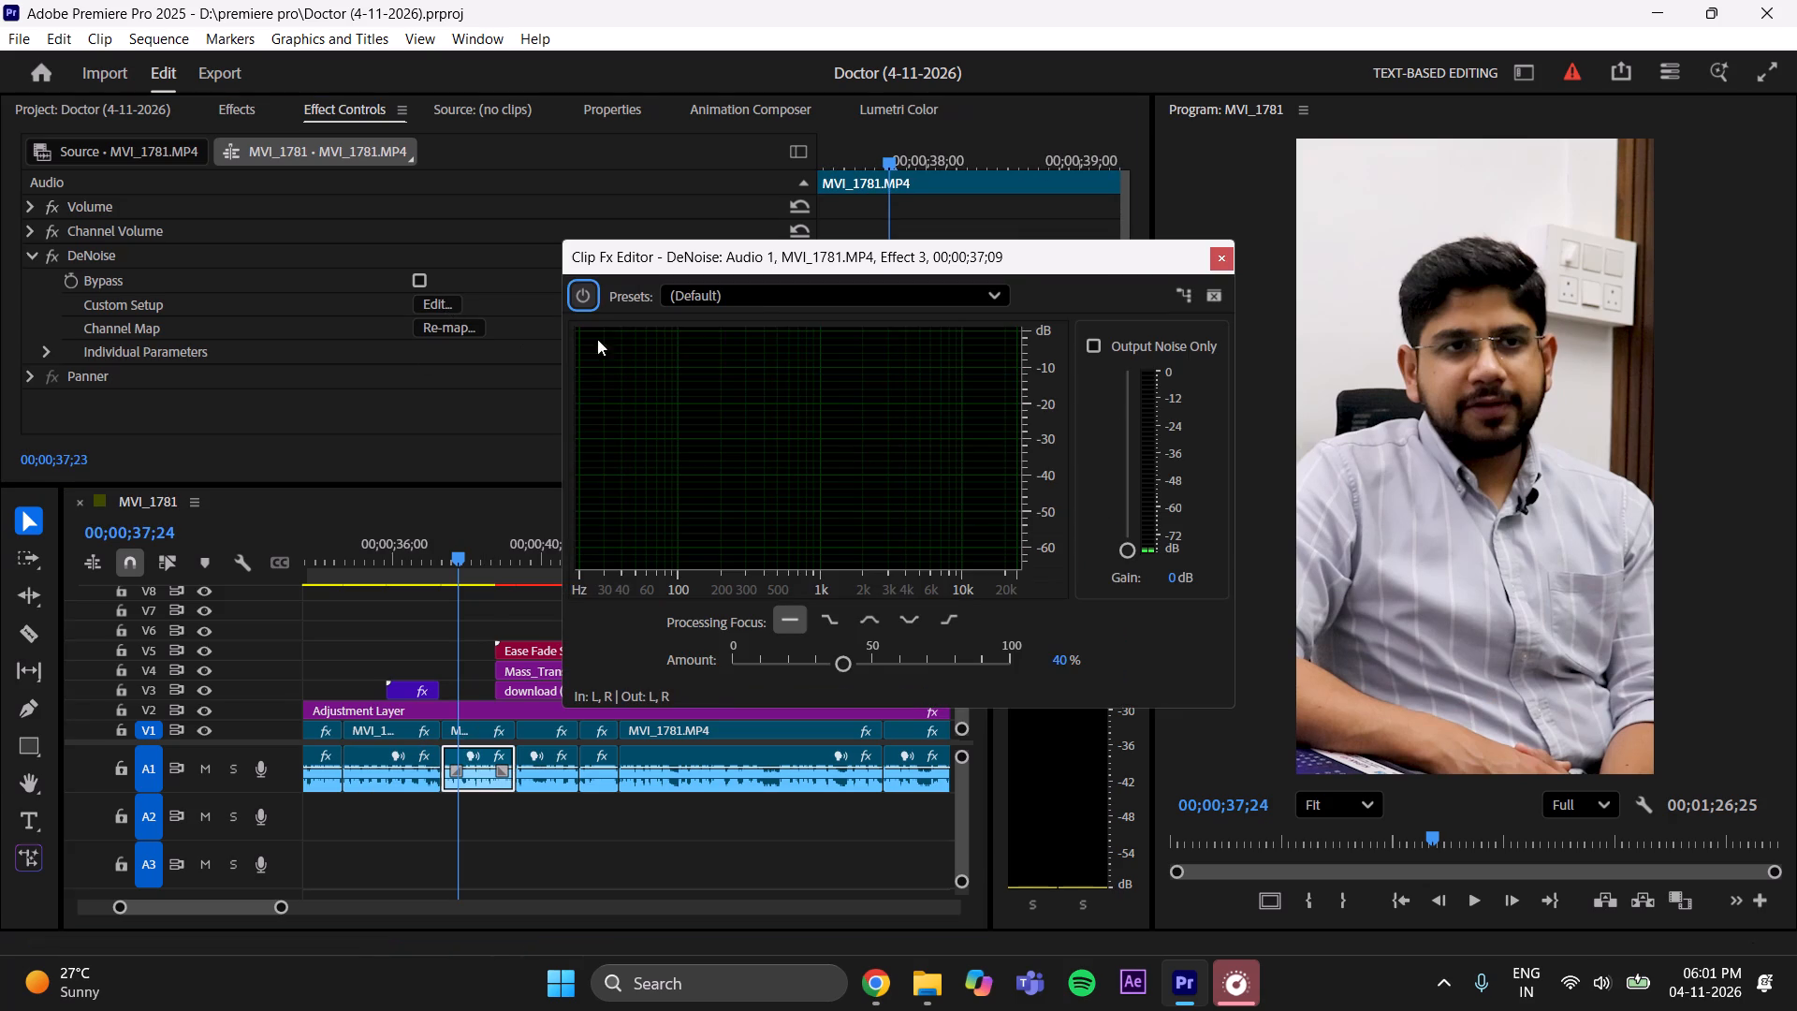
pyautogui.click(753, 299)
pyautogui.click(745, 386)
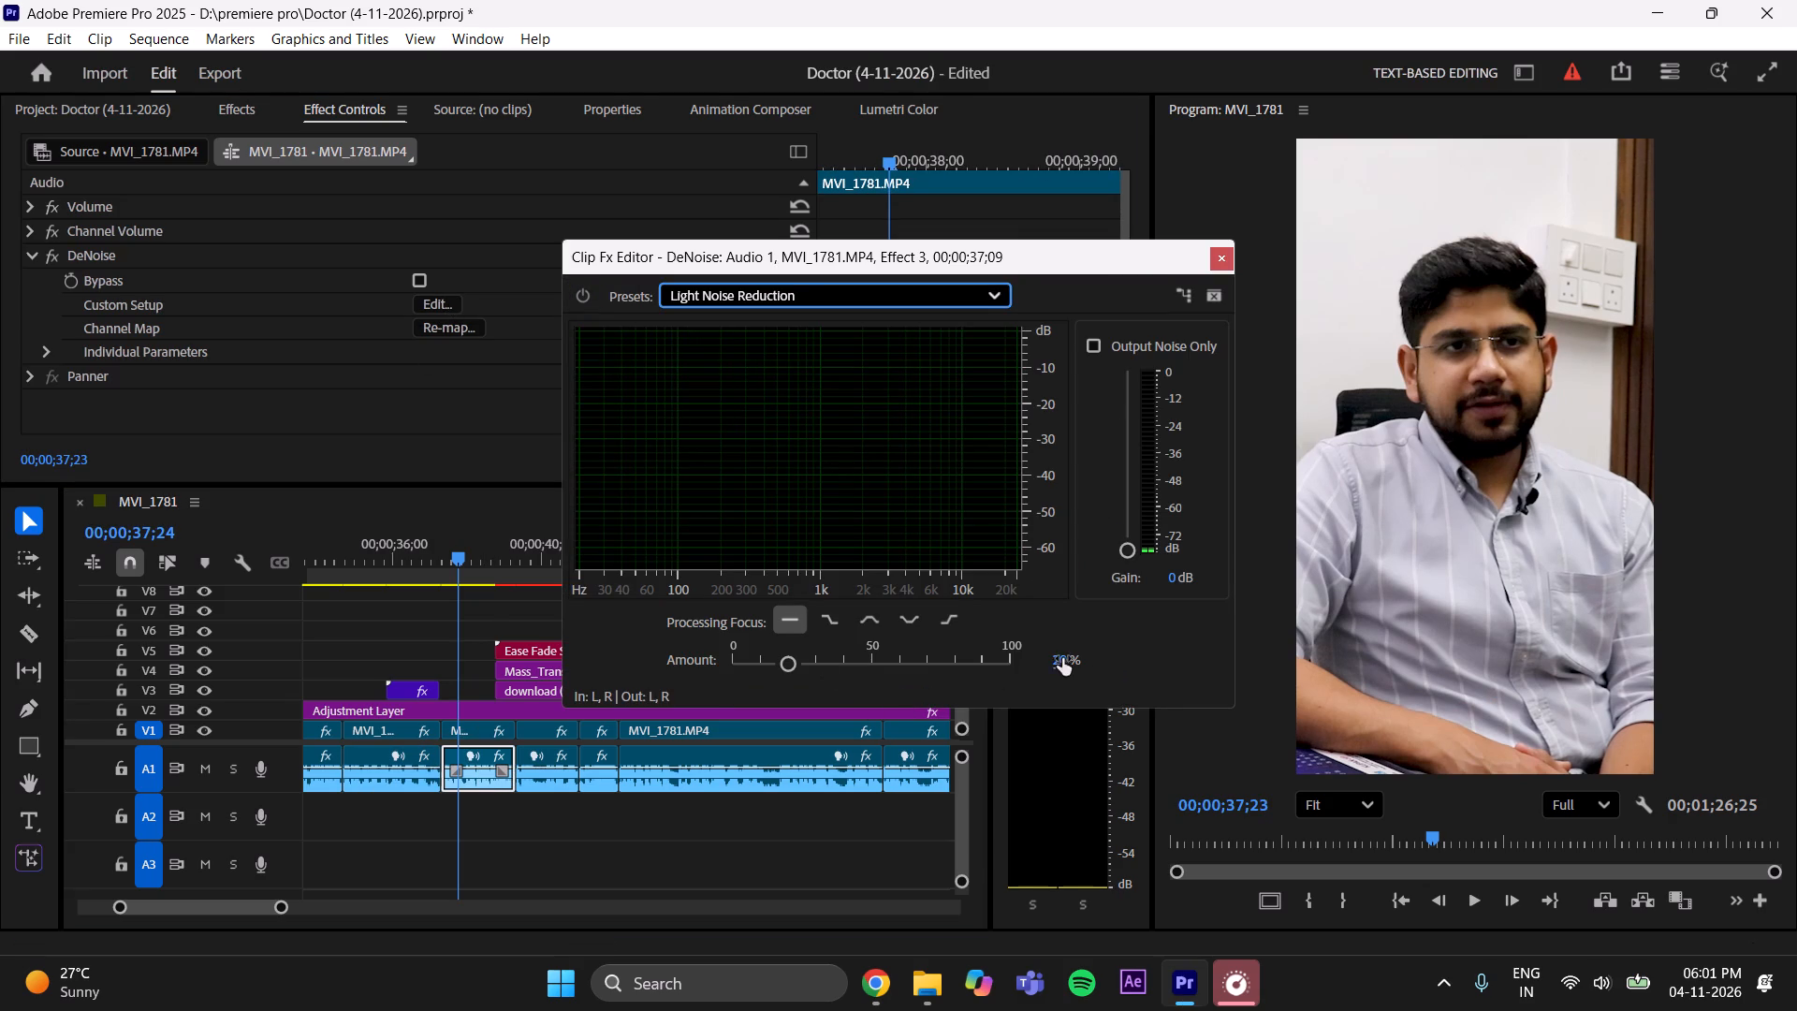
pyautogui.click(1062, 657)
pyautogui.press('BackSpace')
pyautogui.write('45')
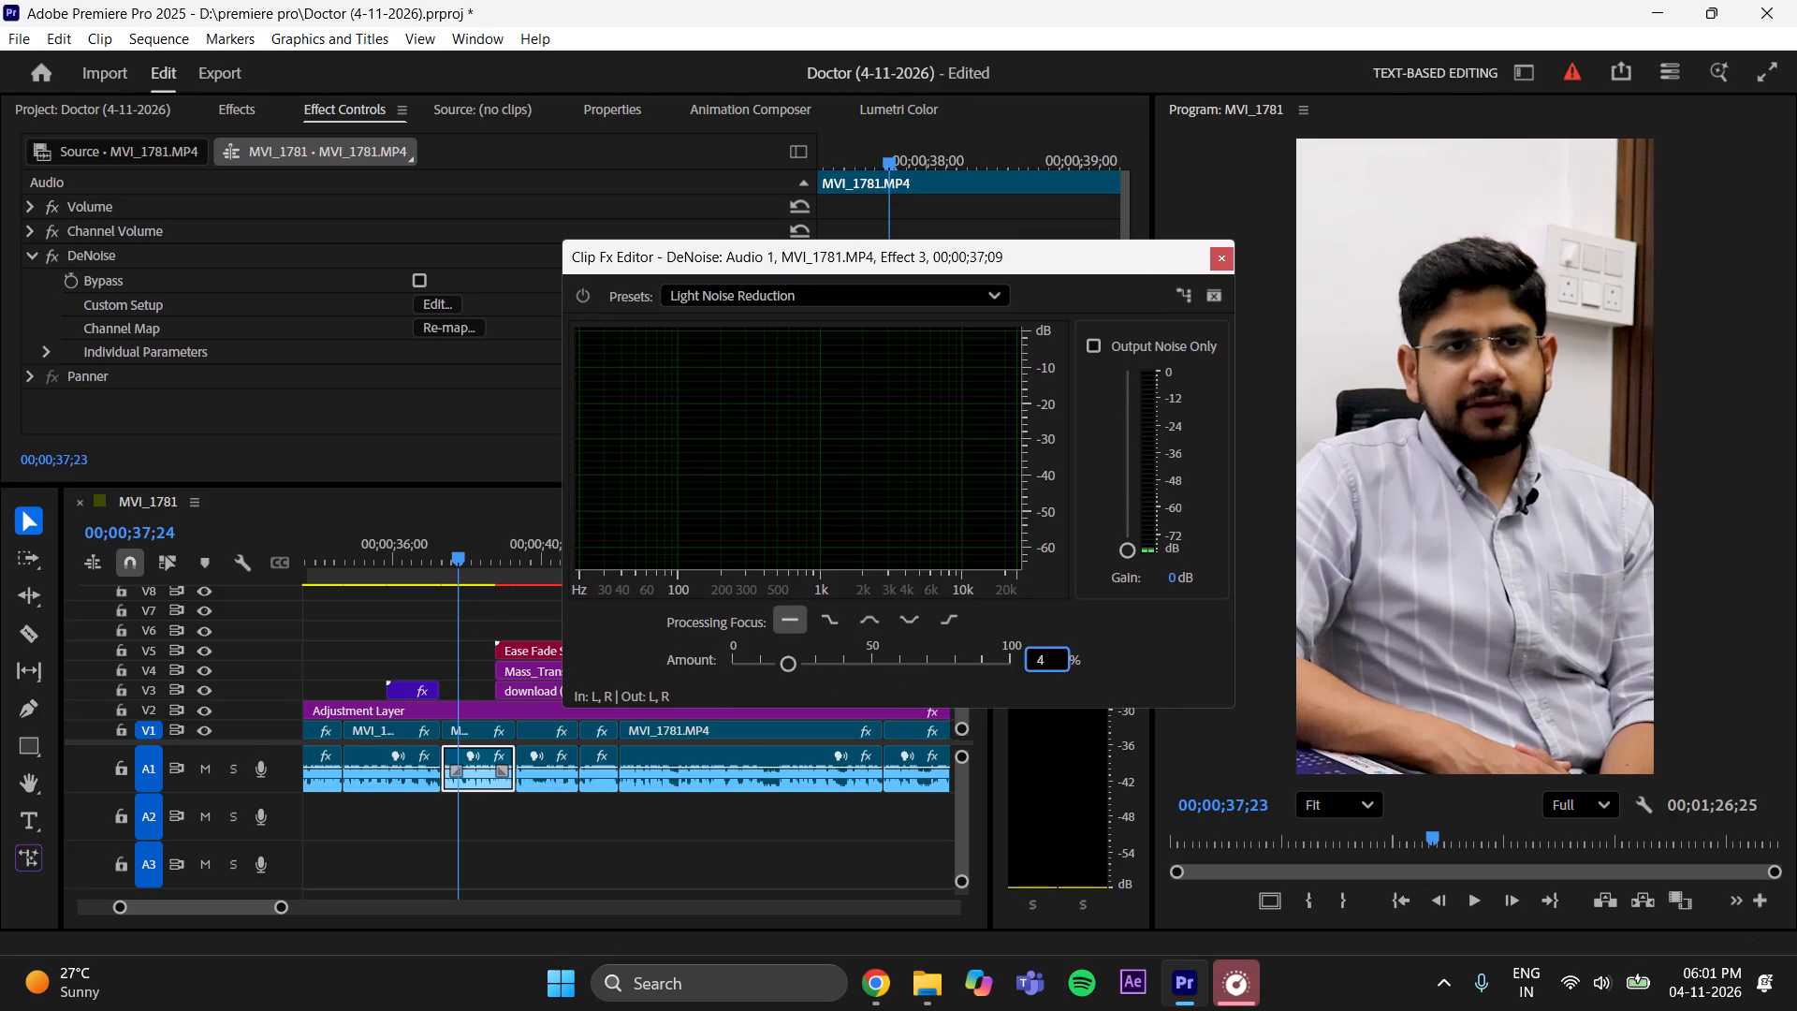
pyautogui.press('Return')
pyautogui.hotkey('ctrl', 's')
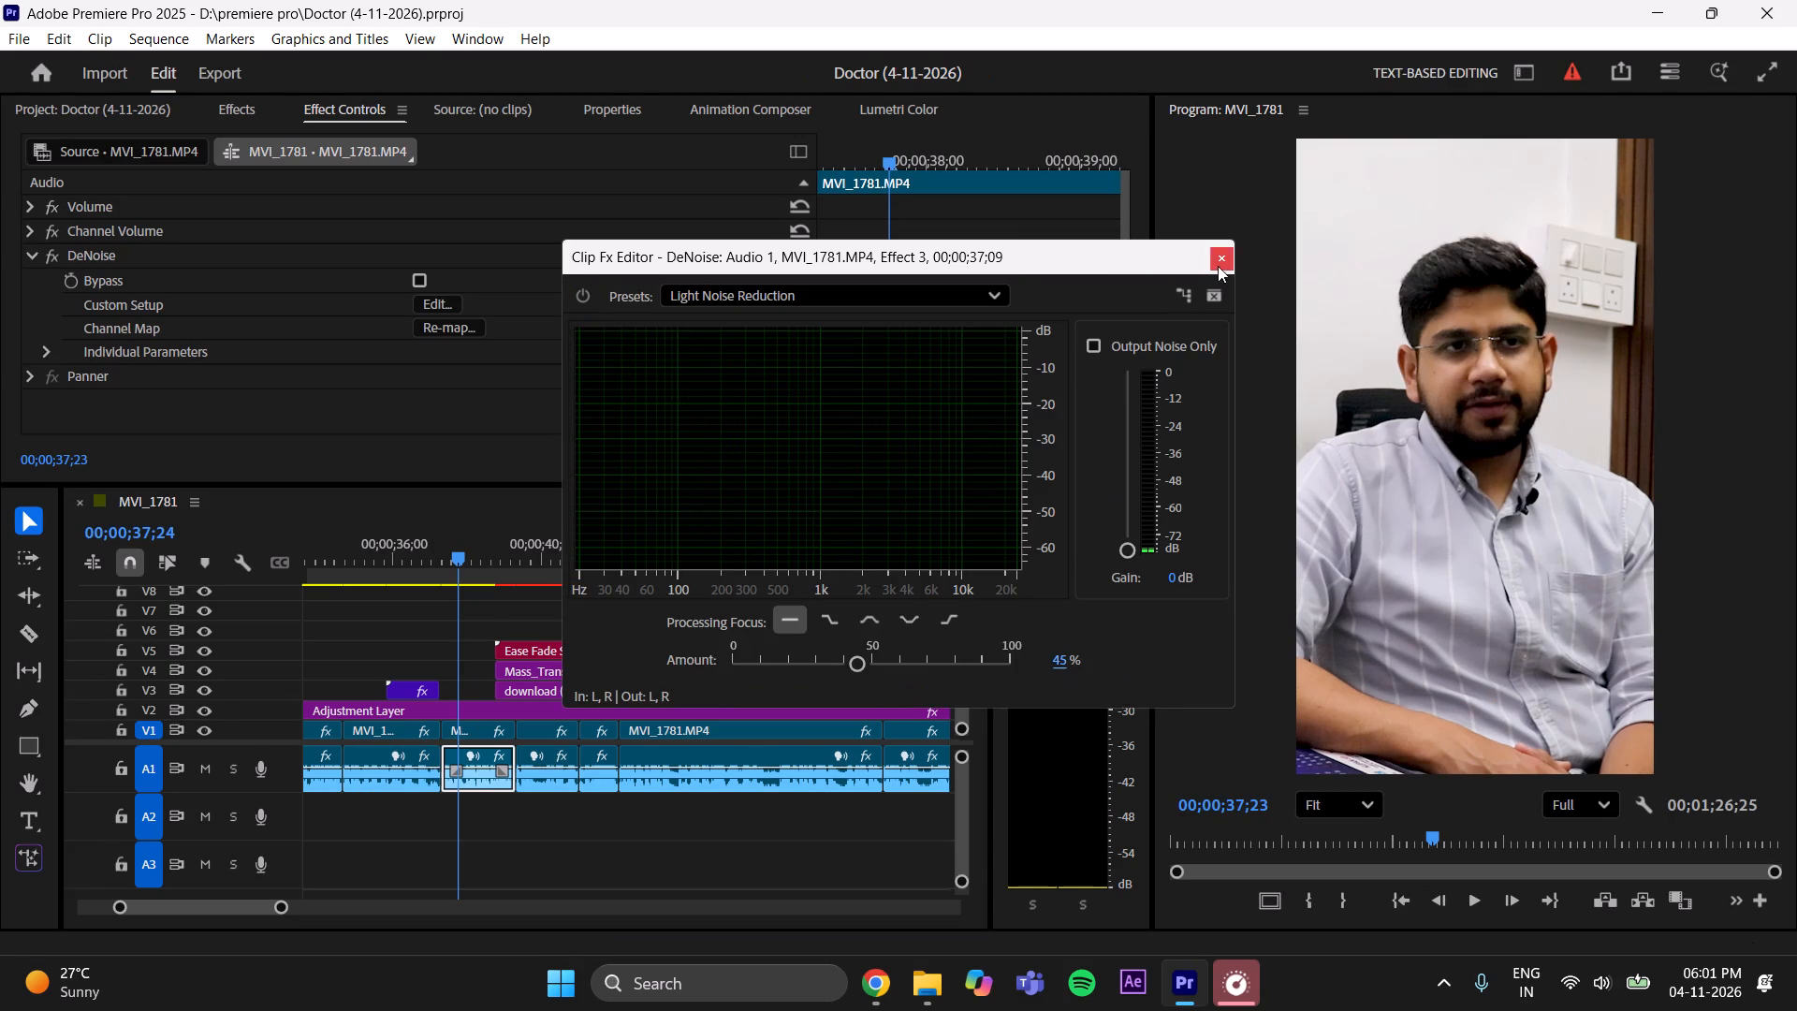
pyautogui.click(1218, 266)
# Set DeNoise on the twenty-third A1 clip, starting at 00;00;39;09, to the Light Noise Reduction preset with an amount of 45% and save the project.
pyautogui.click(536, 554)
pyautogui.click(555, 771)
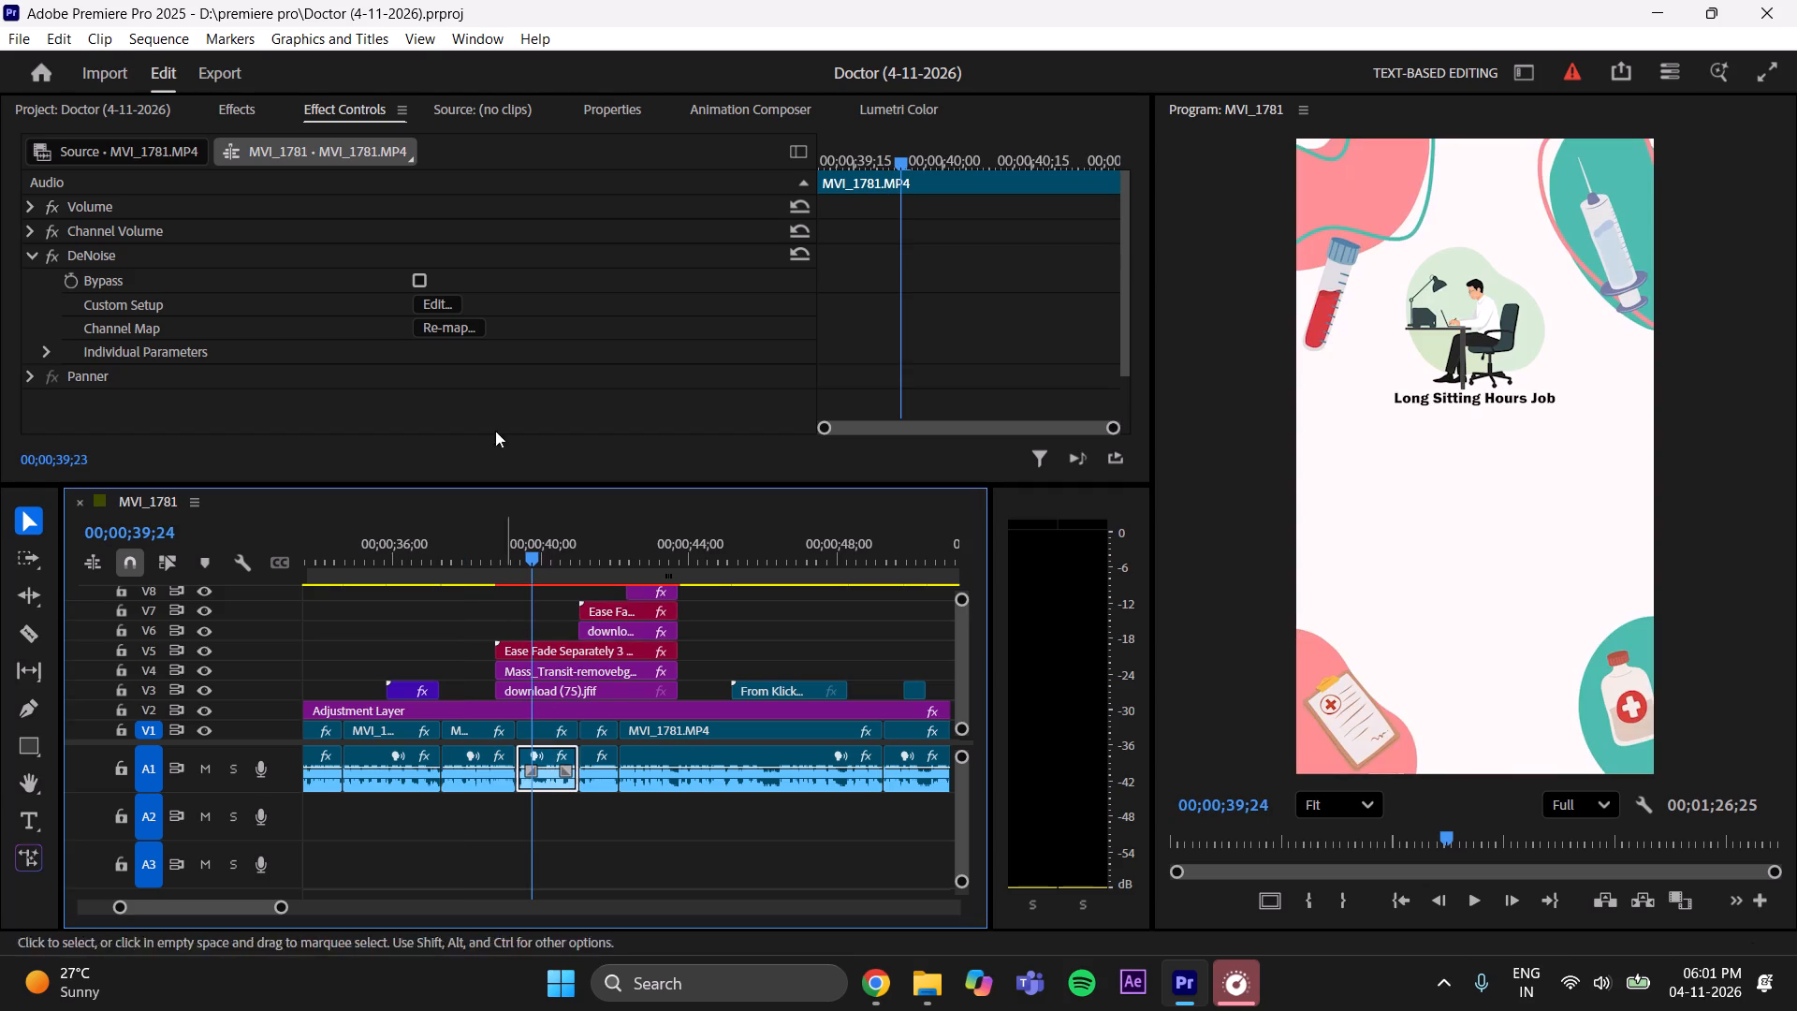
pyautogui.click(448, 300)
pyautogui.click(814, 299)
pyautogui.click(785, 393)
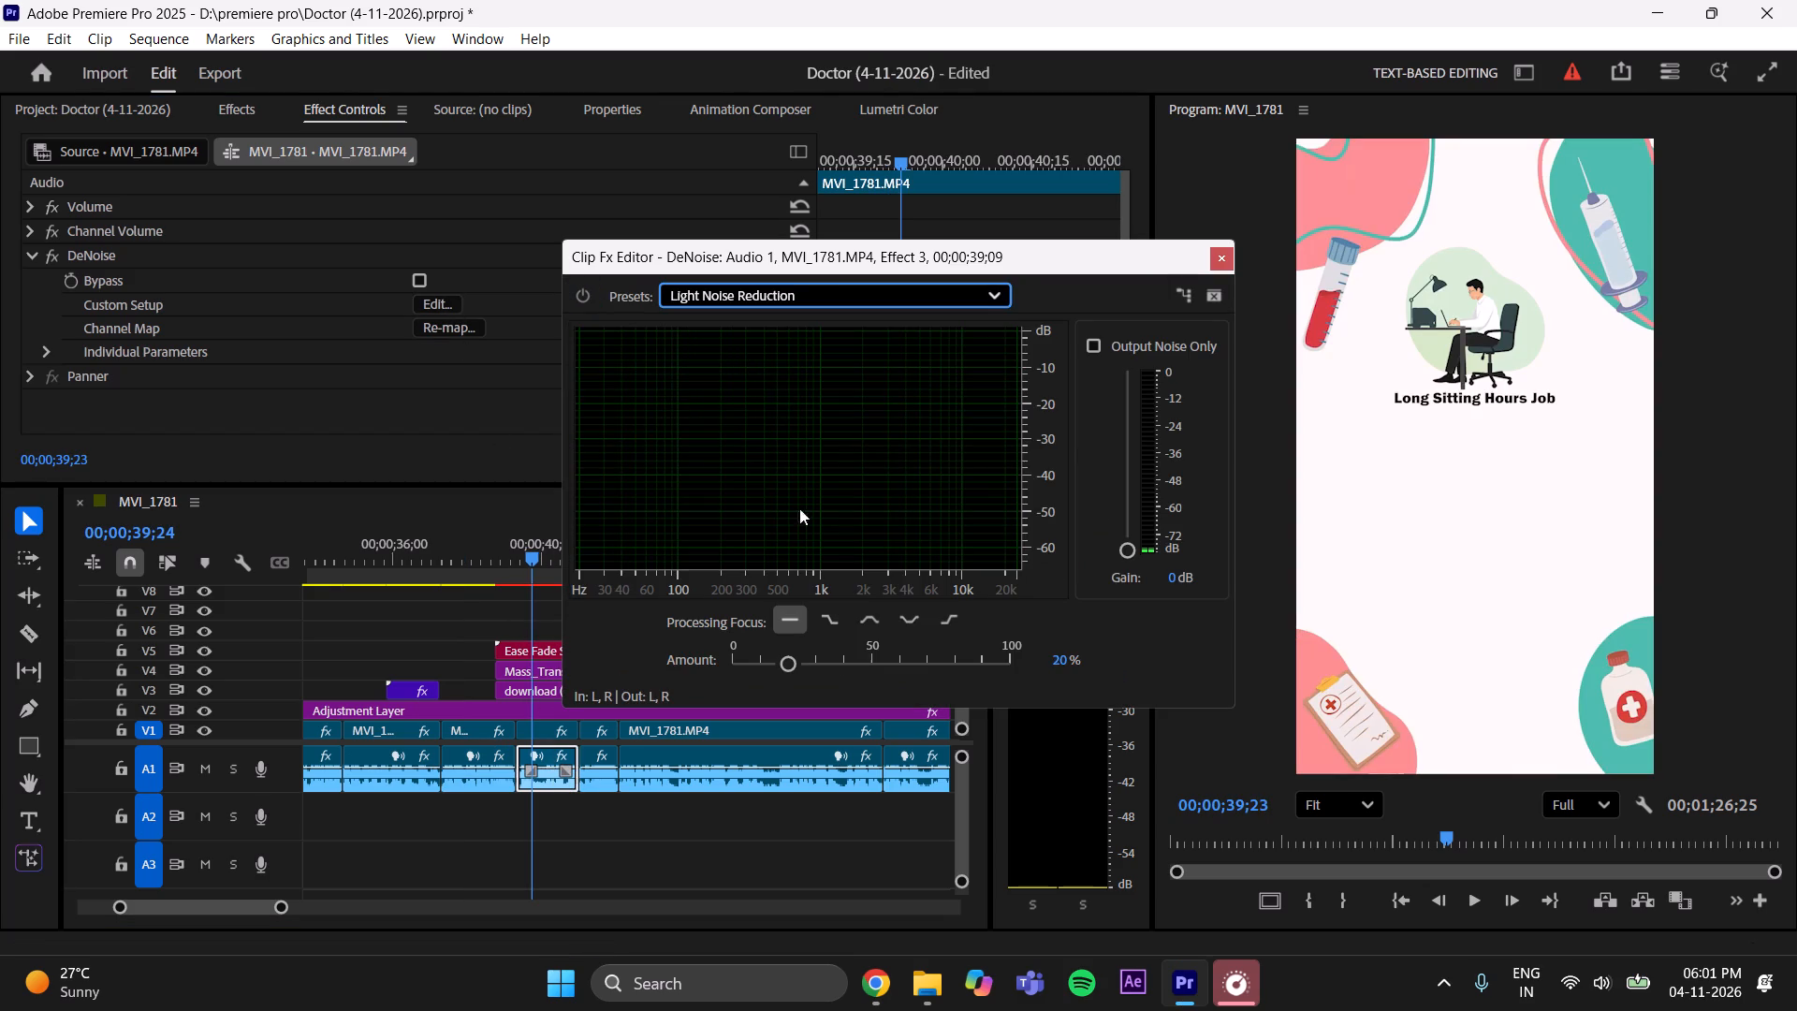
pyautogui.click(1058, 657)
pyautogui.press('BackSpace')
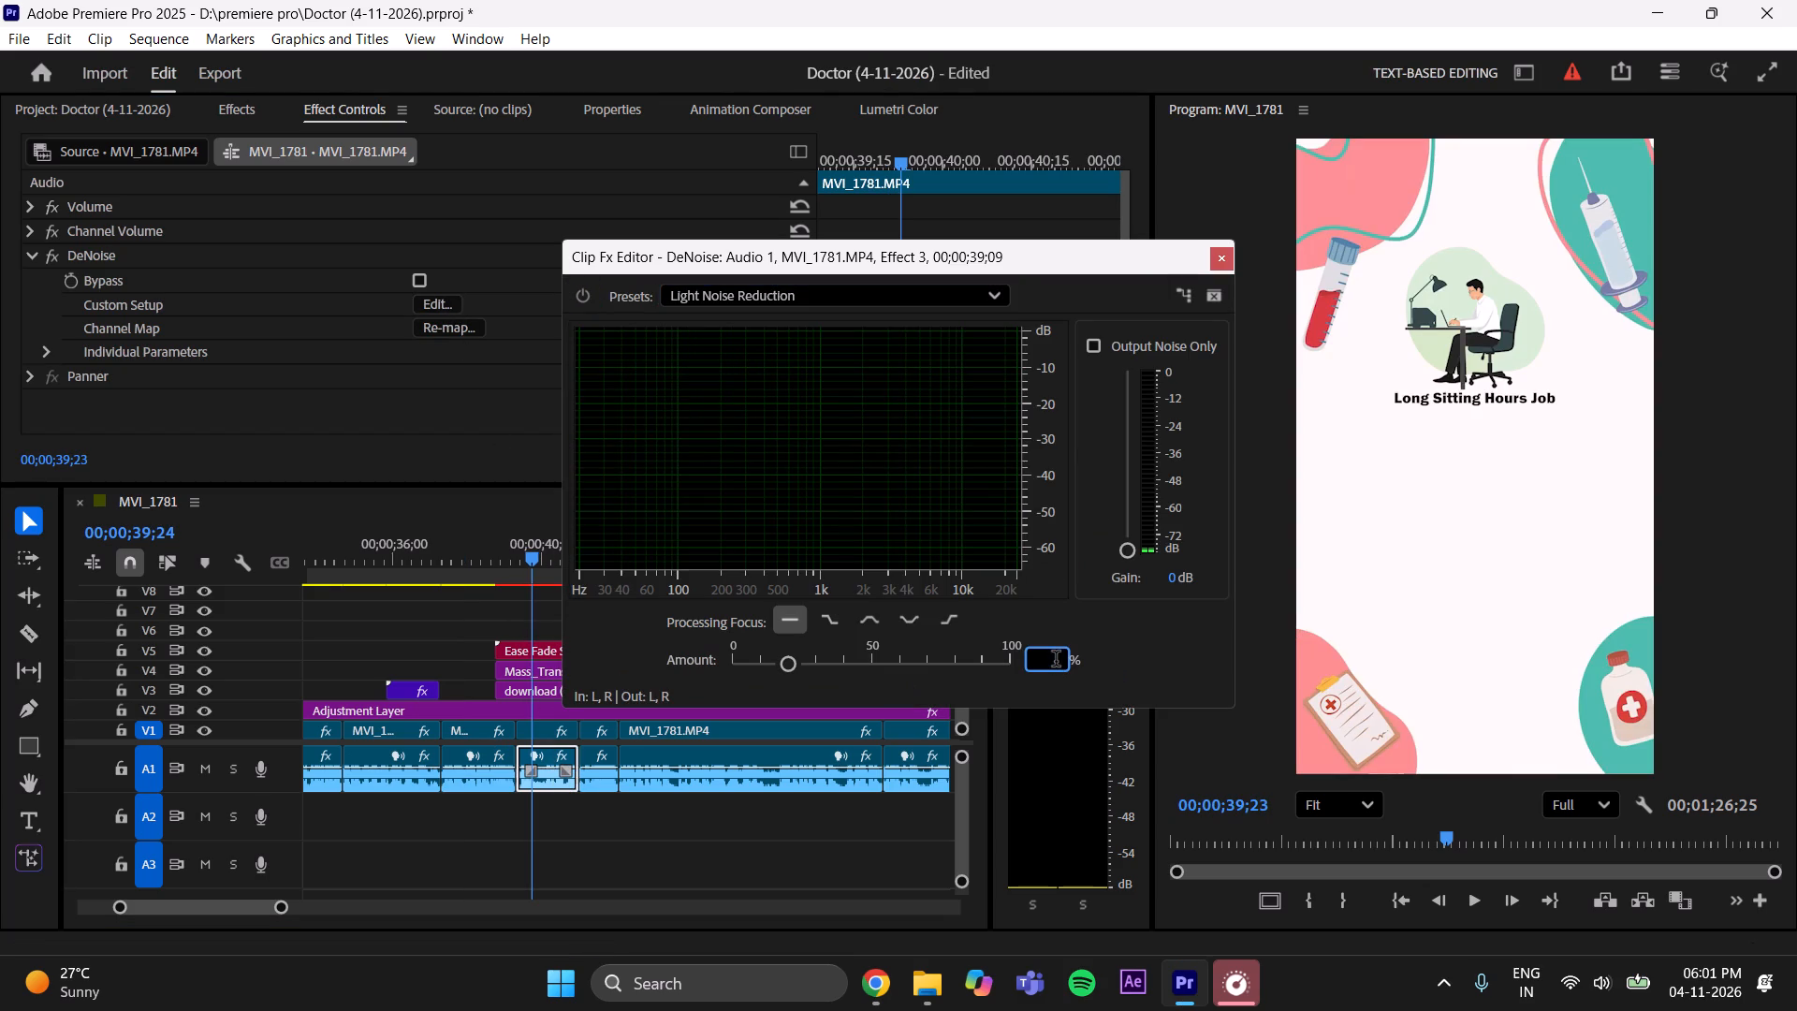
pyautogui.write('45')
pyautogui.press('Return')
pyautogui.hotkey('ctrl', 's')
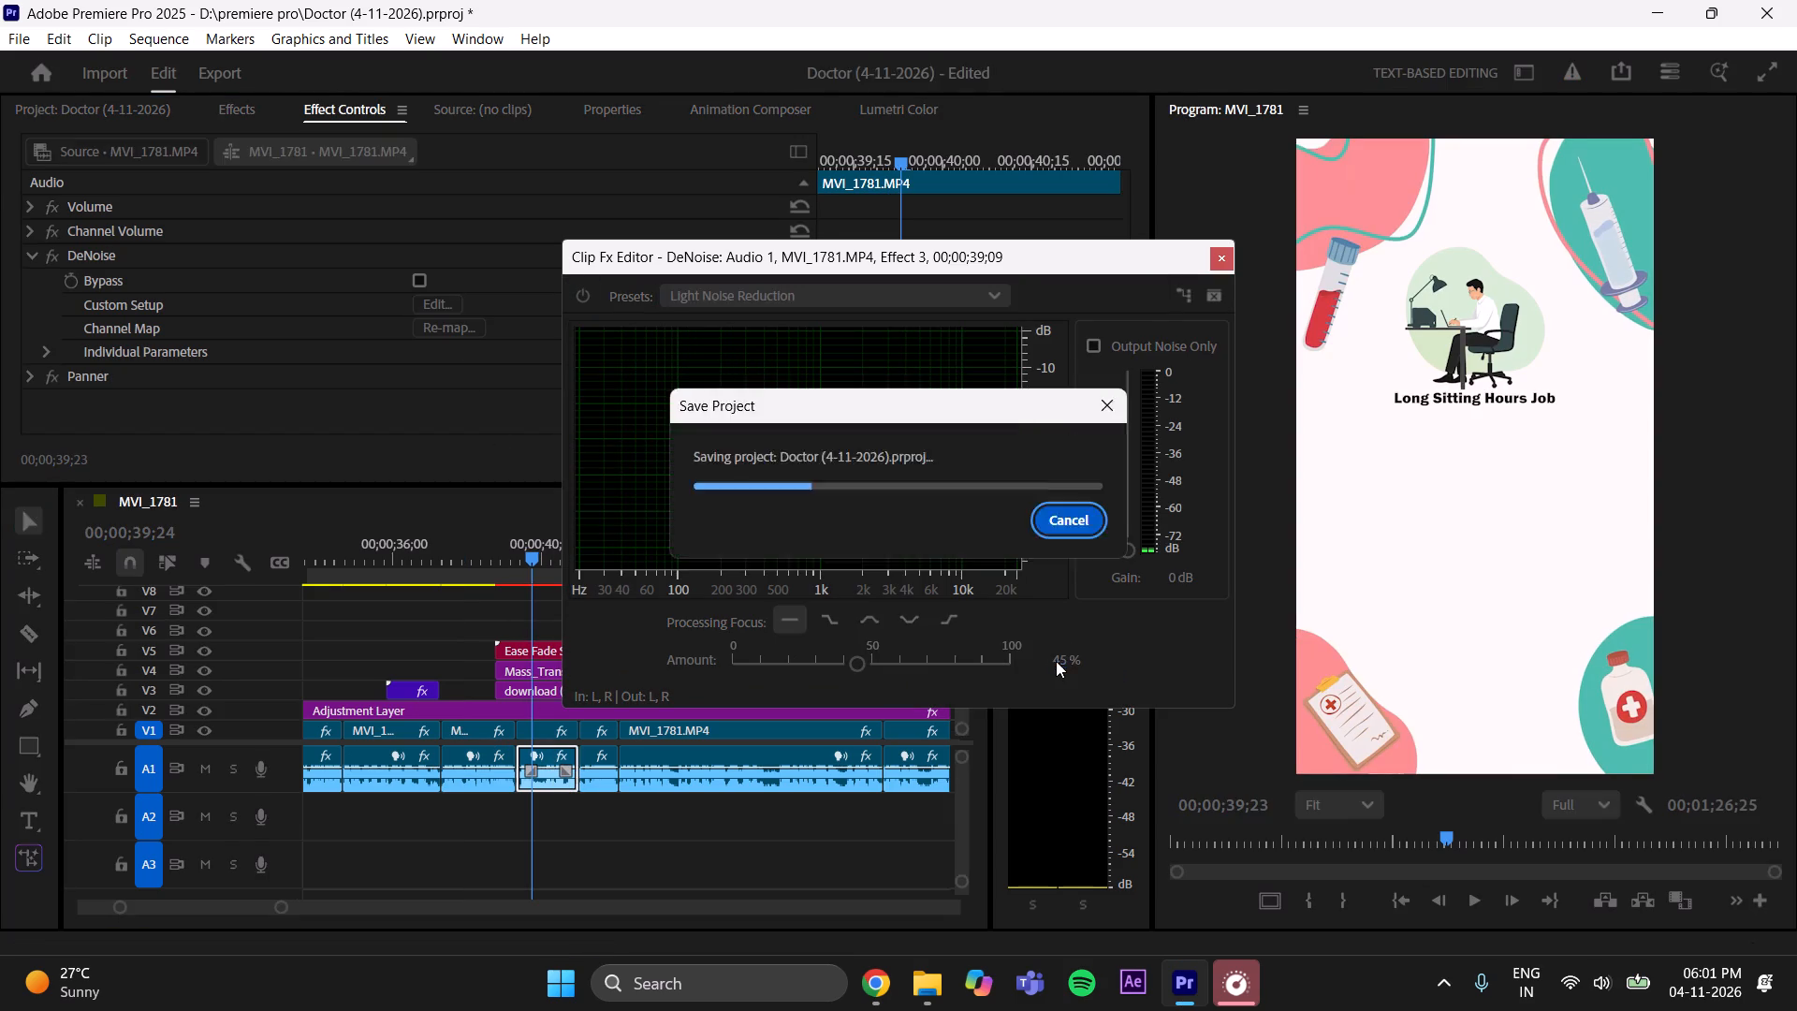
pyautogui.click(1229, 252)
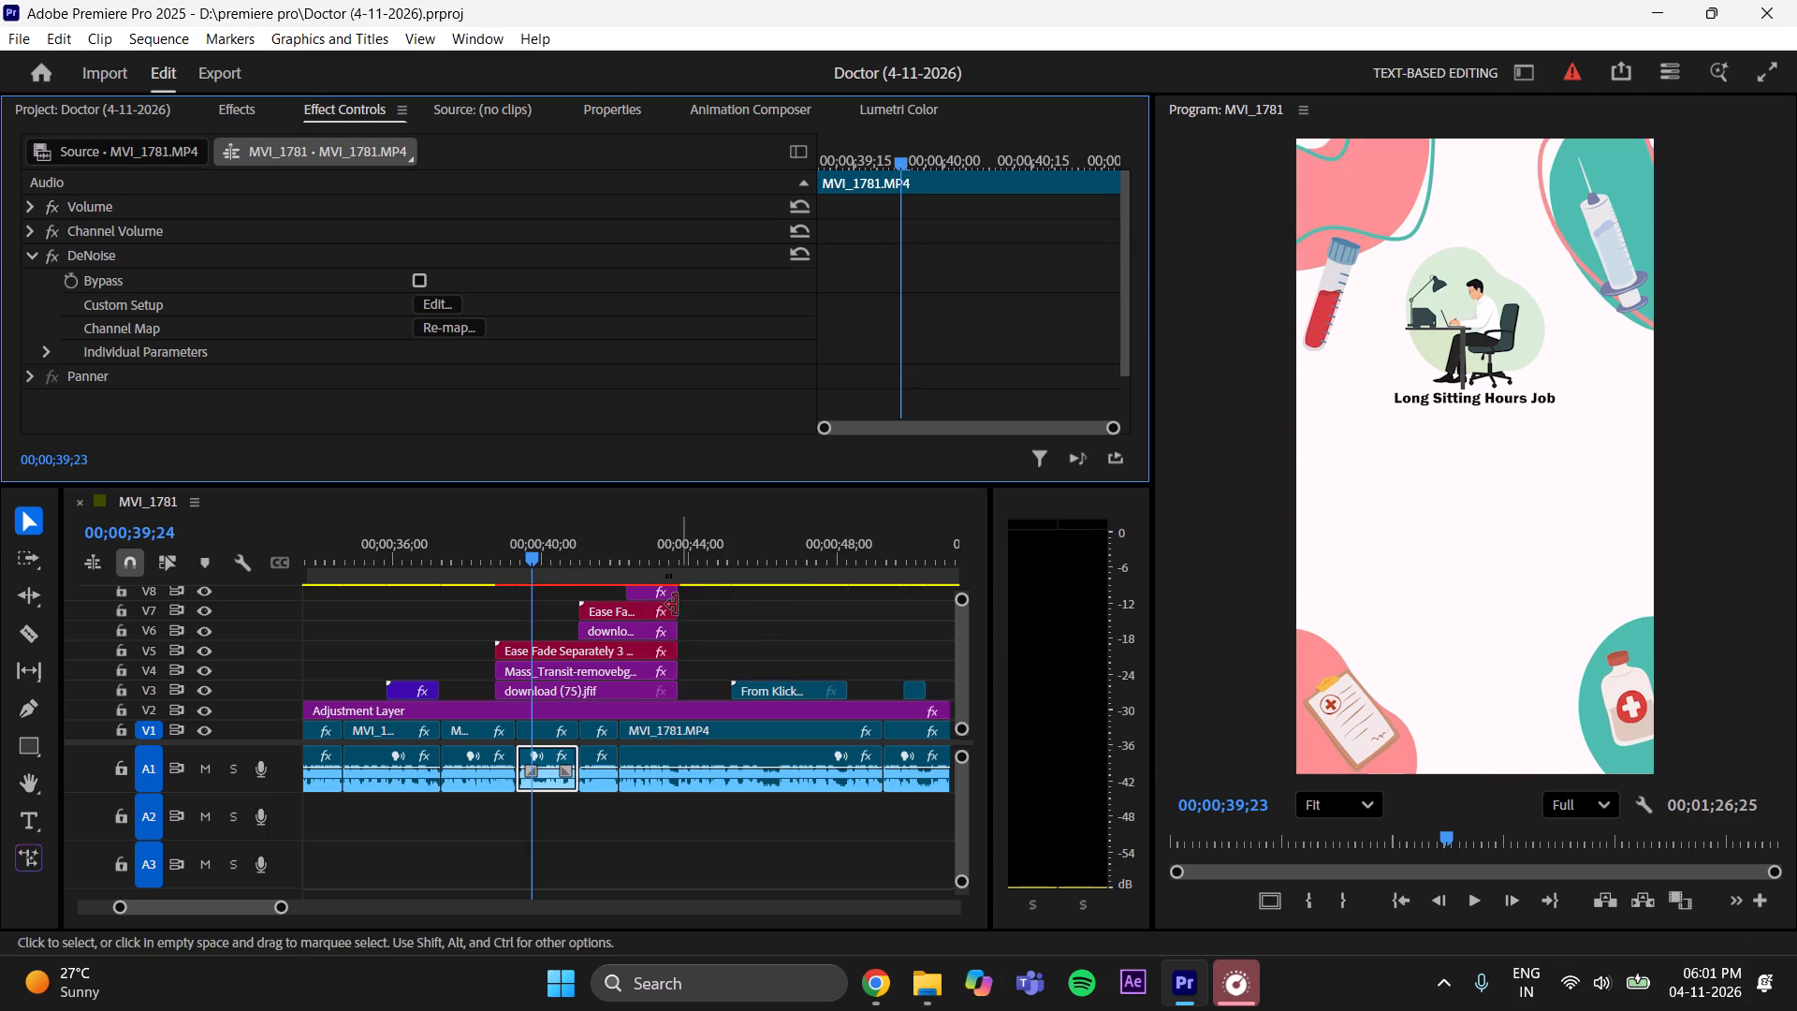
# Set DeNoise on the twenty-fourth A1 clip, starting at 00;00;41;01, to the Light Noise Reduction preset with an amount of 45% and save the project.
pyautogui.click(599, 552)
pyautogui.click(606, 786)
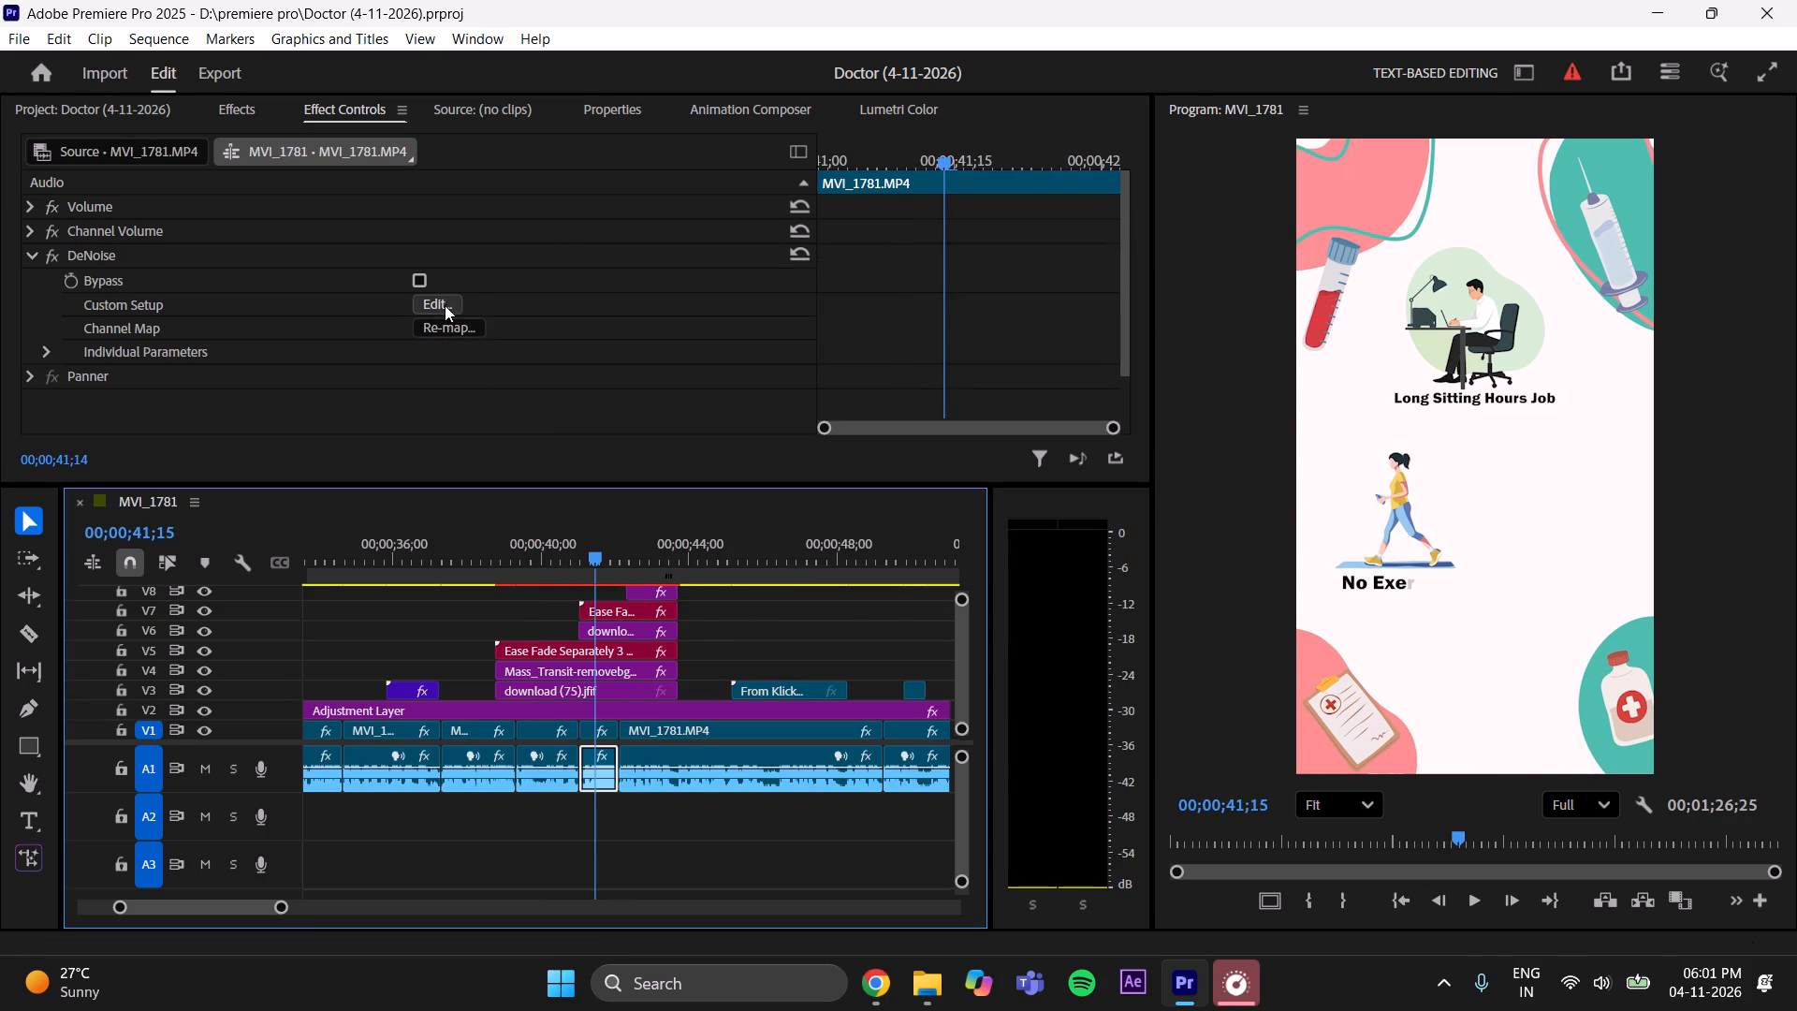
pyautogui.click(445, 301)
pyautogui.click(816, 280)
pyautogui.click(792, 296)
pyautogui.click(760, 393)
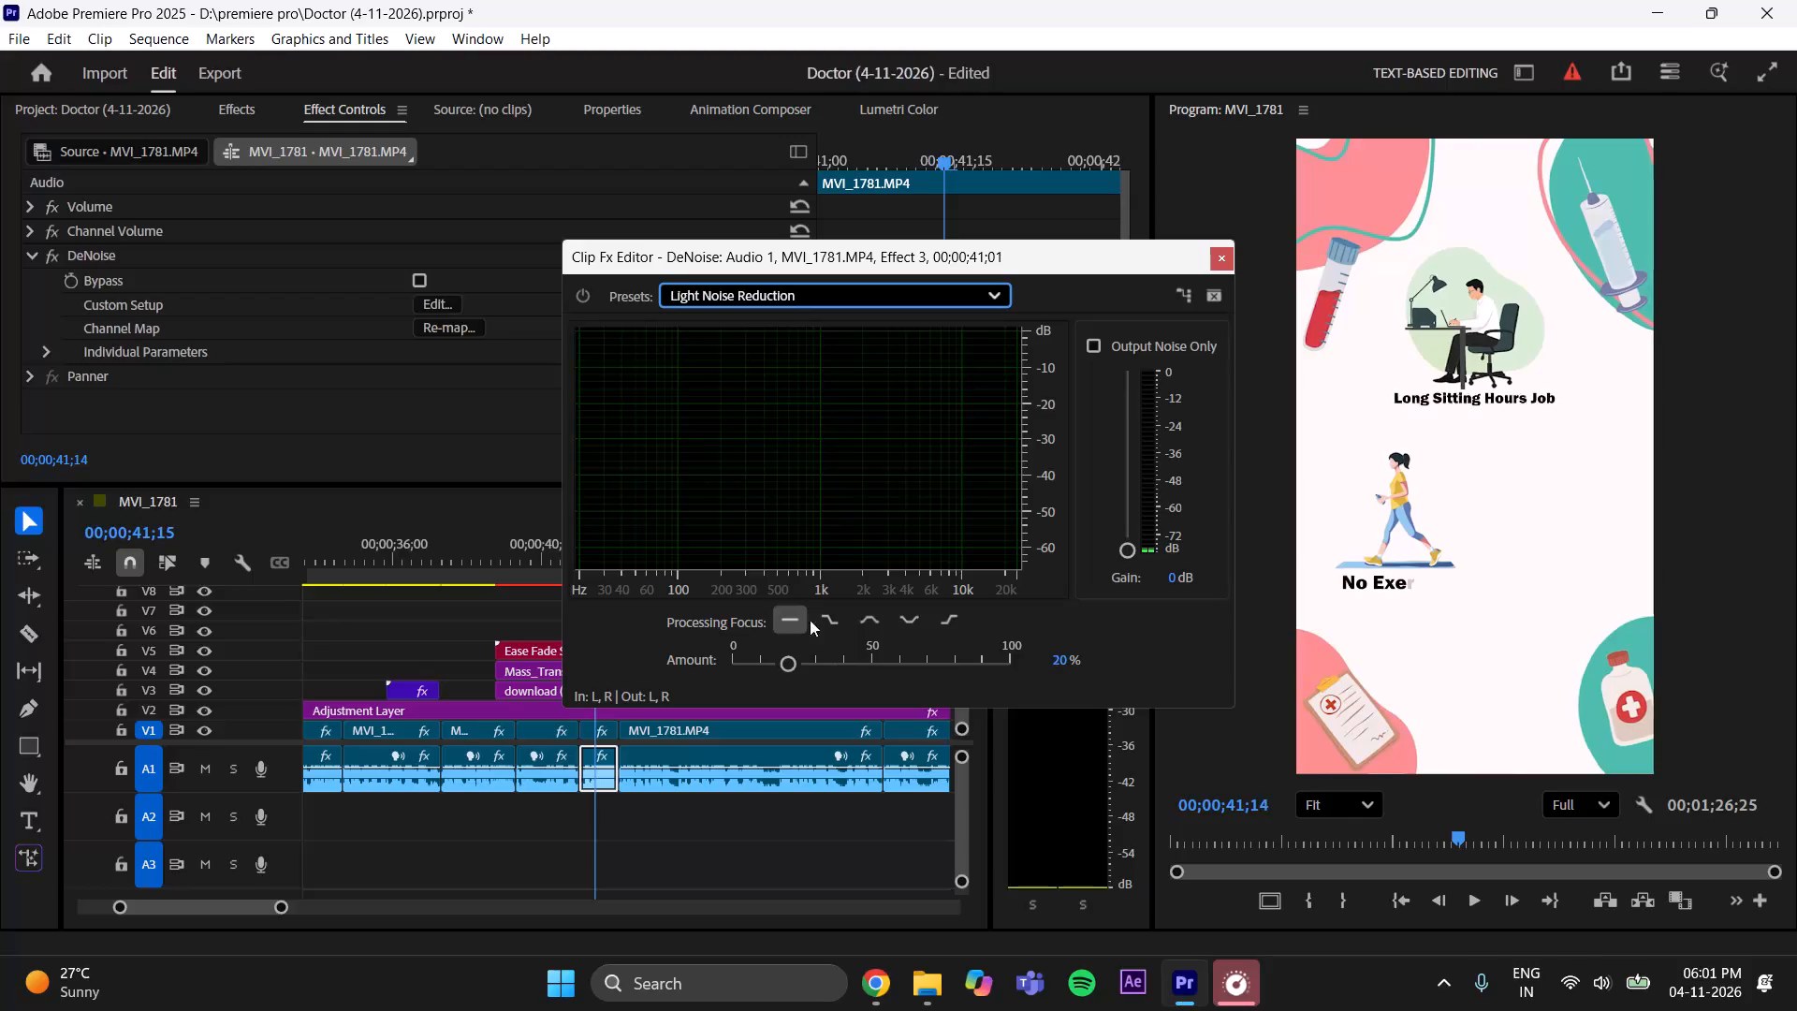
pyautogui.click(1064, 663)
pyautogui.press('BackSpace')
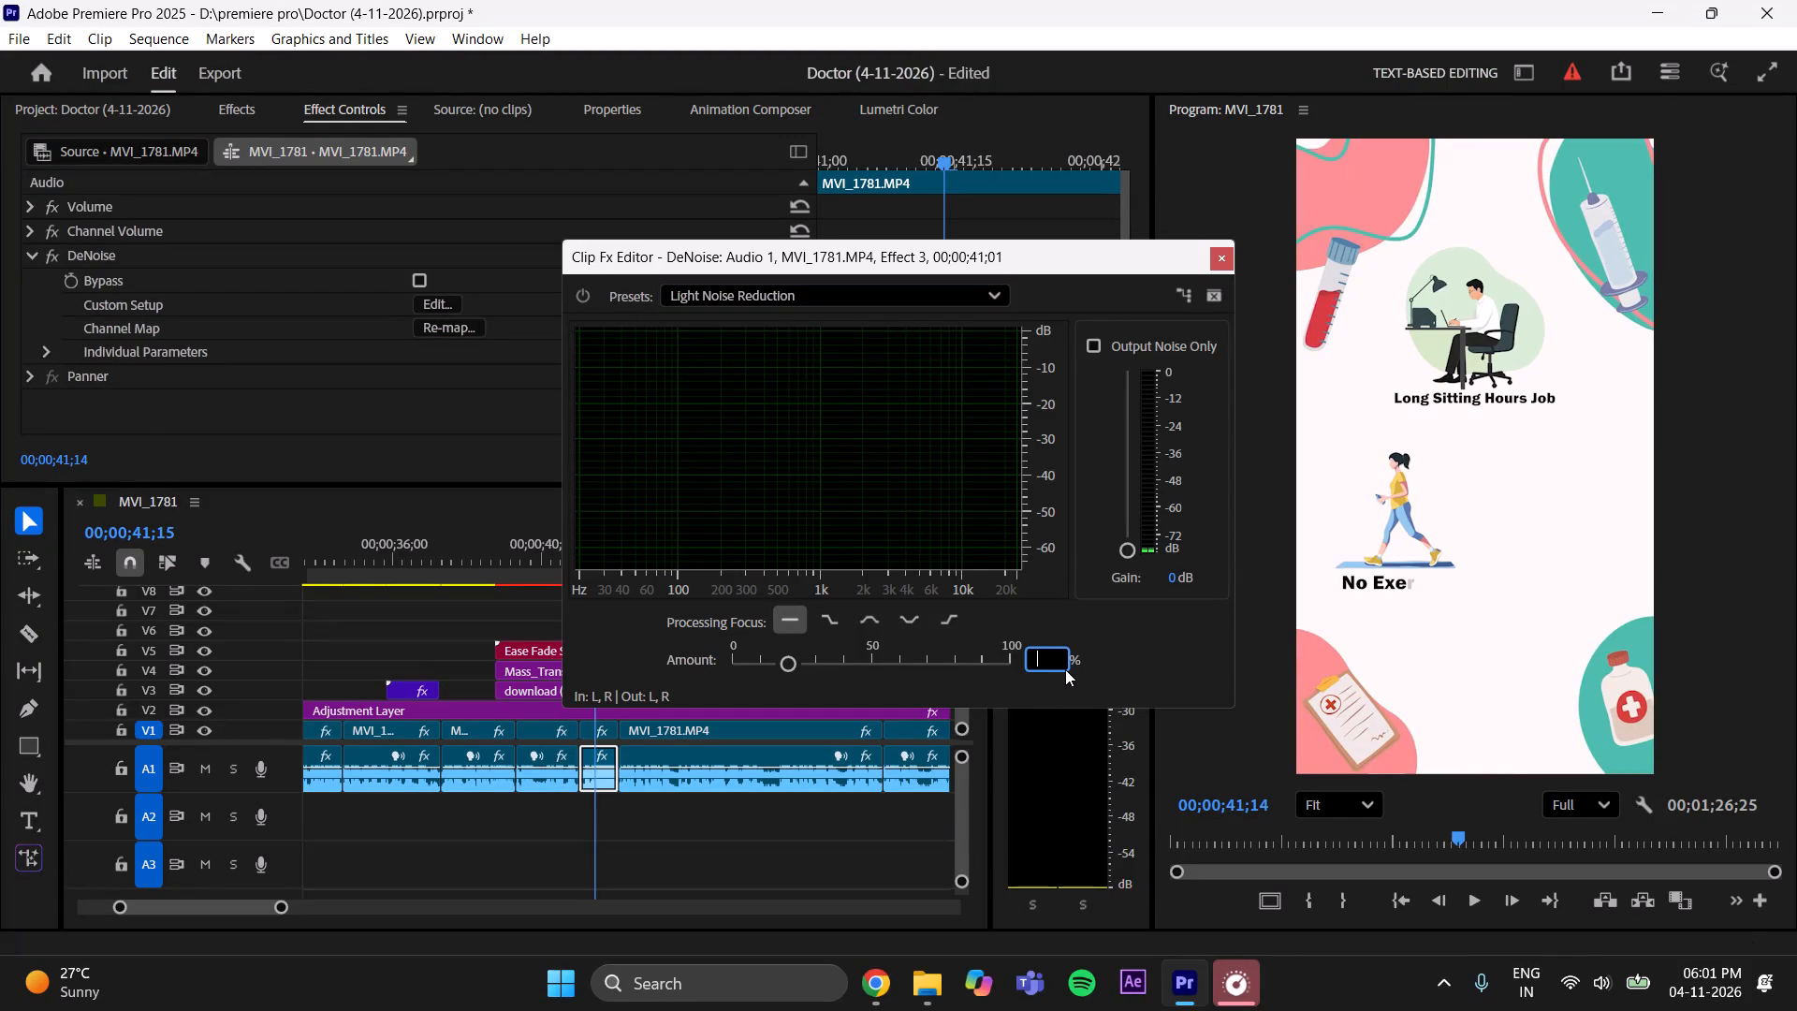
pyautogui.write('45')
pyautogui.press('Return')
pyautogui.hotkey('ctrl', 's')
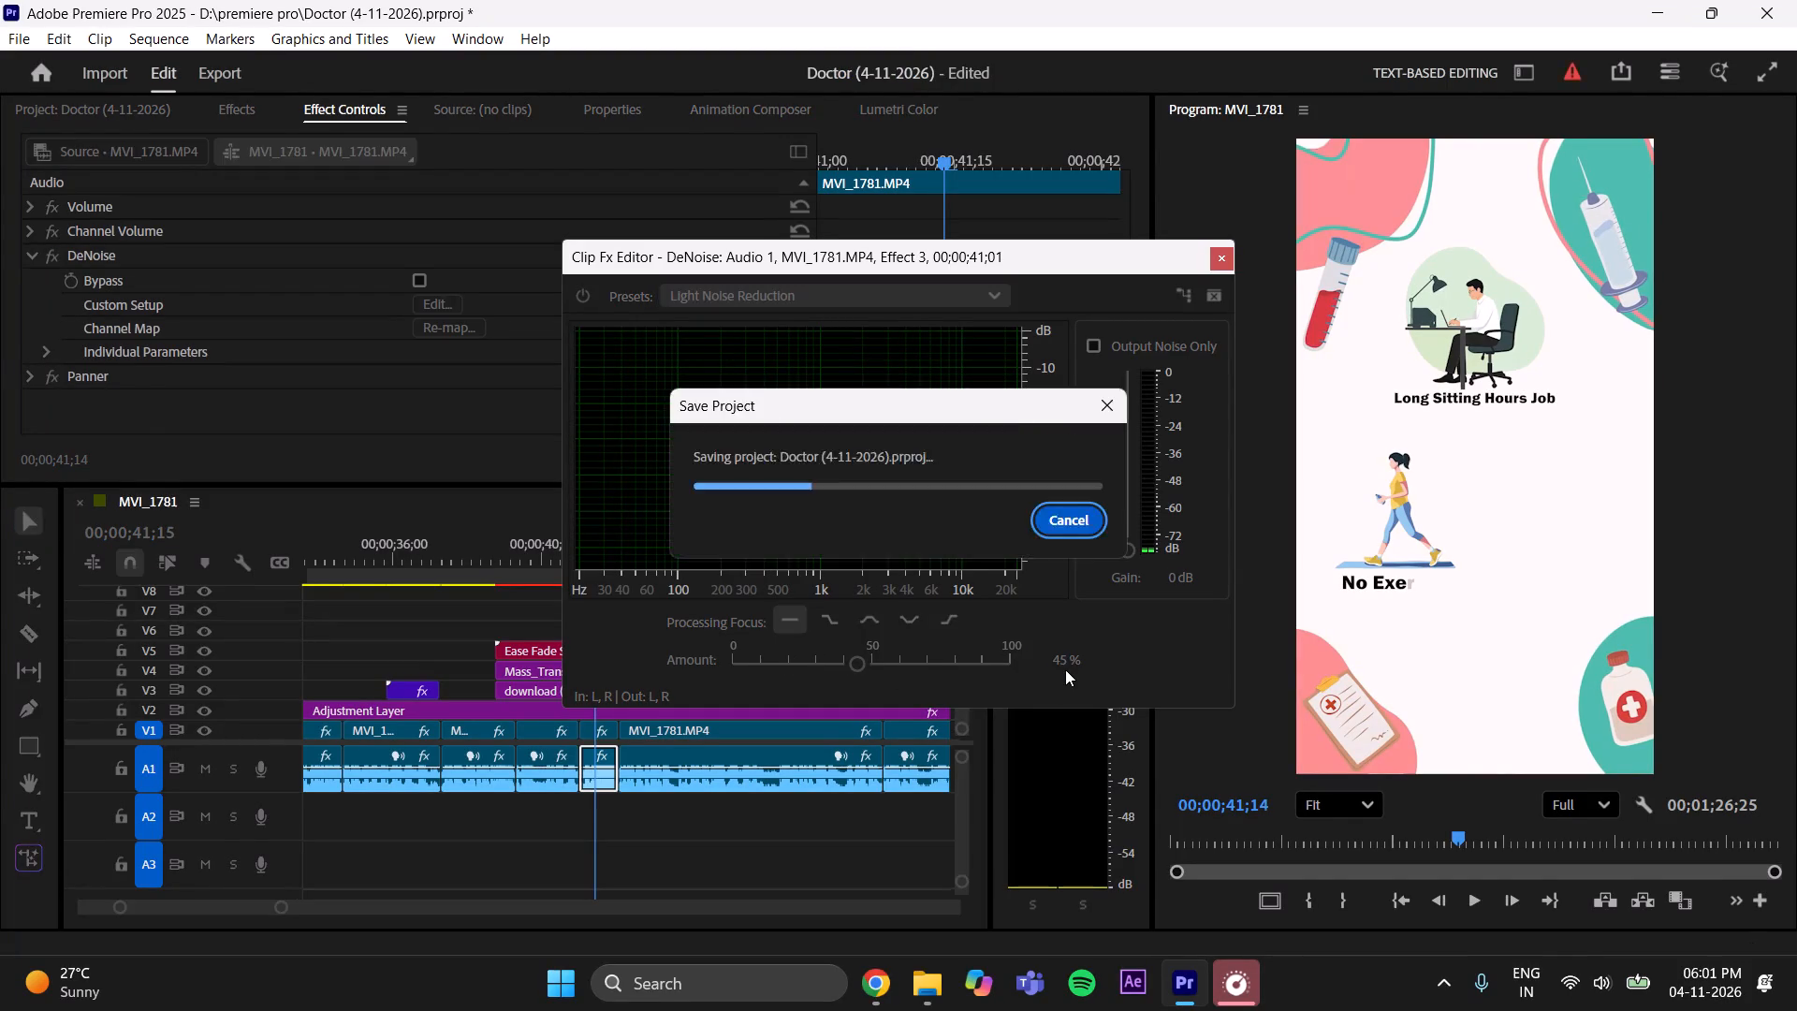
# Set DeNoise on the twenty-fifth A1 clip, starting at 00;00;42;03, to the Light Noise Reduction preset with an amount of 45% and save the project.
pyautogui.click(1221, 258)
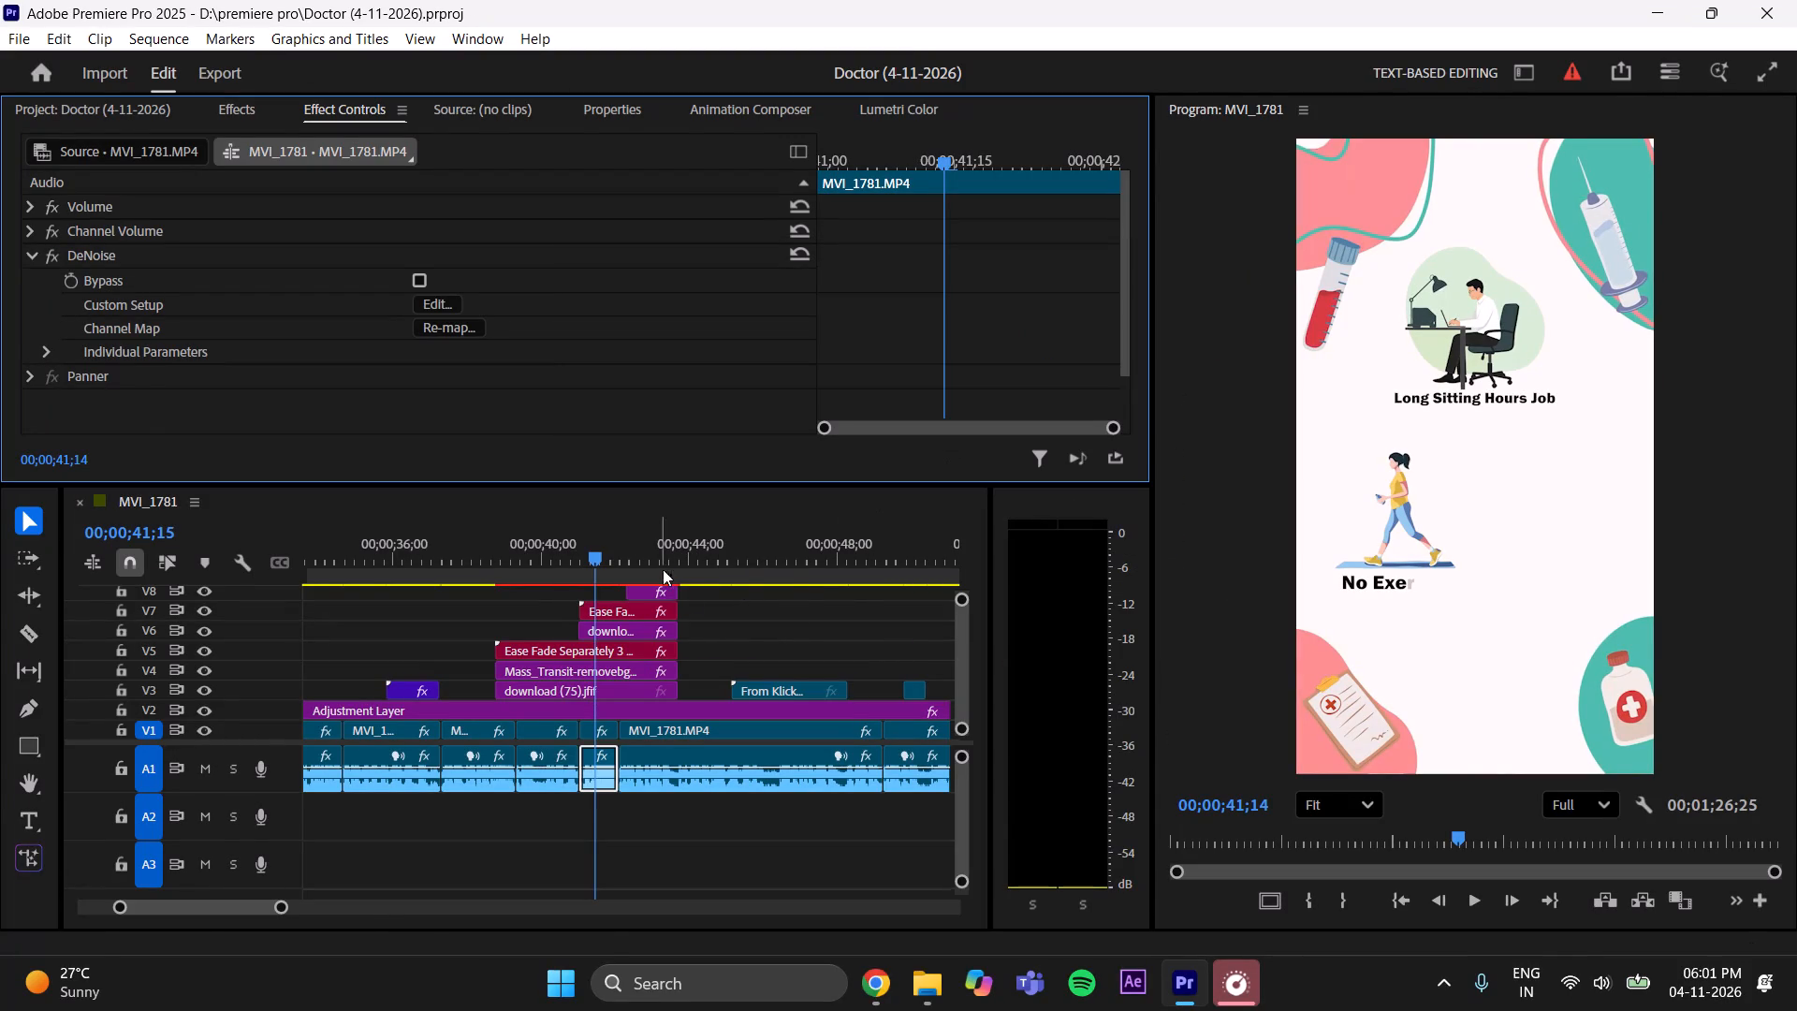
pyautogui.click(677, 549)
pyautogui.click(731, 772)
pyautogui.click(446, 307)
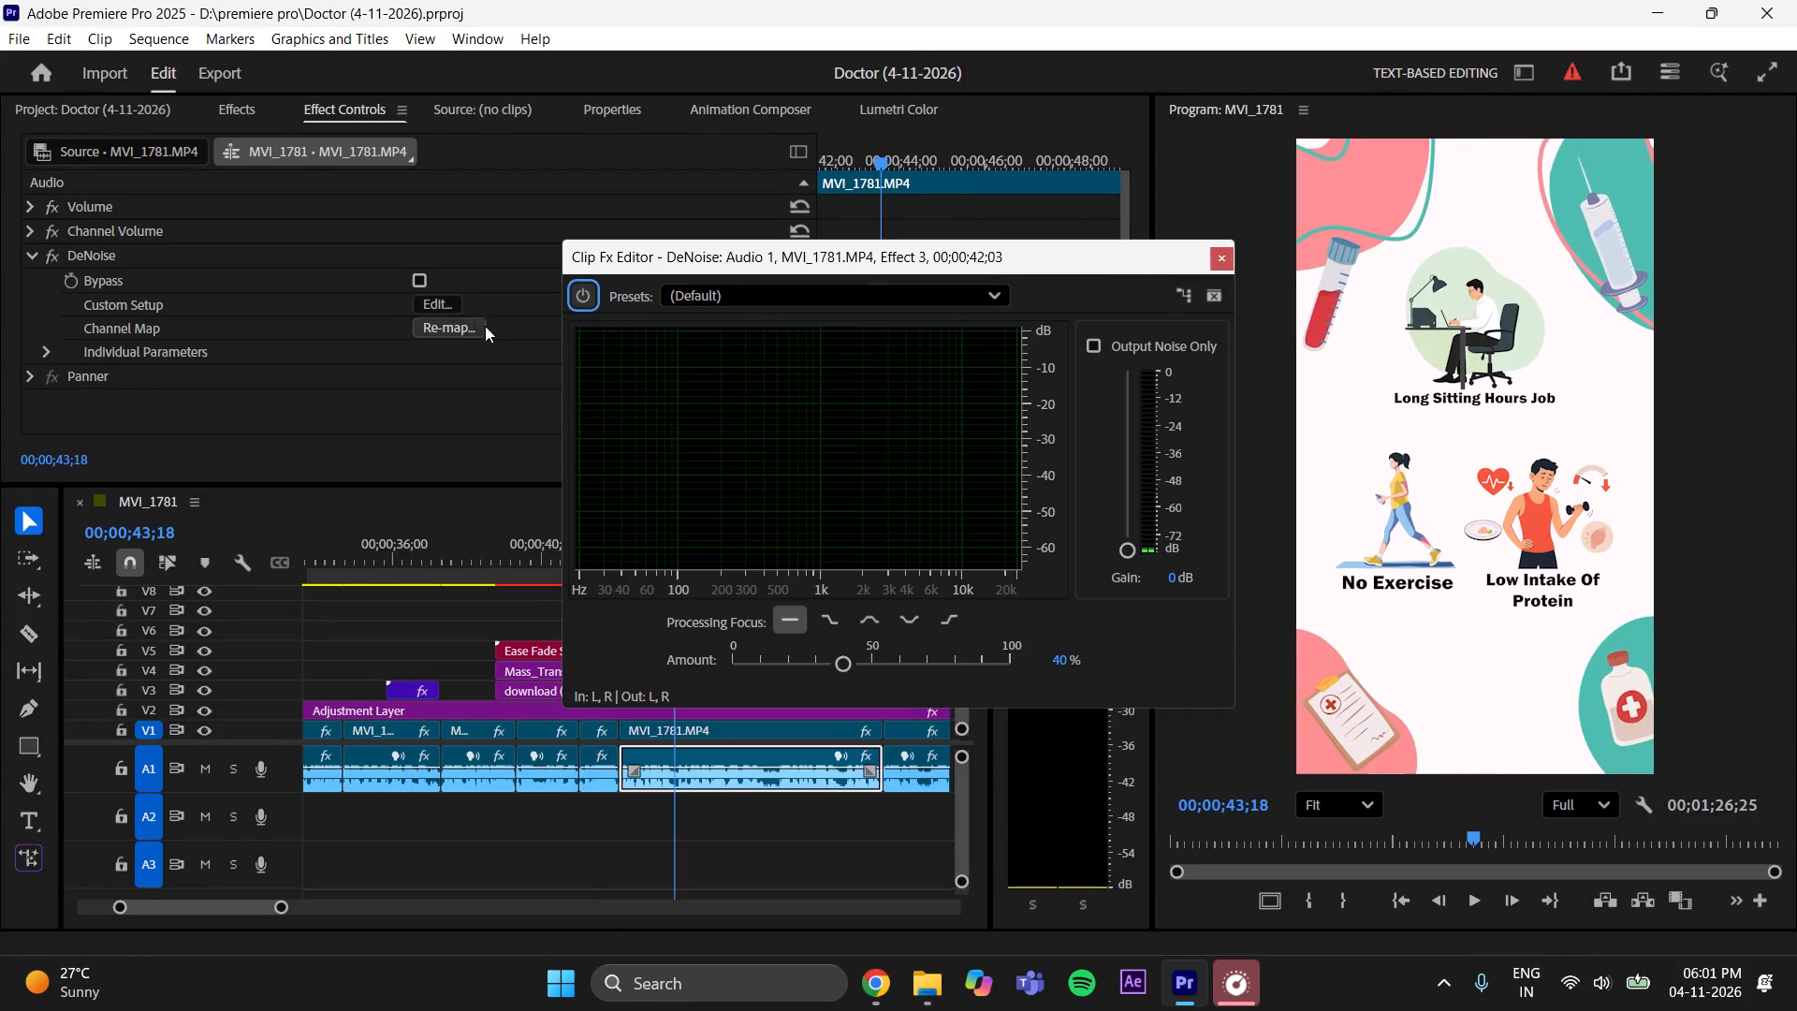
pyautogui.click(807, 298)
pyautogui.click(771, 386)
pyautogui.click(1070, 660)
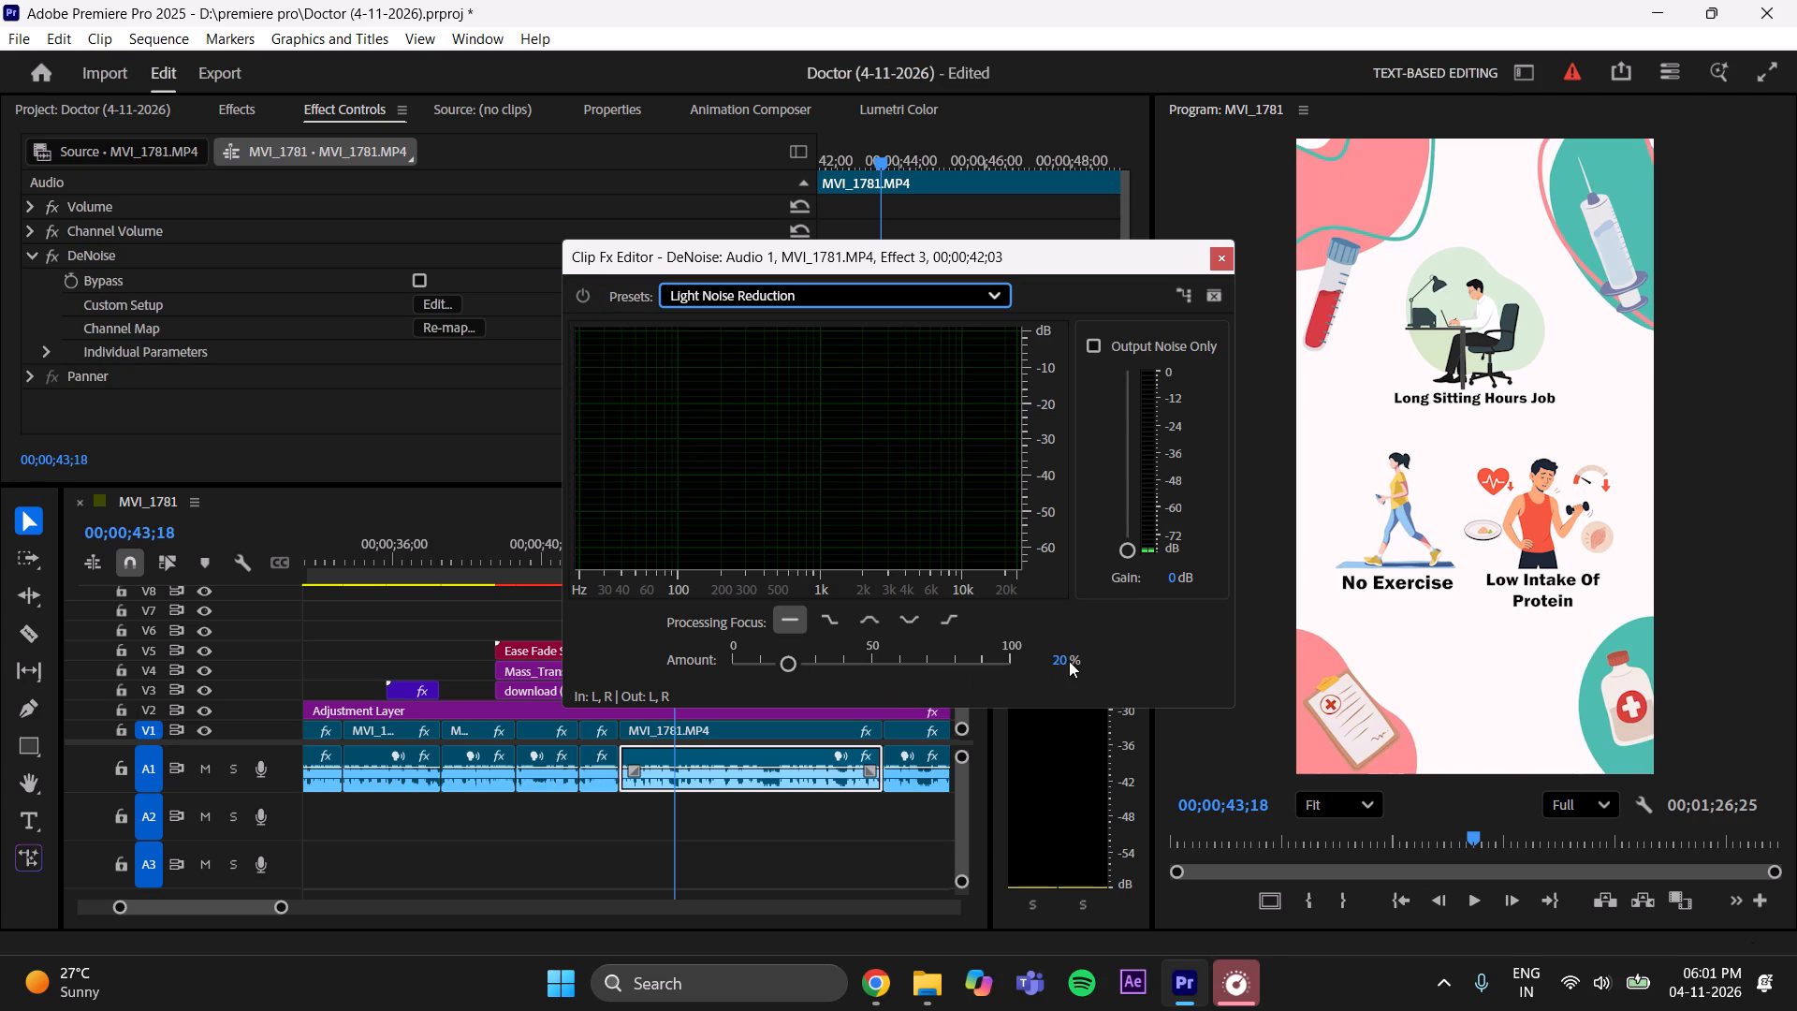
pyautogui.click(1059, 663)
pyautogui.press('BackSpace')
pyautogui.write('45')
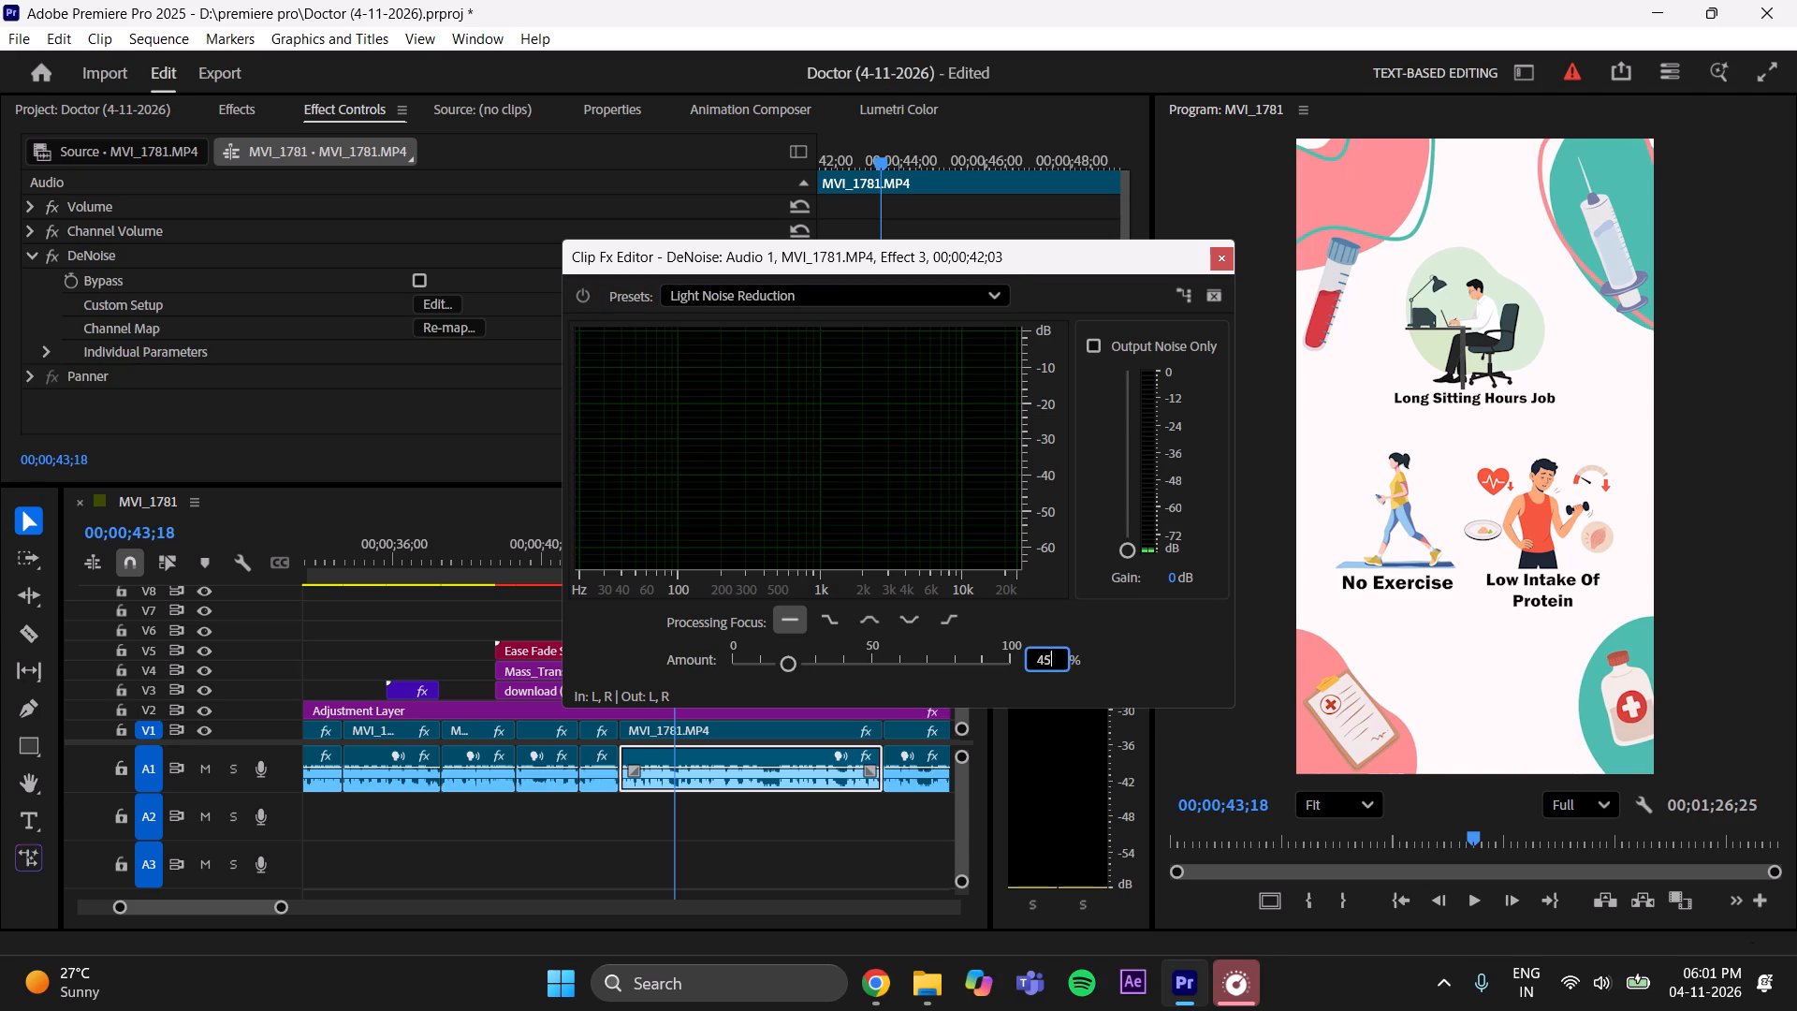
pyautogui.press('Return')
pyautogui.hotkey('ctrl', 's')
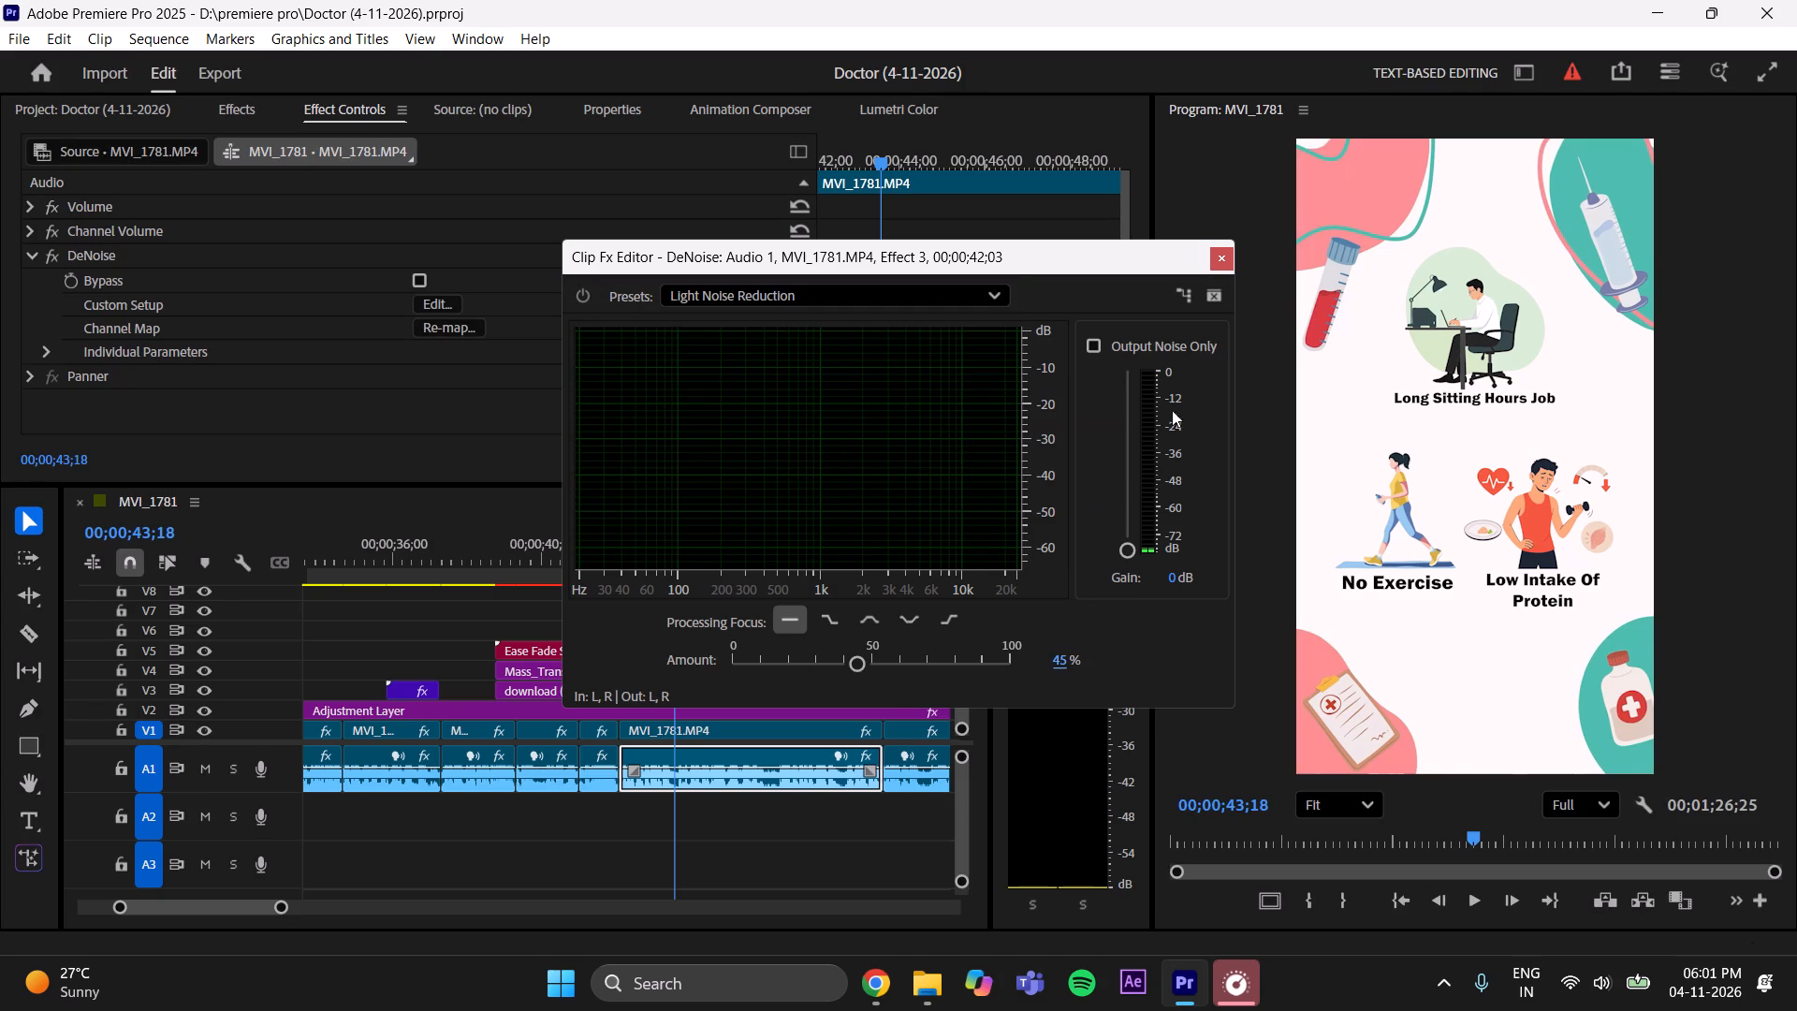
pyautogui.click(1224, 248)
# Set DeNoise on the twenty-sixth A1 clip, starting at 00;00;49;07, to the Light Noise Reduction preset with an amount of 45% and save the project.
pyautogui.click(904, 526)
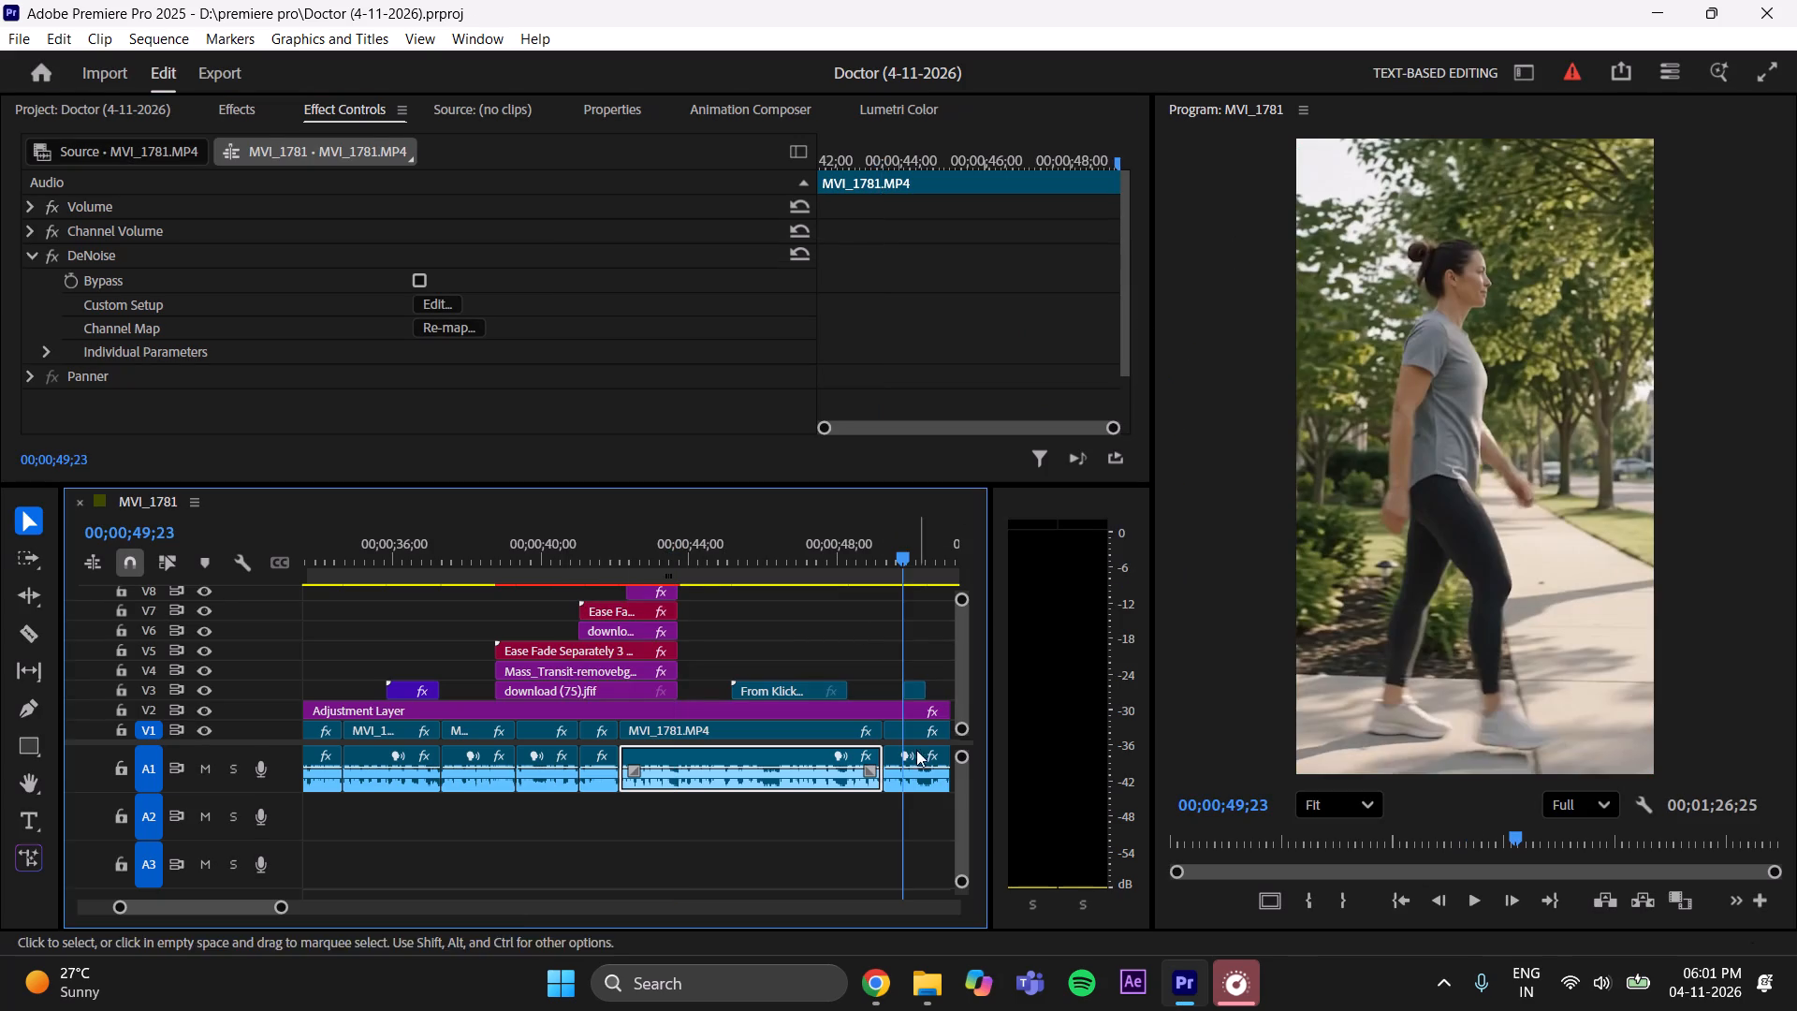
pyautogui.click(915, 769)
pyautogui.moveTo(163, 910); pyautogui.dragTo(183, 902)
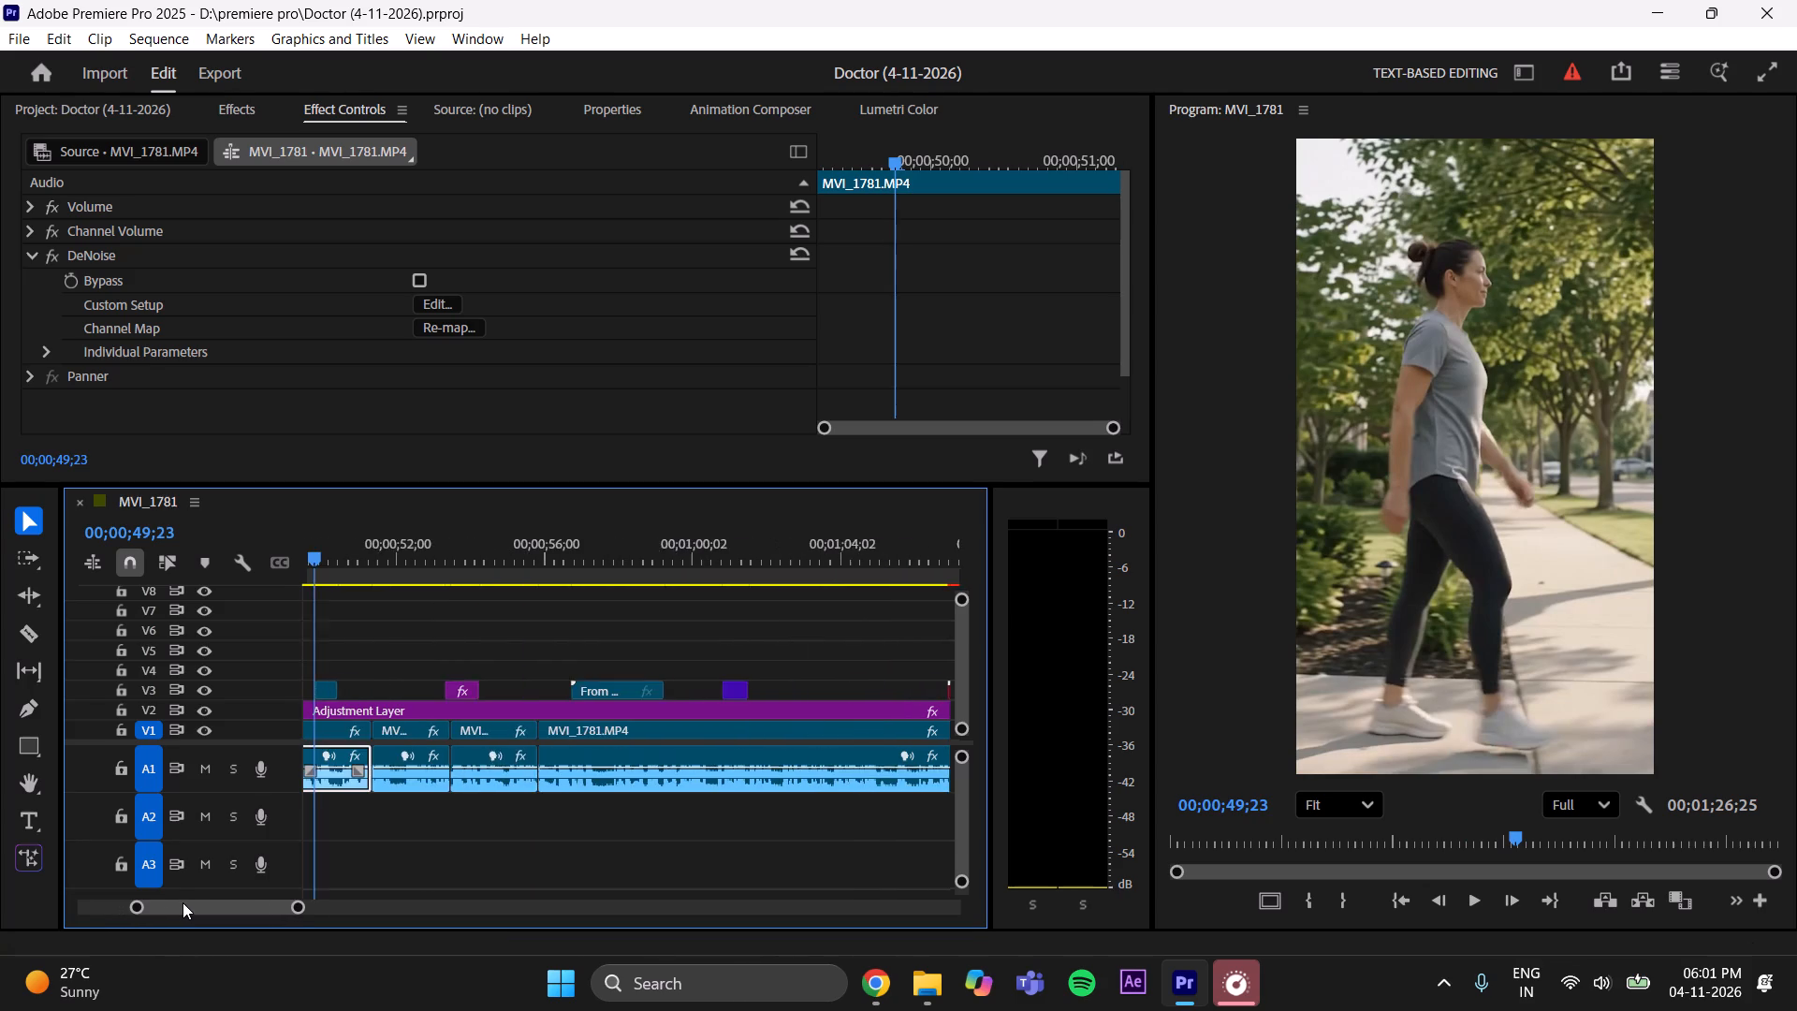
pyautogui.moveTo(183, 902); pyautogui.dragTo(179, 909)
pyautogui.click(440, 302)
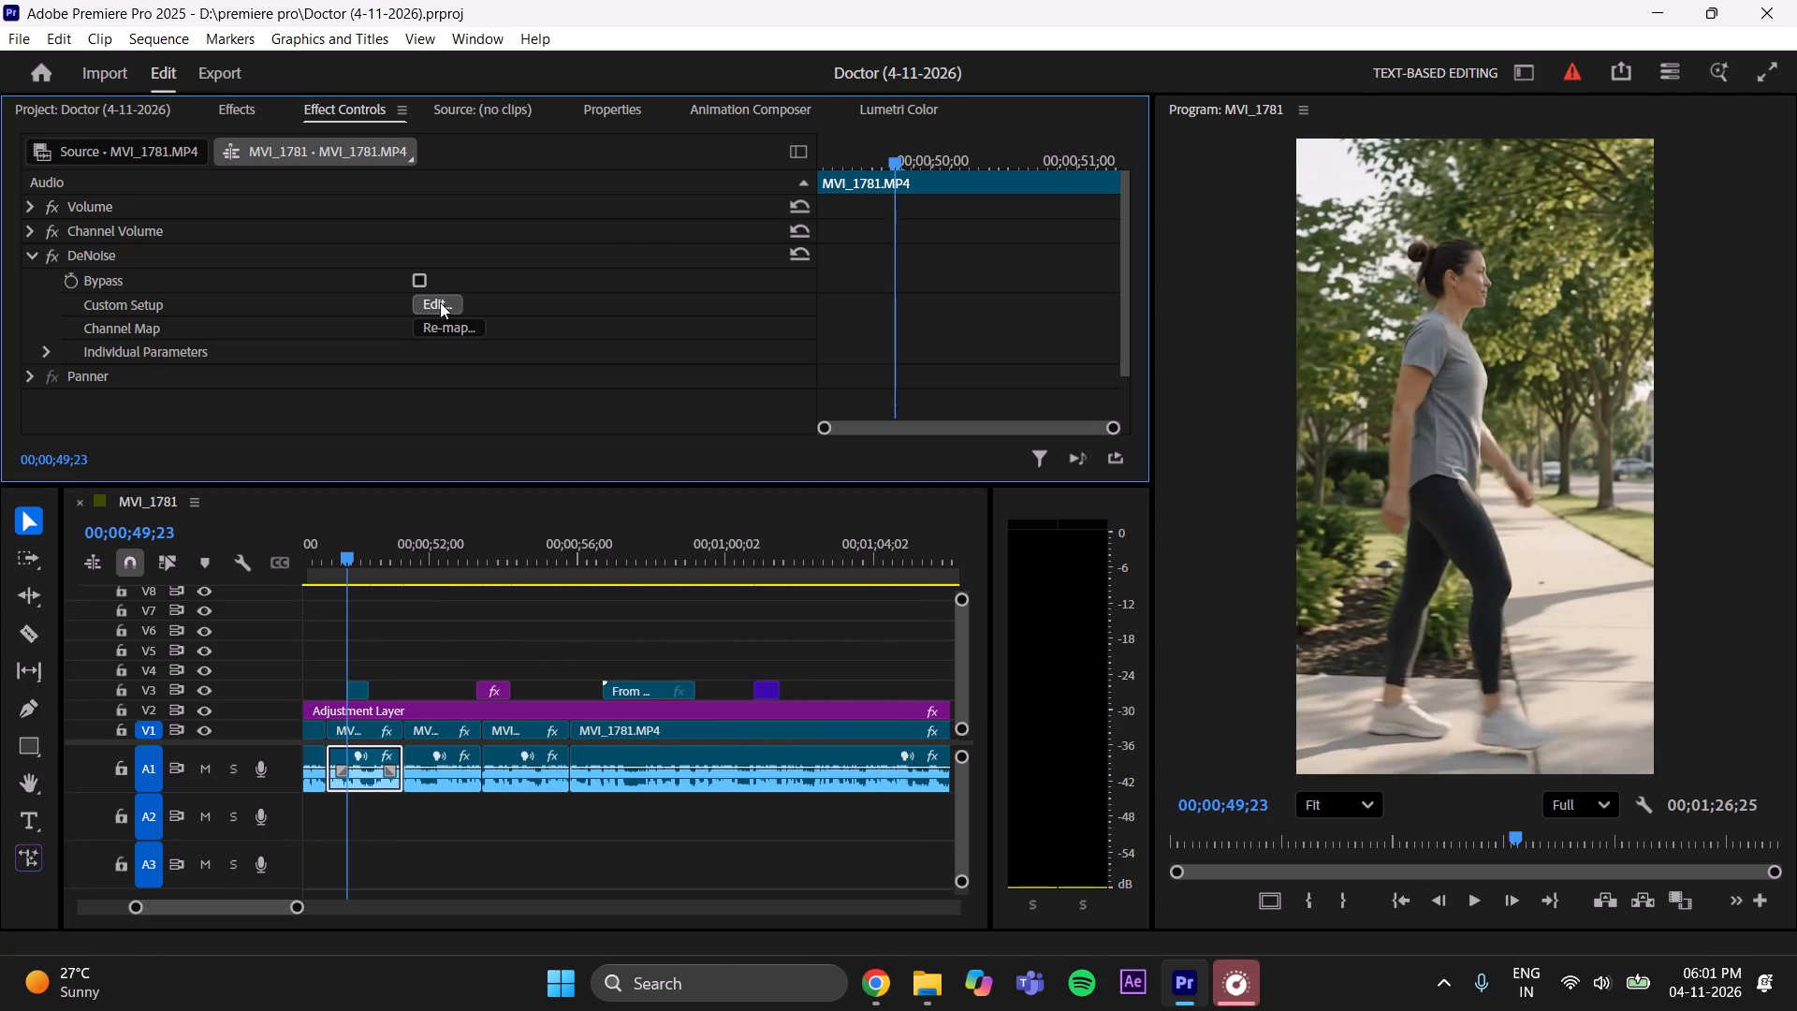
pyautogui.click(790, 296)
pyautogui.click(786, 388)
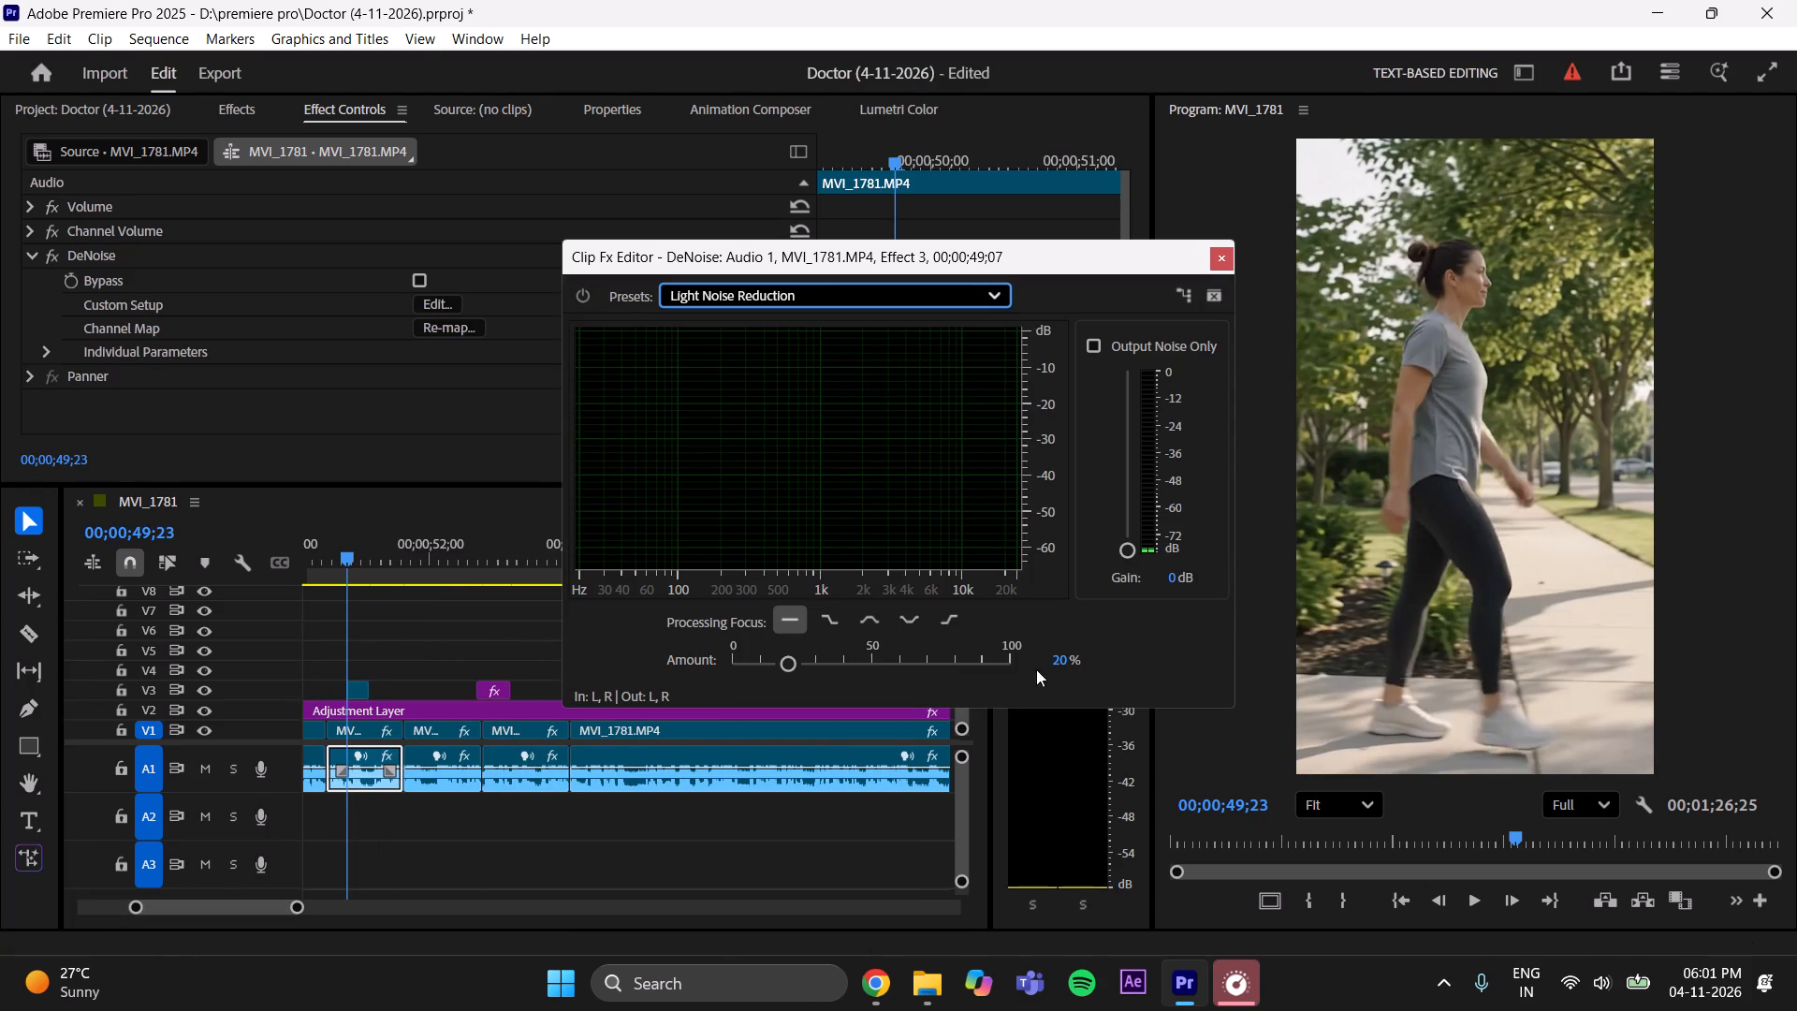
pyautogui.click(1057, 661)
pyautogui.press('BackSpace')
pyautogui.press('5')
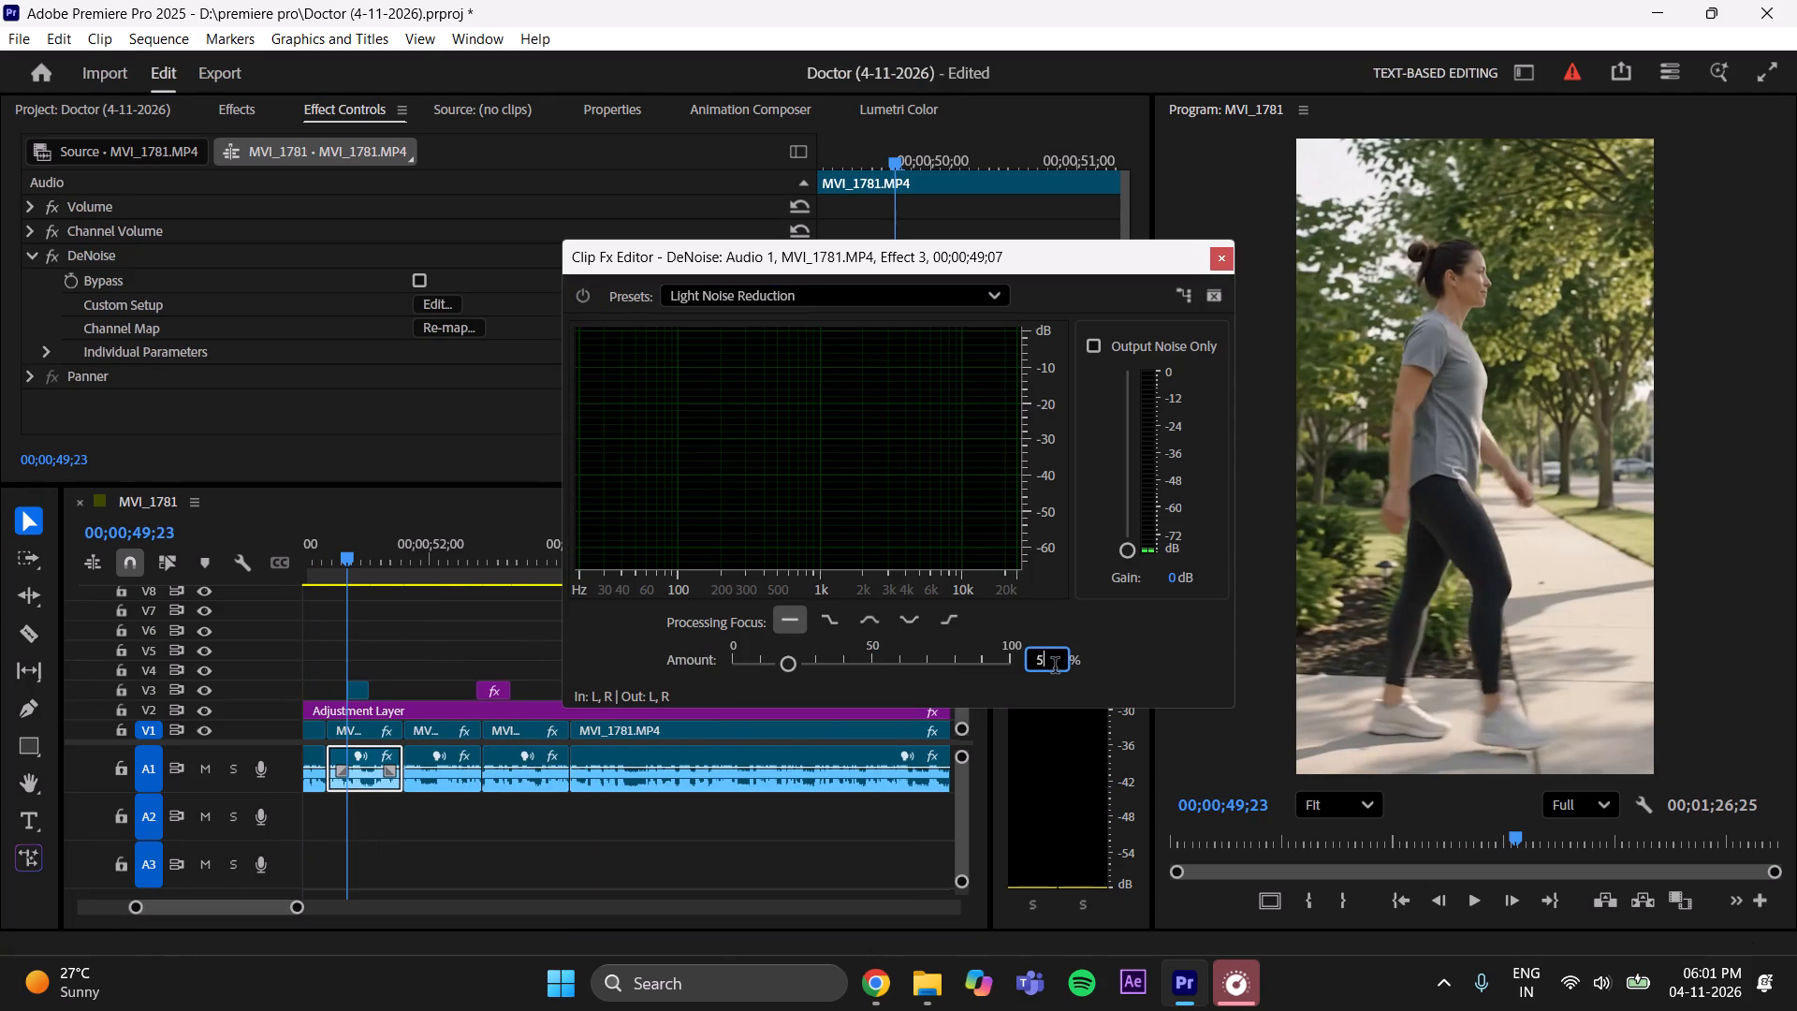
pyautogui.press('BackSpace')
pyautogui.write('45')
pyautogui.press('Return')
pyautogui.hotkey('ctrl', 's')
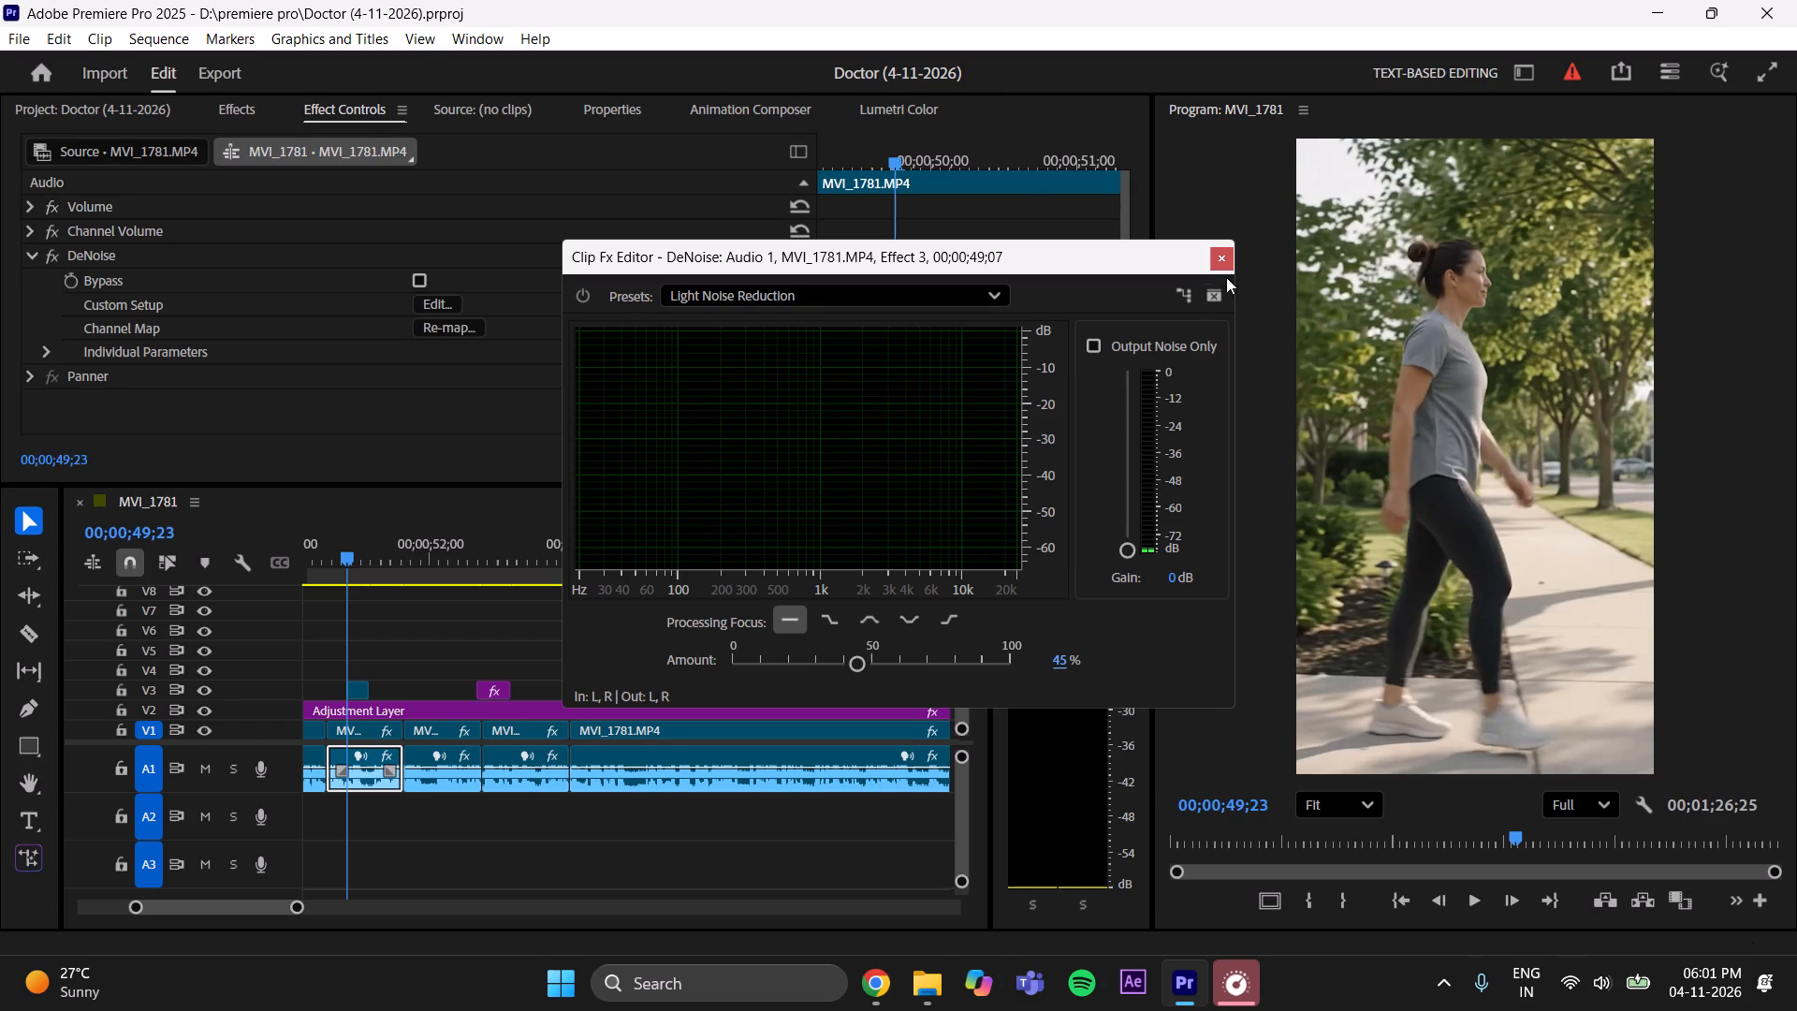
pyautogui.click(1223, 260)
# Set DeNoise on the twenty-seventh A1 clip, starting at 00;00;51;10, to the Light Noise Reduction preset with an amount of 45% and save the project.
pyautogui.click(435, 535)
pyautogui.click(460, 769)
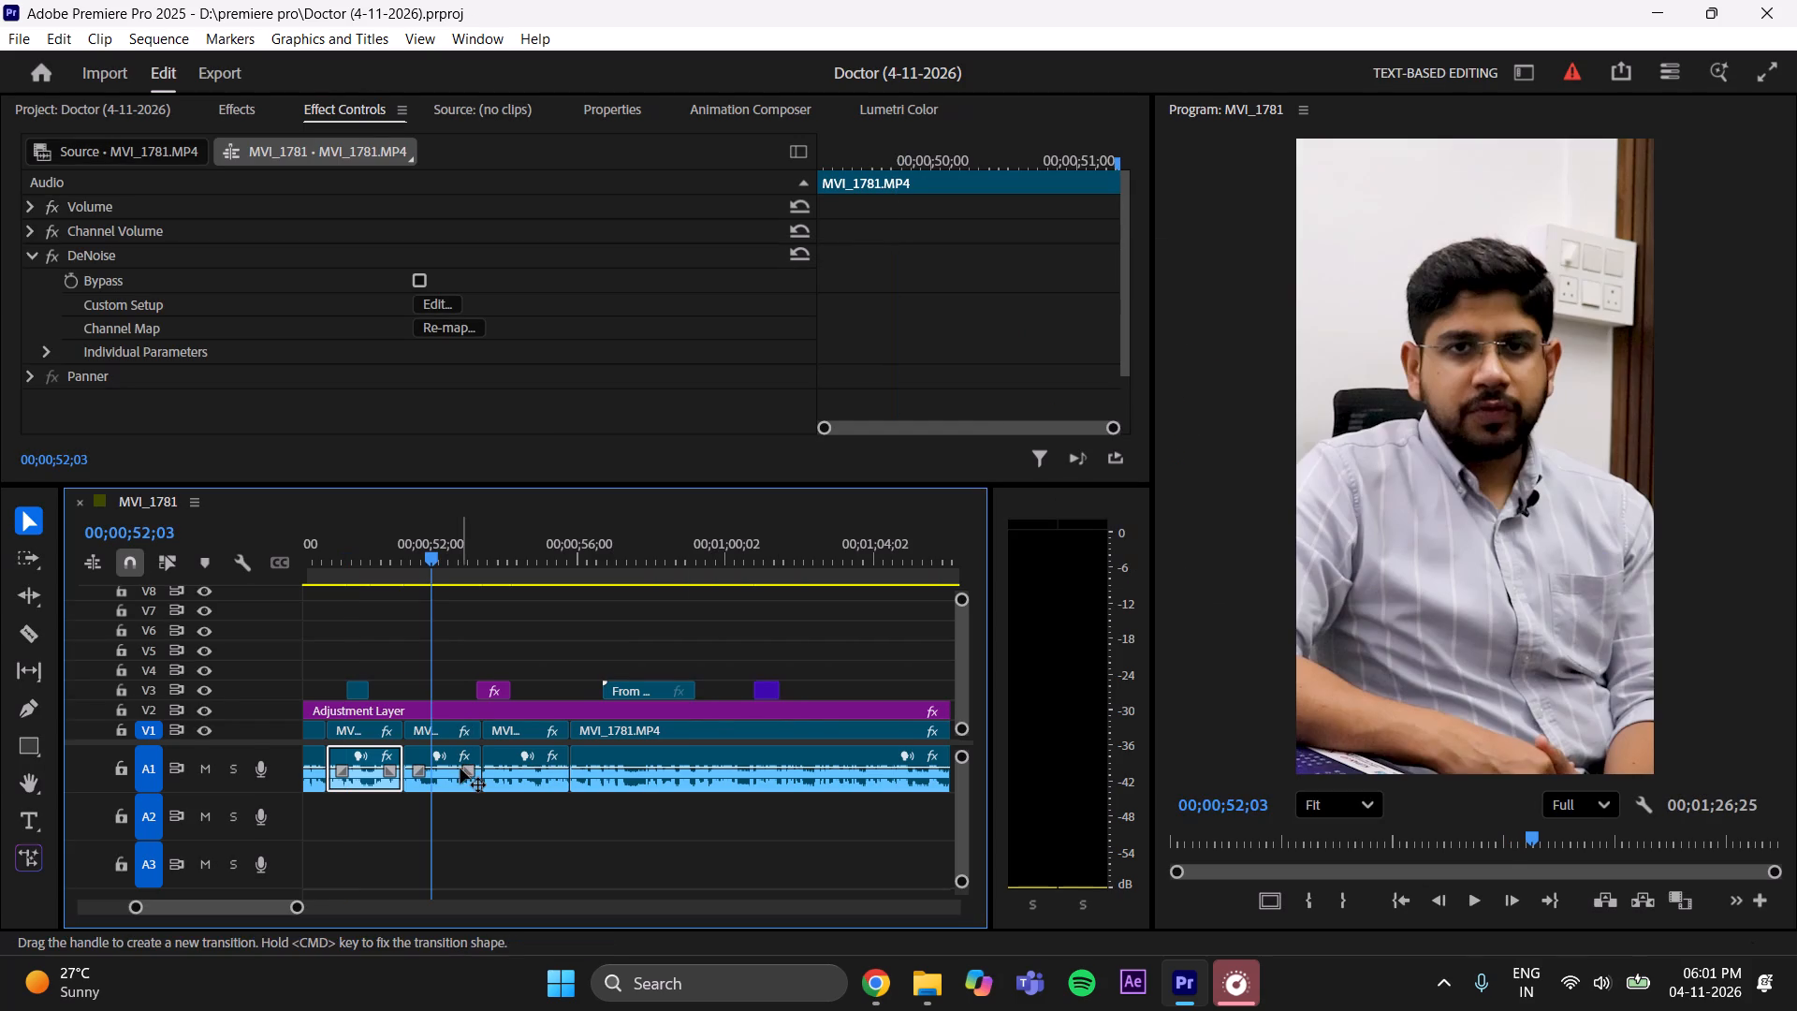
pyautogui.click(446, 767)
pyautogui.click(446, 303)
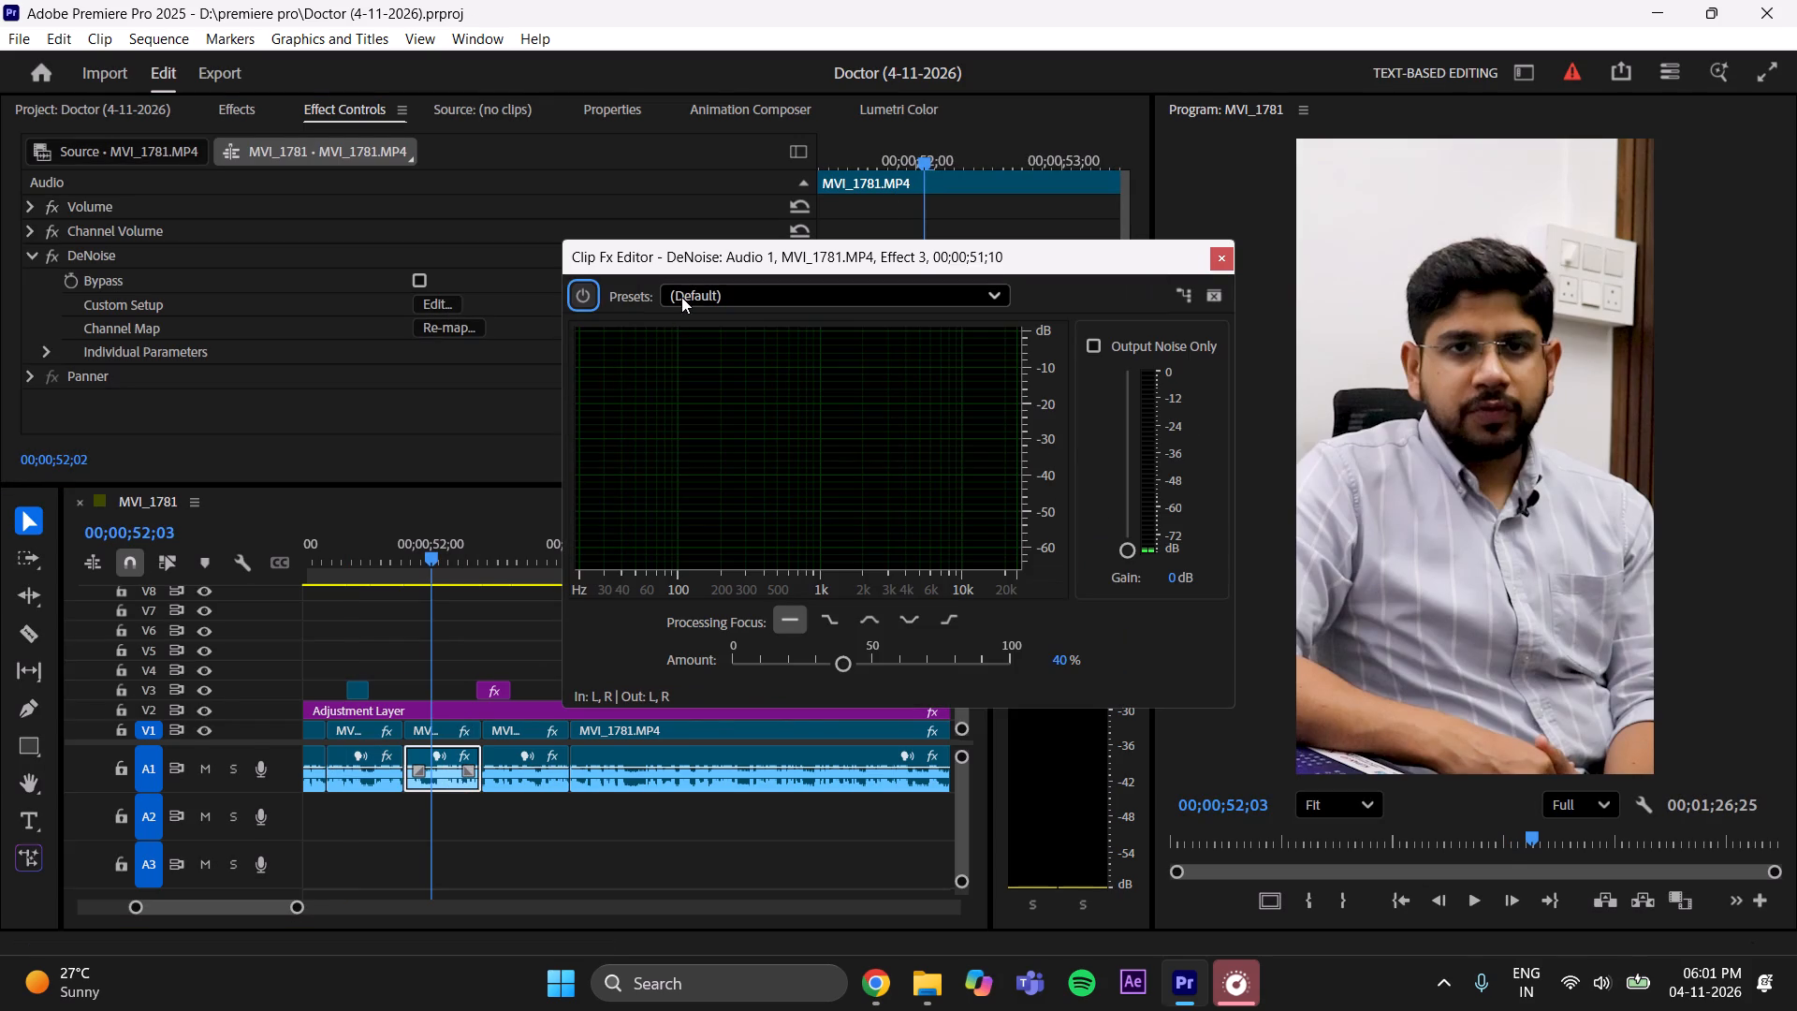
pyautogui.click(681, 297)
pyautogui.click(699, 379)
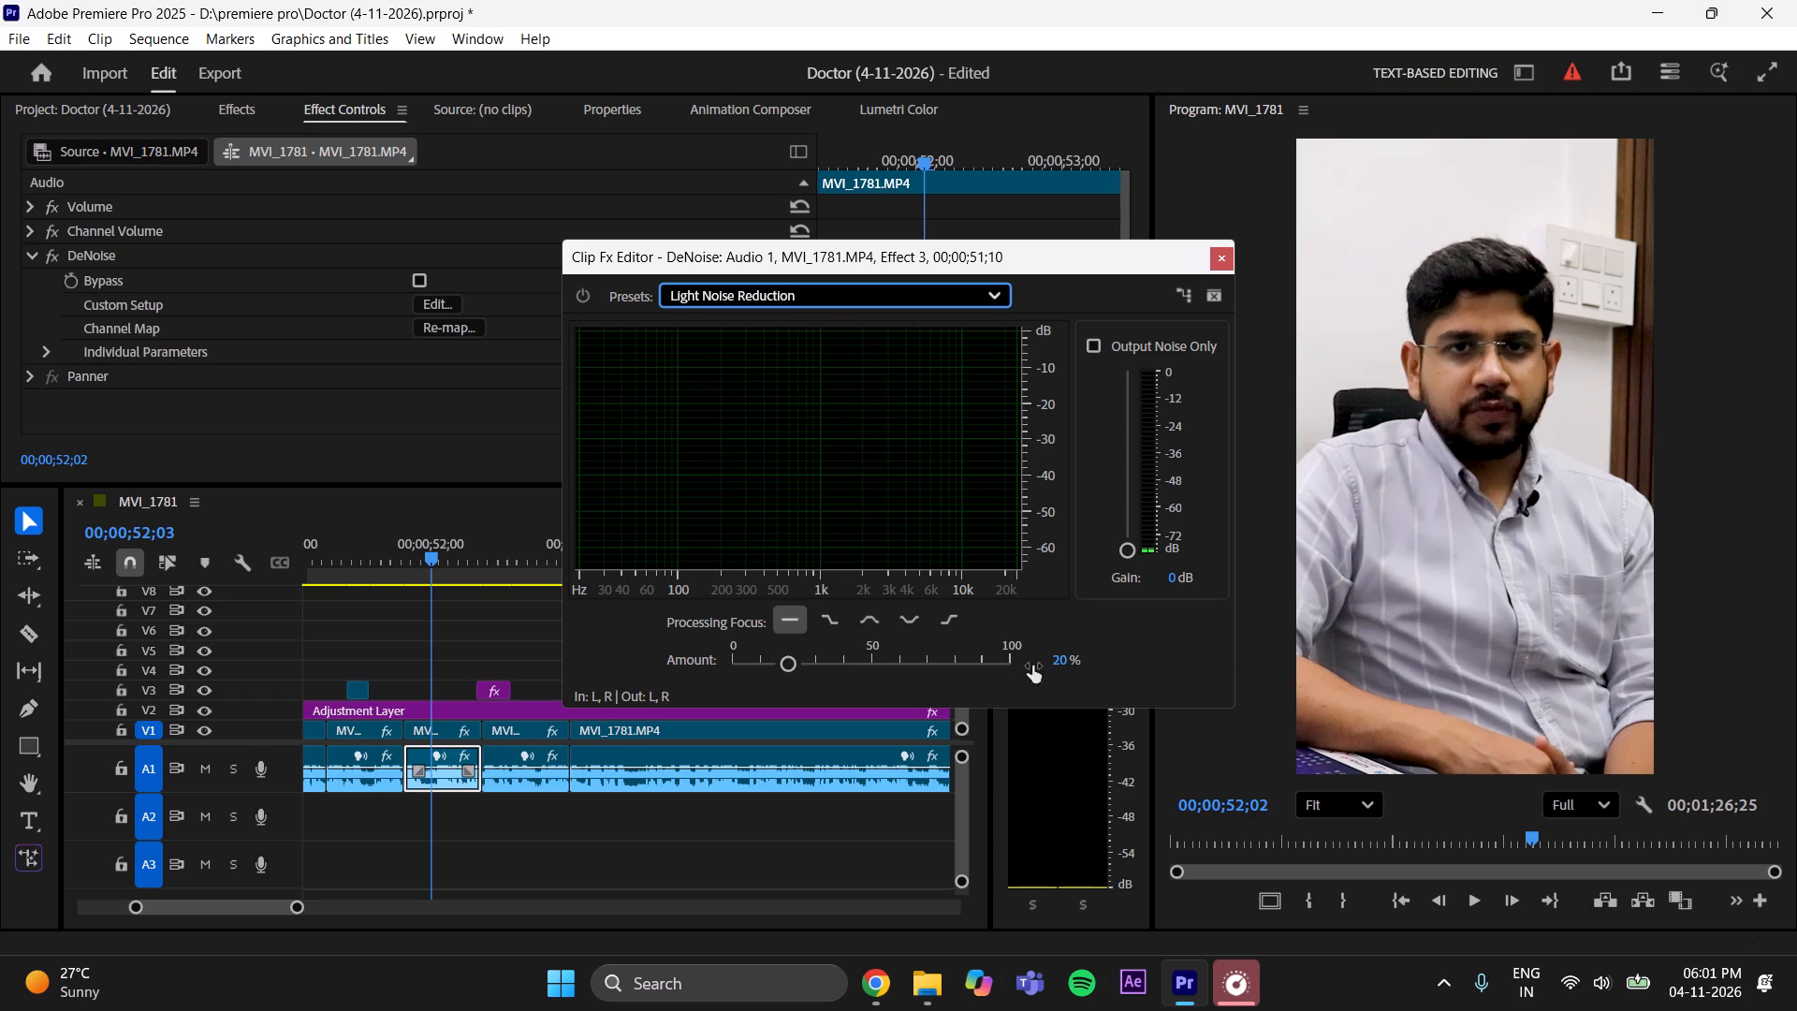
pyautogui.click(1059, 658)
pyautogui.press('BackSpace')
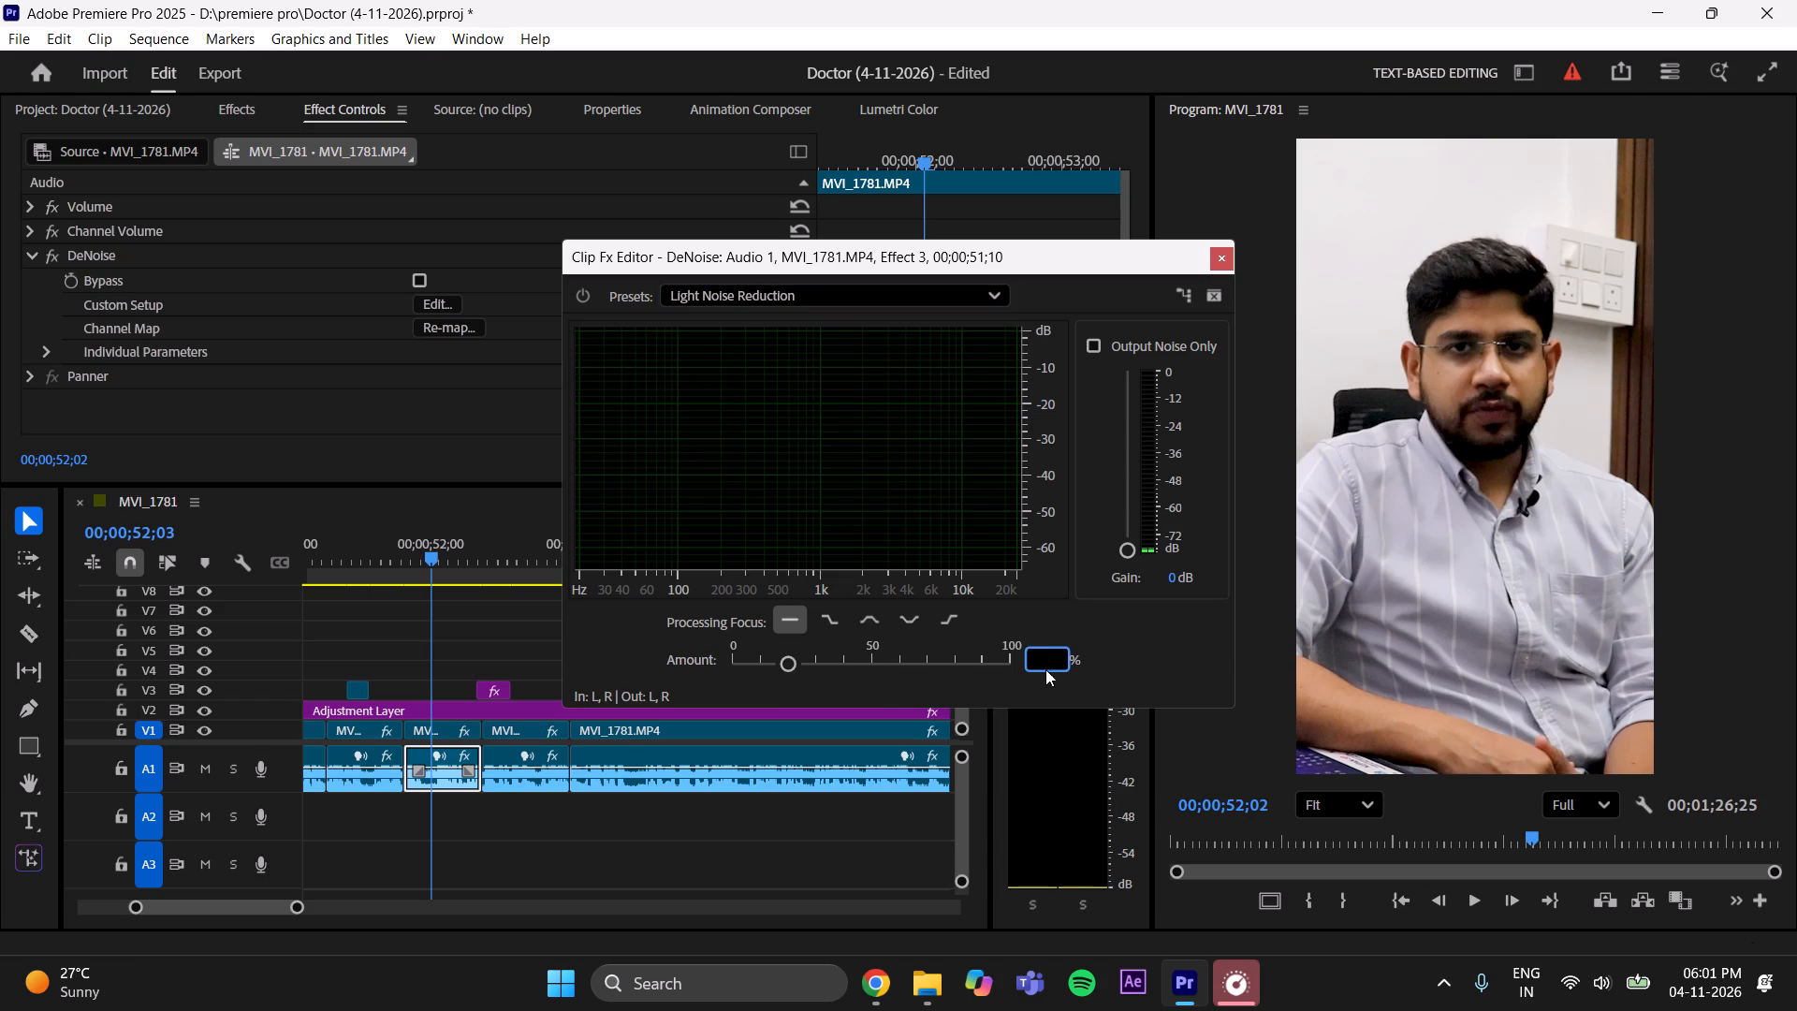
pyautogui.write('45')
pyautogui.press('Return')
pyautogui.click(1221, 261)
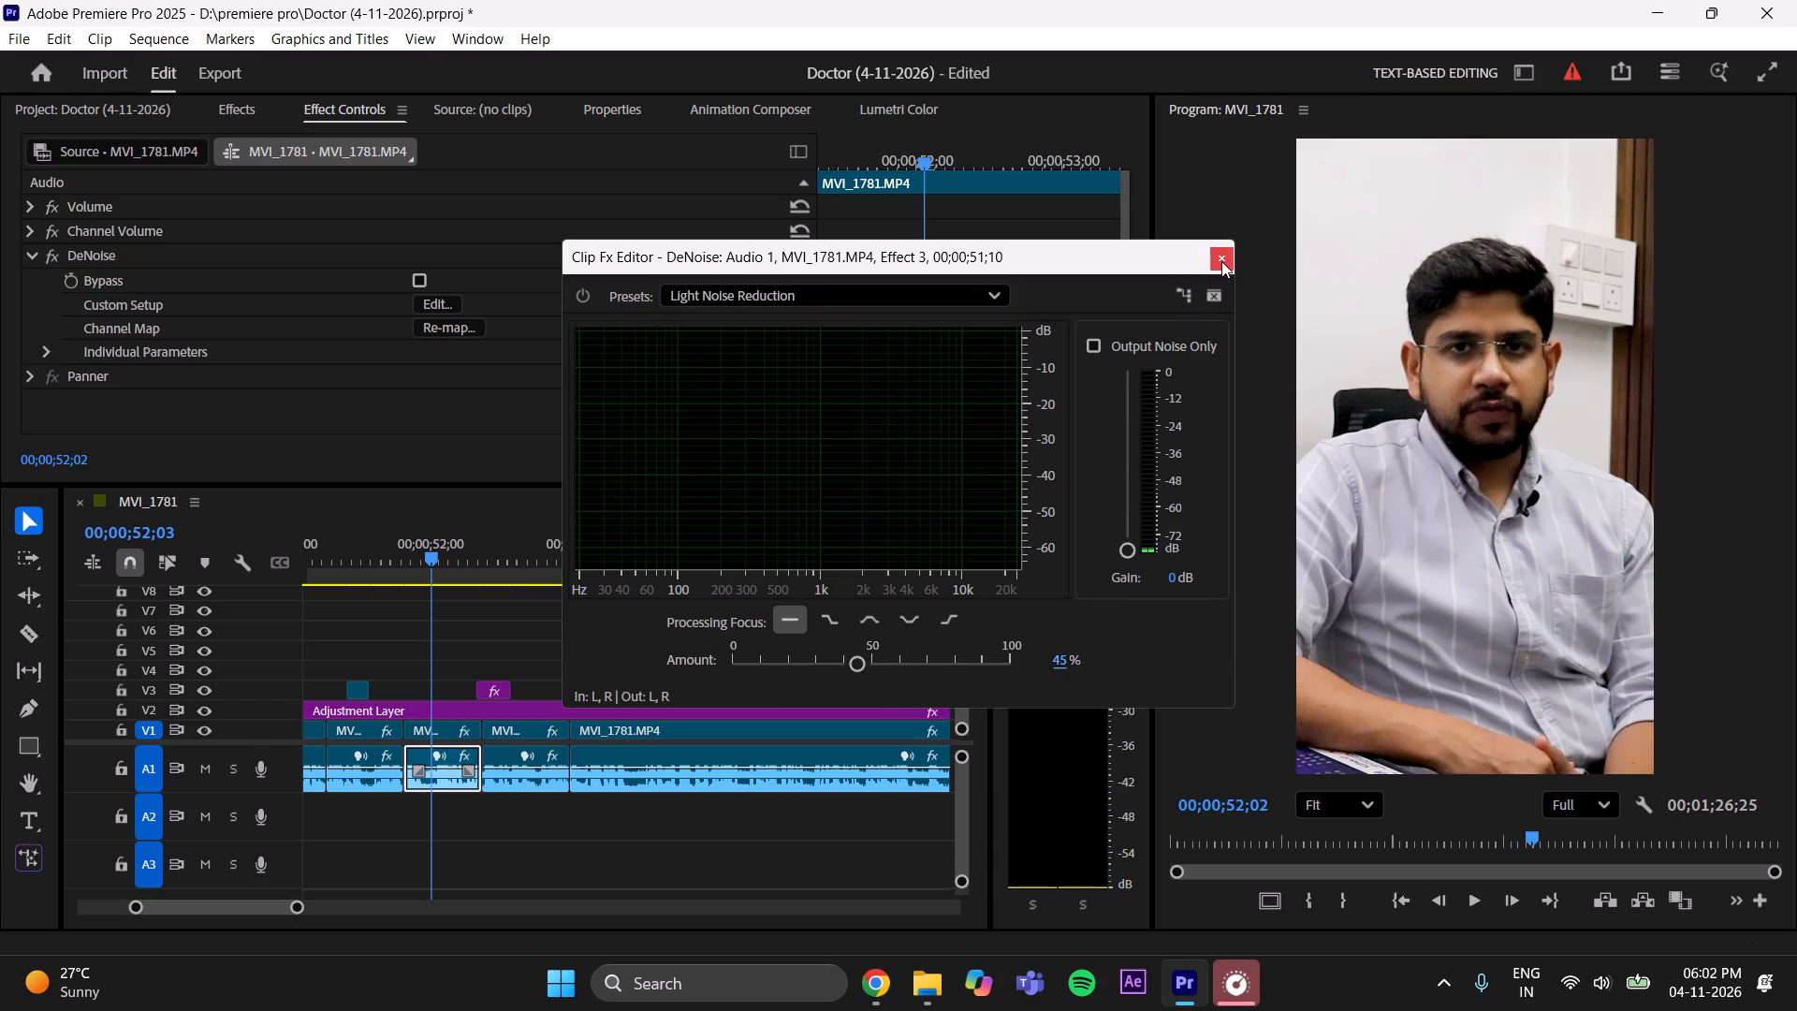
pyautogui.hotkey('ctrl', 's')
# Set DeNoise on the twenty-eighth A1 clip, starting at 00;00;53;13, to the Light Noise Reduction preset with an amount of 45% and save the project.
pyautogui.click(531, 545)
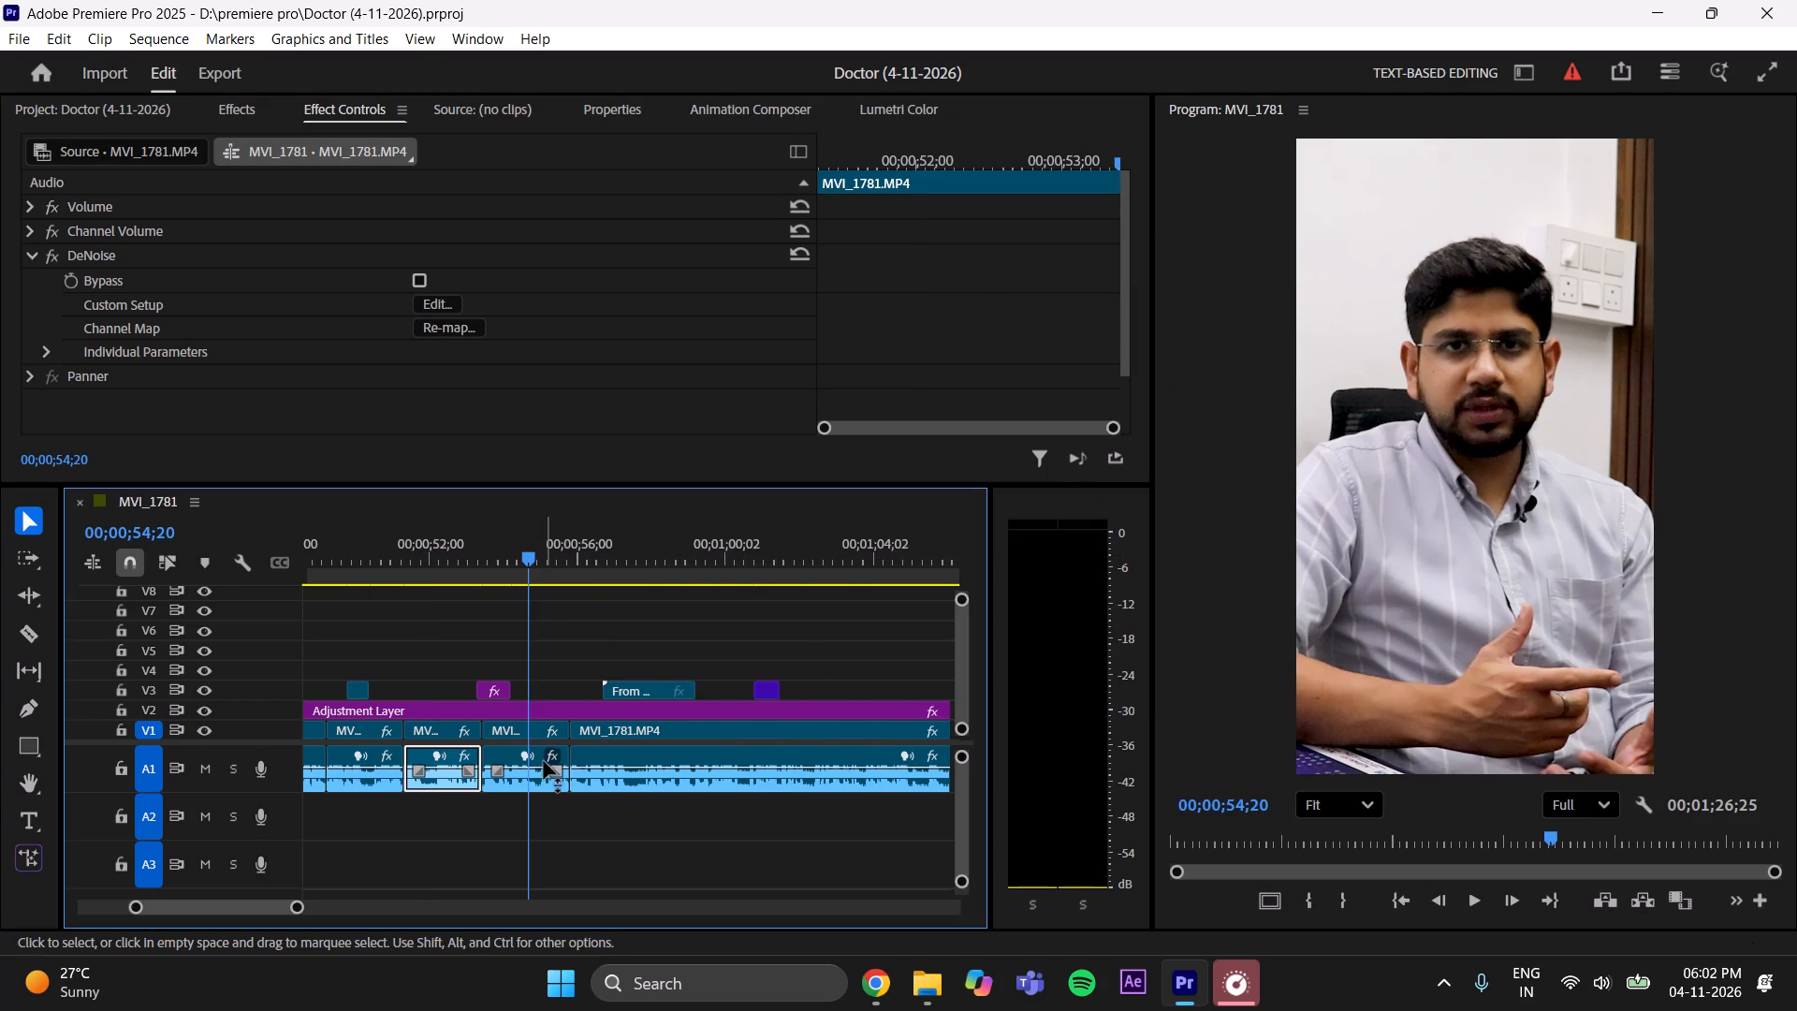
pyautogui.click(543, 773)
pyautogui.click(455, 307)
pyautogui.click(706, 292)
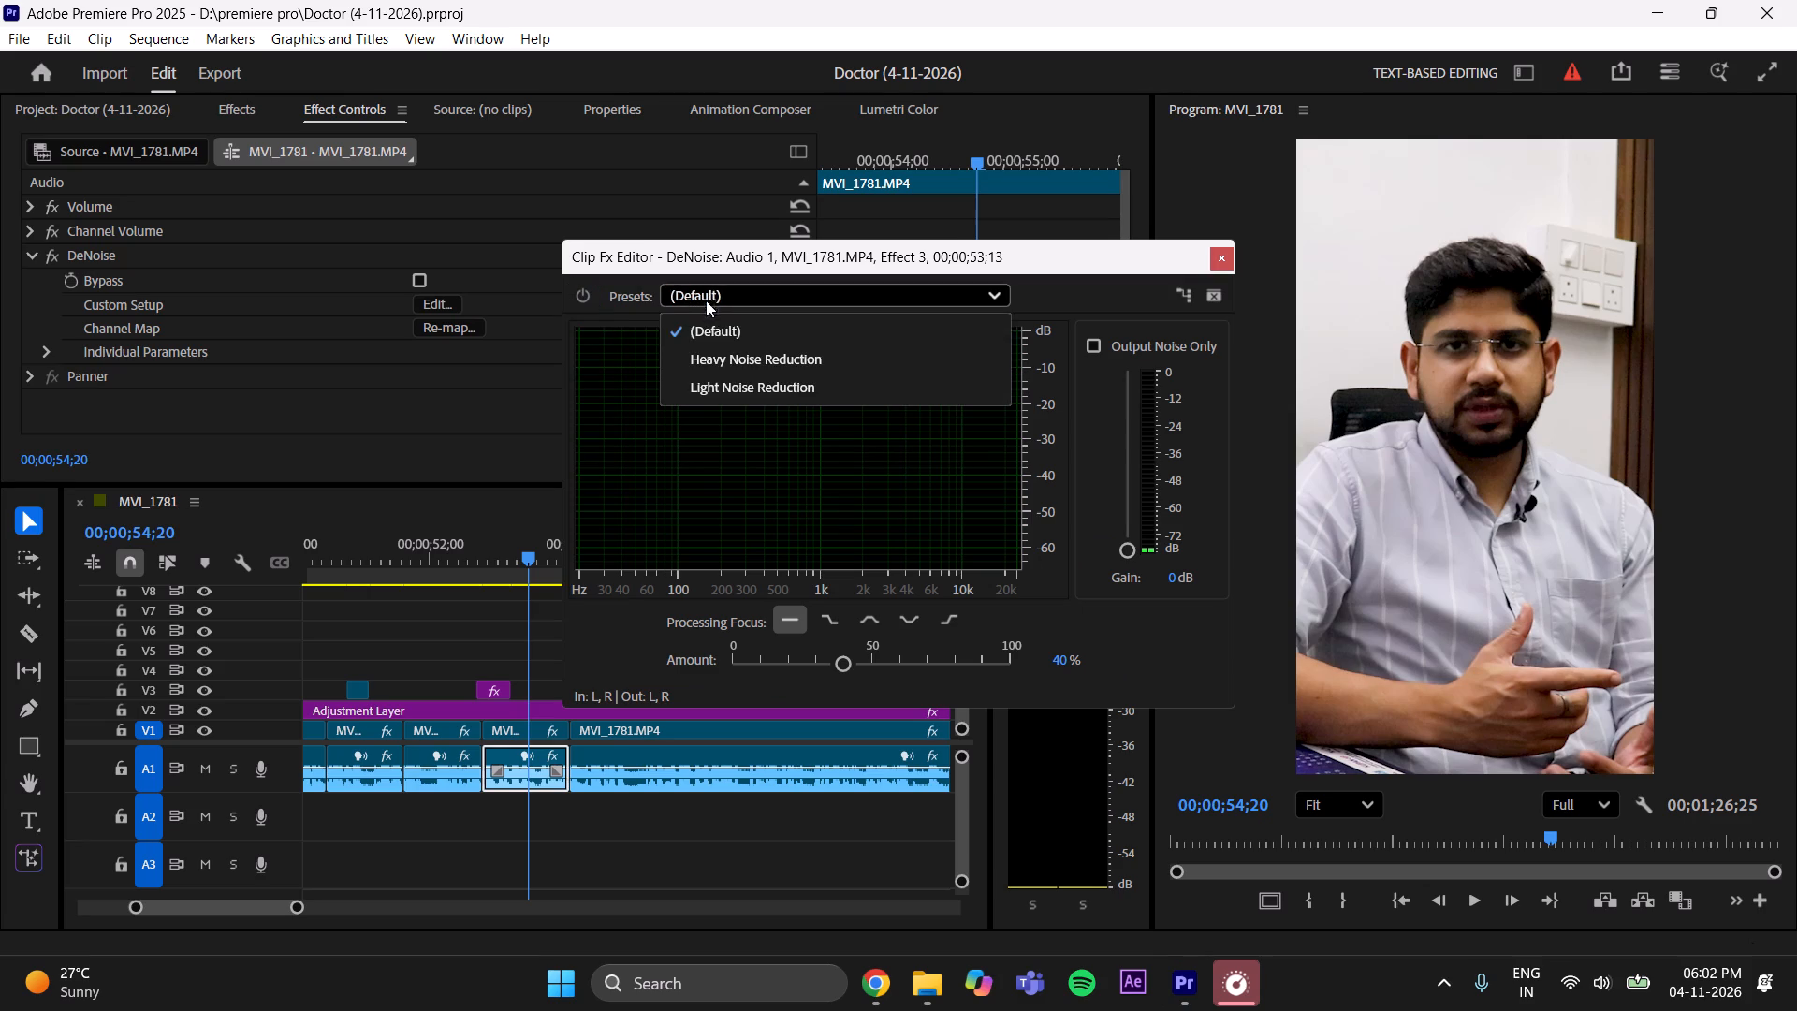
pyautogui.click(723, 385)
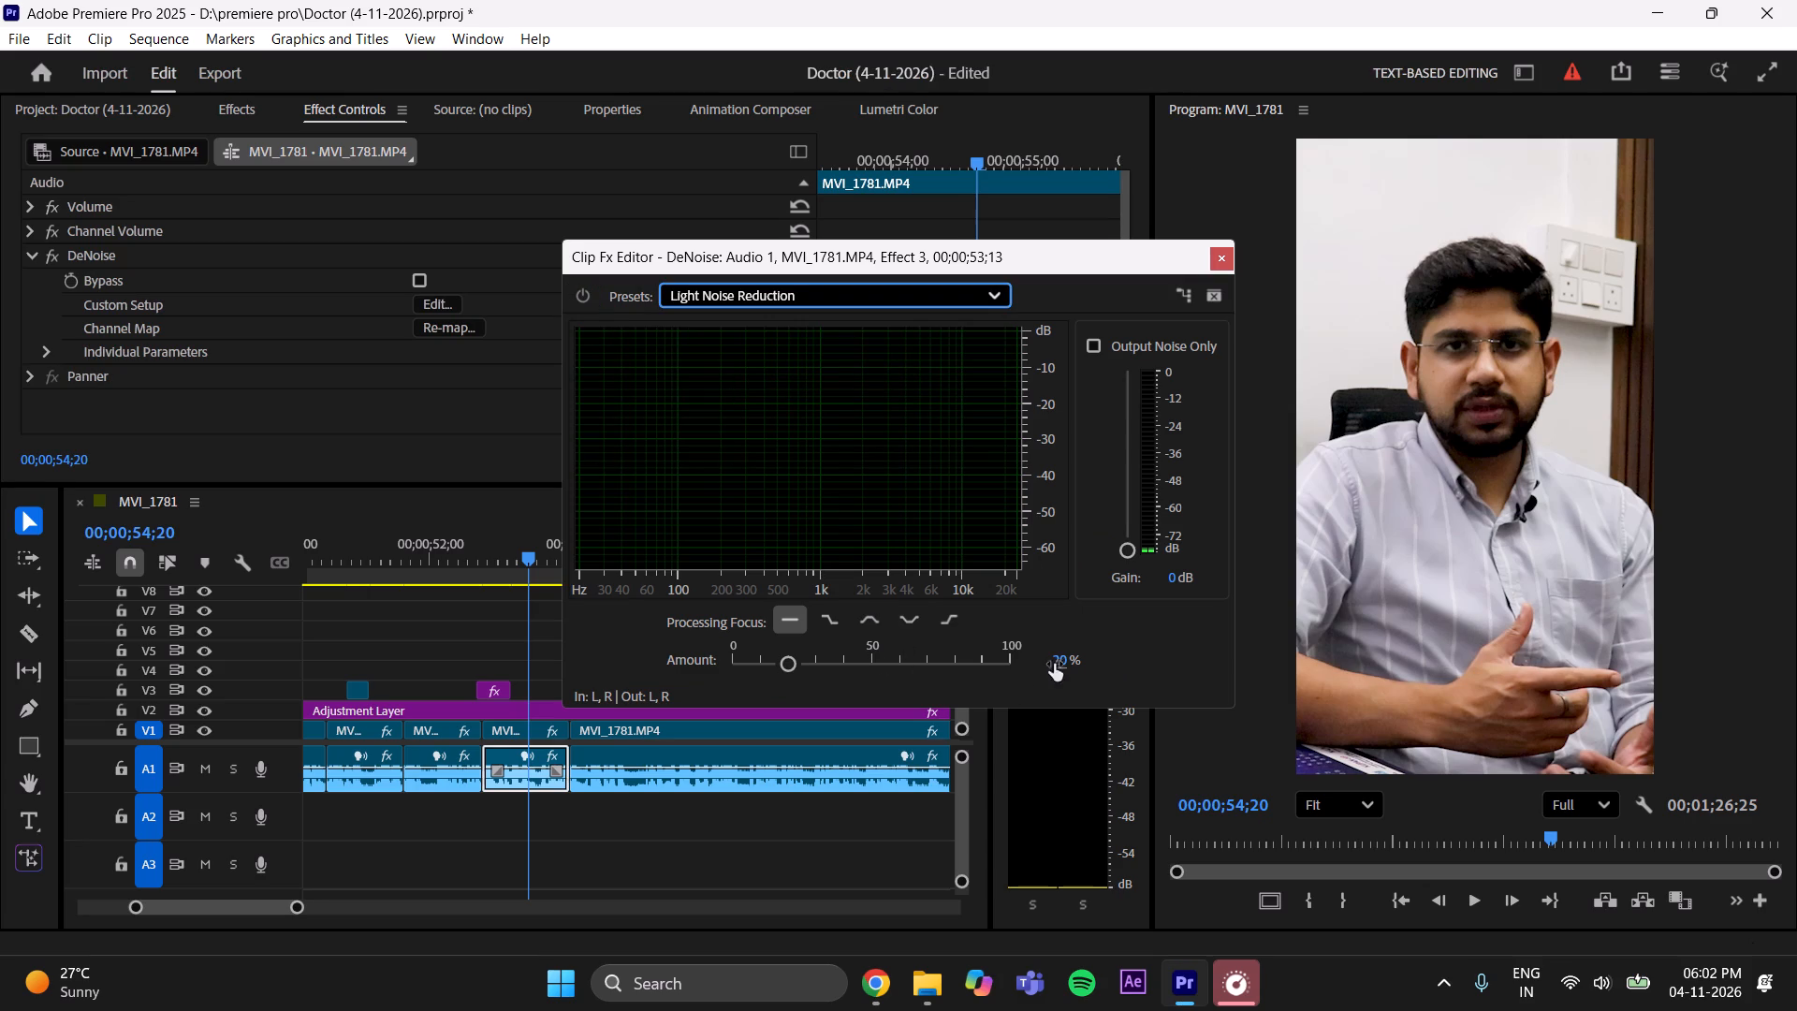
pyautogui.click(1056, 661)
pyautogui.press('BackSpace')
pyautogui.write('45')
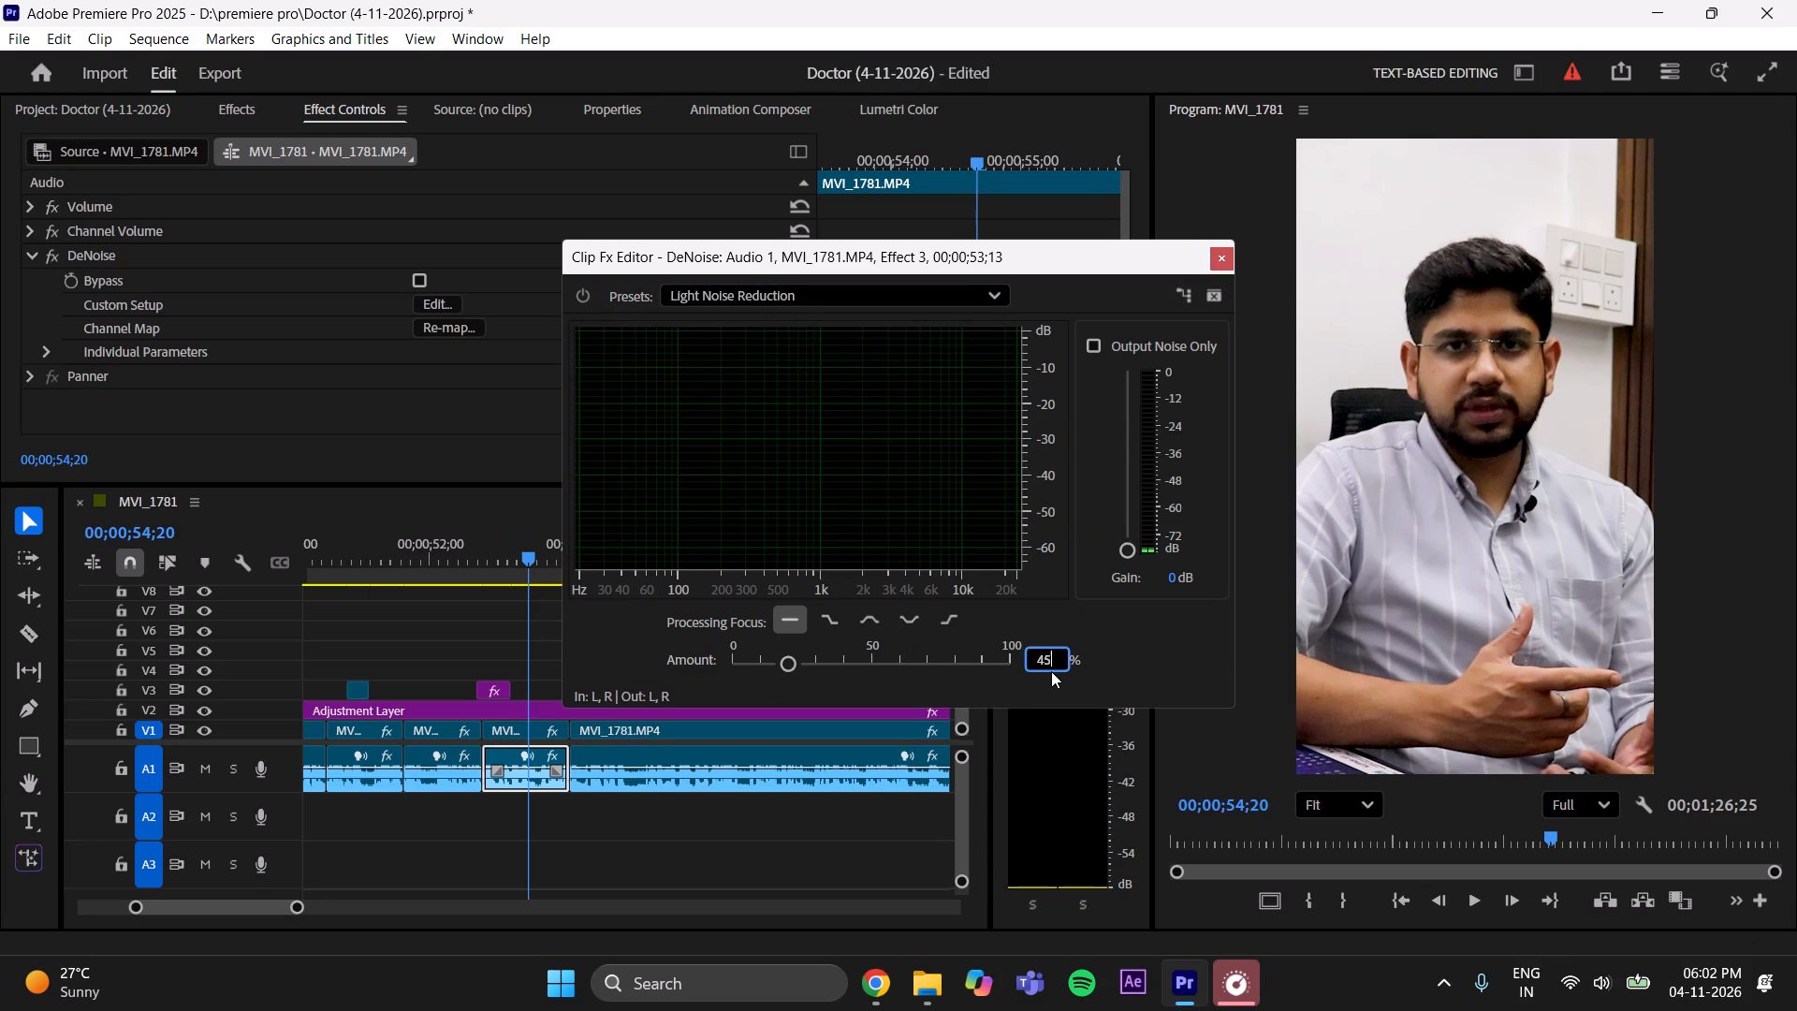
pyautogui.press('Return')
pyautogui.hotkey('ctrl', 's')
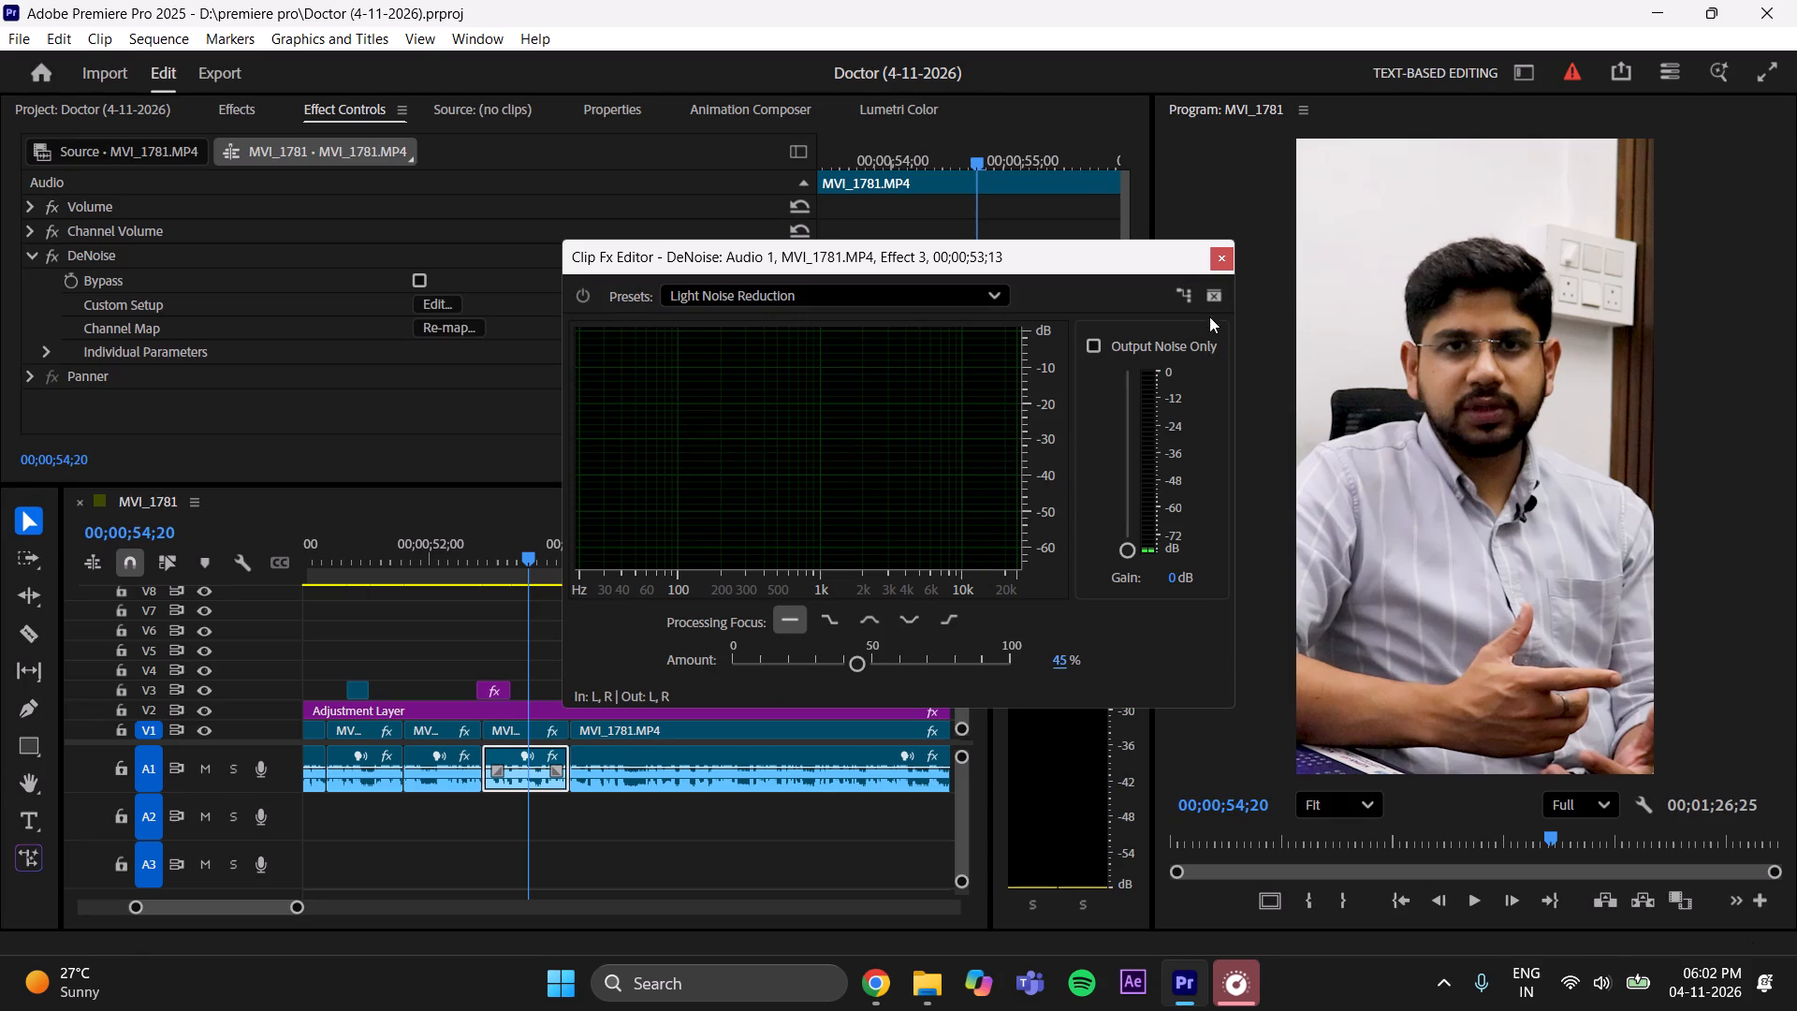
pyautogui.click(1217, 257)
# Set DeNoise on the twenty-ninth A1 clip, starting at 00;00;55;24, to the Light Noise Reduction preset with an amount of 45% and save the project.
pyautogui.click(685, 549)
pyautogui.click(718, 750)
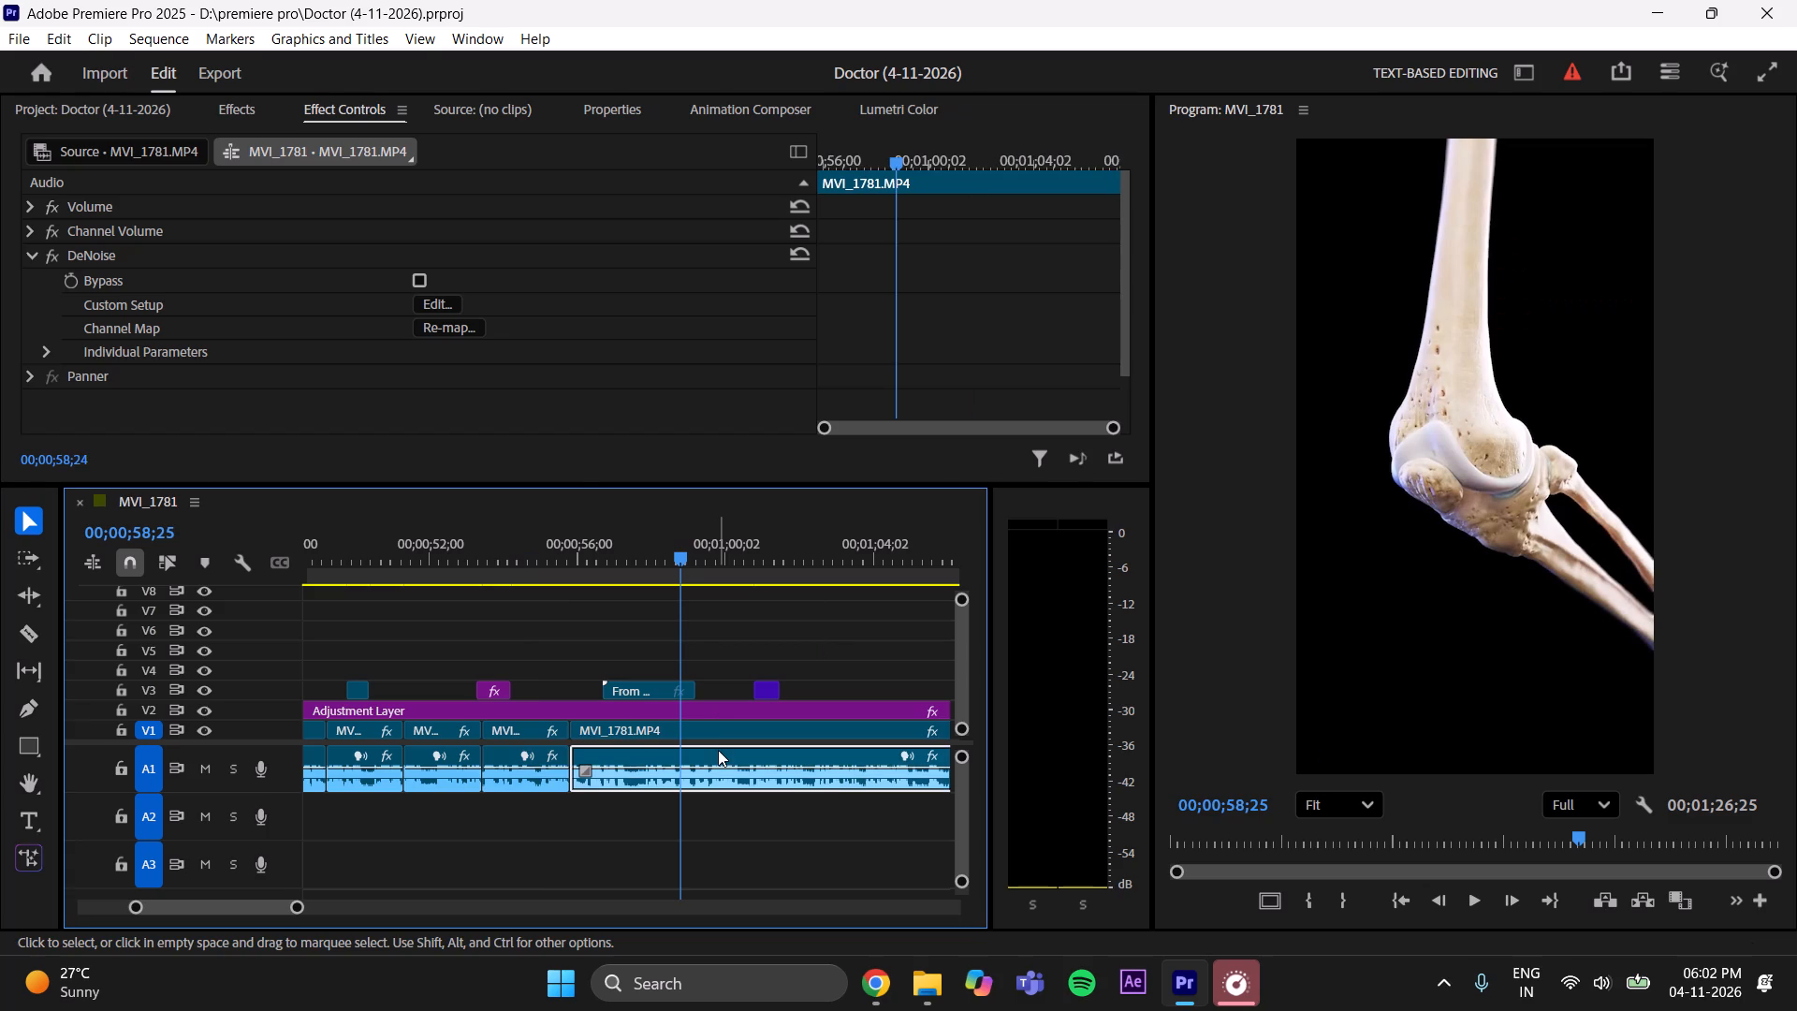
pyautogui.click(446, 308)
pyautogui.click(723, 293)
pyautogui.click(718, 388)
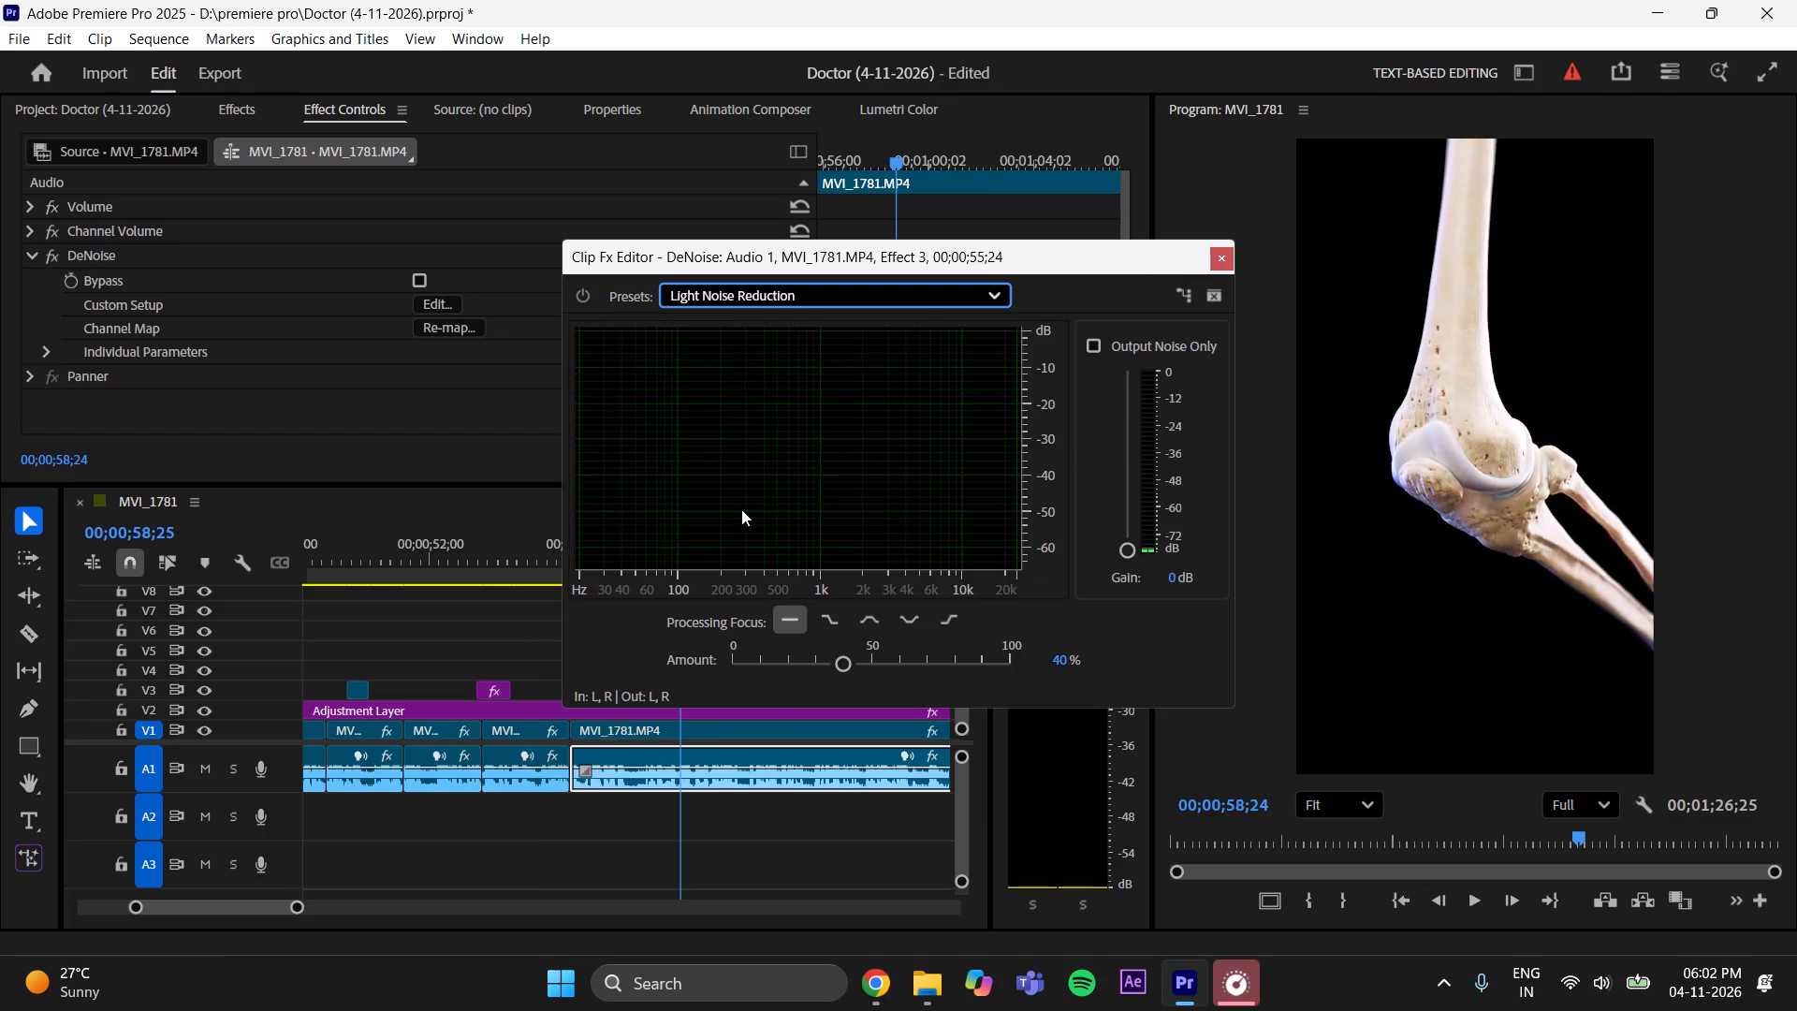
pyautogui.click(1064, 664)
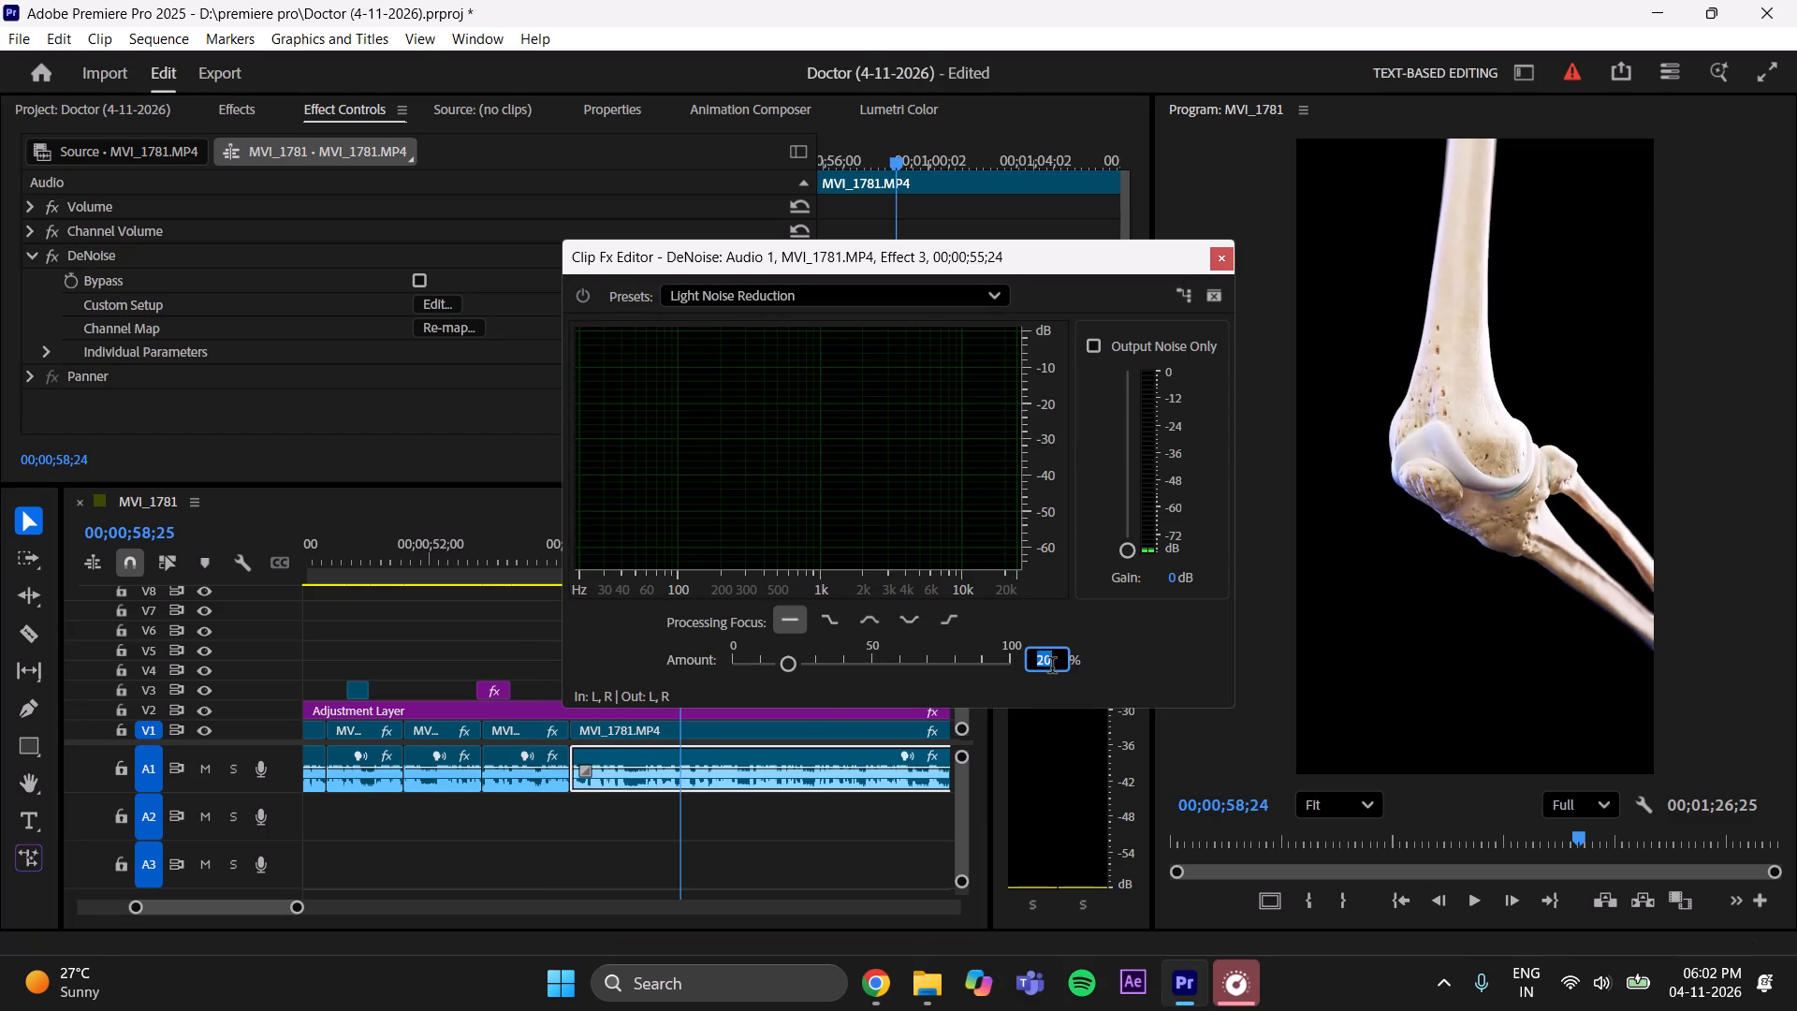
pyautogui.press('BackSpace')
pyautogui.write('45')
pyautogui.press('Return')
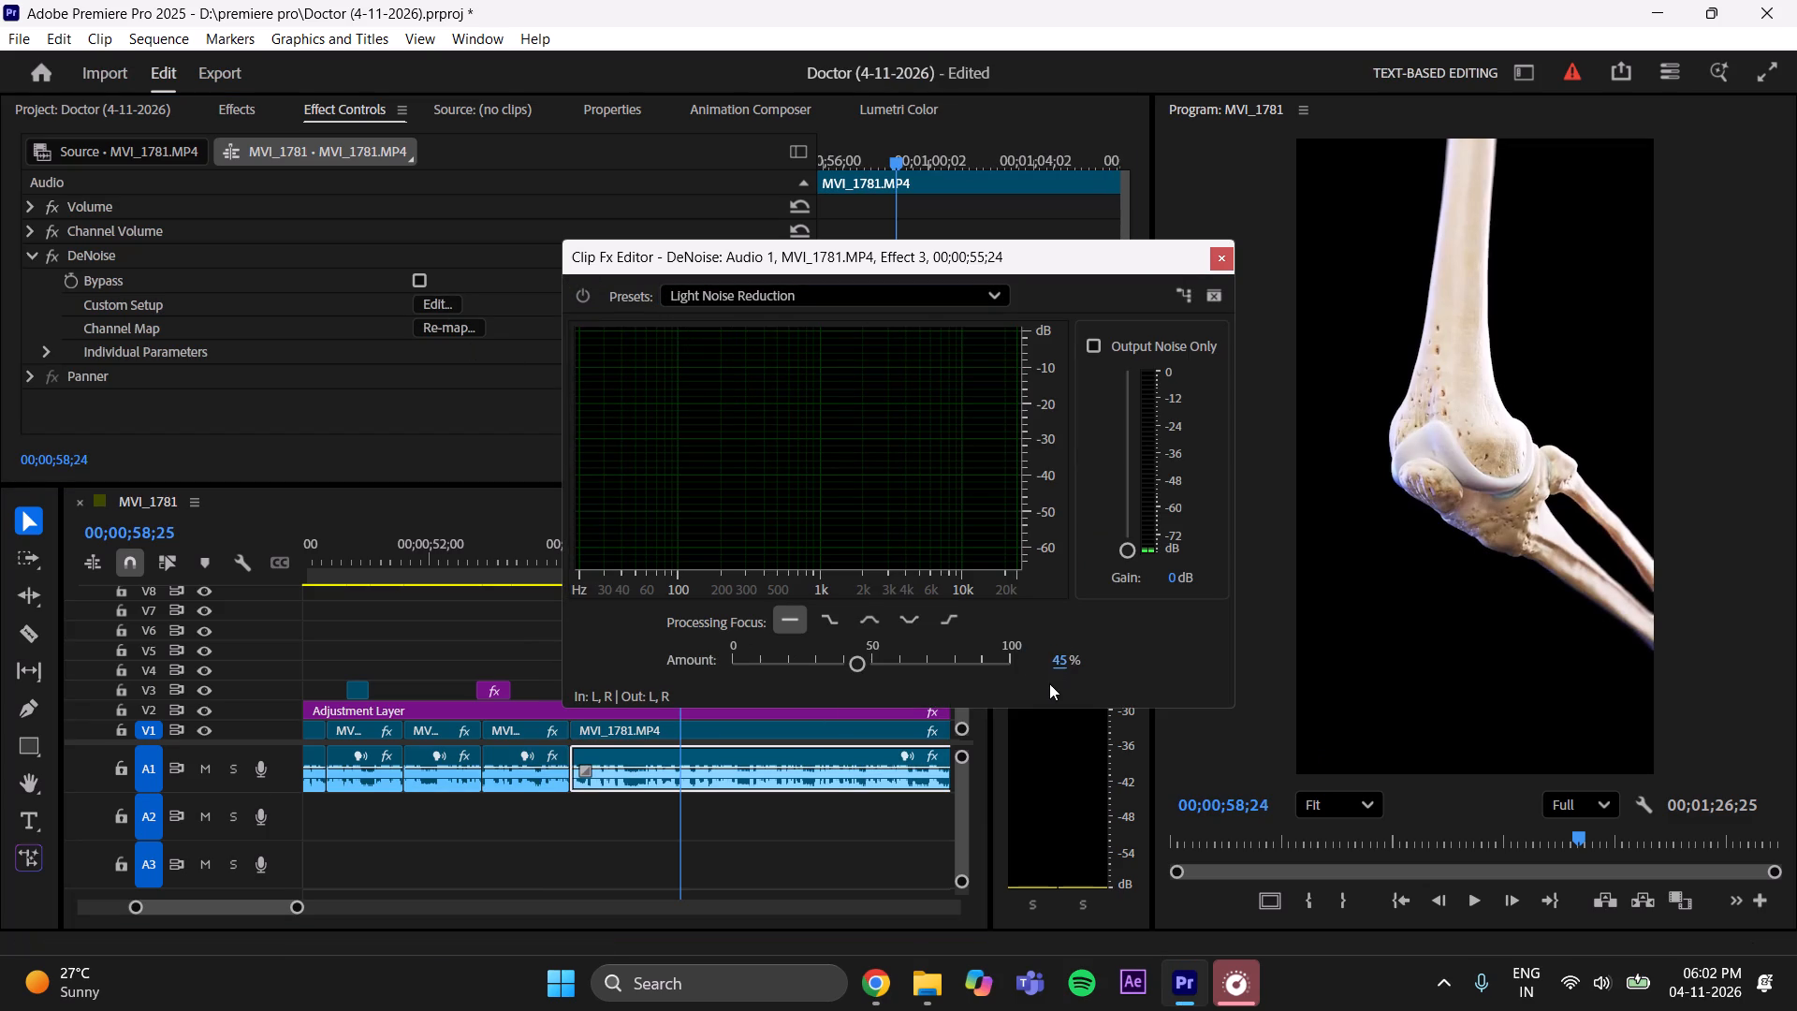
pyautogui.hotkey('ctrl', 's')
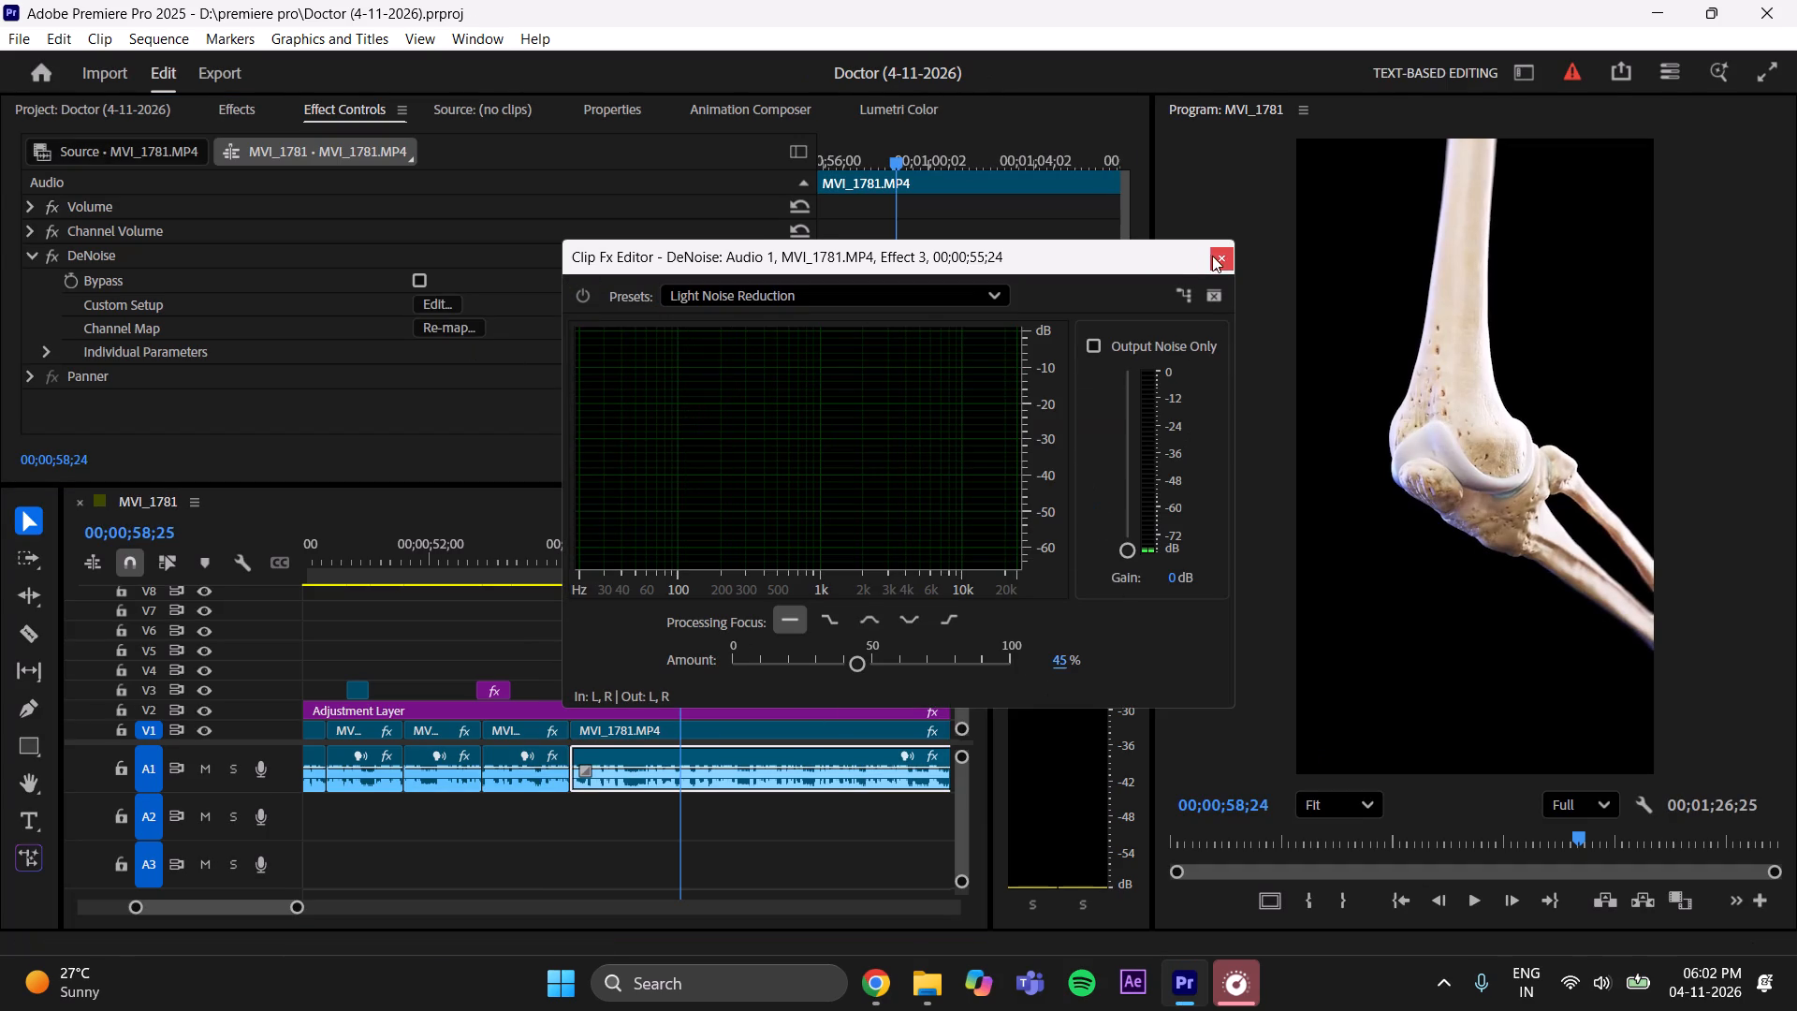
pyautogui.click(1223, 253)
# Set DeNoise on the thirtieth A1 clip, starting at 00;01;07;13, to the Light Noise Reduction preset with an amount of 45% and save the project.
pyautogui.moveTo(236, 908); pyautogui.dragTo(237, 908)
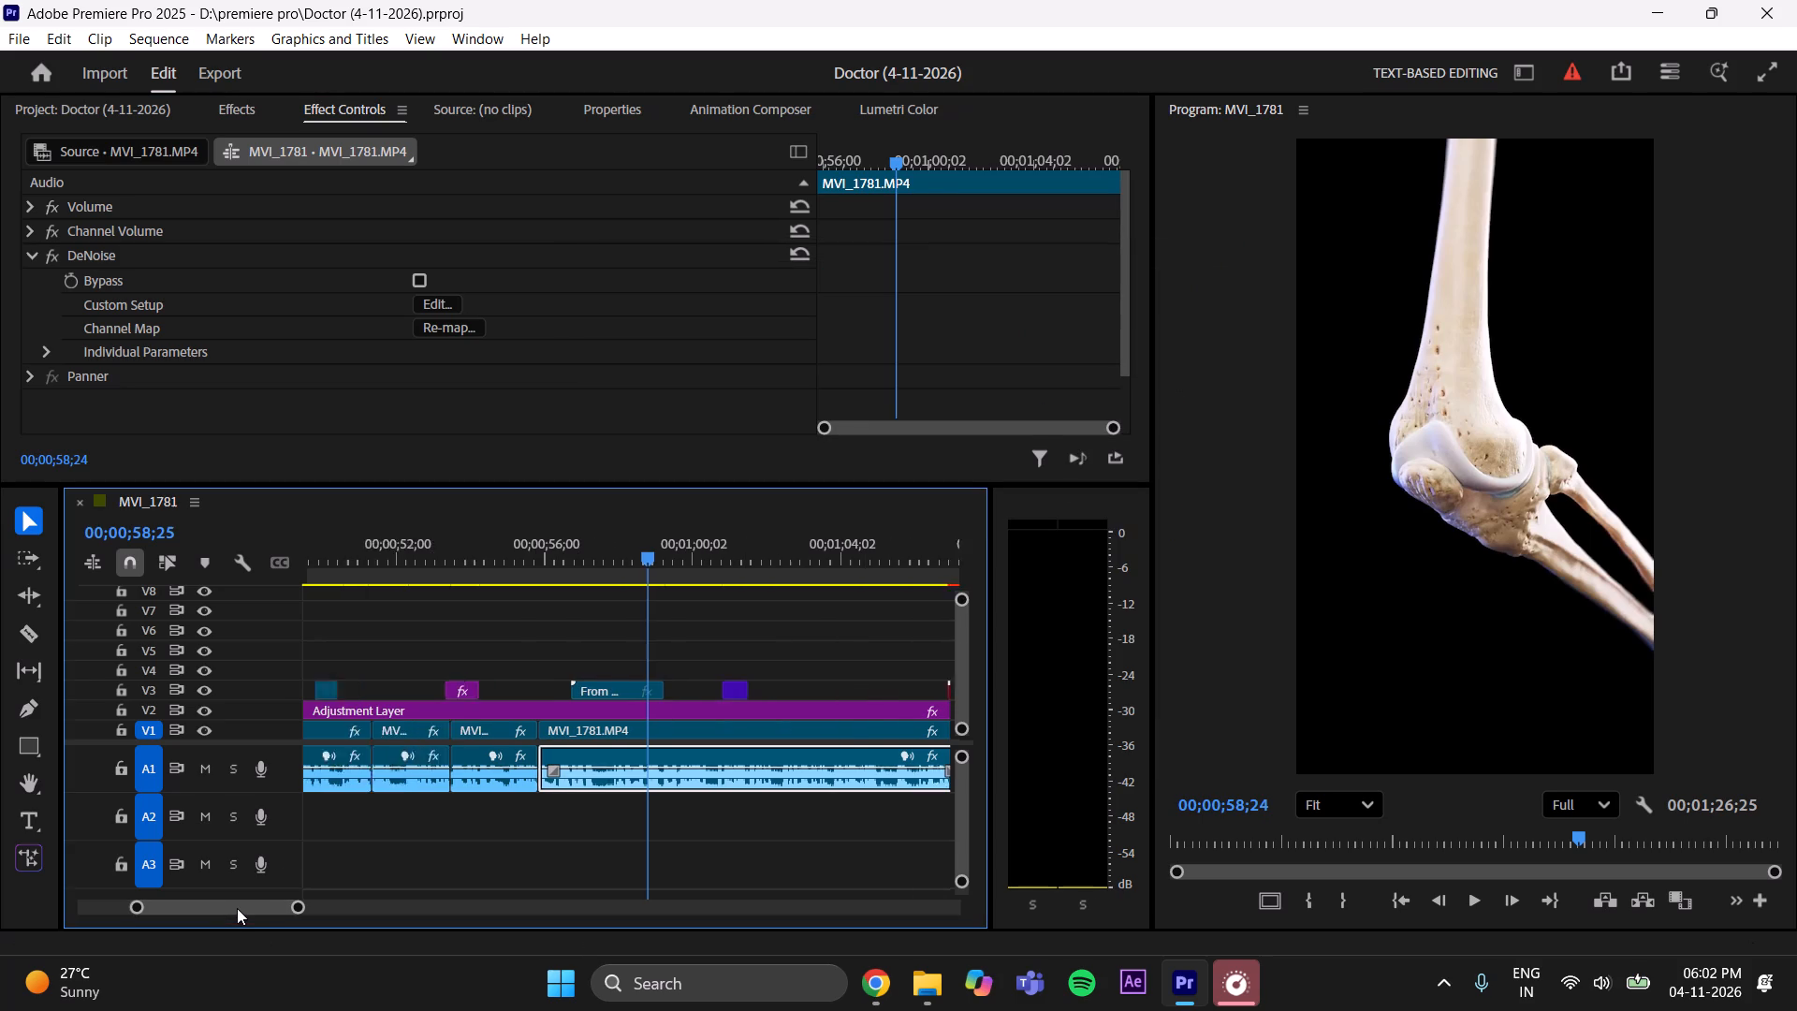
pyautogui.moveTo(237, 908); pyautogui.dragTo(249, 903)
pyautogui.click(596, 538)
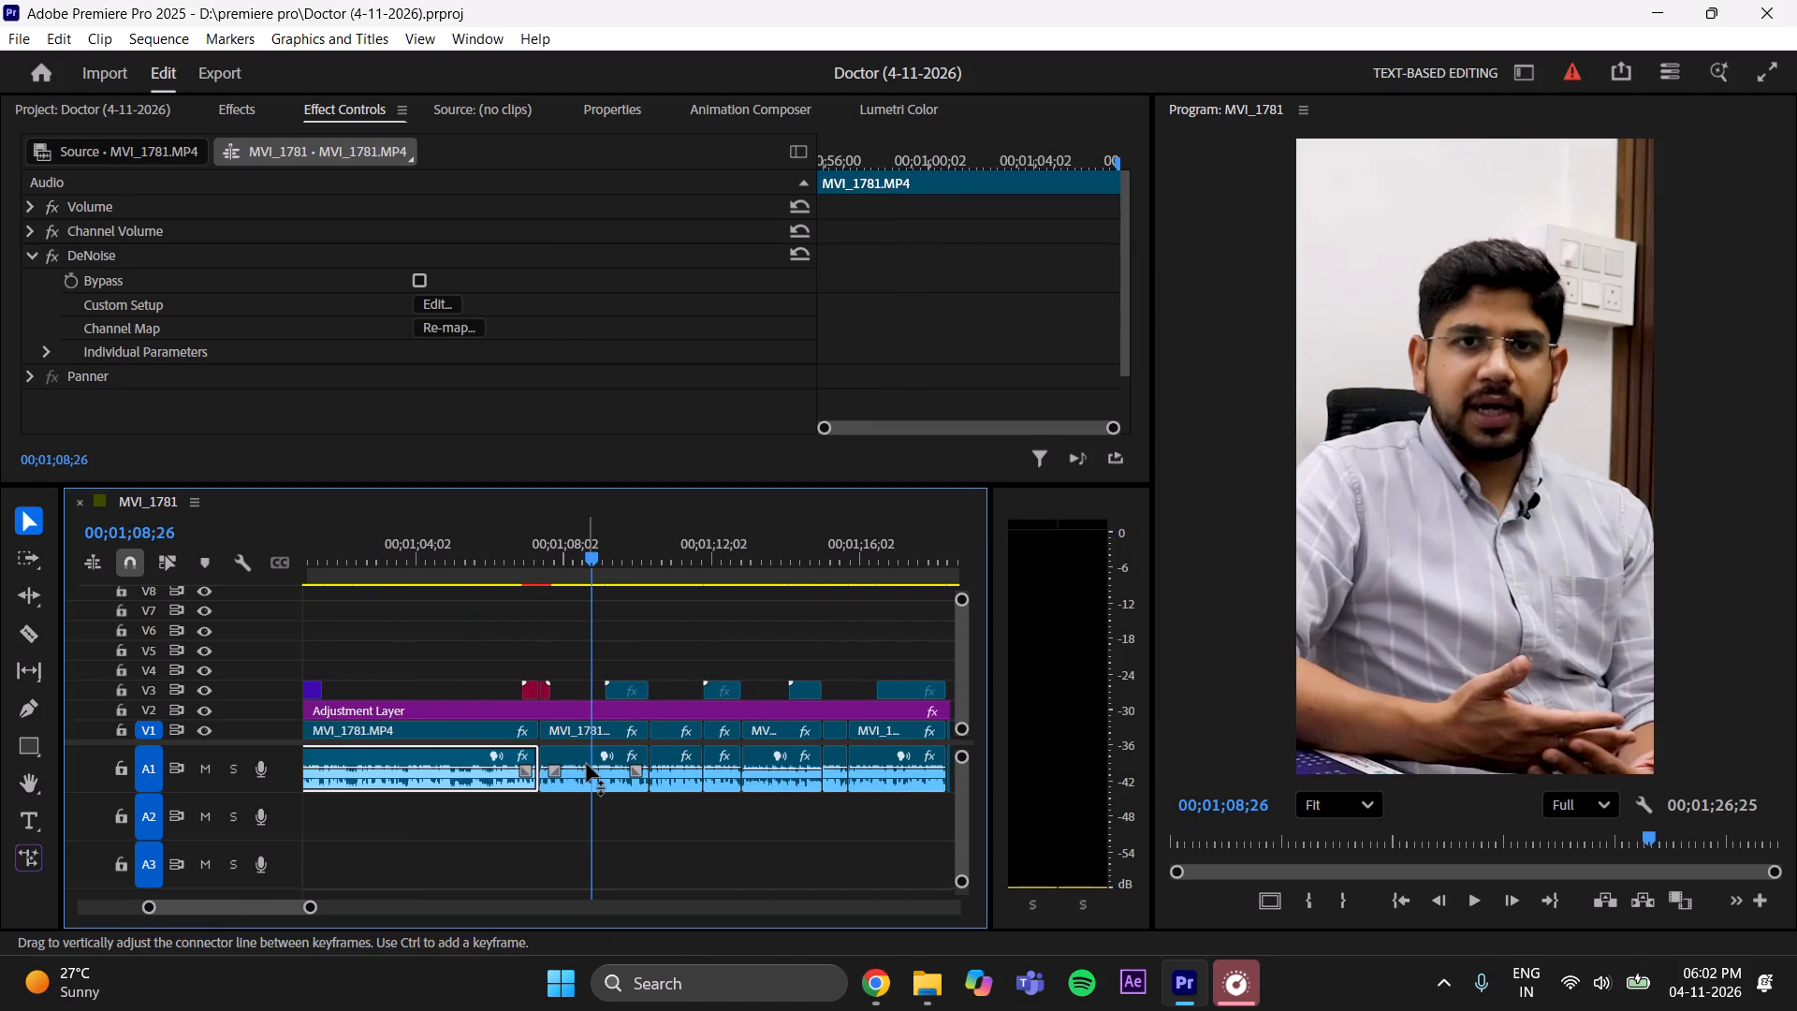
pyautogui.click(587, 764)
pyautogui.click(421, 306)
pyautogui.click(808, 301)
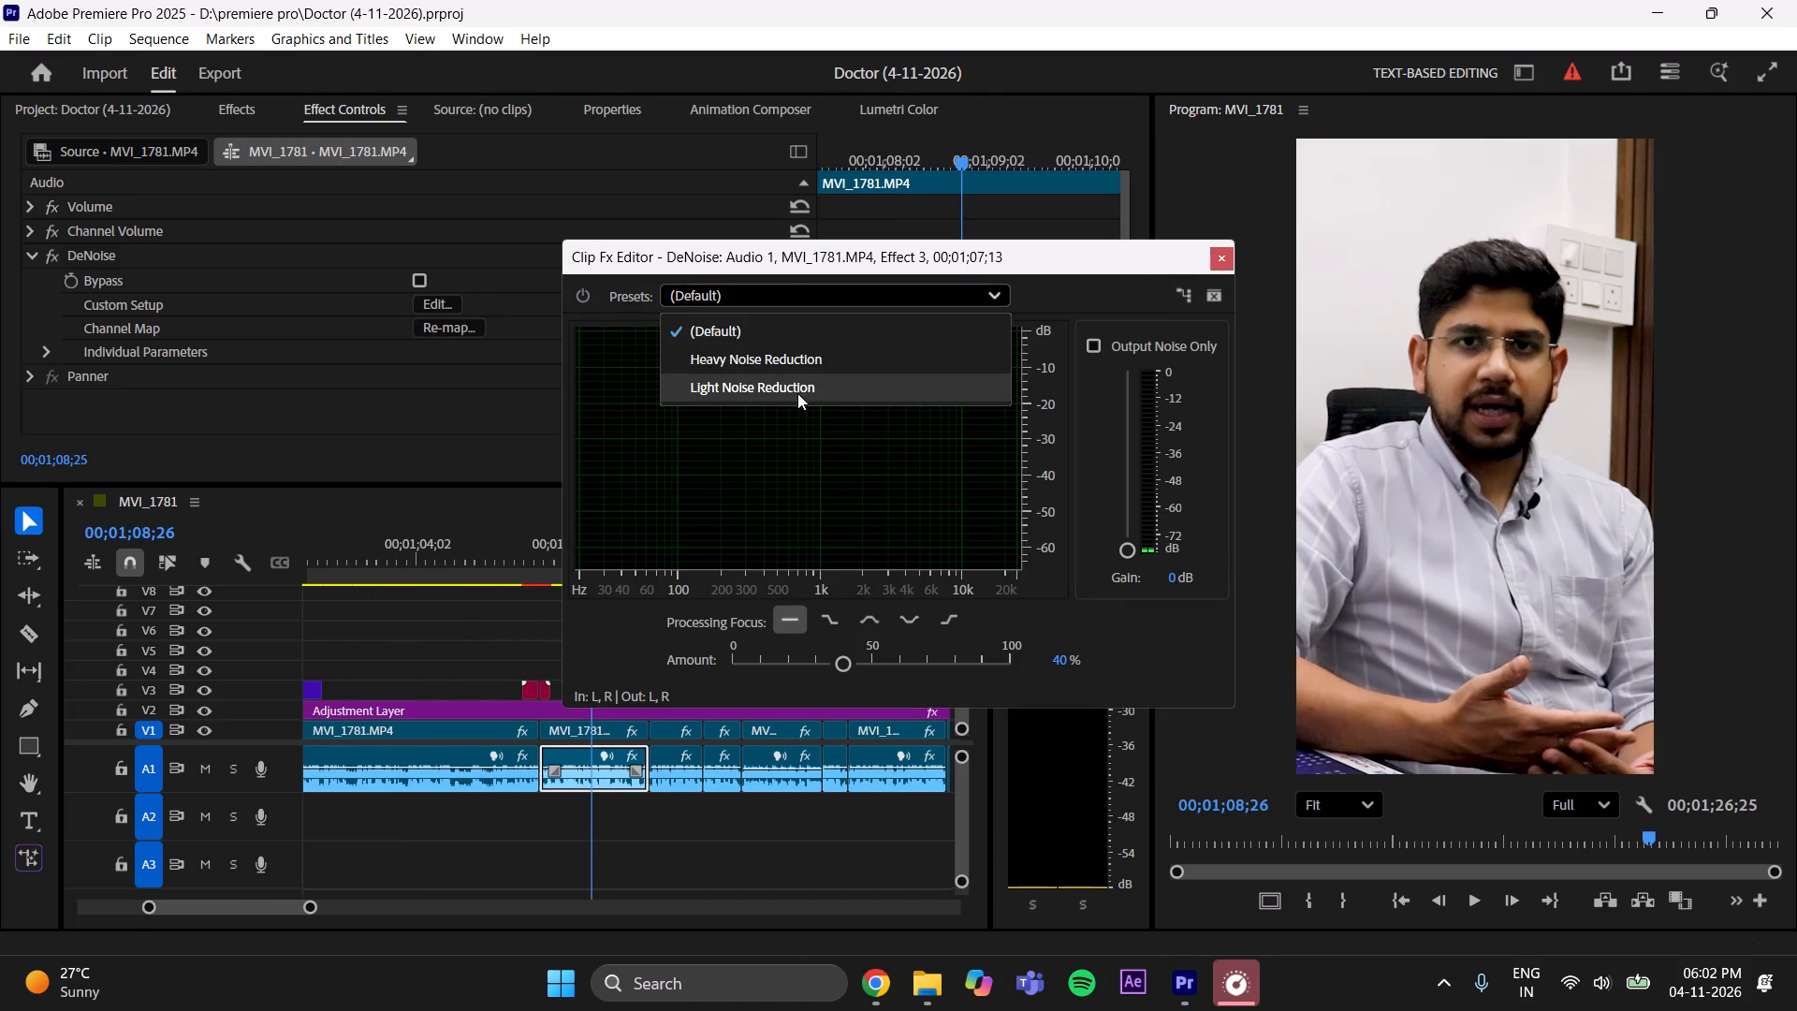
pyautogui.click(797, 393)
pyautogui.click(1059, 654)
pyautogui.press('BackSpace')
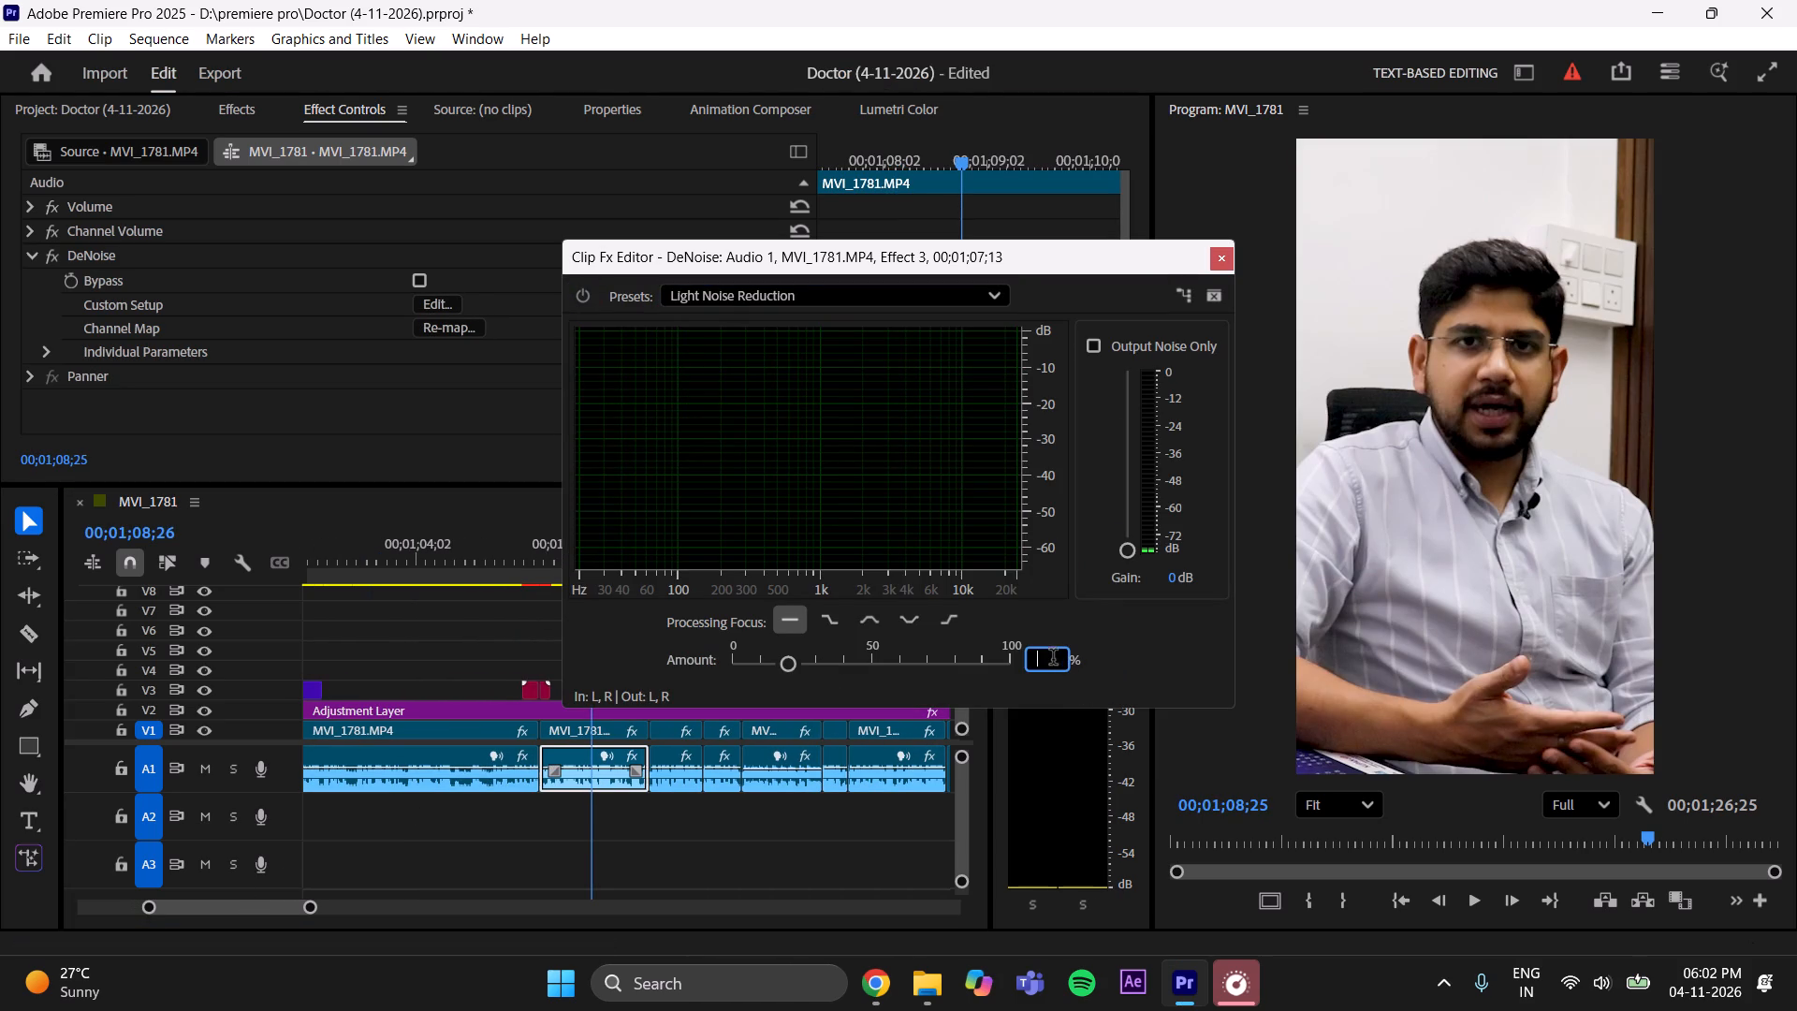
pyautogui.write('45')
pyautogui.press('Return')
pyautogui.hotkey('ctrl', 's')
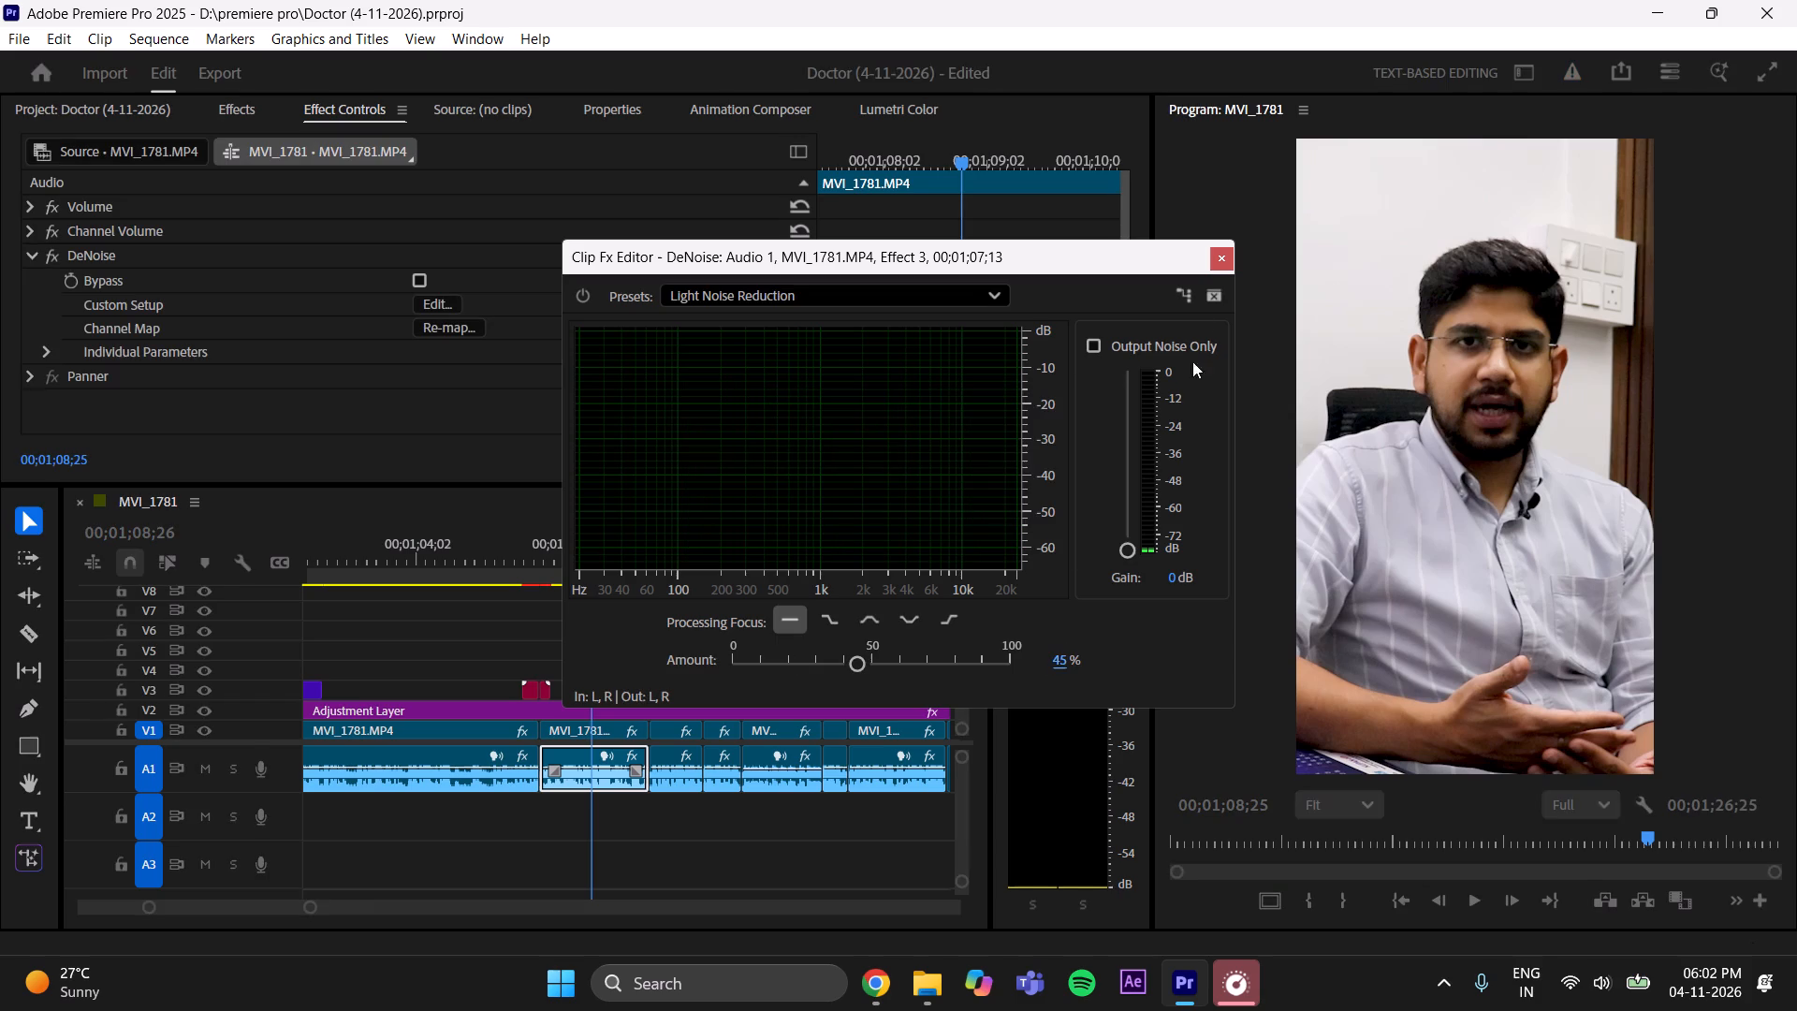
pyautogui.click(1222, 264)
# Set DeNoise on the thirty-first A1 clip, starting at 00;01;10;12, to the Light Noise Reduction preset with an amount of 45% and save the project.
pyautogui.click(677, 546)
pyautogui.click(676, 775)
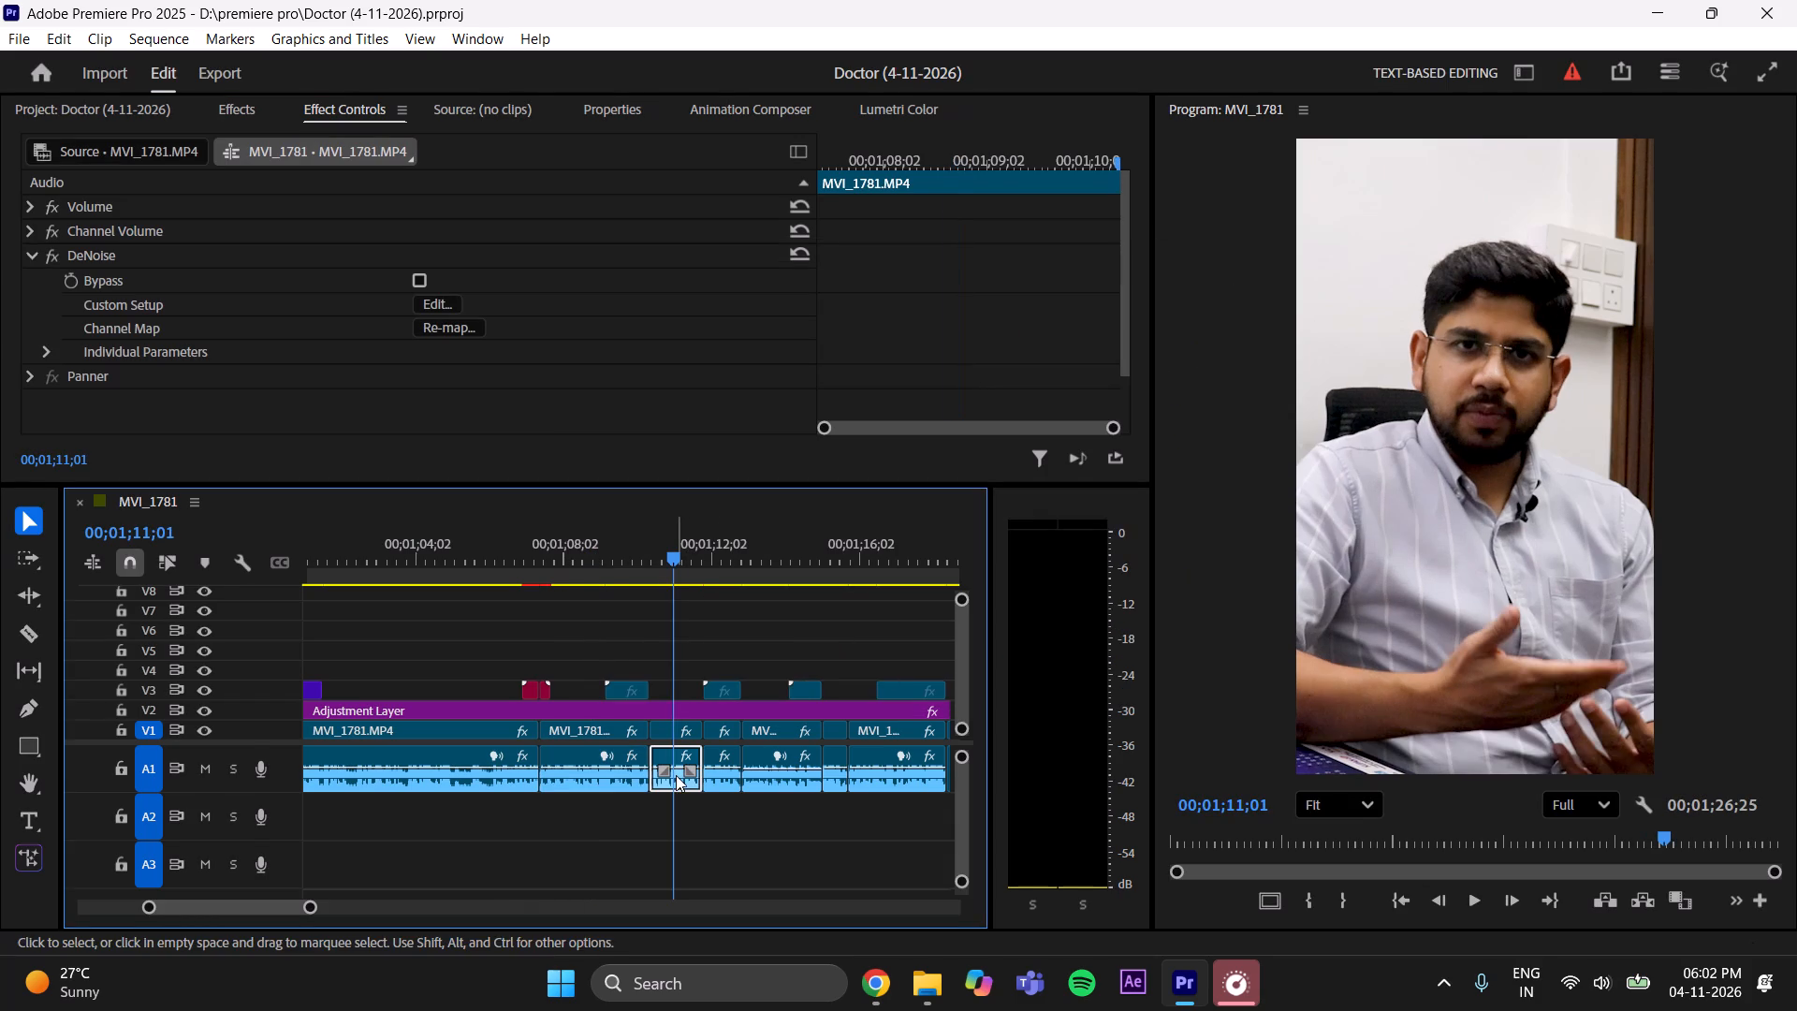
pyautogui.click(440, 309)
pyautogui.click(753, 287)
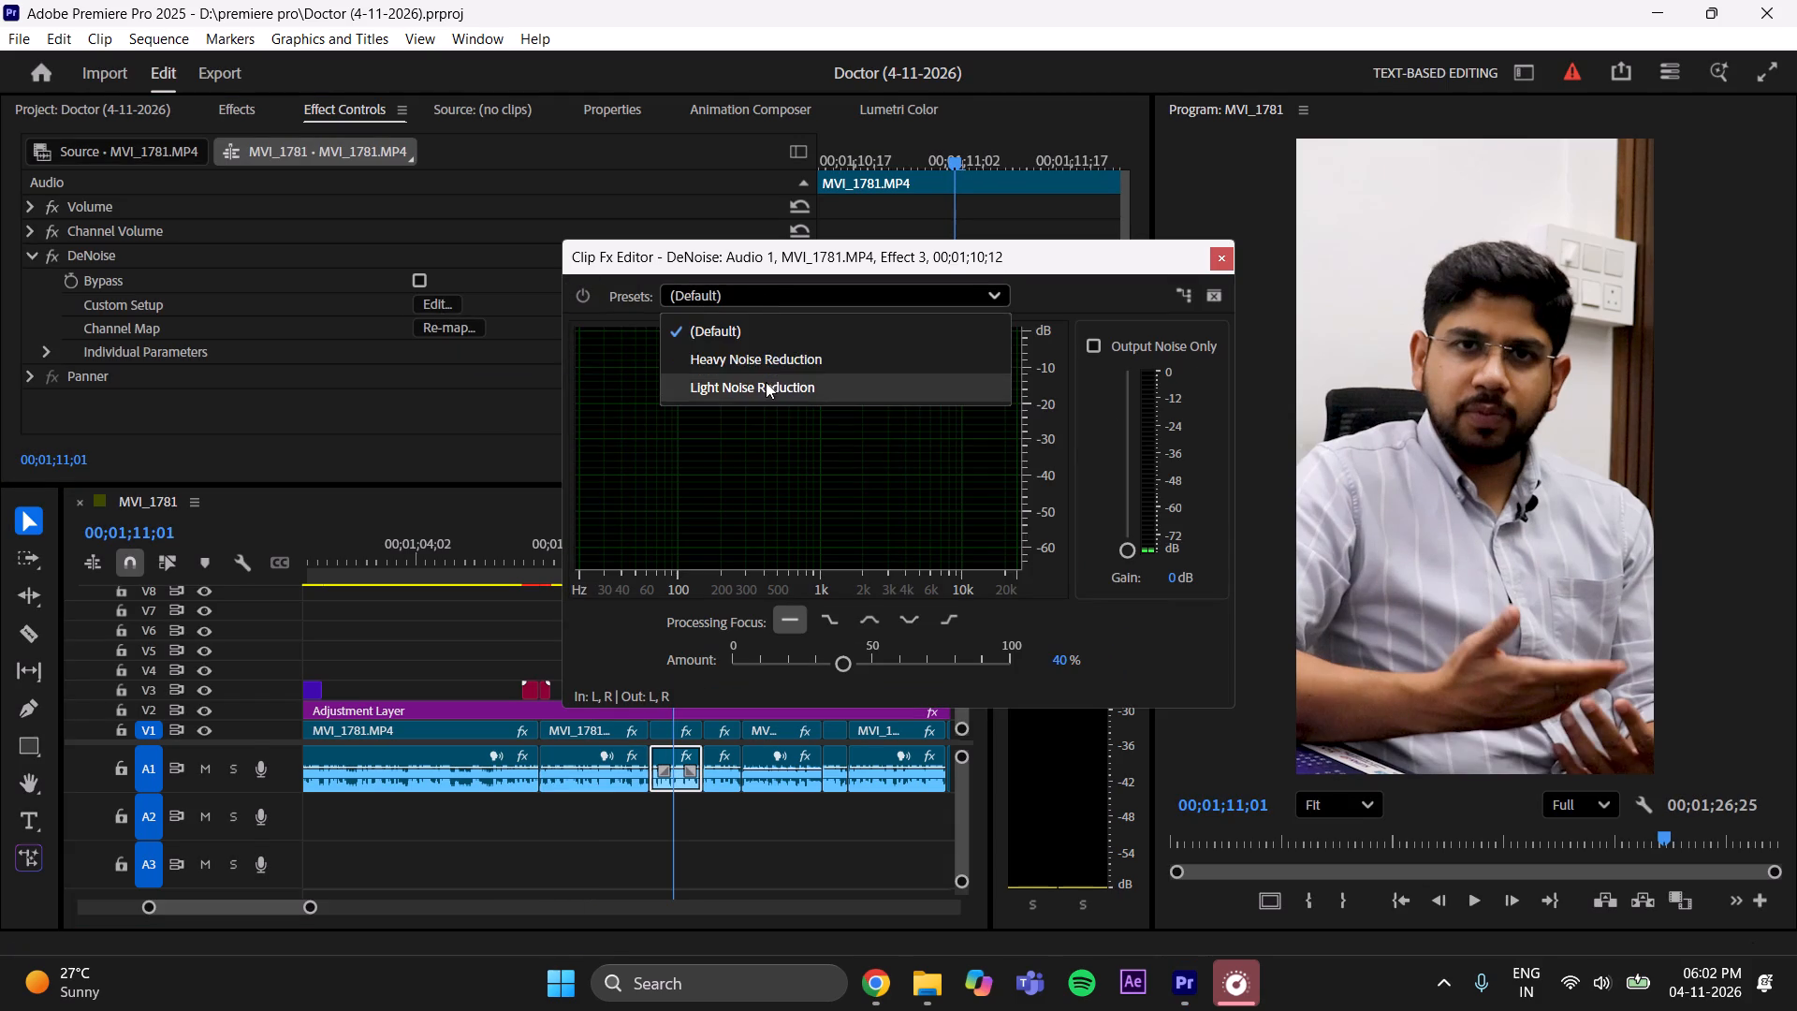
pyautogui.click(766, 382)
pyautogui.click(1056, 660)
pyautogui.press('BackSpace')
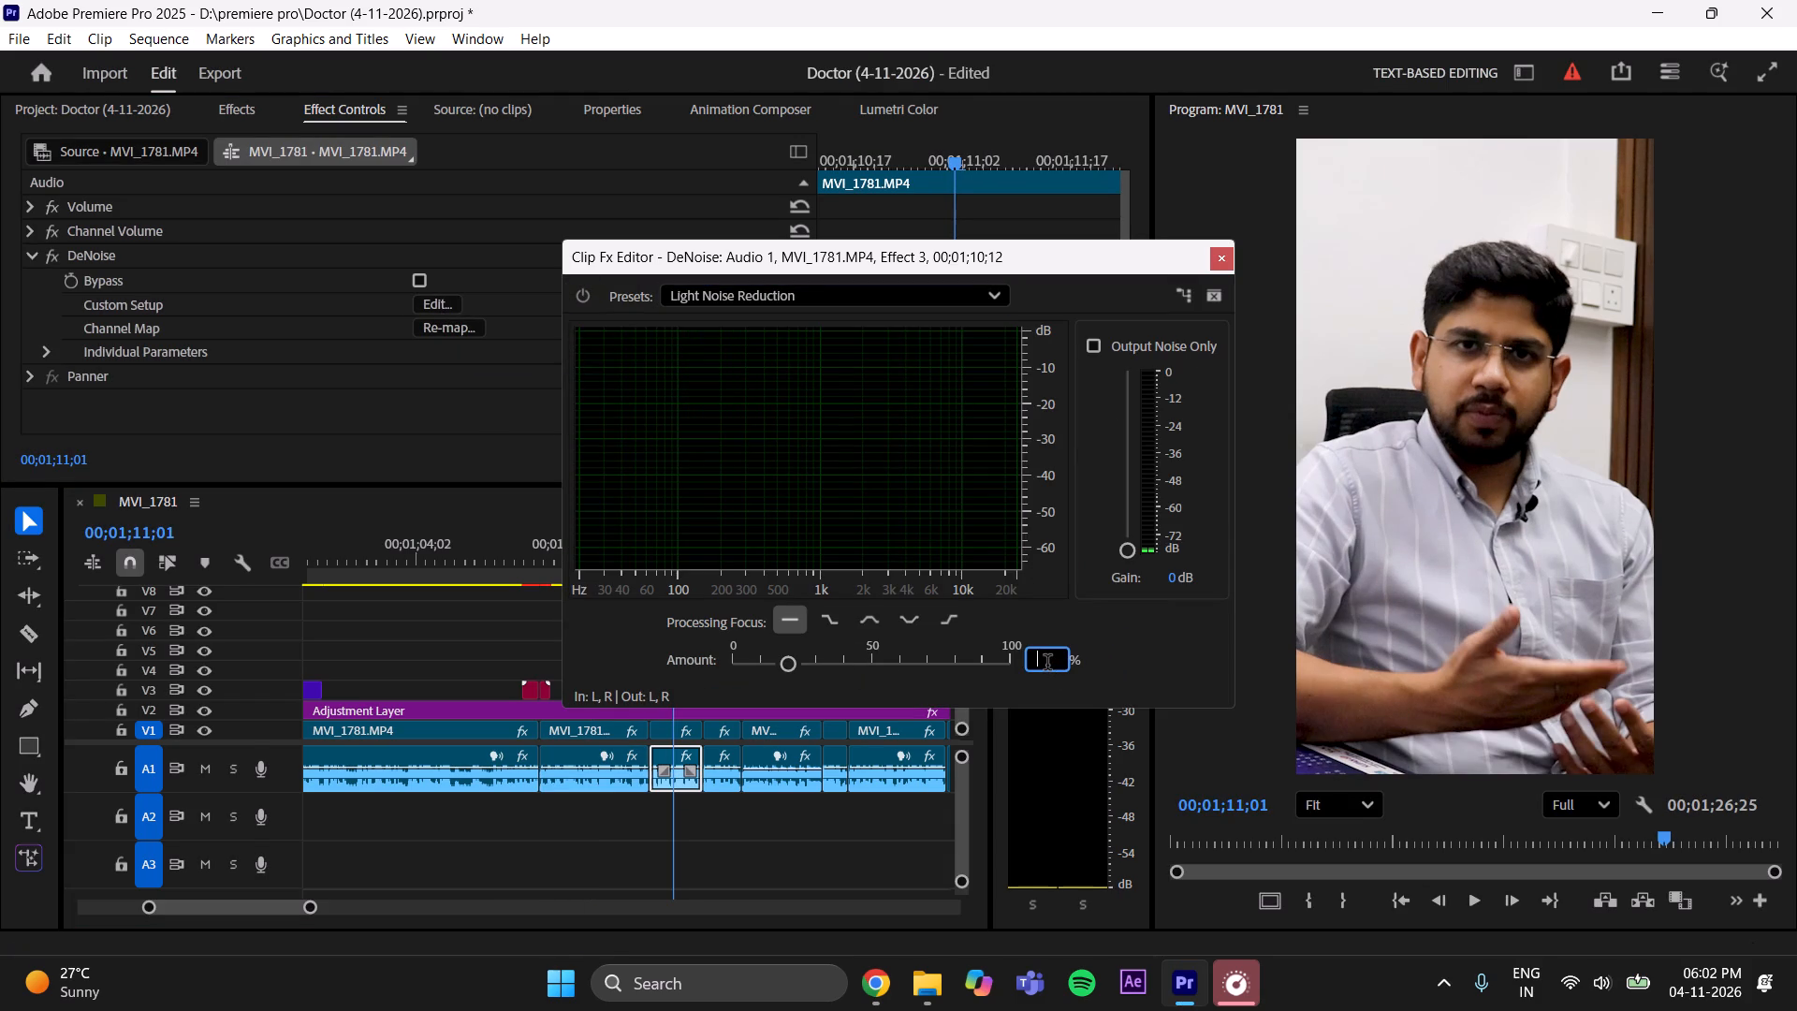
pyautogui.write('45')
pyautogui.press('Return')
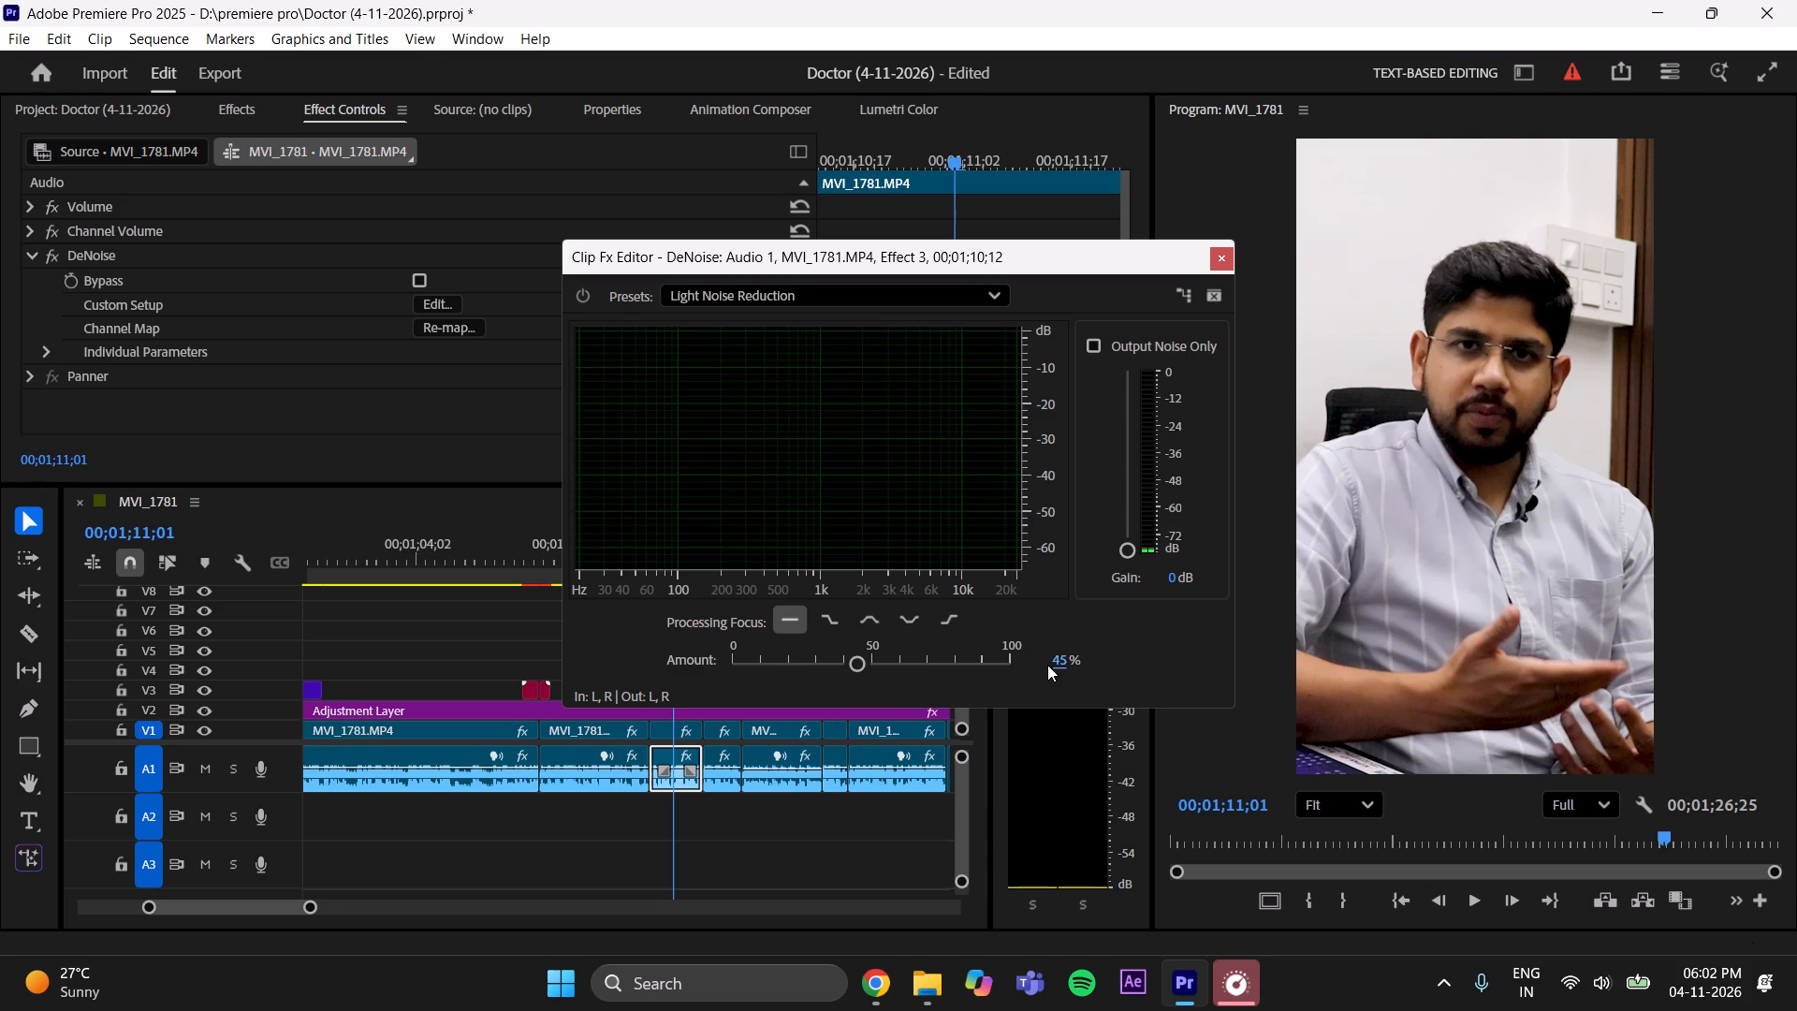
pyautogui.hotkey('ctrl', 's')
pyautogui.click(1229, 258)
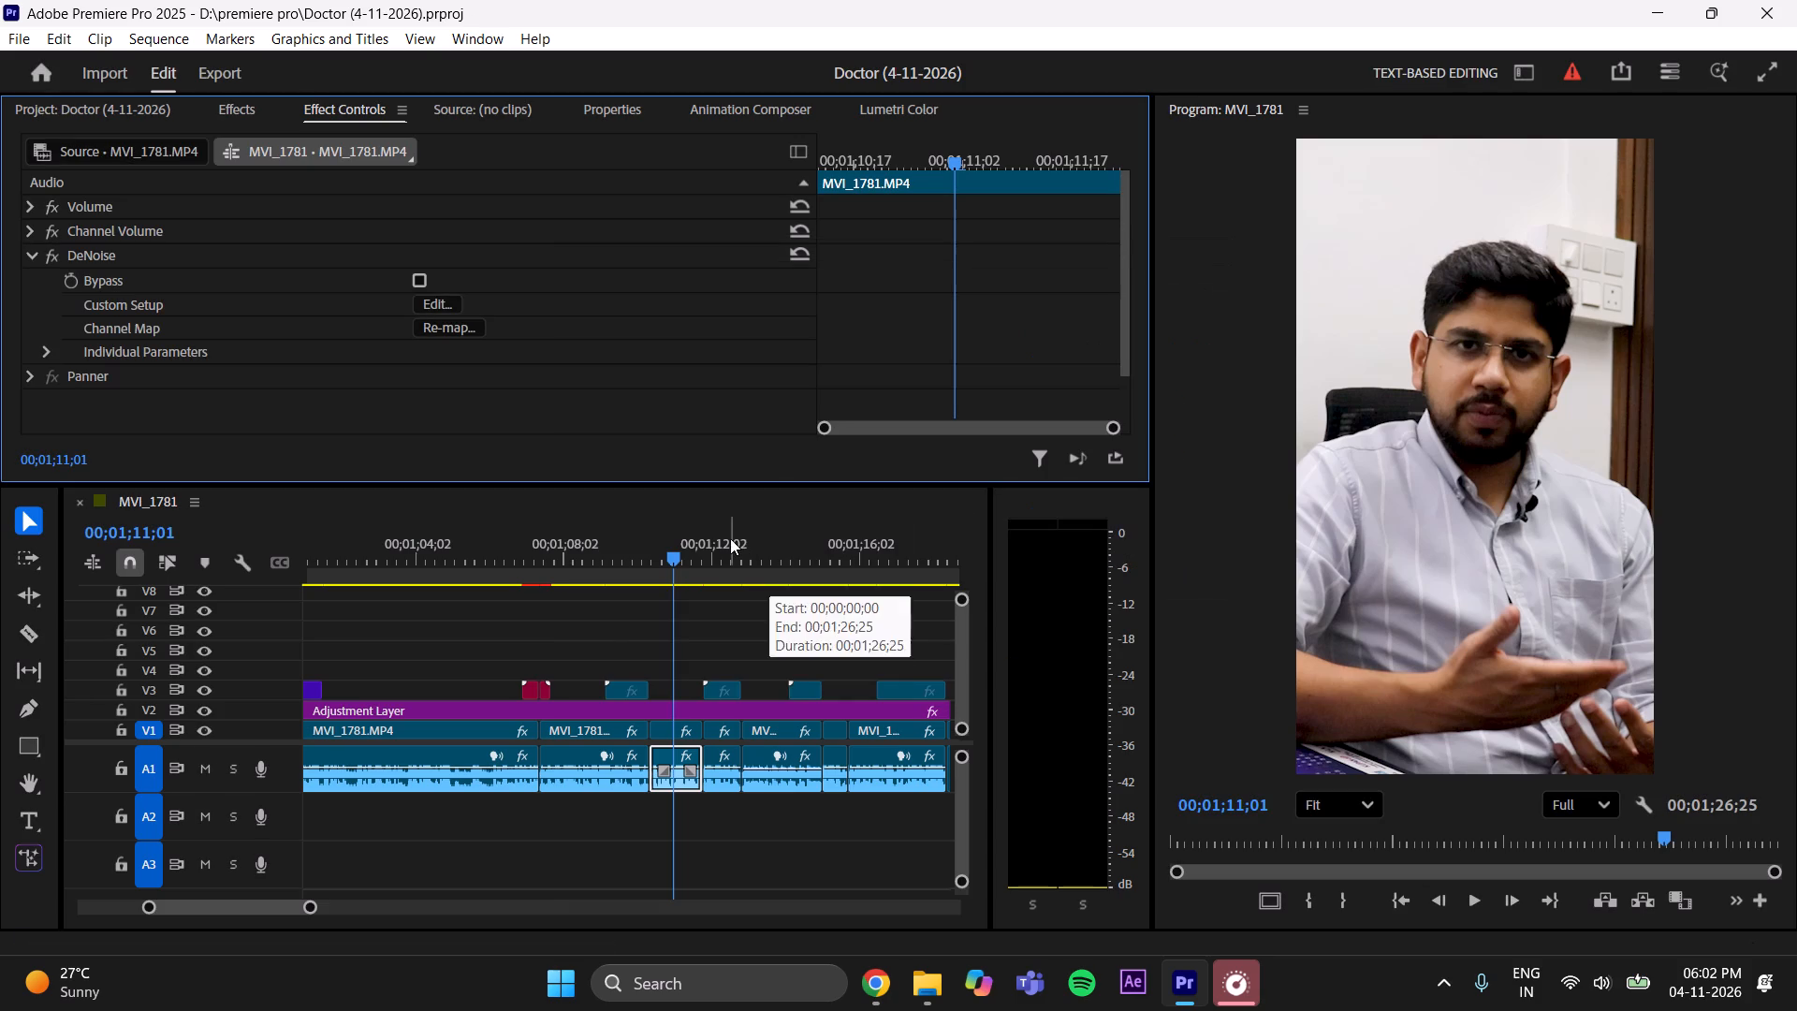
# Set DeNoise on the thirty-second A1 clip, starting at 00;01;11;25, to the Light Noise Reduction preset with an amount of 45% and save the project.
pyautogui.click(728, 537)
pyautogui.click(730, 781)
pyautogui.click(427, 294)
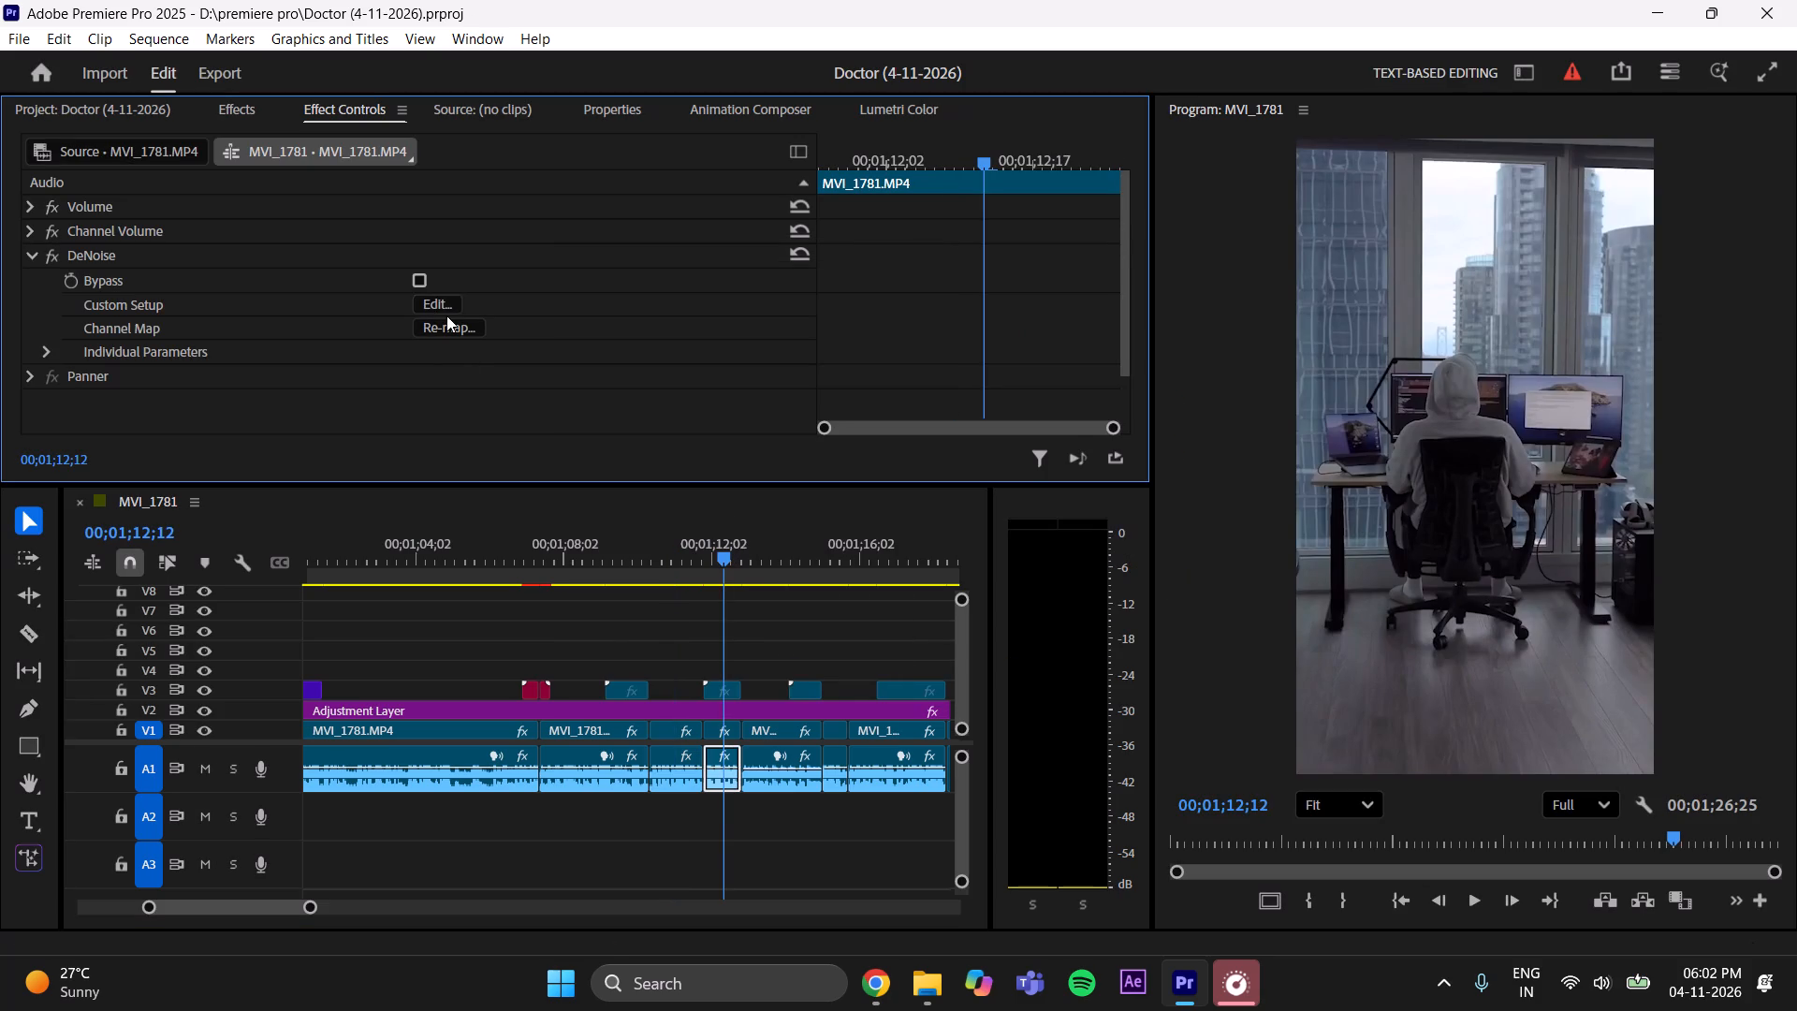
pyautogui.click(431, 300)
pyautogui.click(810, 295)
pyautogui.click(787, 382)
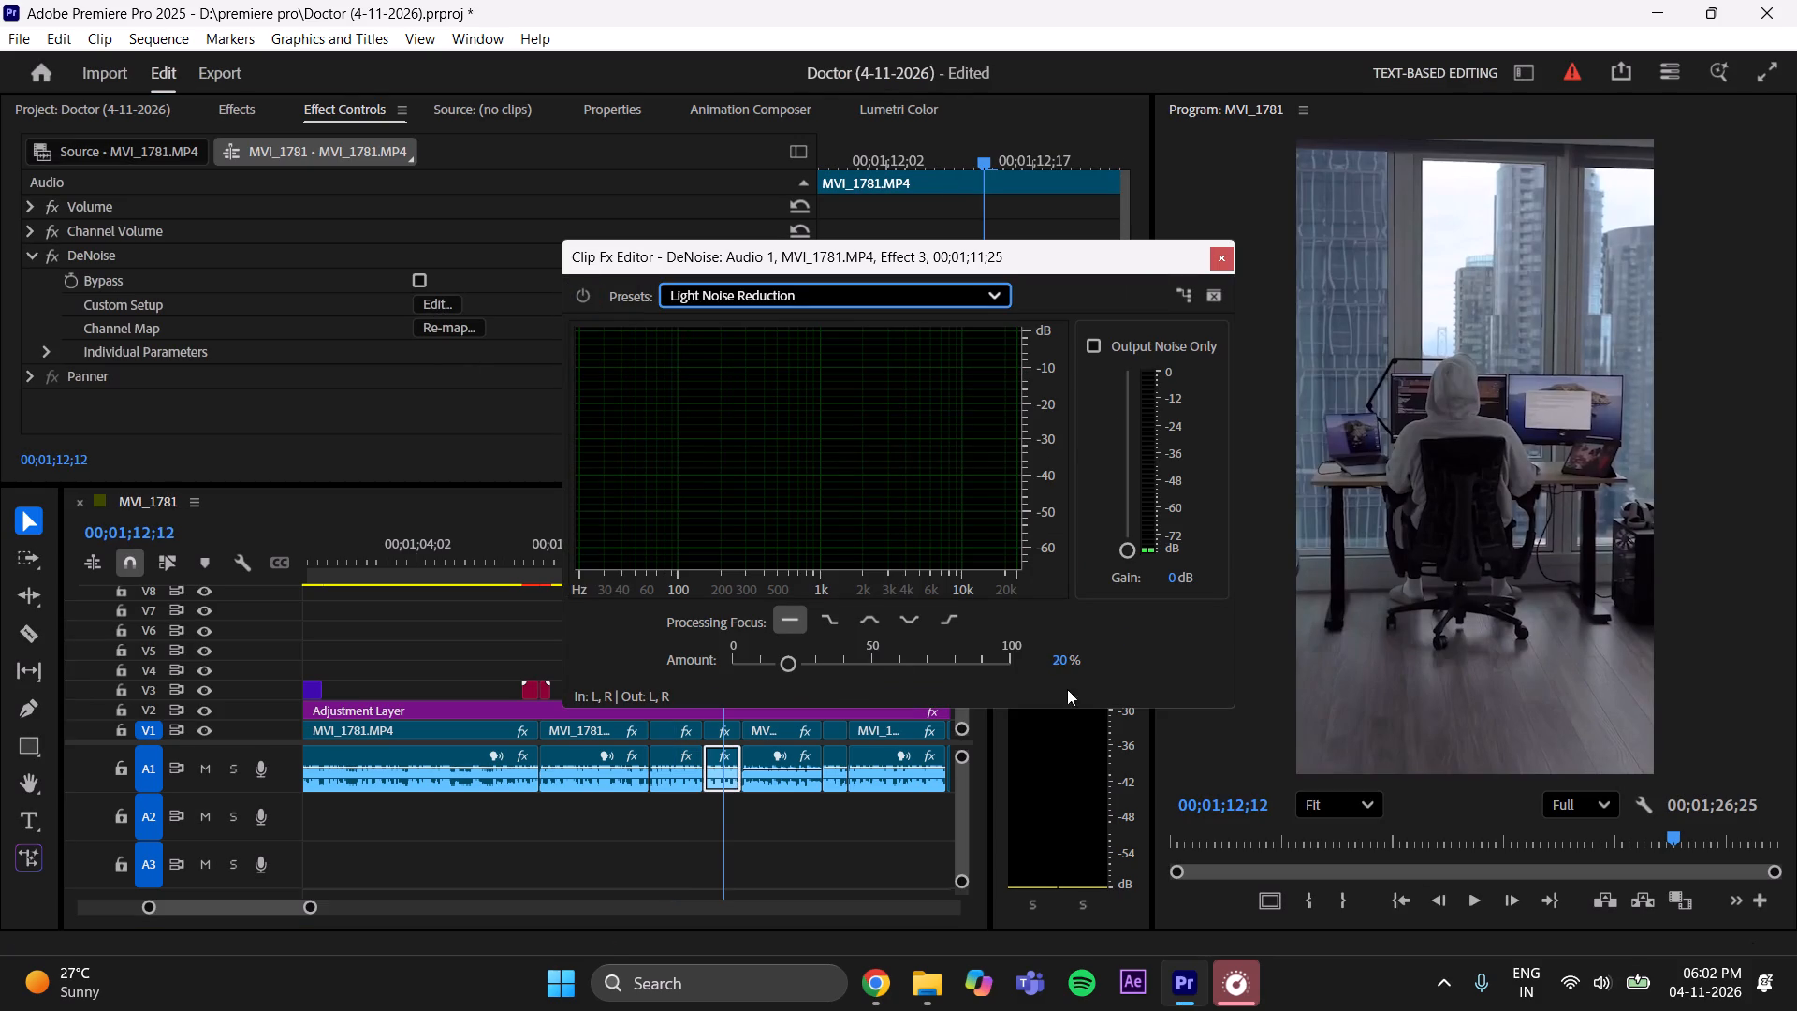
pyautogui.click(1055, 654)
pyautogui.press('BackSpace')
pyautogui.write('45')
pyautogui.press('Return')
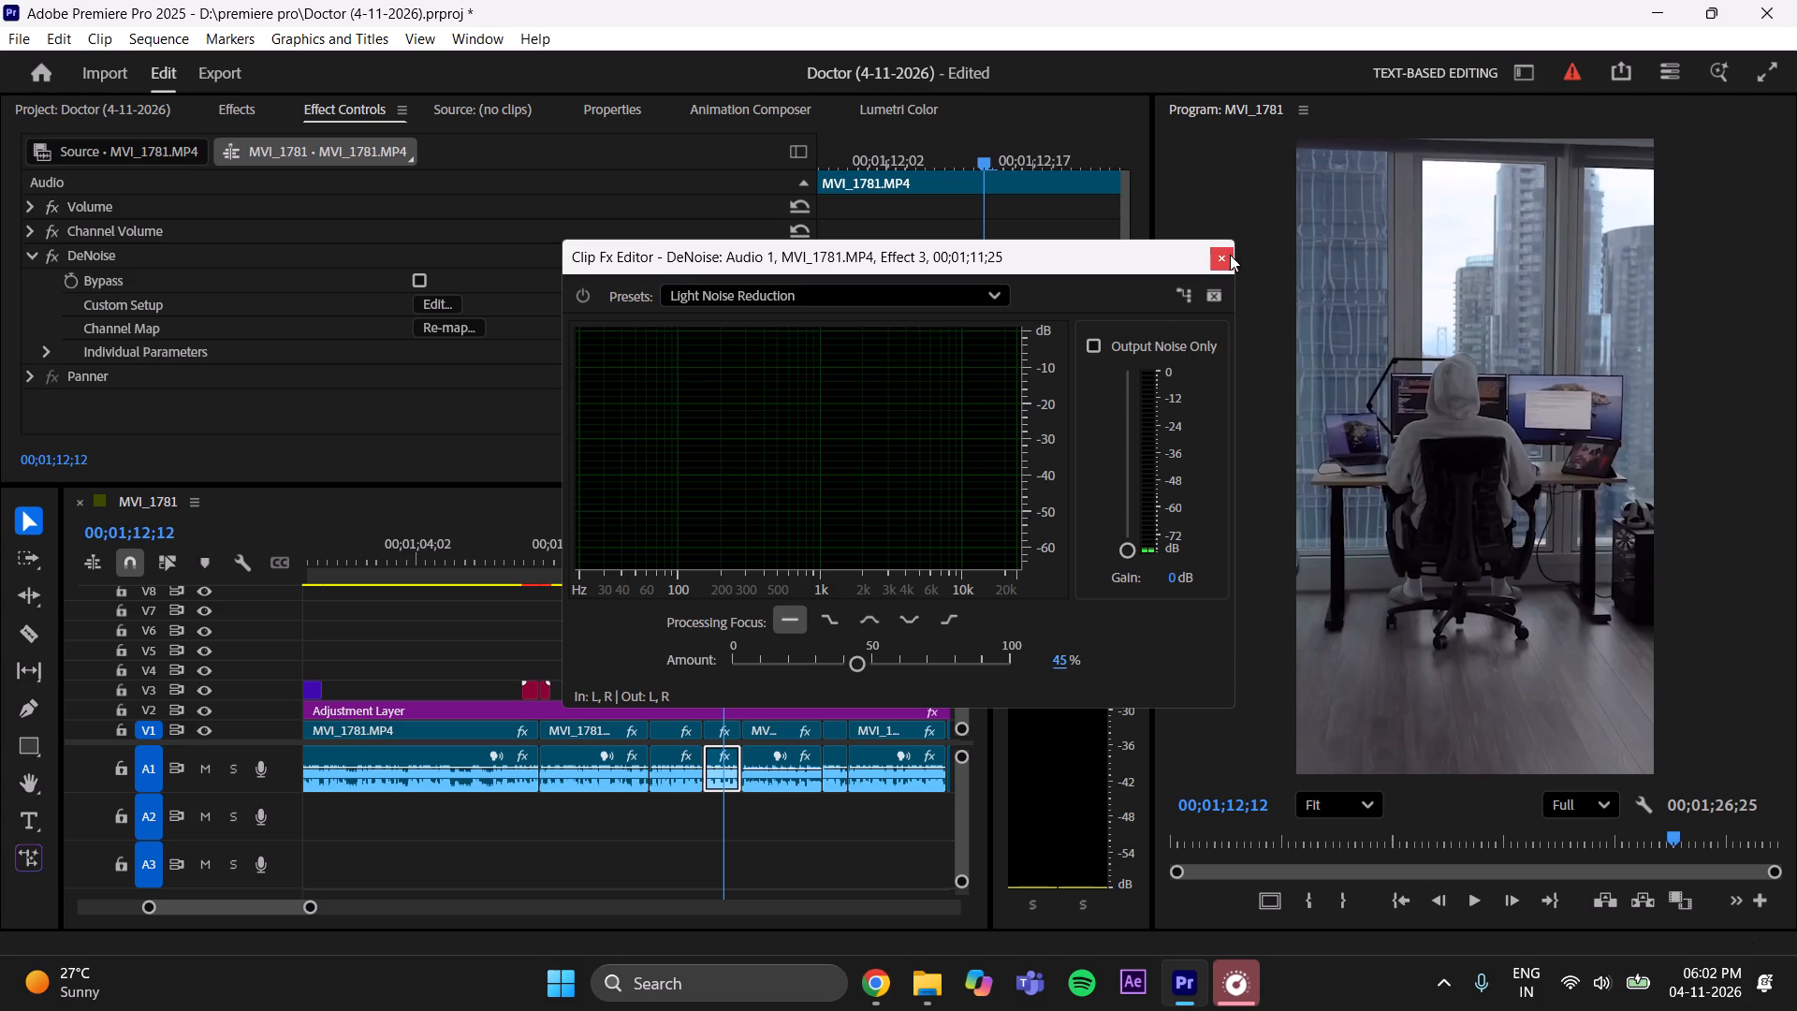
pyautogui.click(1230, 255)
pyautogui.hotkey('ctrl', 's')
# Set DeNoise on the thirty-third A1 clip, starting at 00;01;12;27, to the Light Noise Reduction preset with an amount of 45% and save the project.
pyautogui.moveTo(246, 906); pyautogui.dragTo(252, 906)
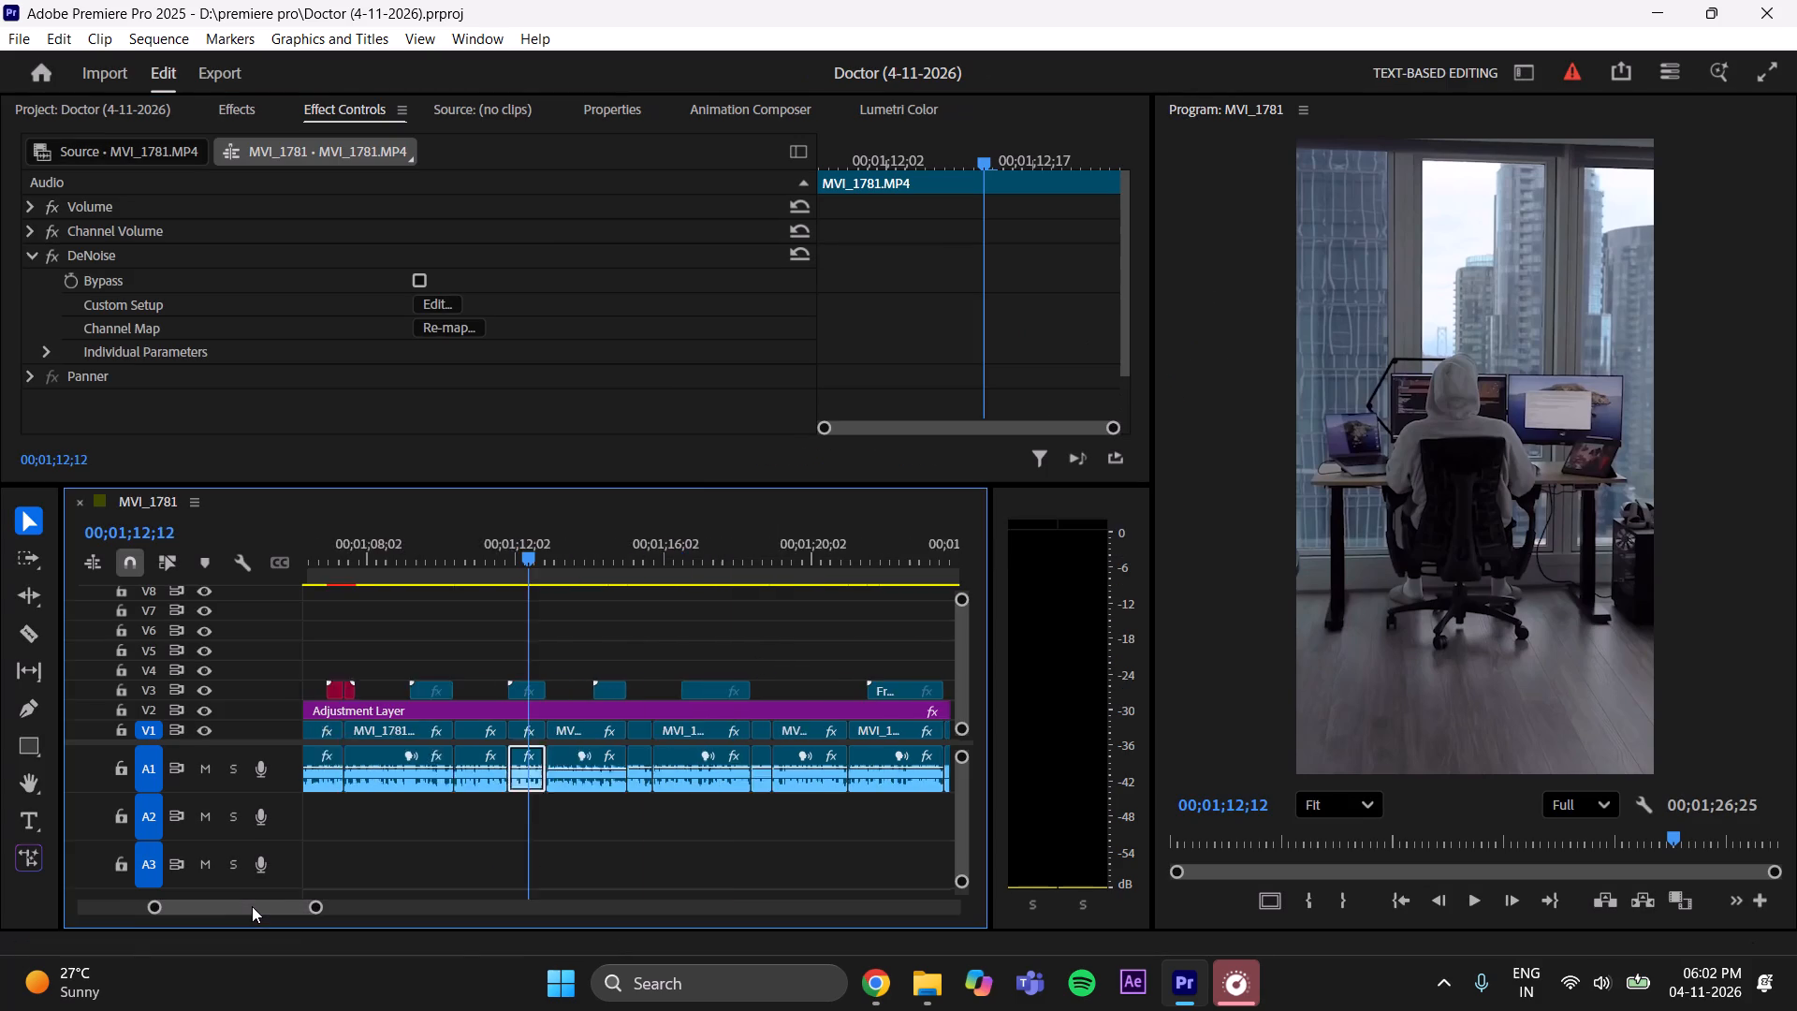
pyautogui.moveTo(252, 906); pyautogui.dragTo(255, 906)
pyautogui.click(487, 544)
pyautogui.click(493, 762)
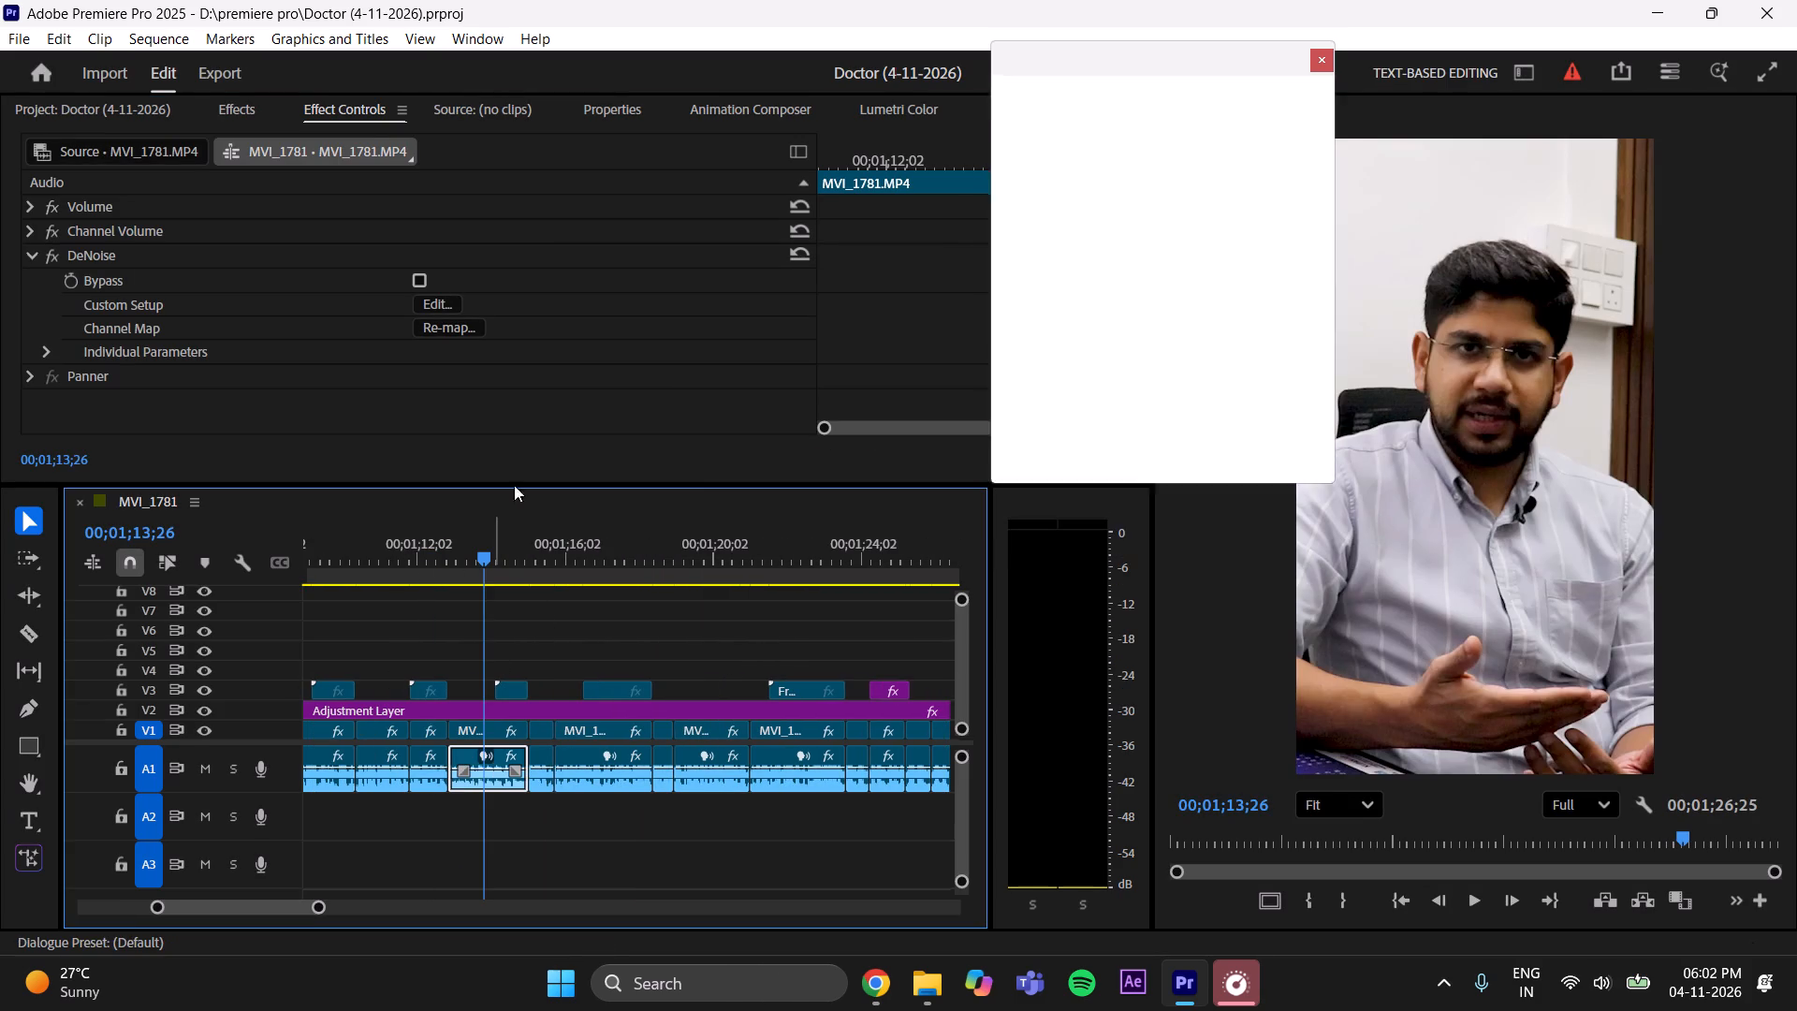
pyautogui.click(1319, 58)
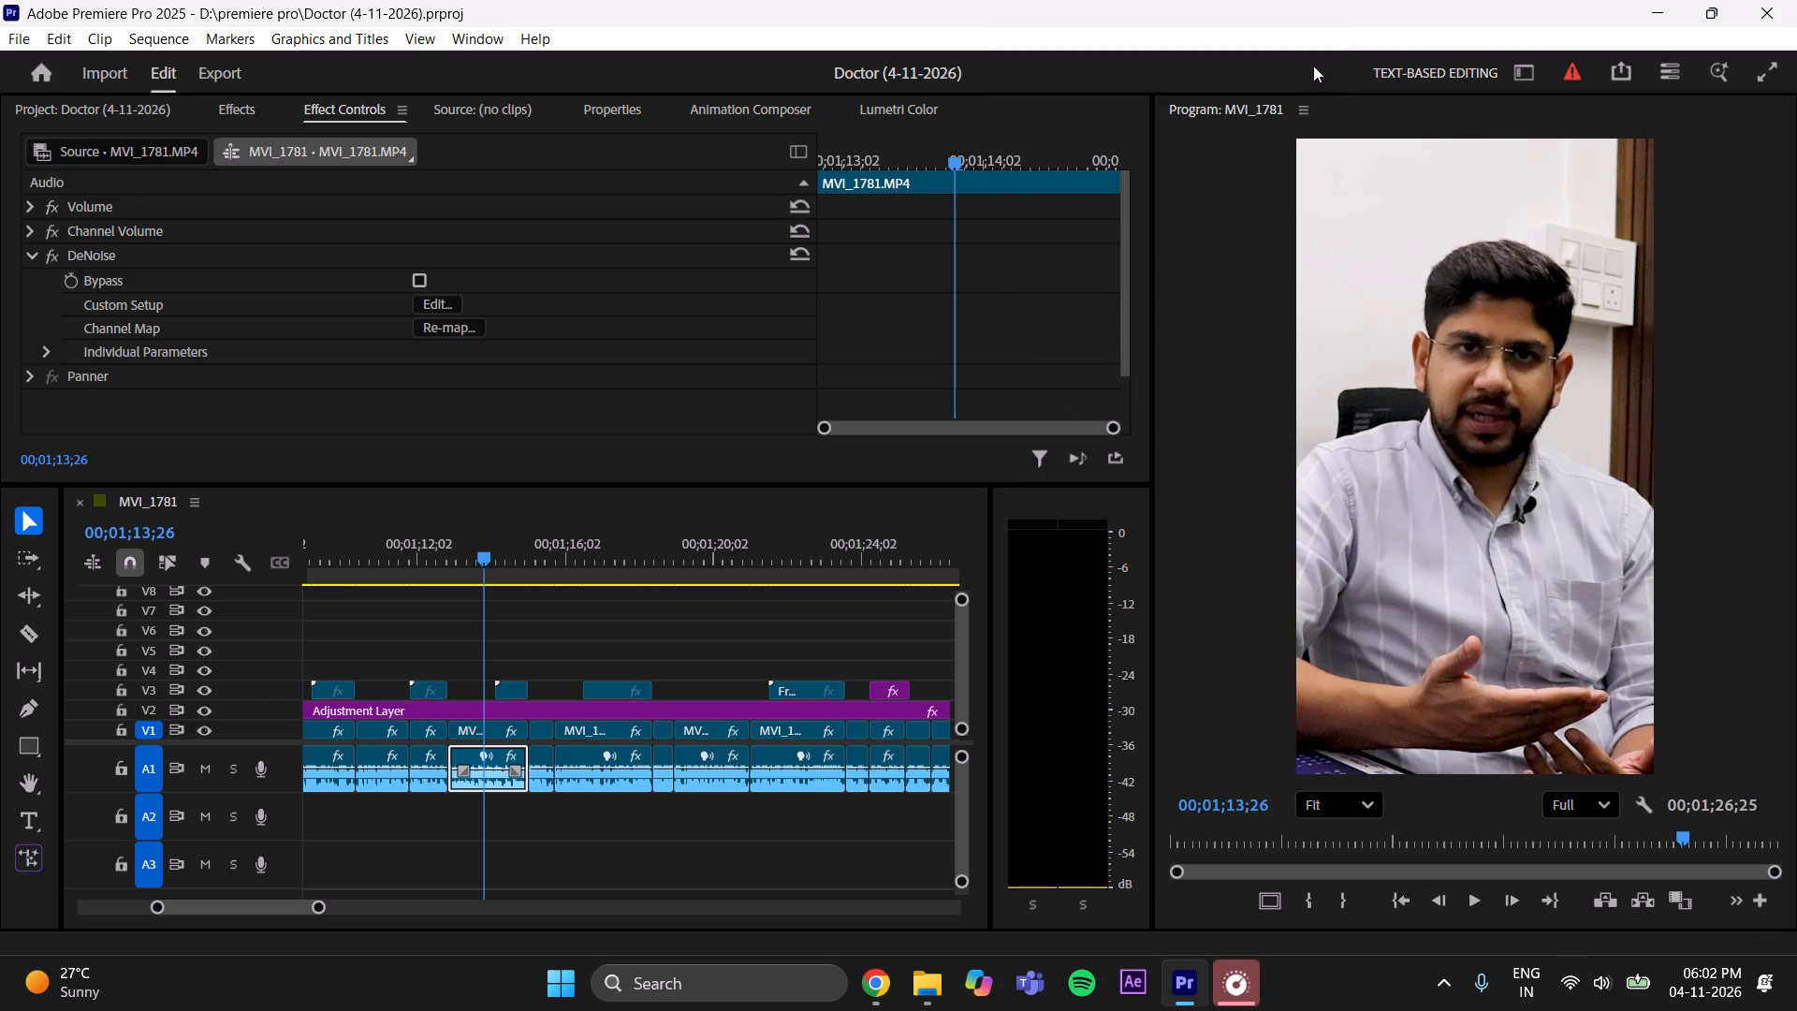
pyautogui.click(437, 307)
pyautogui.click(884, 290)
pyautogui.click(864, 382)
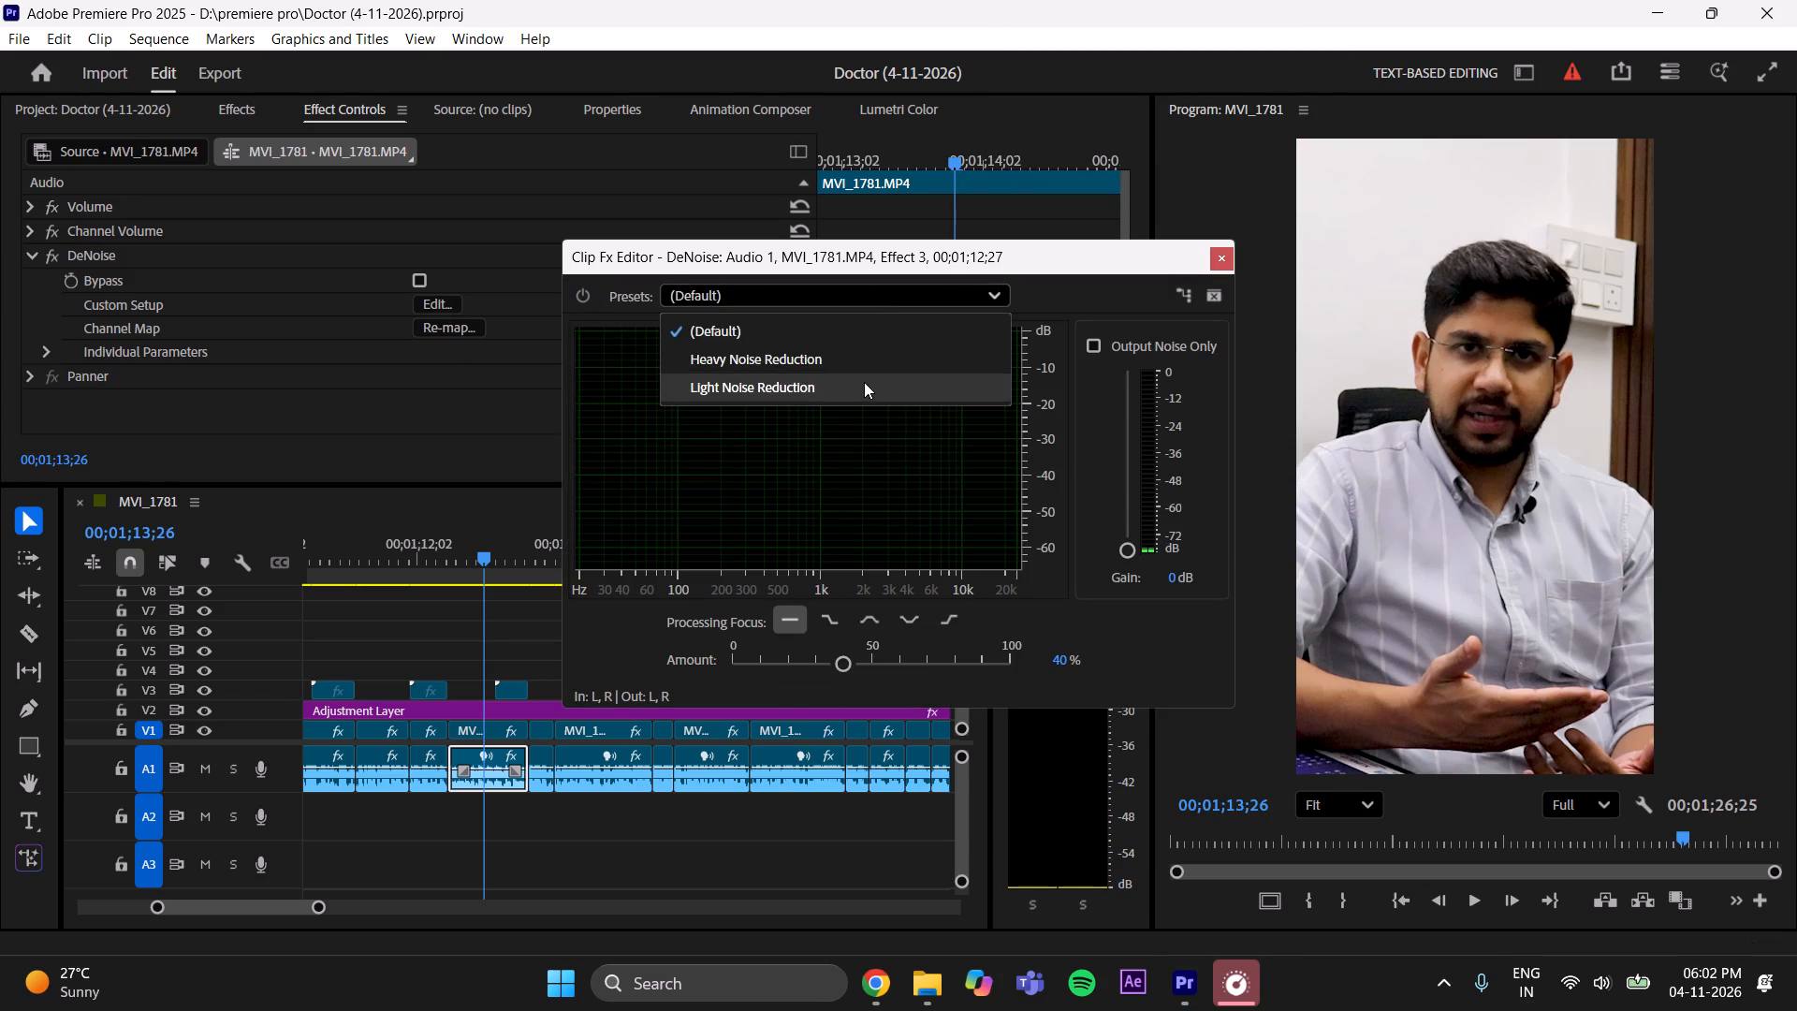
pyautogui.click(1064, 658)
pyautogui.press('BackSpace')
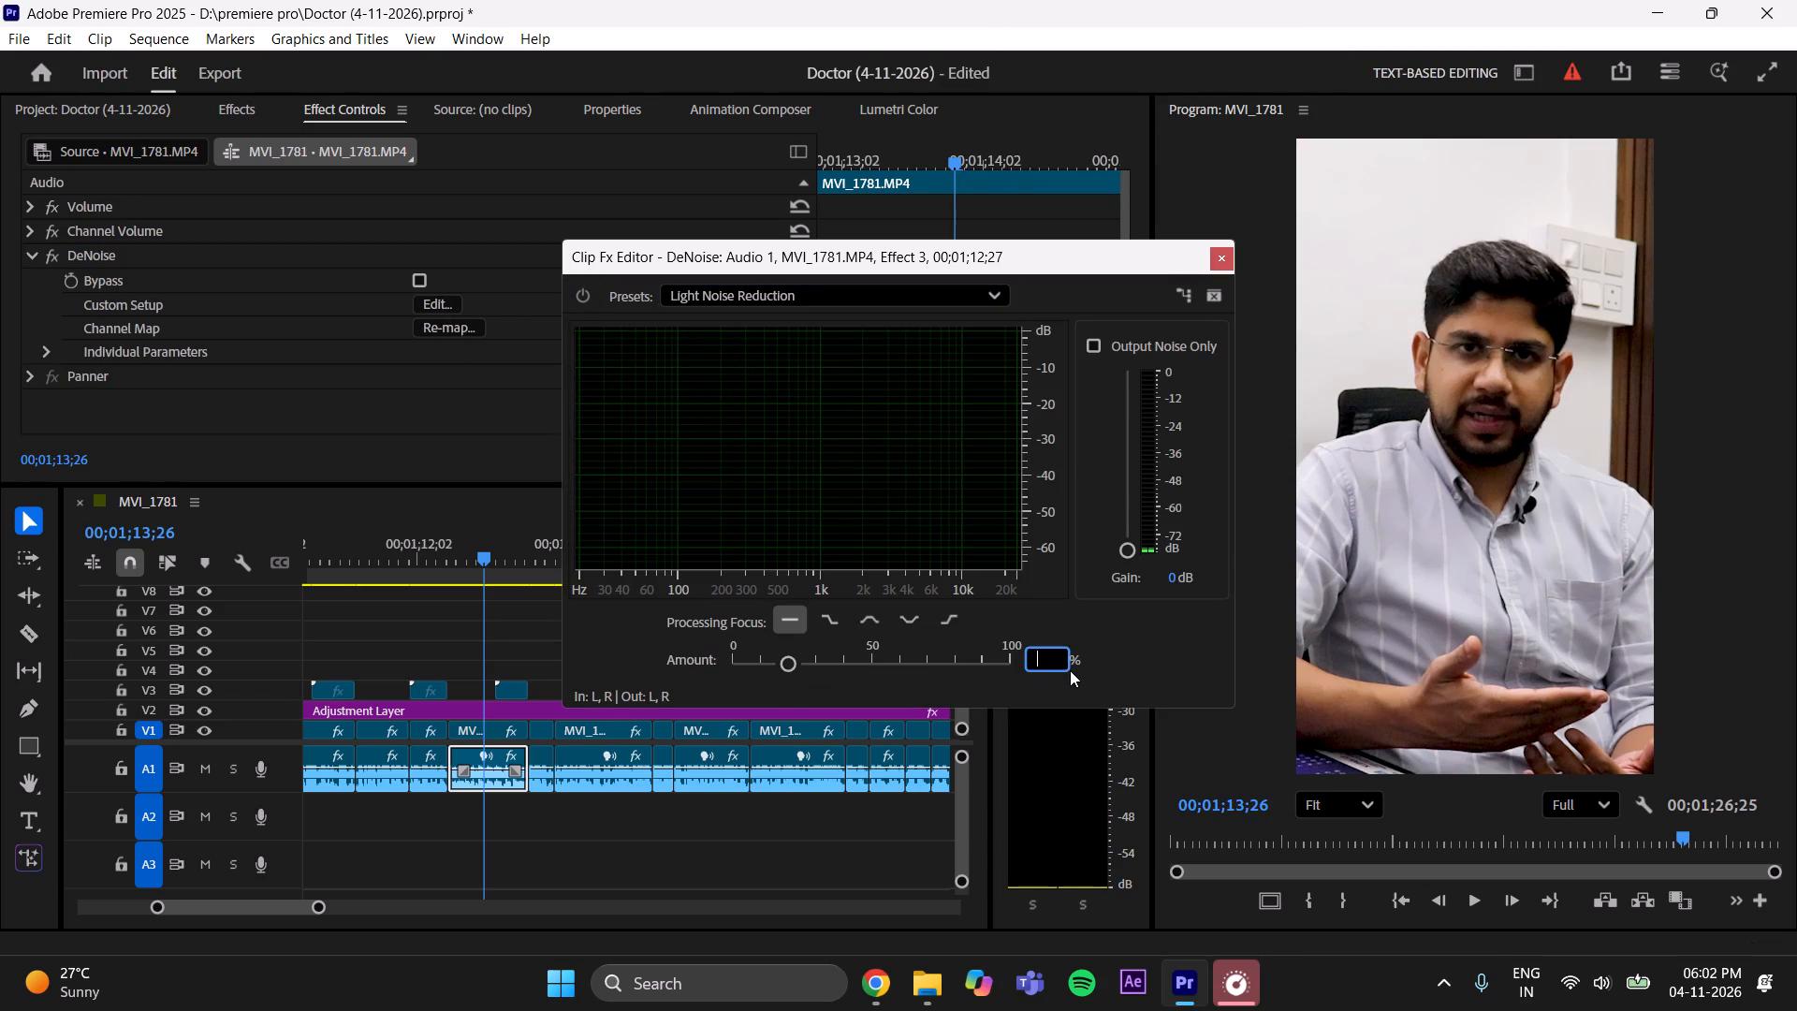
pyautogui.press('5')
pyautogui.press('BackSpace')
pyautogui.write('45')
pyautogui.press('Return')
pyautogui.hotkey('ctrl', 's')
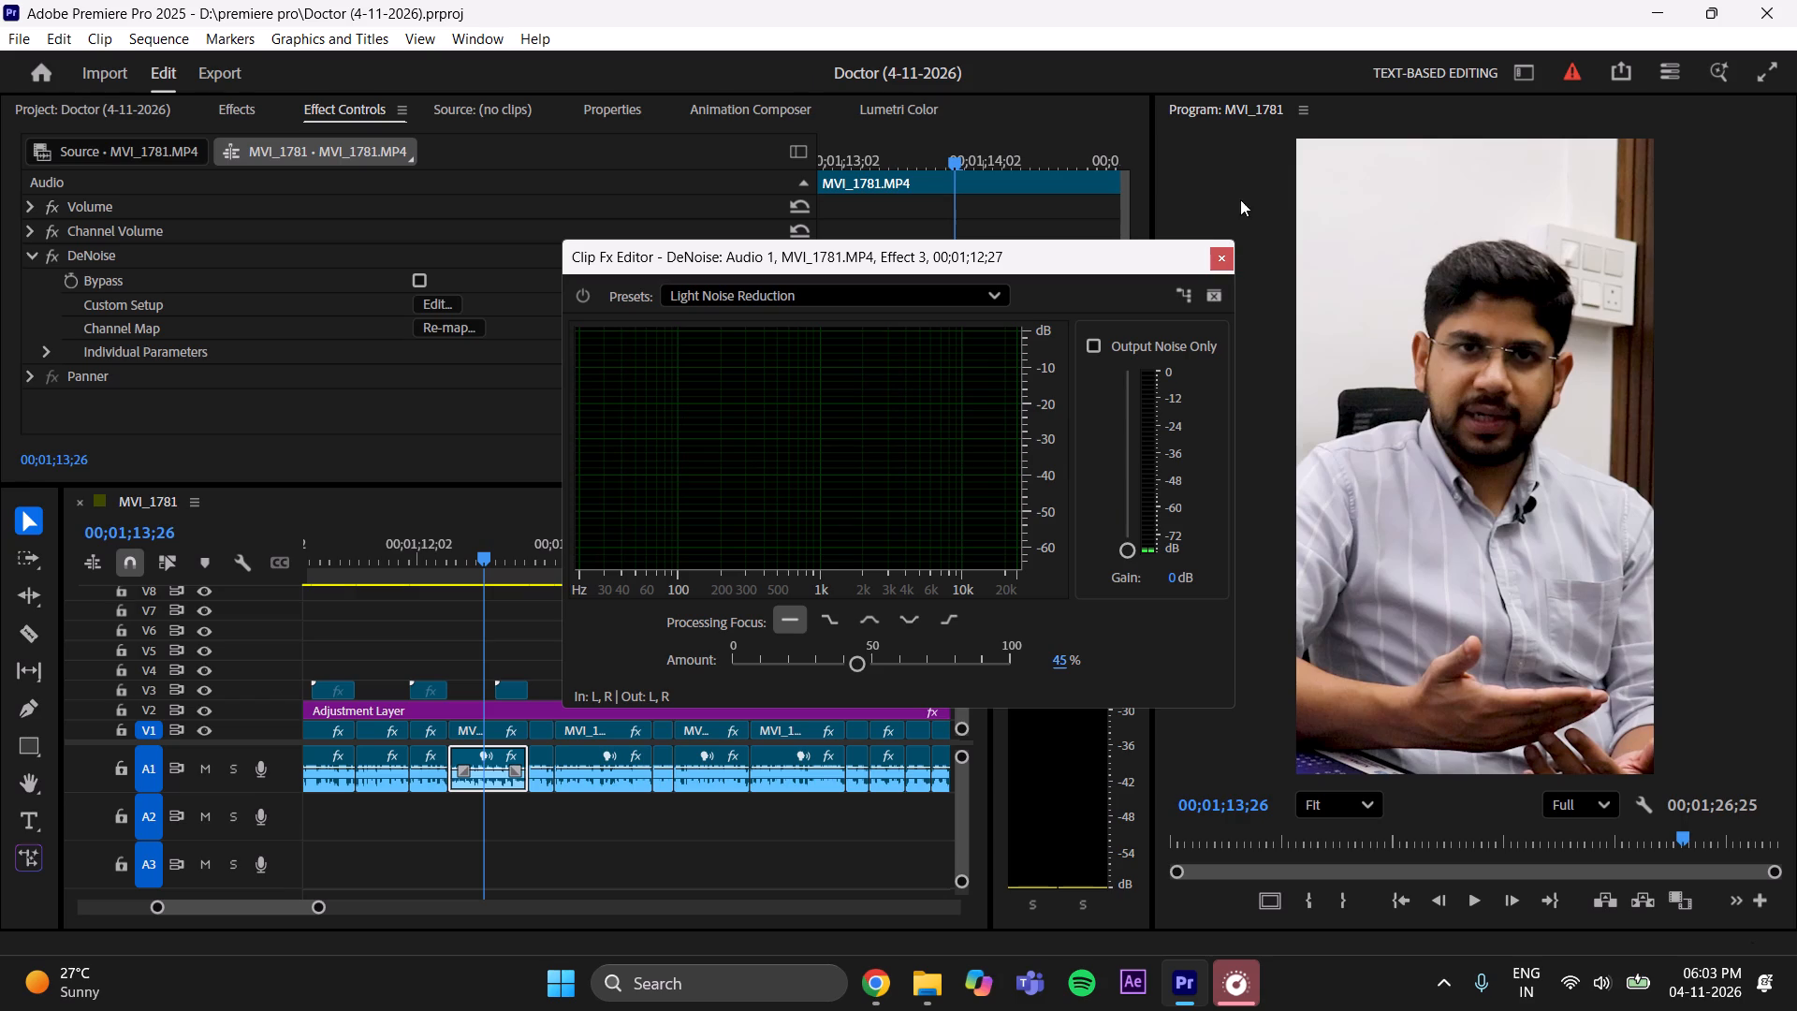
pyautogui.click(1219, 262)
# Set DeNoise on the thirty-fourth A1 clip, starting at 00;01;15;02, to the Light Noise Reduction preset with an amount of 45% and save the project.
pyautogui.click(555, 555)
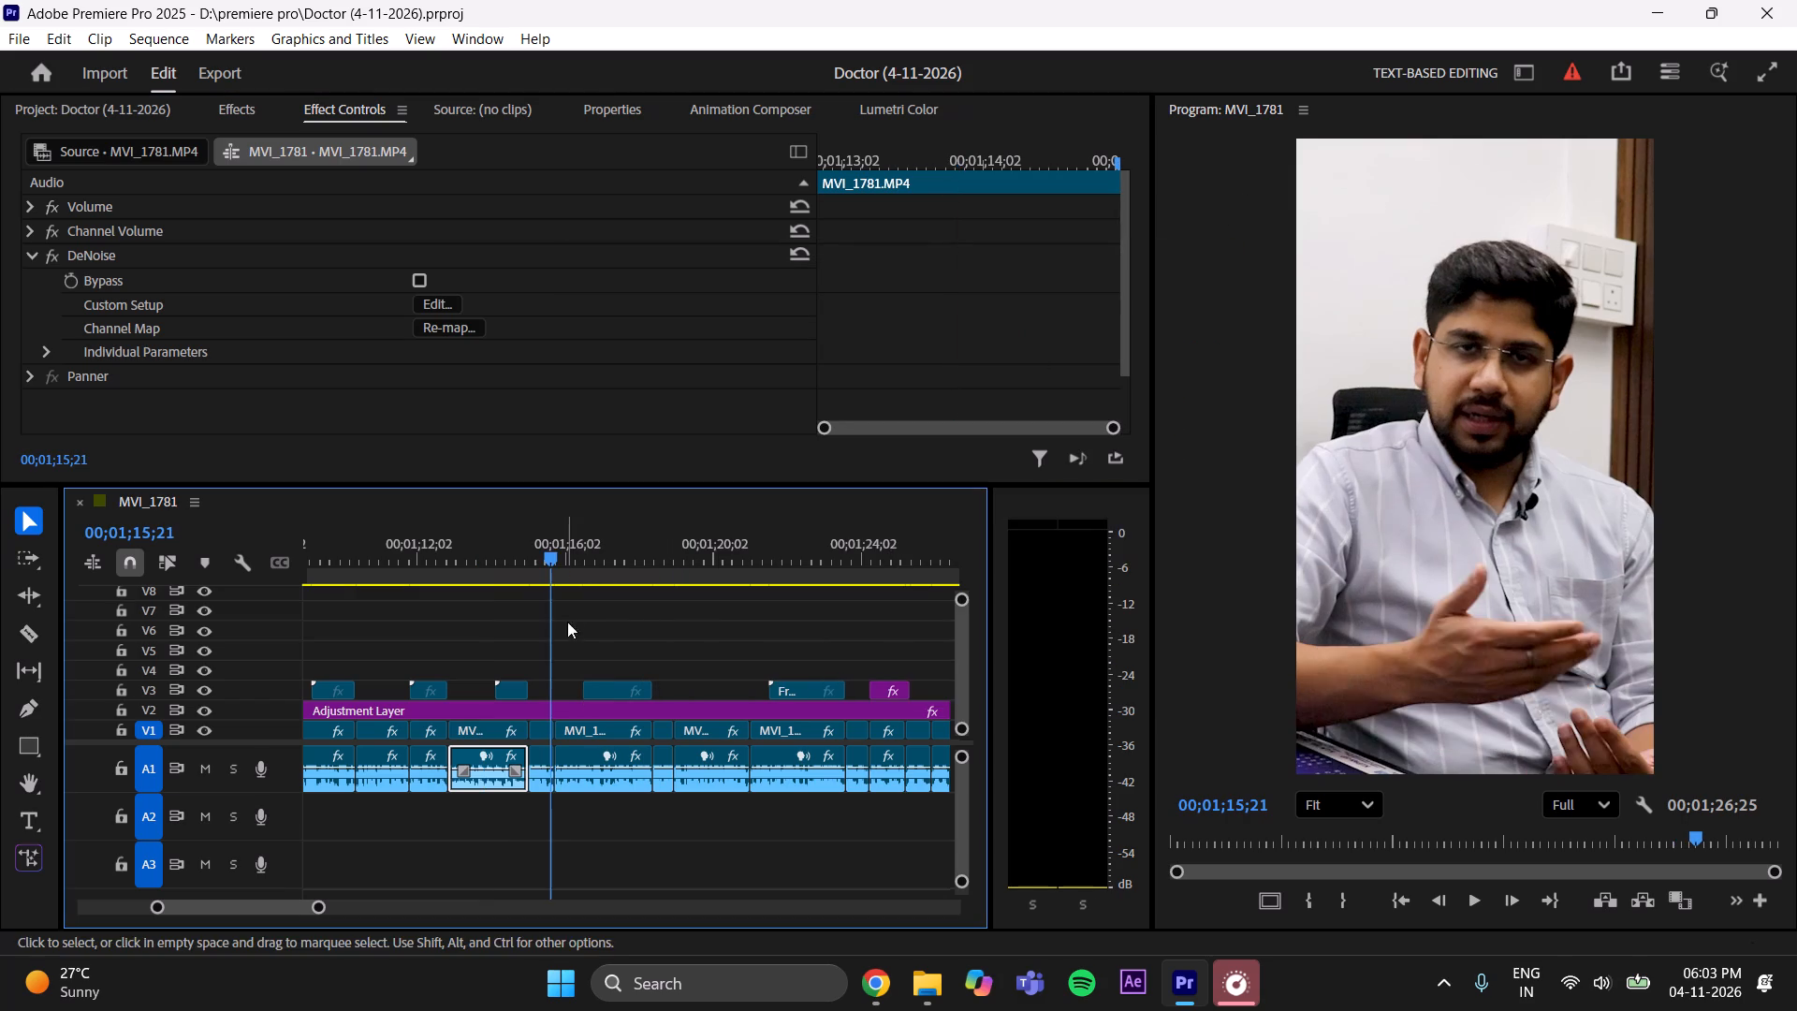
pyautogui.click(542, 770)
pyautogui.click(446, 304)
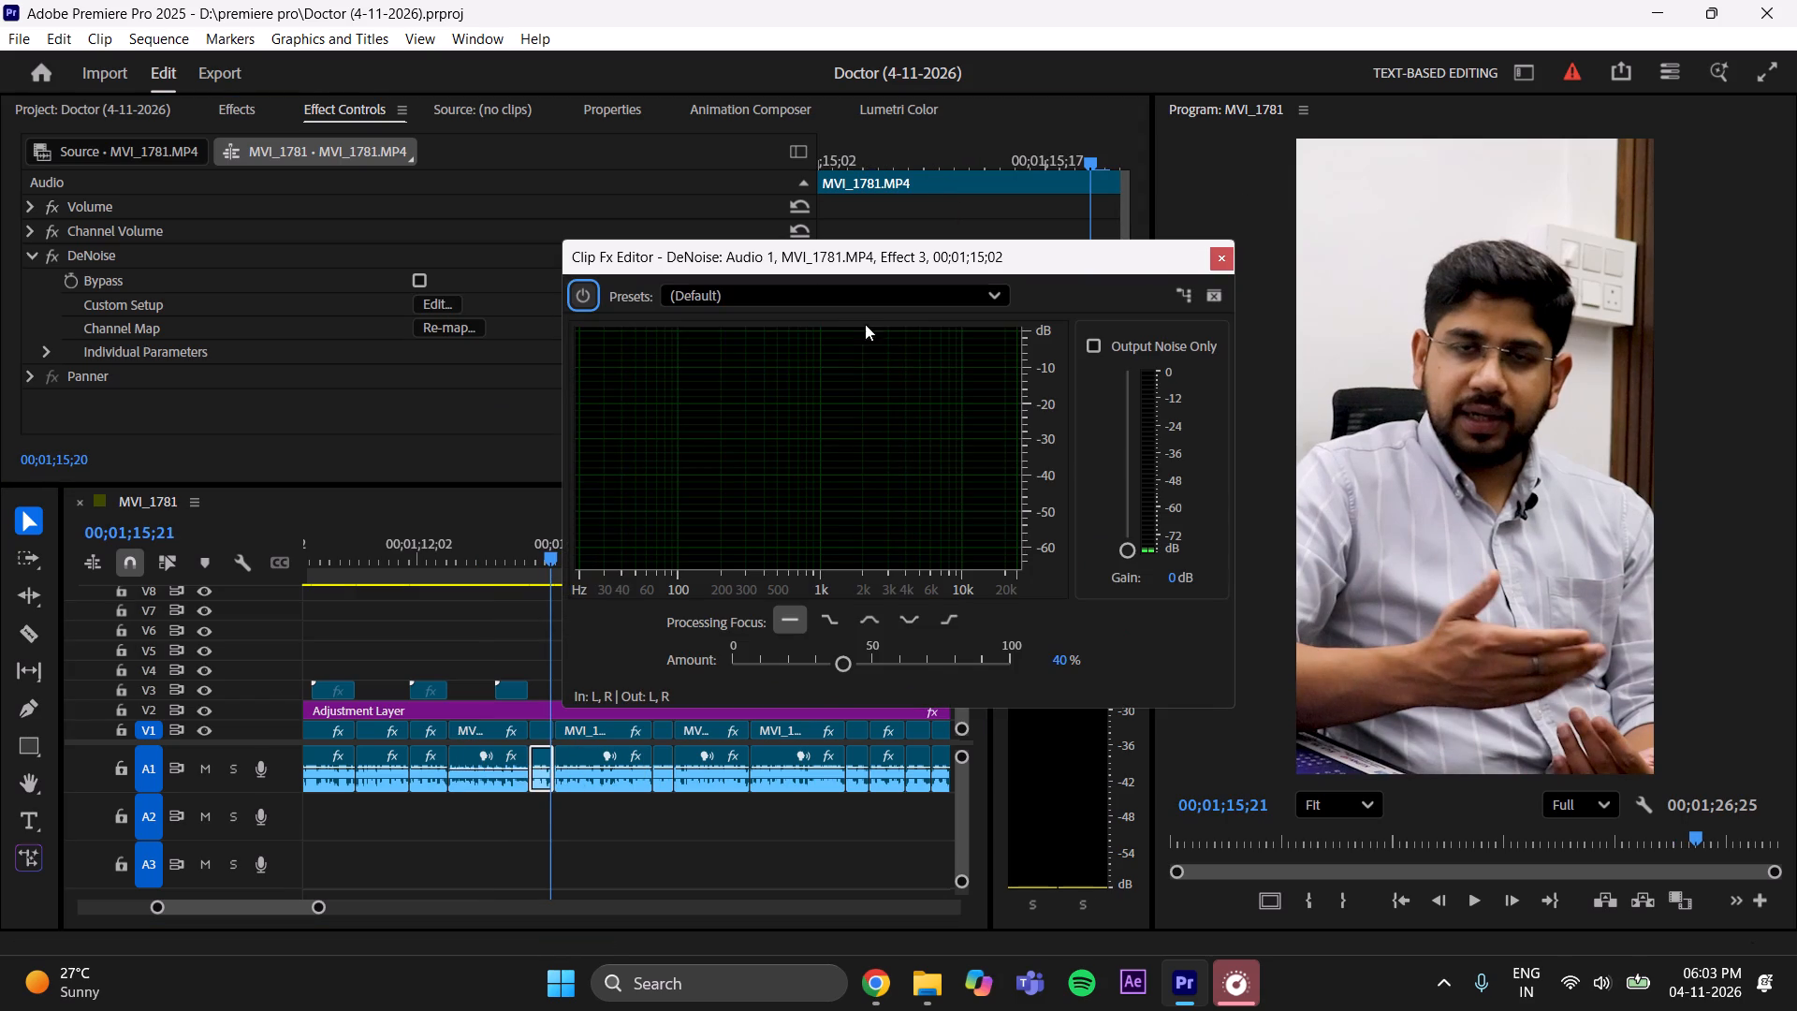
pyautogui.click(836, 301)
pyautogui.click(825, 391)
pyautogui.click(1053, 662)
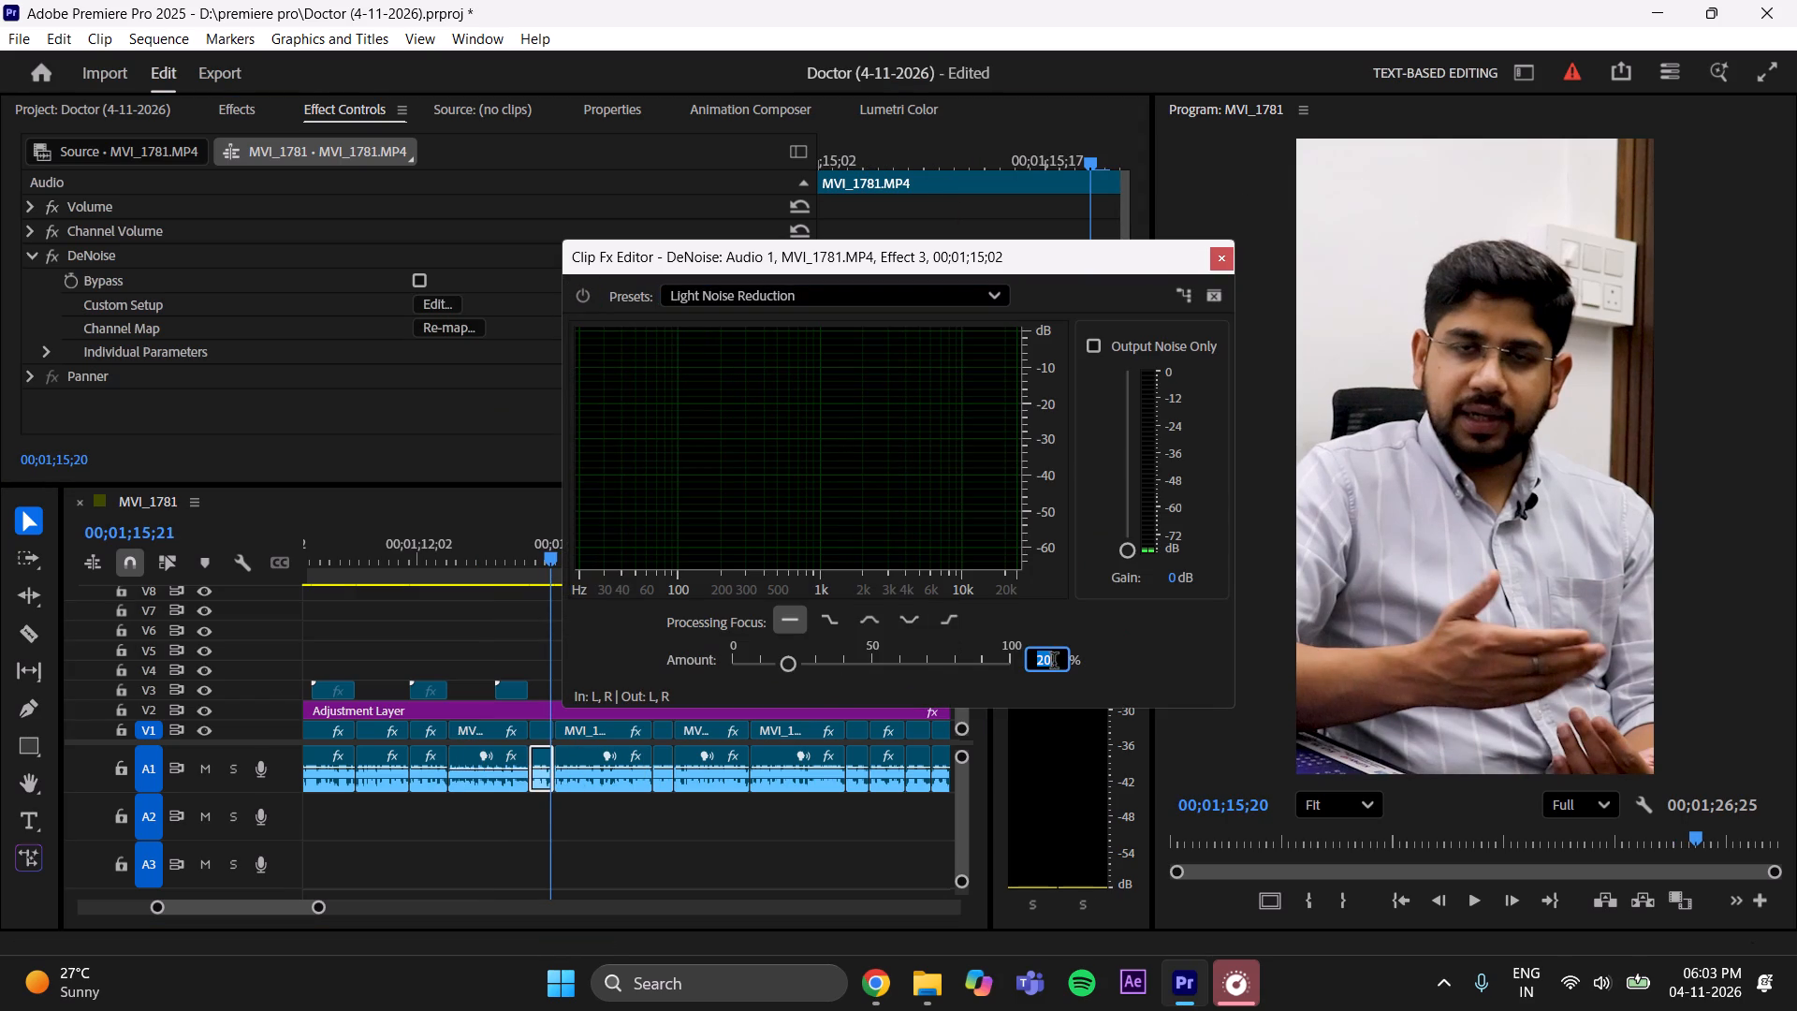
pyautogui.press('BackSpace')
pyautogui.write('45')
pyautogui.press('Return')
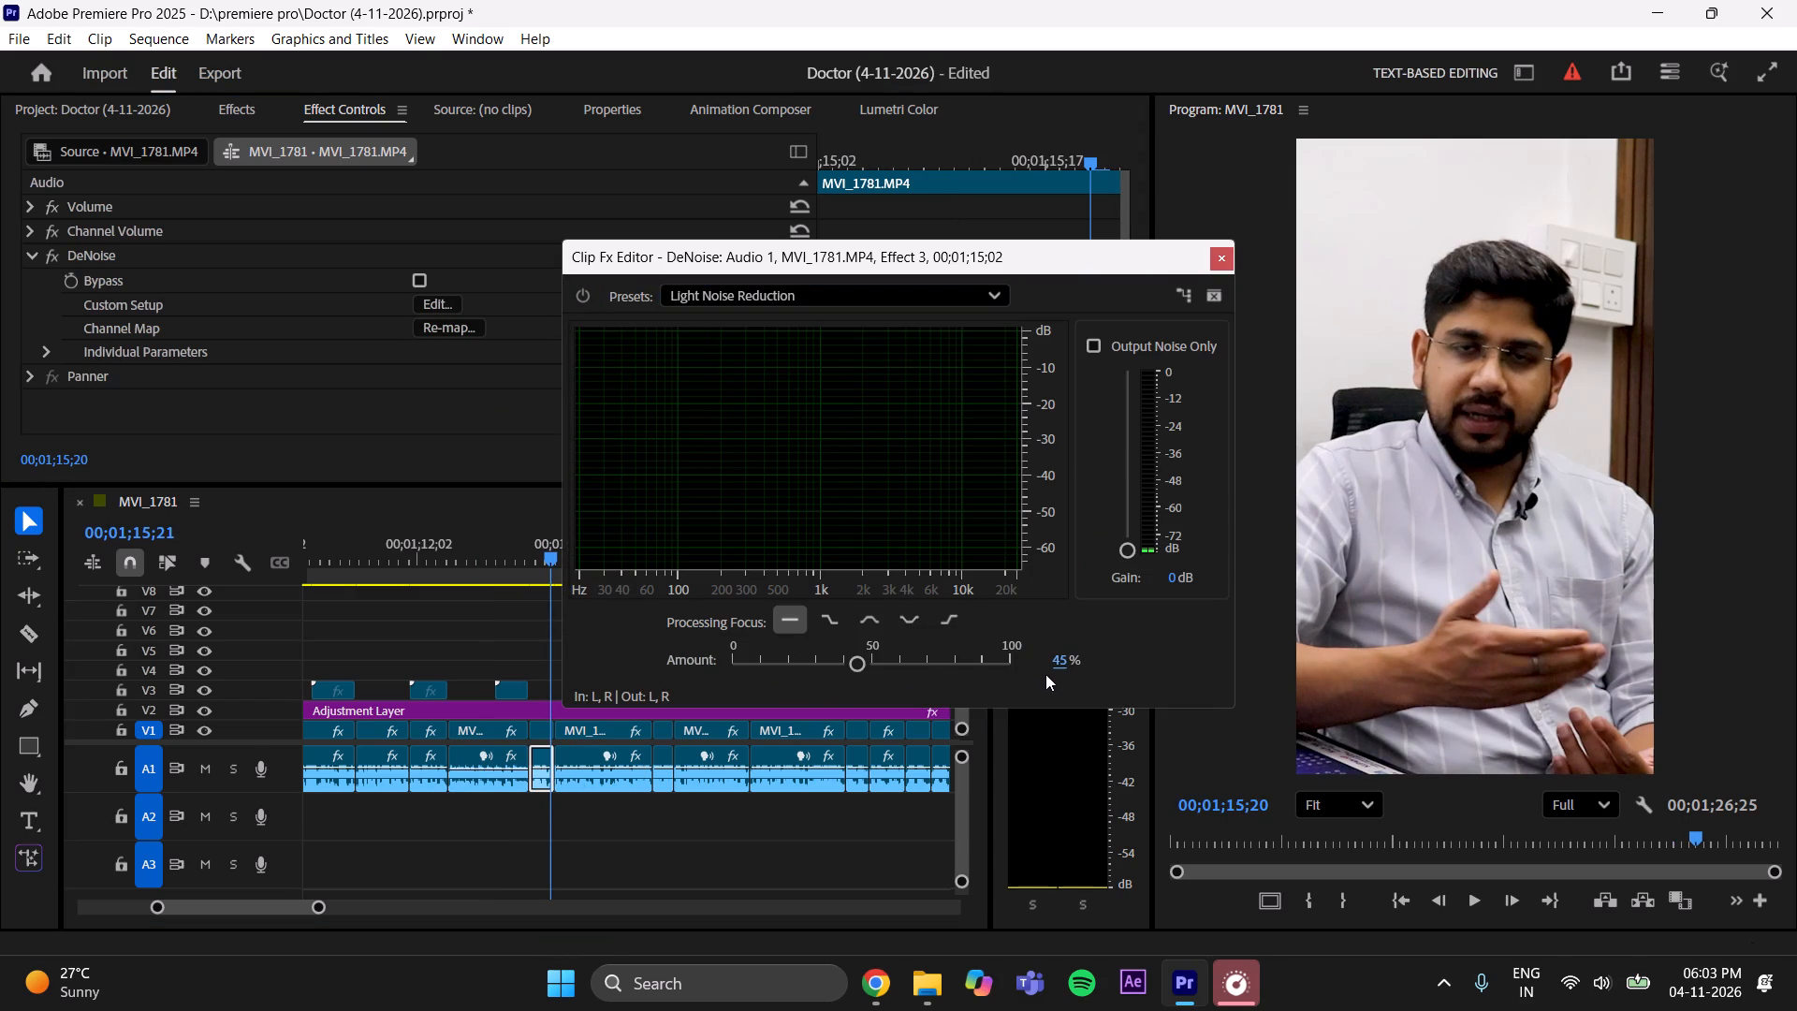
pyautogui.hotkey('ctrl', 's')
pyautogui.click(1226, 267)
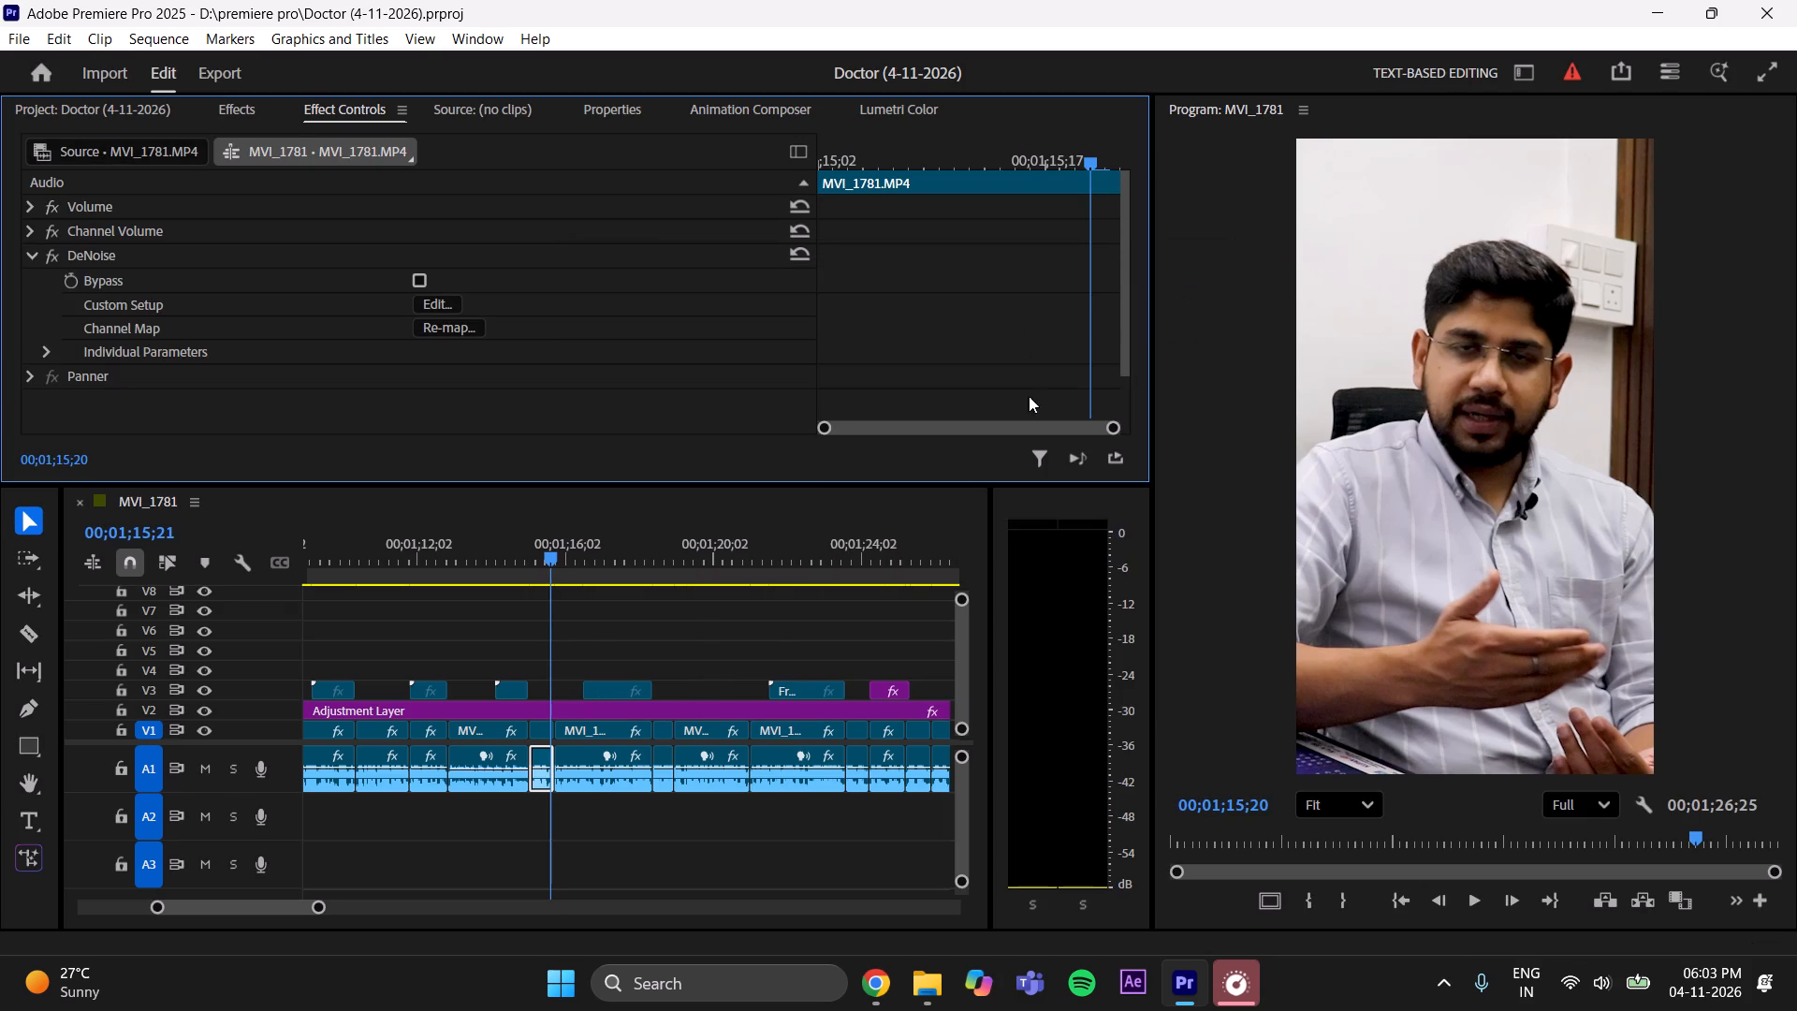
# Set DeNoise on the thirty-fifth A1 clip, starting at 00;01;15;23, to the Light Noise Reduction preset with an amount of 45% and save the project.
pyautogui.click(617, 537)
pyautogui.click(591, 754)
pyautogui.click(449, 305)
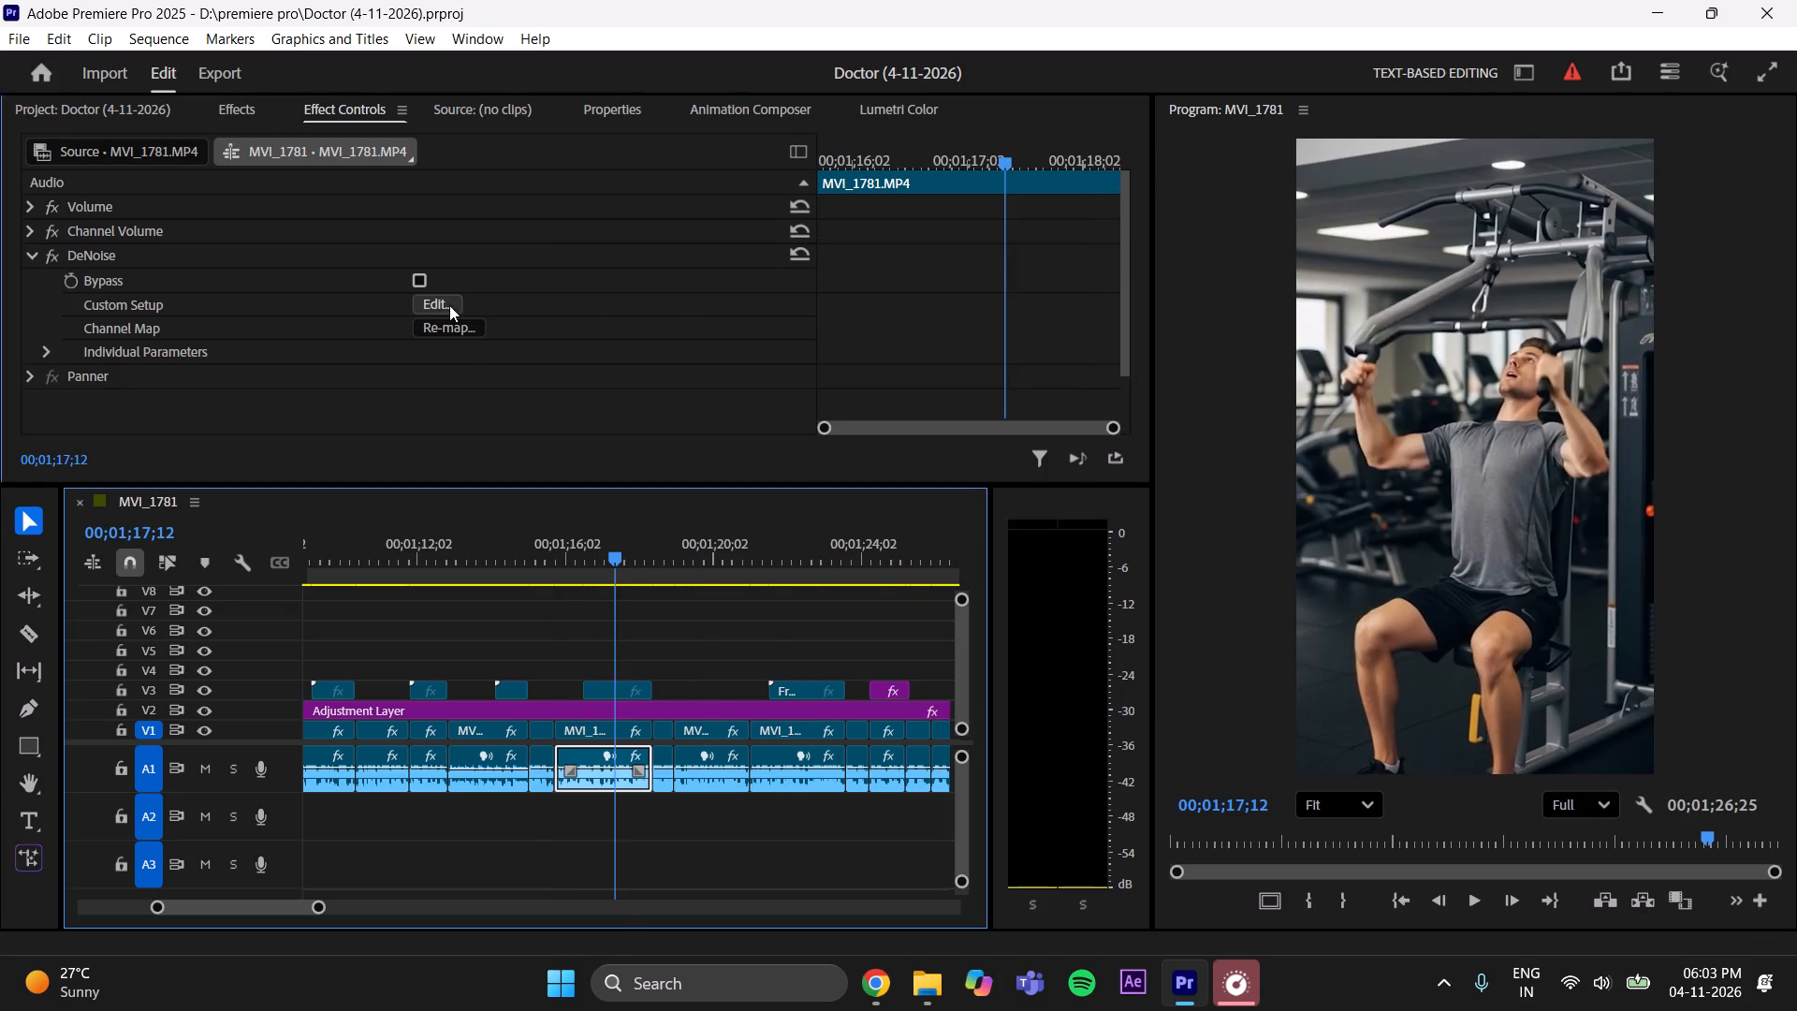
pyautogui.click(843, 297)
pyautogui.click(814, 398)
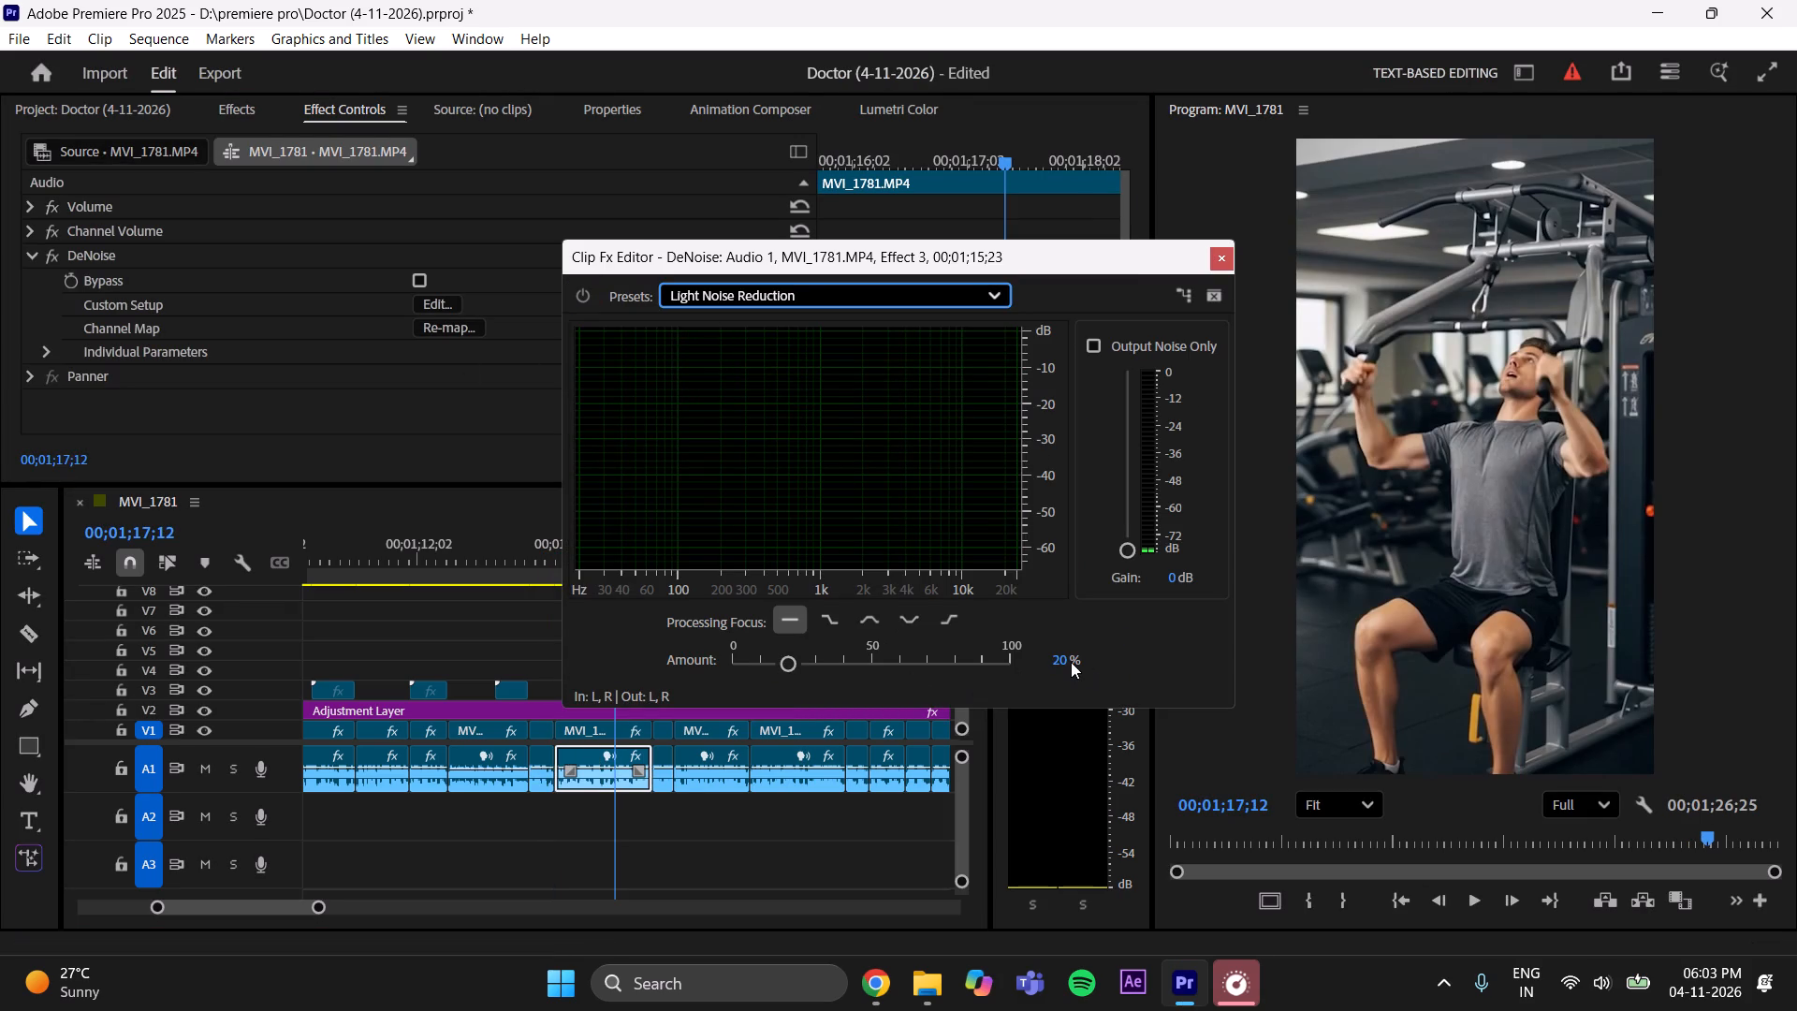
pyautogui.click(1069, 662)
pyautogui.click(1061, 659)
pyautogui.press('BackSpace')
pyautogui.write('45')
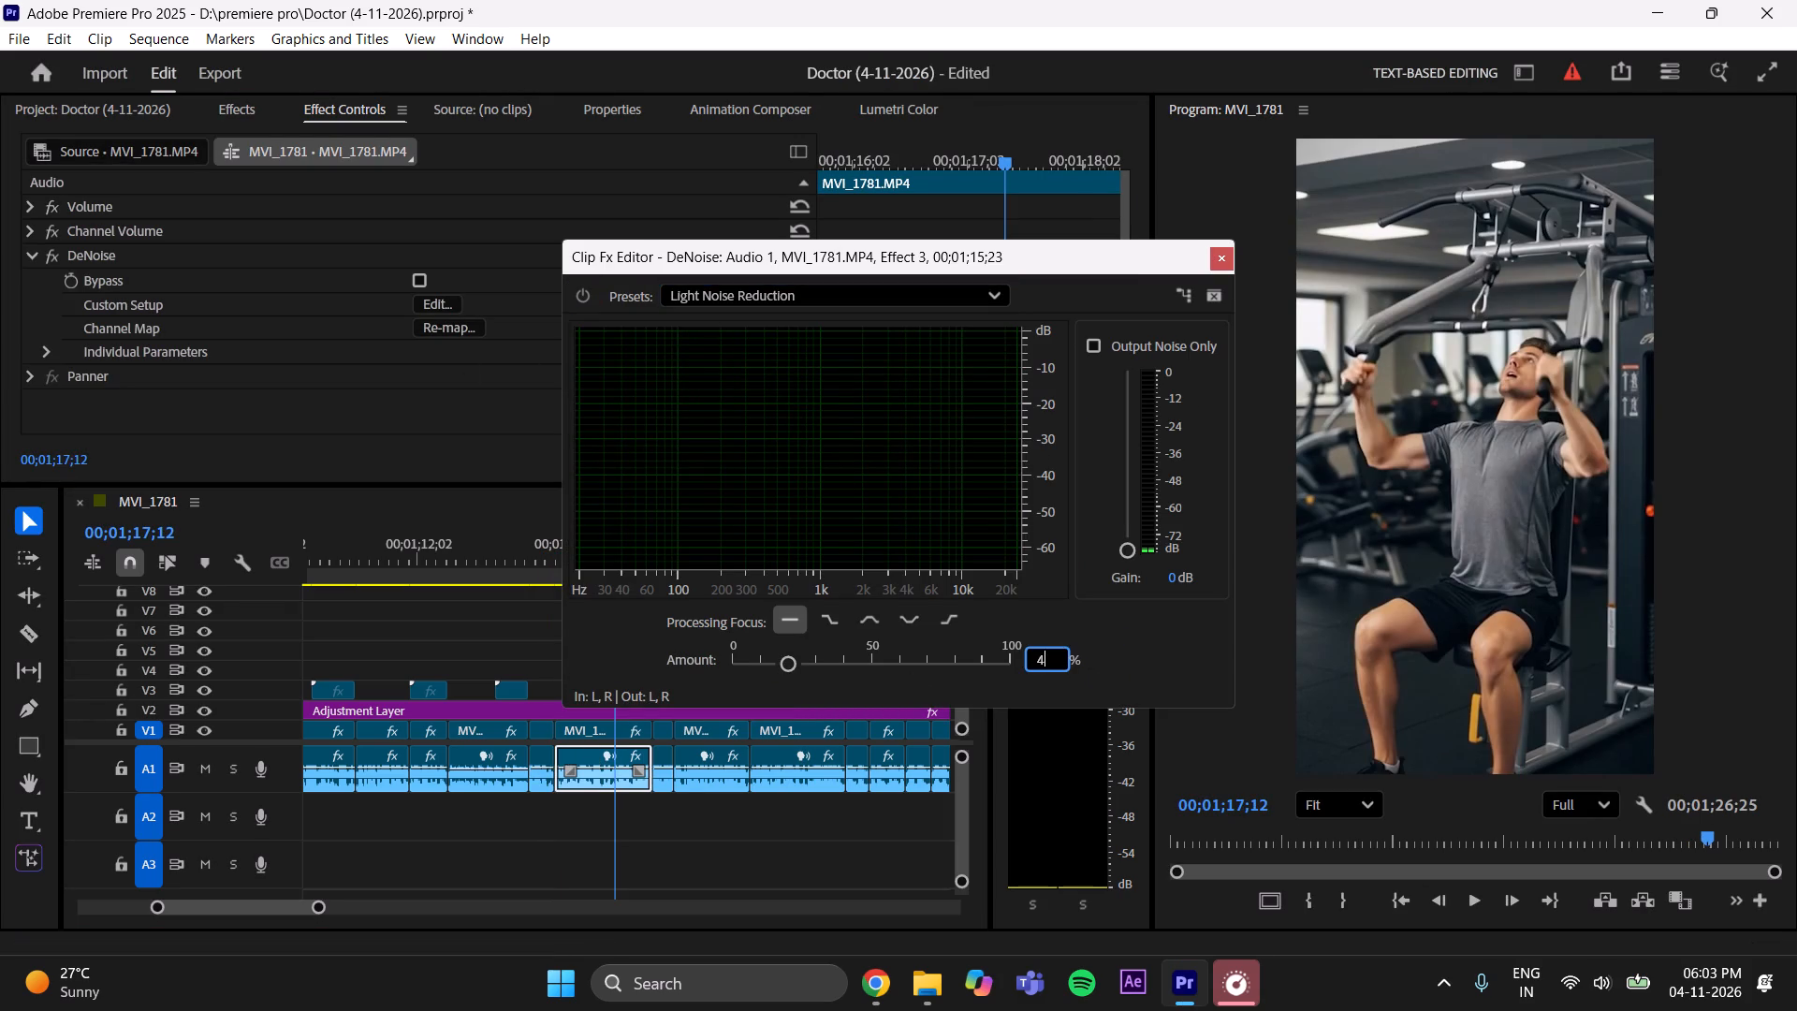
pyautogui.press('Return')
pyautogui.hotkey('ctrl', 's')
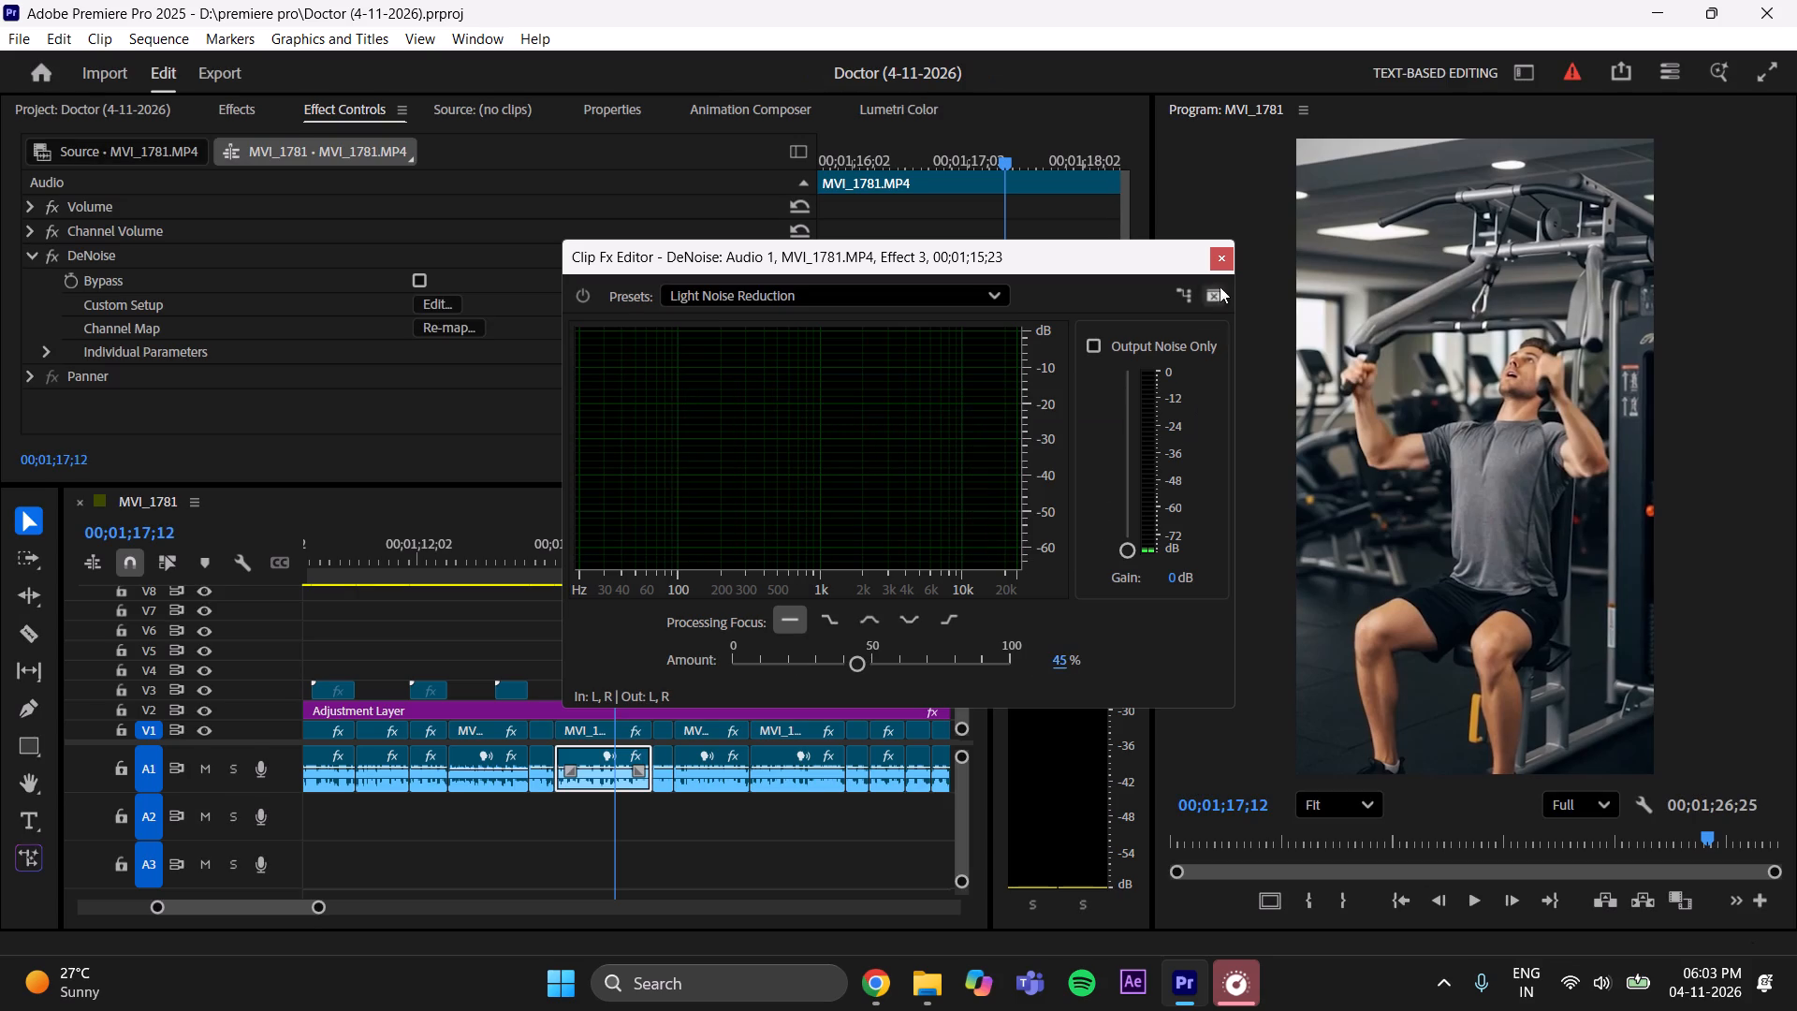
pyautogui.click(1221, 262)
# Set DeNoise on the thirty-sixth A1 clip, starting at 00;01;18;13, to the Light Noise Reduction preset with an amount of 45% and save the project.
pyautogui.click(669, 548)
pyautogui.click(669, 764)
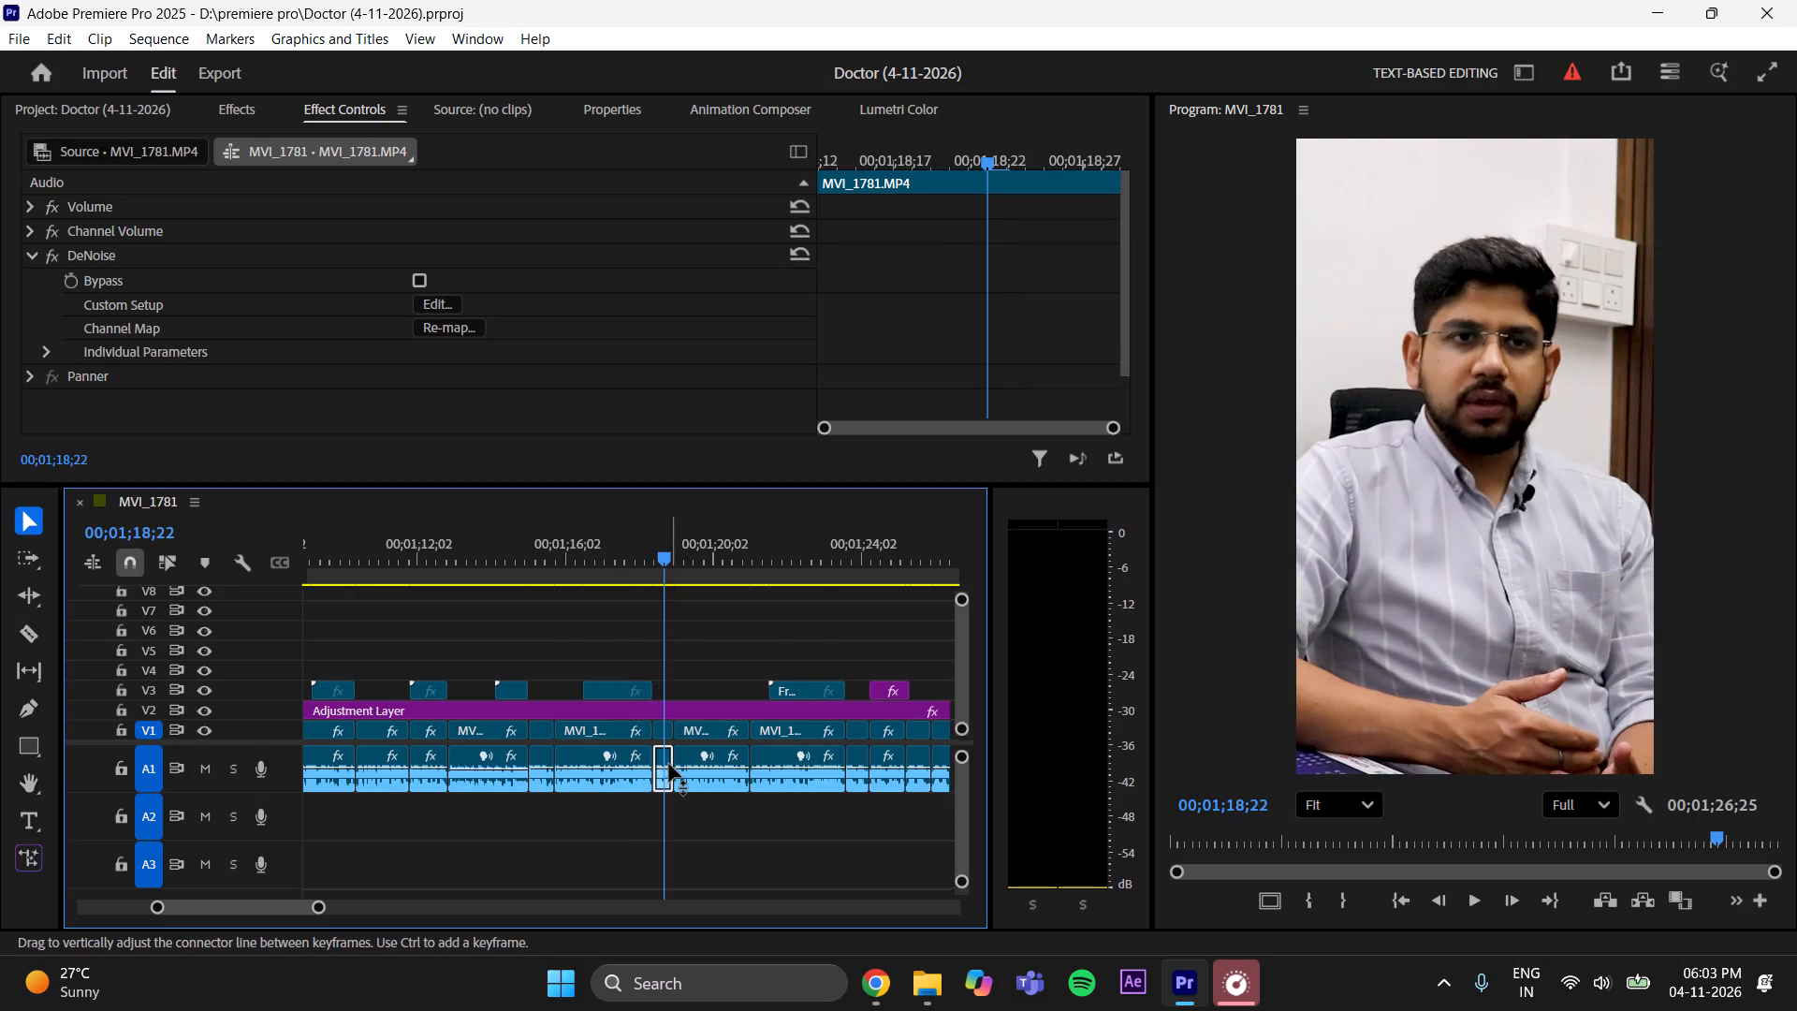
pyautogui.click(448, 303)
pyautogui.click(843, 300)
pyautogui.click(822, 382)
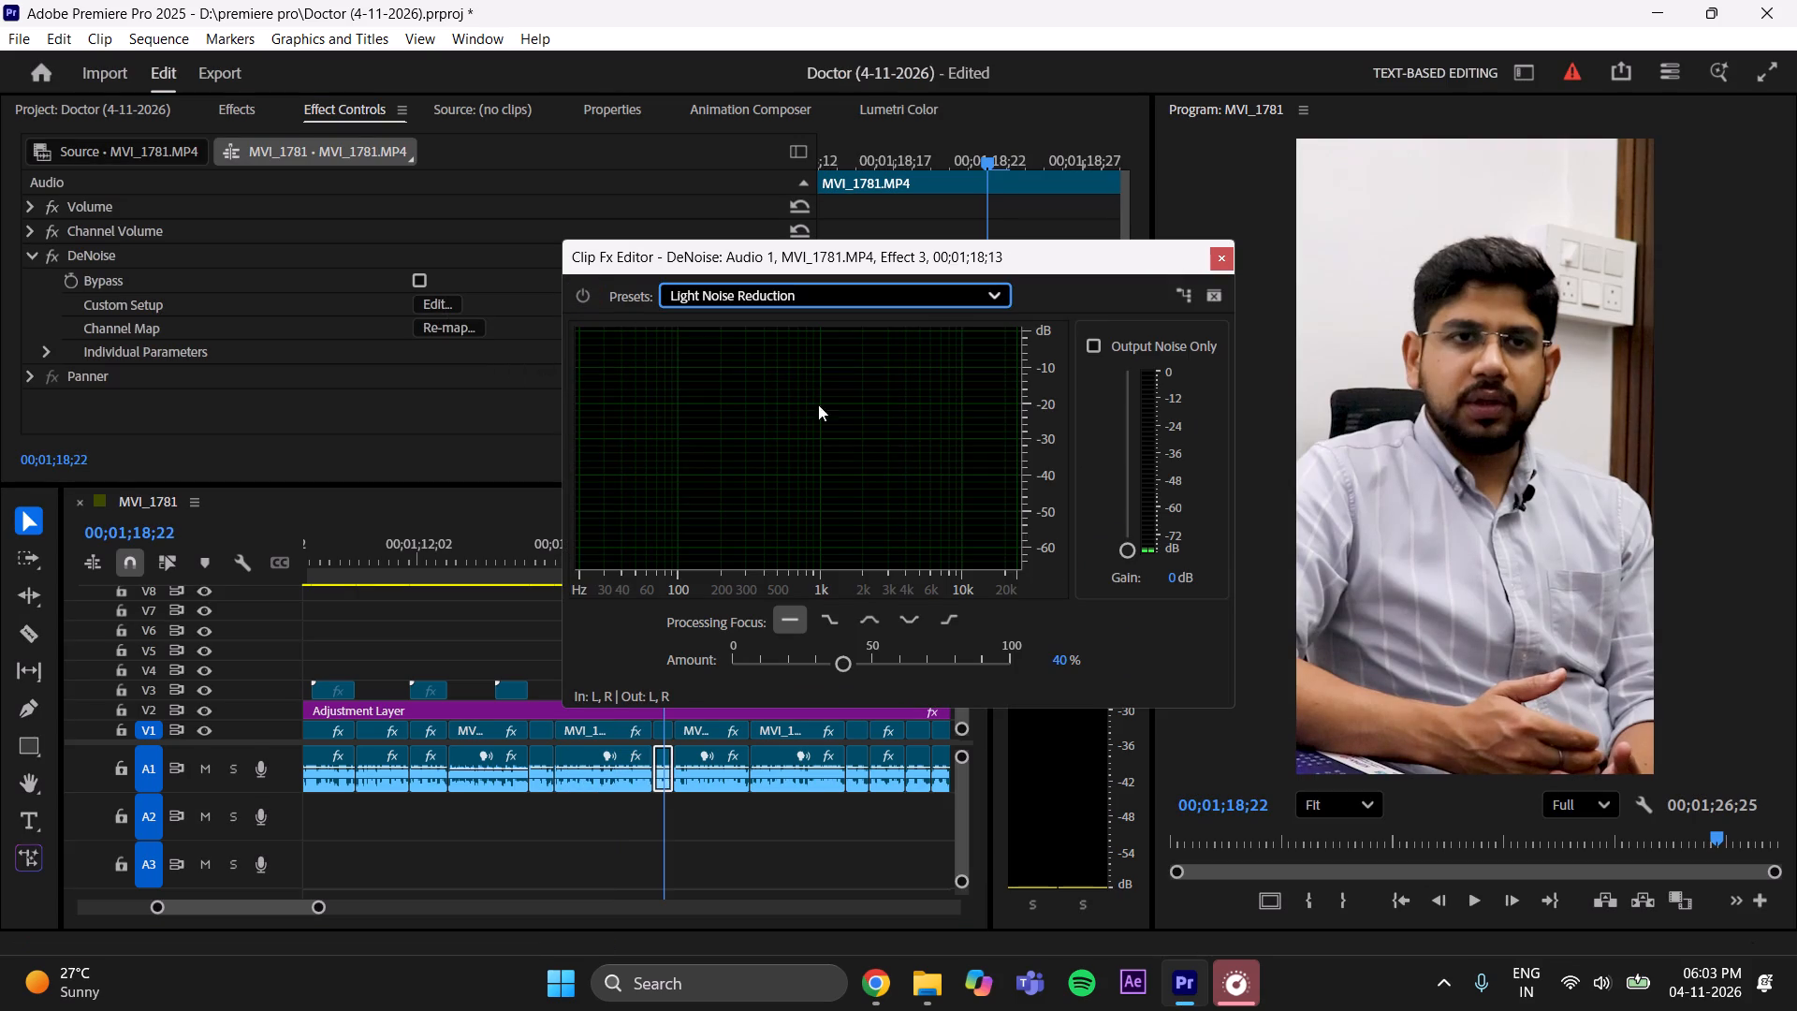
pyautogui.click(1053, 656)
pyautogui.press('BackSpace')
pyautogui.press('4')
pyautogui.press('5')
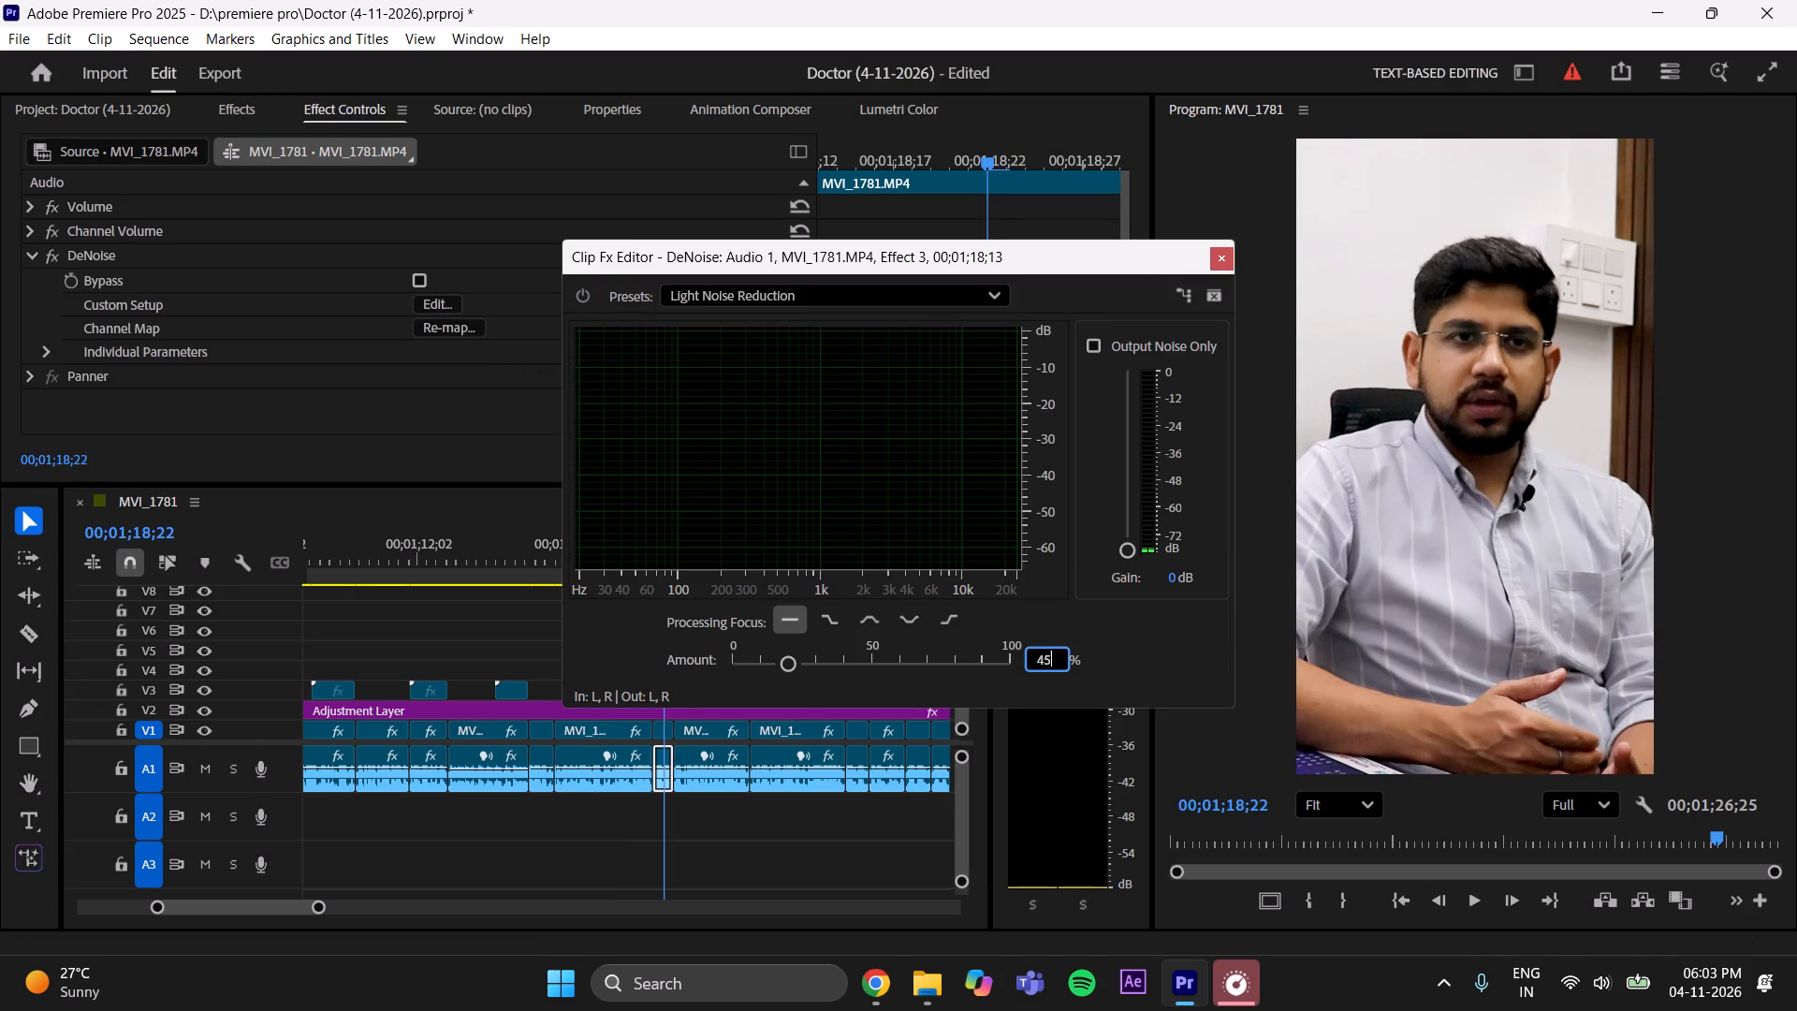
pyautogui.press('Return')
pyautogui.hotkey('ctrl', 's')
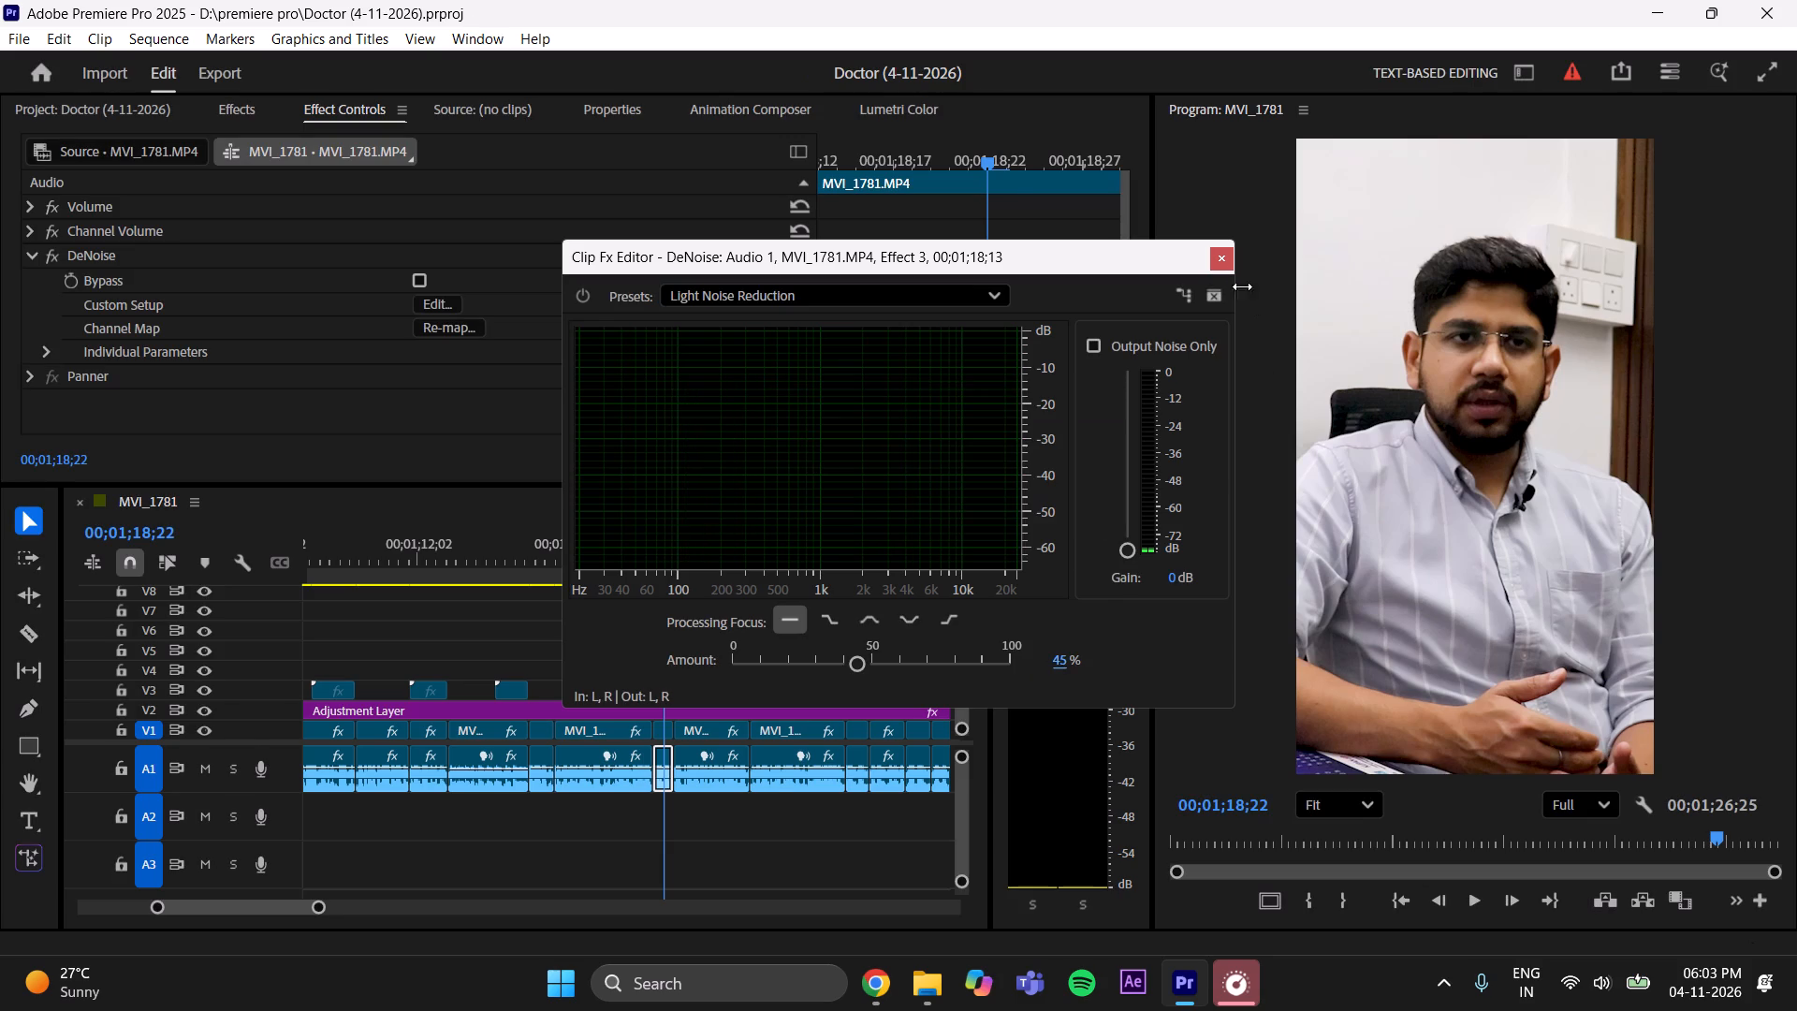
pyautogui.click(1226, 258)
# Set DeNoise on the thirty-seventh A1 clip, starting at 00;01;19;00, to the Light Noise Reduction preset with an amount of 45% and save the project.
pyautogui.click(225, 907)
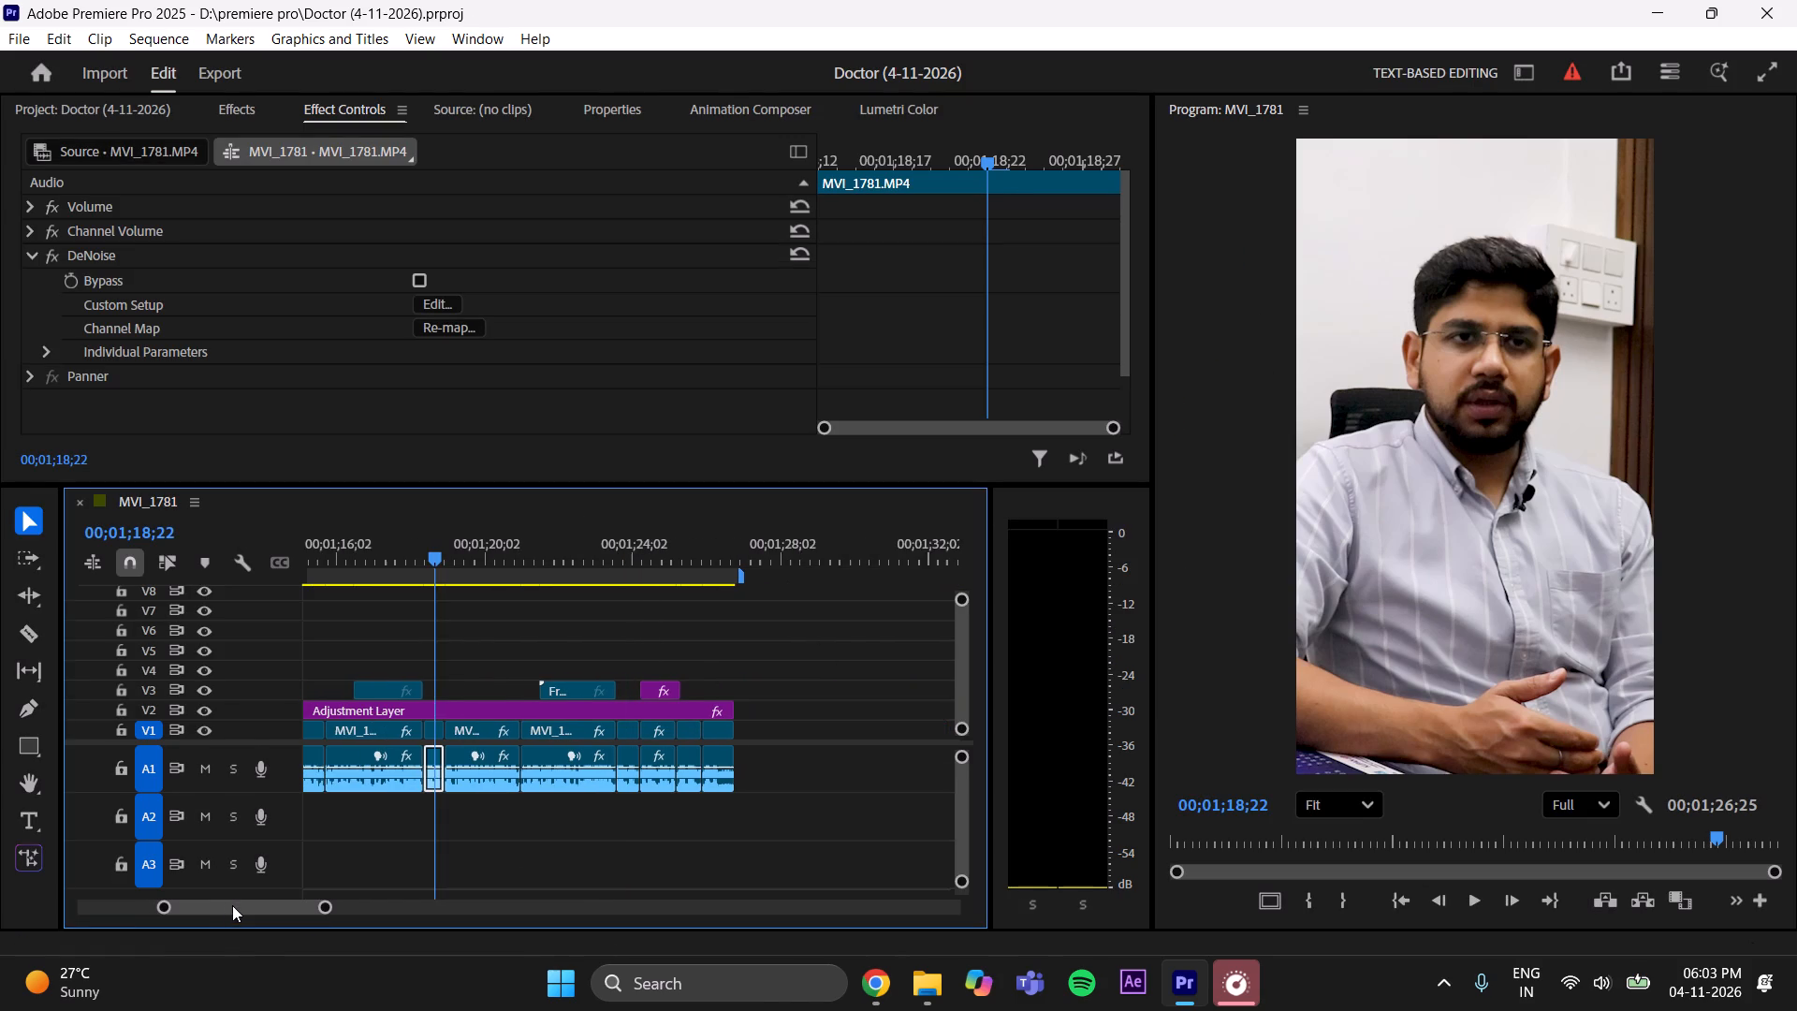
pyautogui.click(492, 528)
pyautogui.click(443, 778)
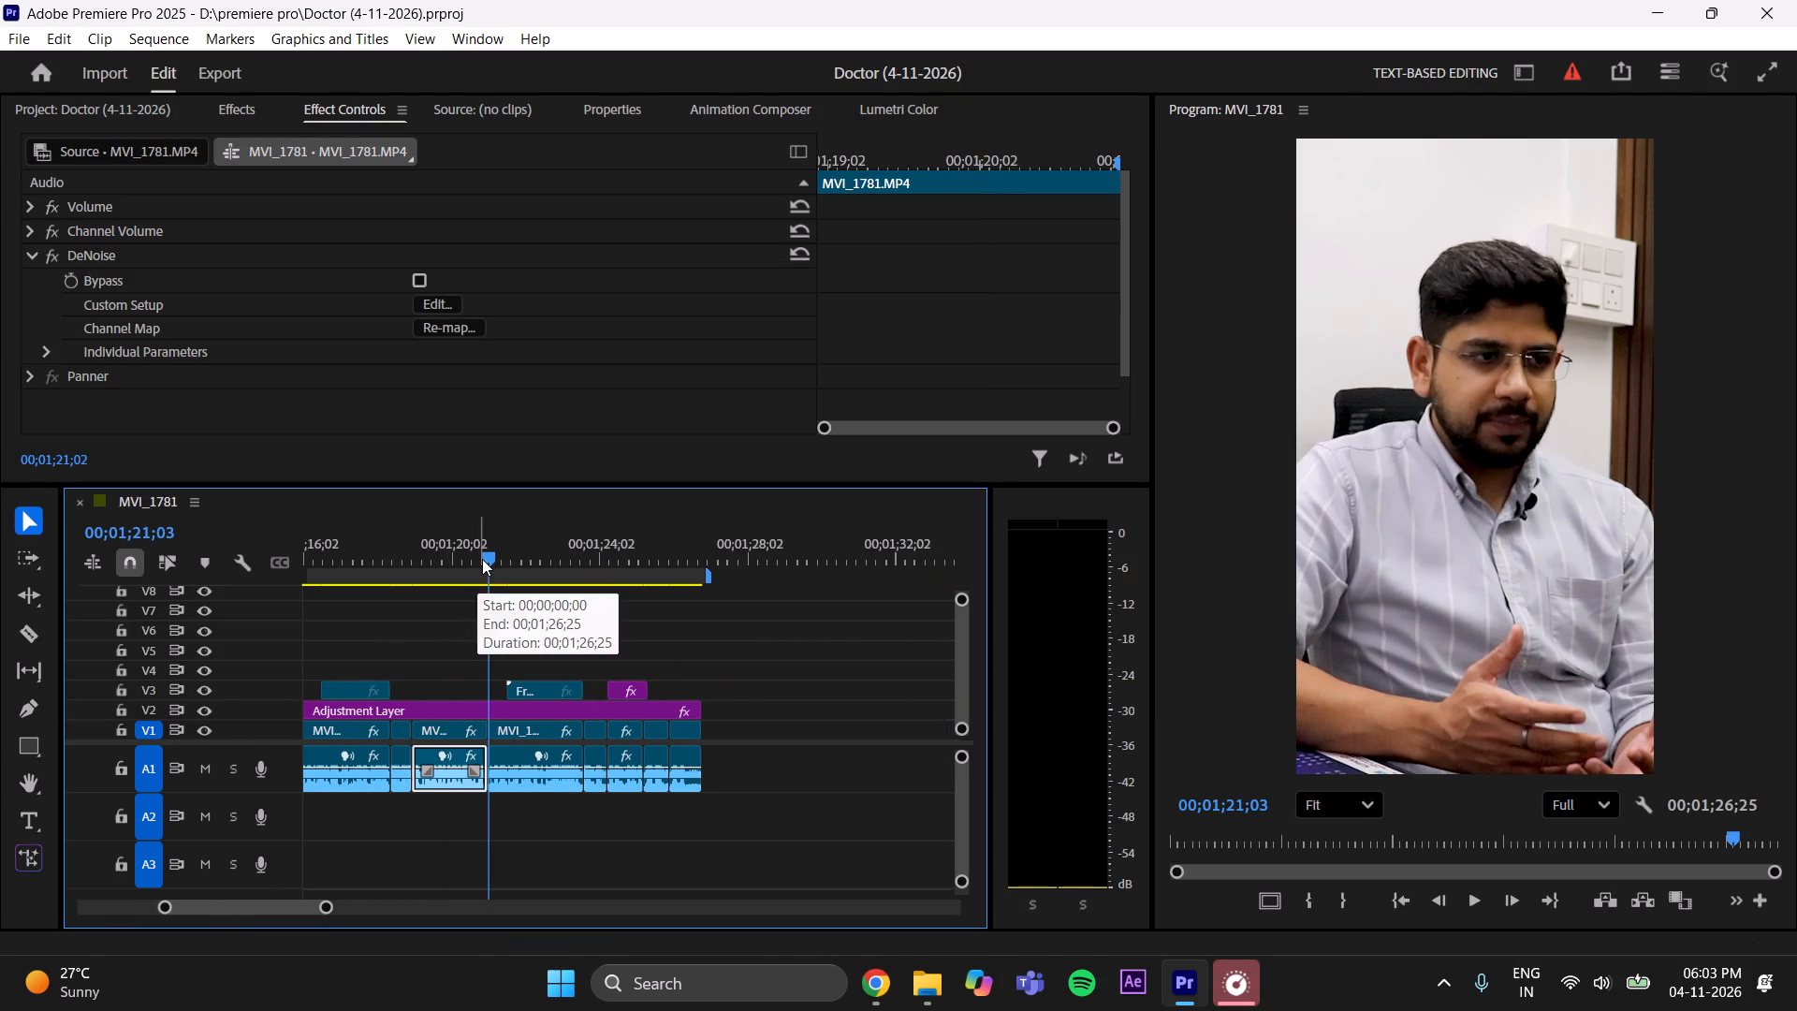
pyautogui.moveTo(484, 557); pyautogui.dragTo(462, 582)
pyautogui.click(442, 315)
pyautogui.click(446, 302)
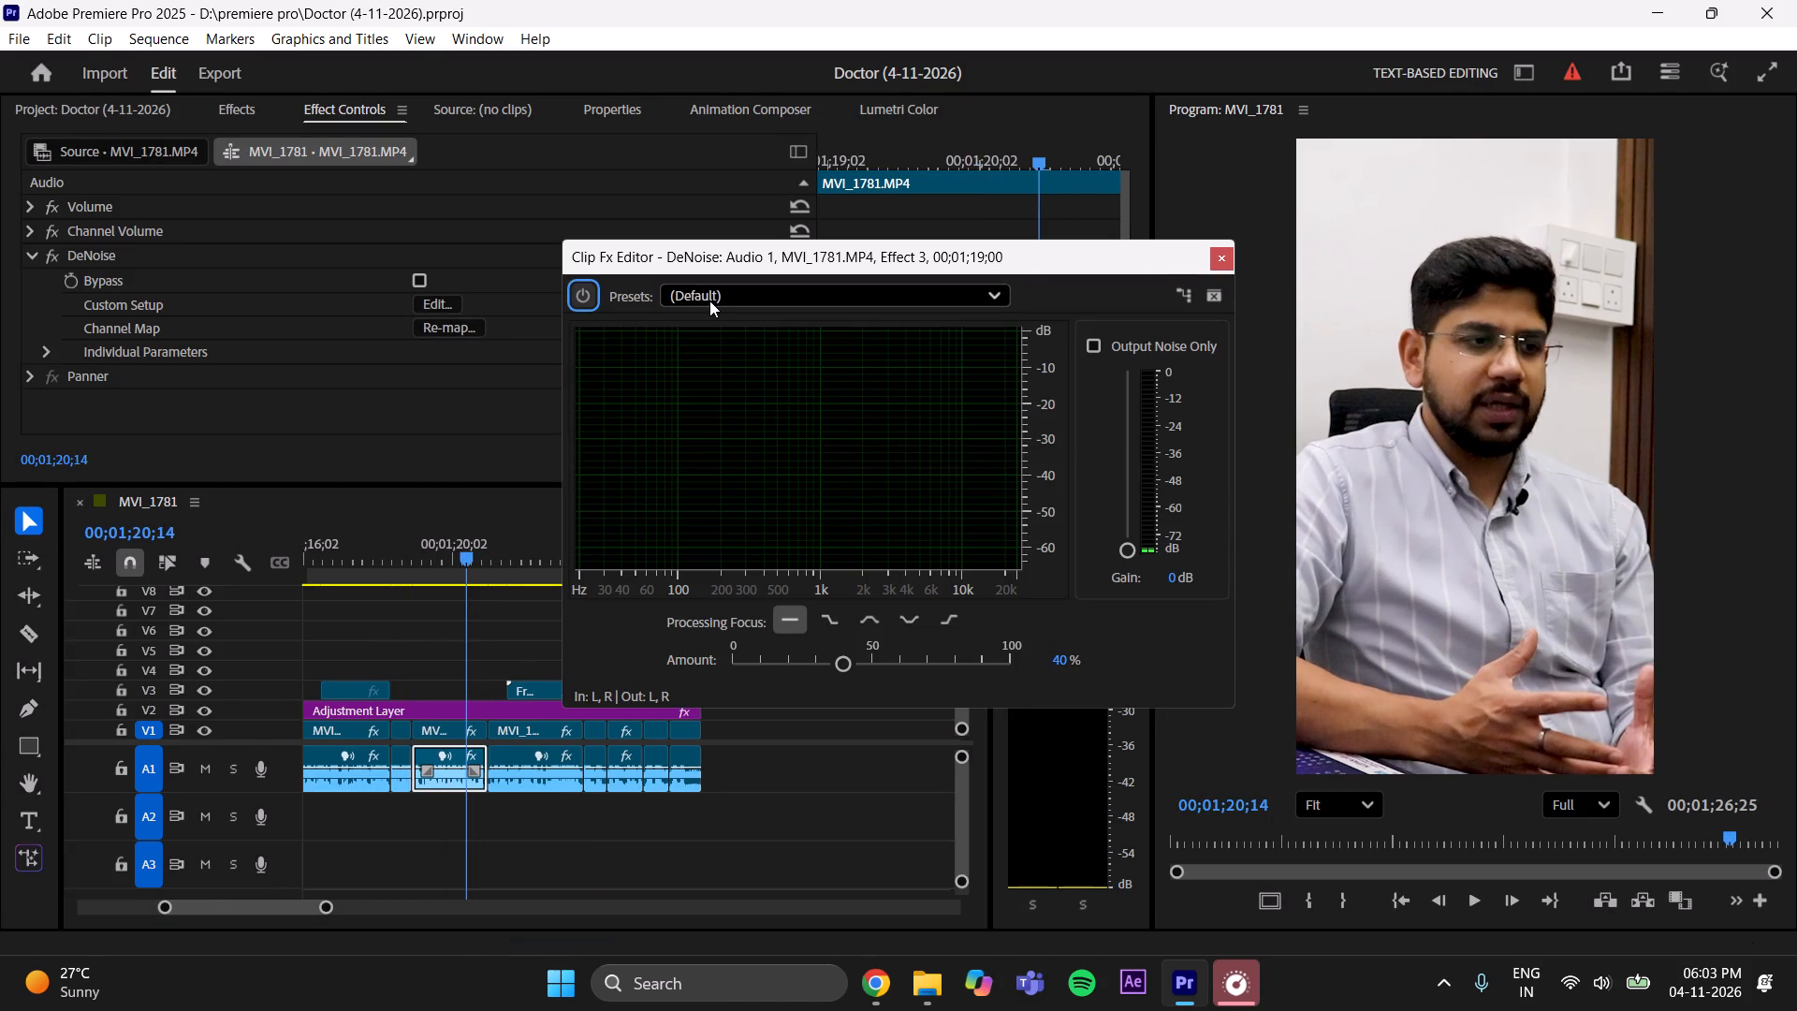
pyautogui.click(710, 298)
pyautogui.click(726, 372)
pyautogui.click(722, 296)
pyautogui.click(741, 381)
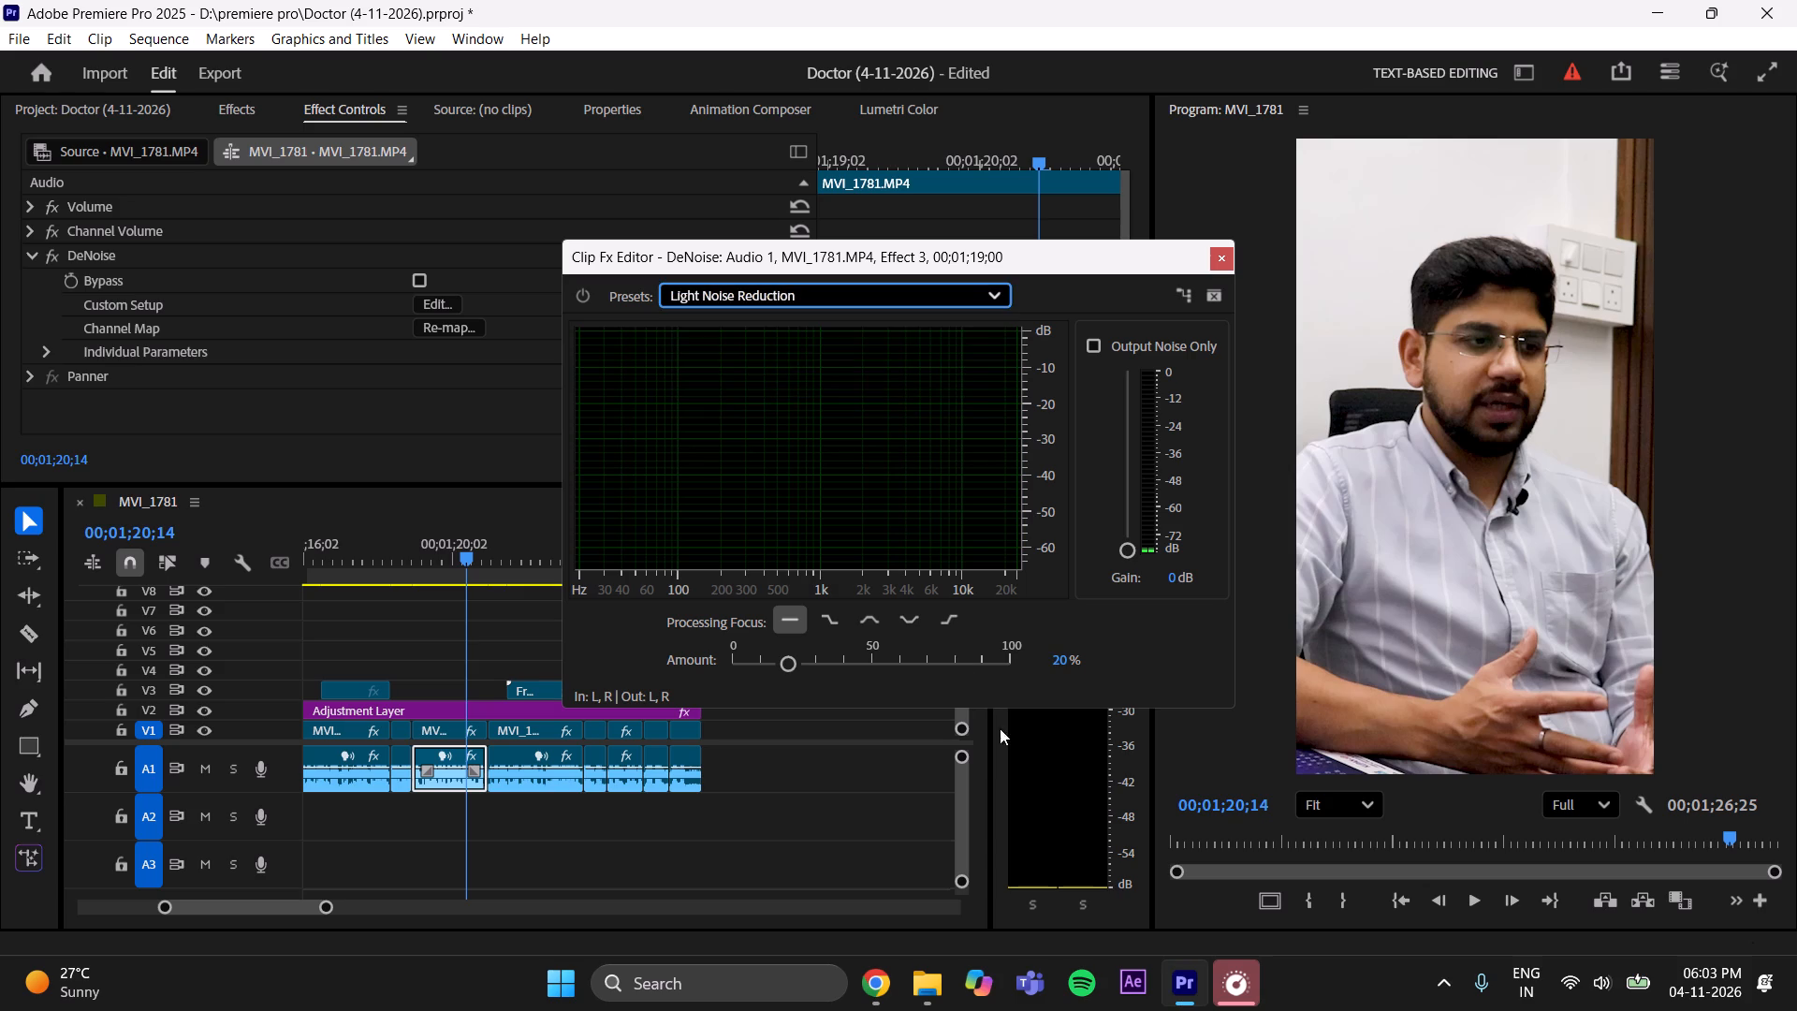
pyautogui.click(1061, 662)
pyautogui.press('BackSpace')
pyautogui.write('45')
pyautogui.press('Return')
pyautogui.hotkey('ctrl', 's')
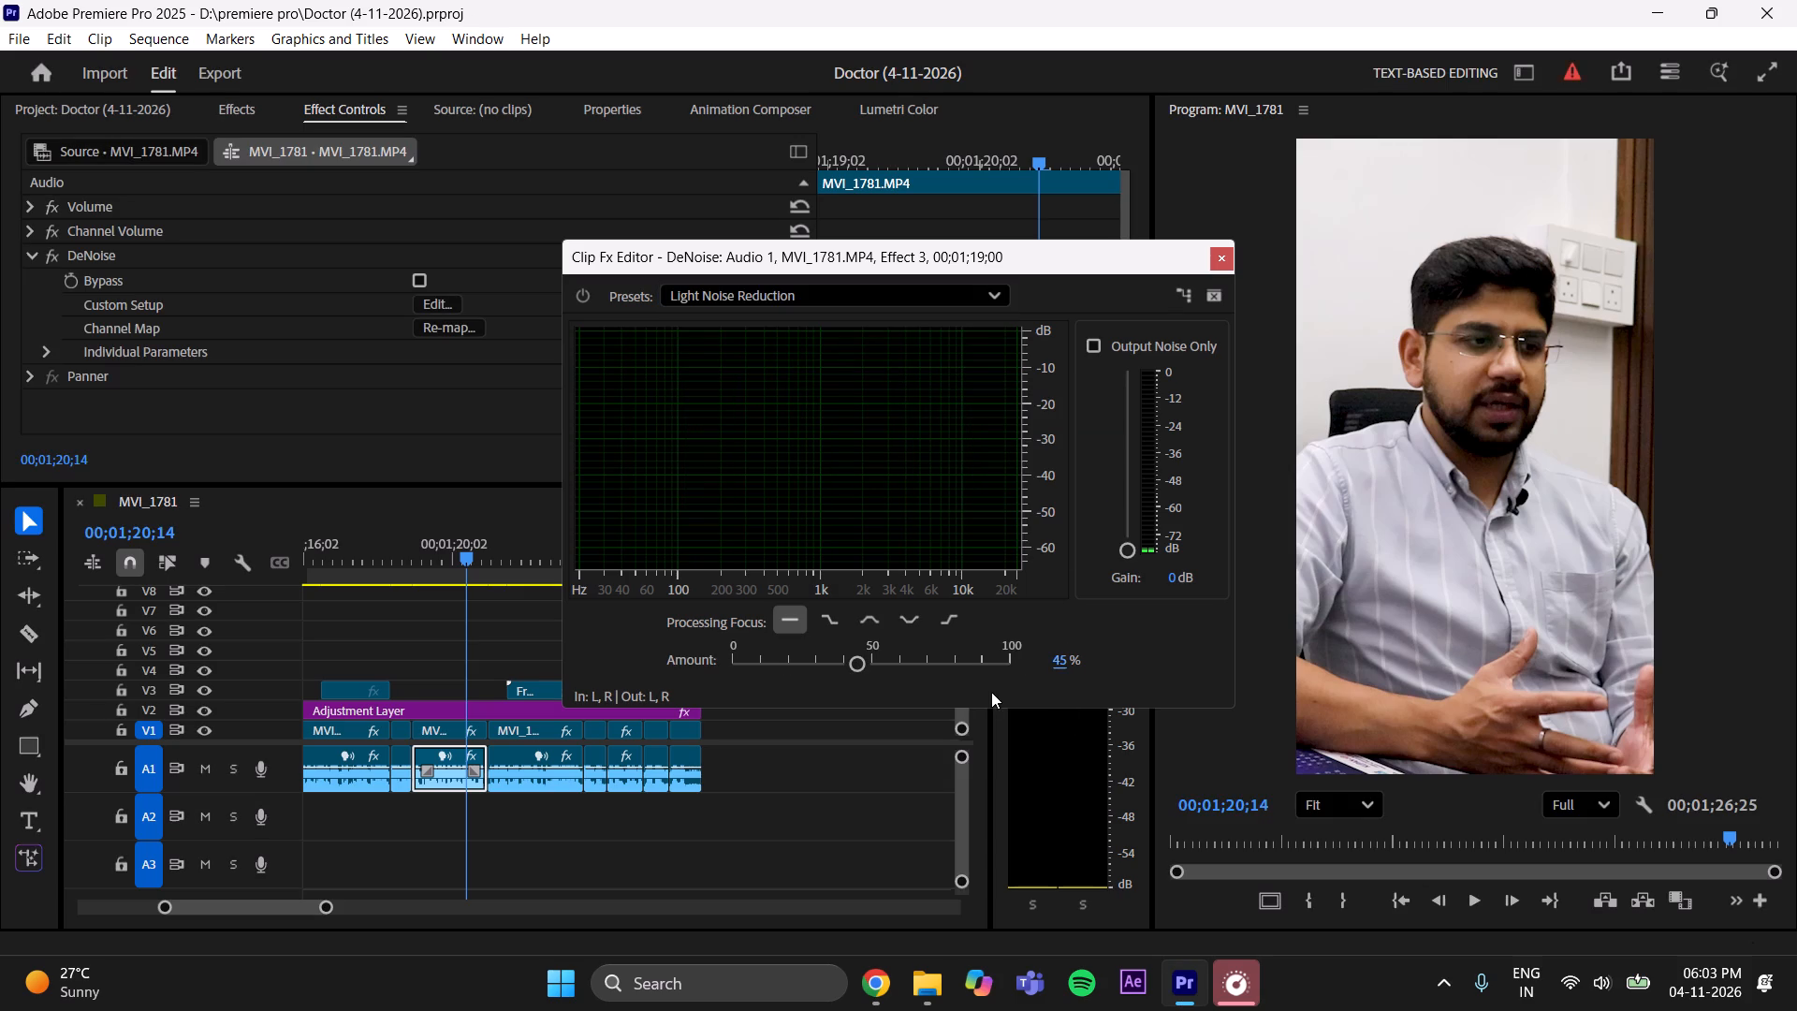
pyautogui.click(1222, 256)
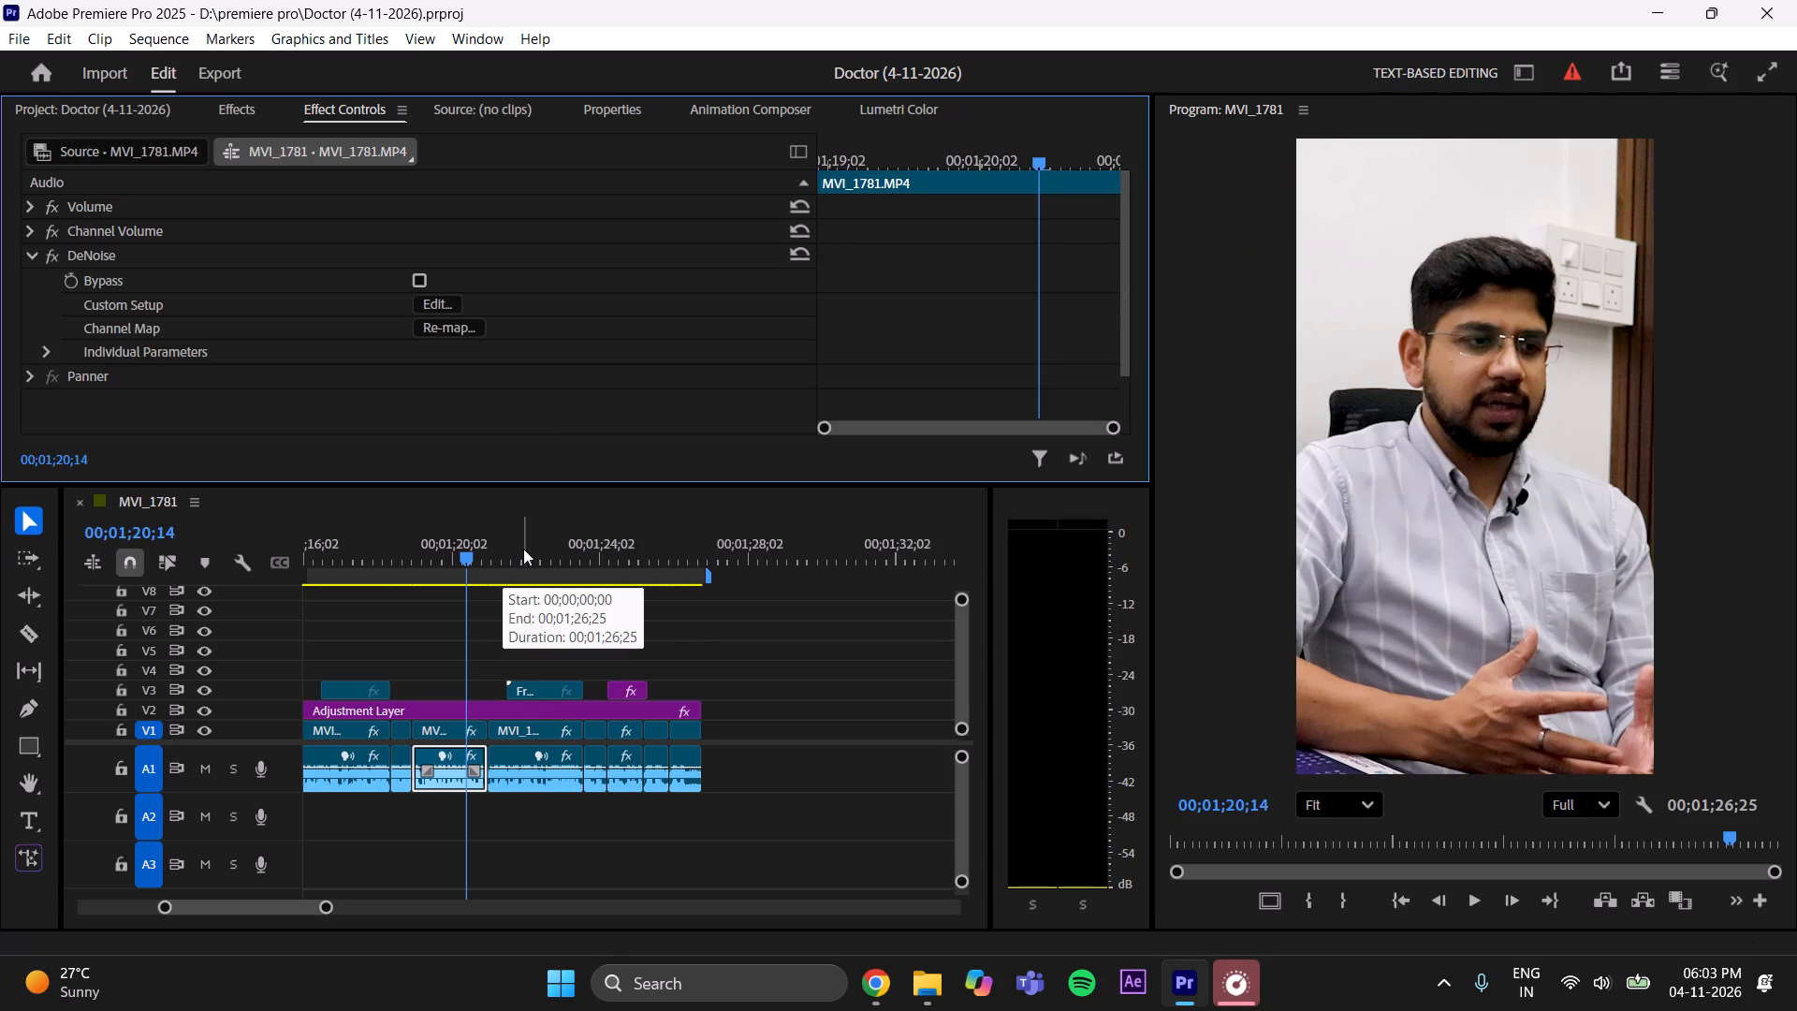
# Set DeNoise on the thirty-eighth A1 clip, starting at 00;01;21;01, to the Light Noise Reduction preset with an amount of 45% and save the project.
pyautogui.click(523, 549)
pyautogui.click(532, 777)
pyautogui.click(444, 297)
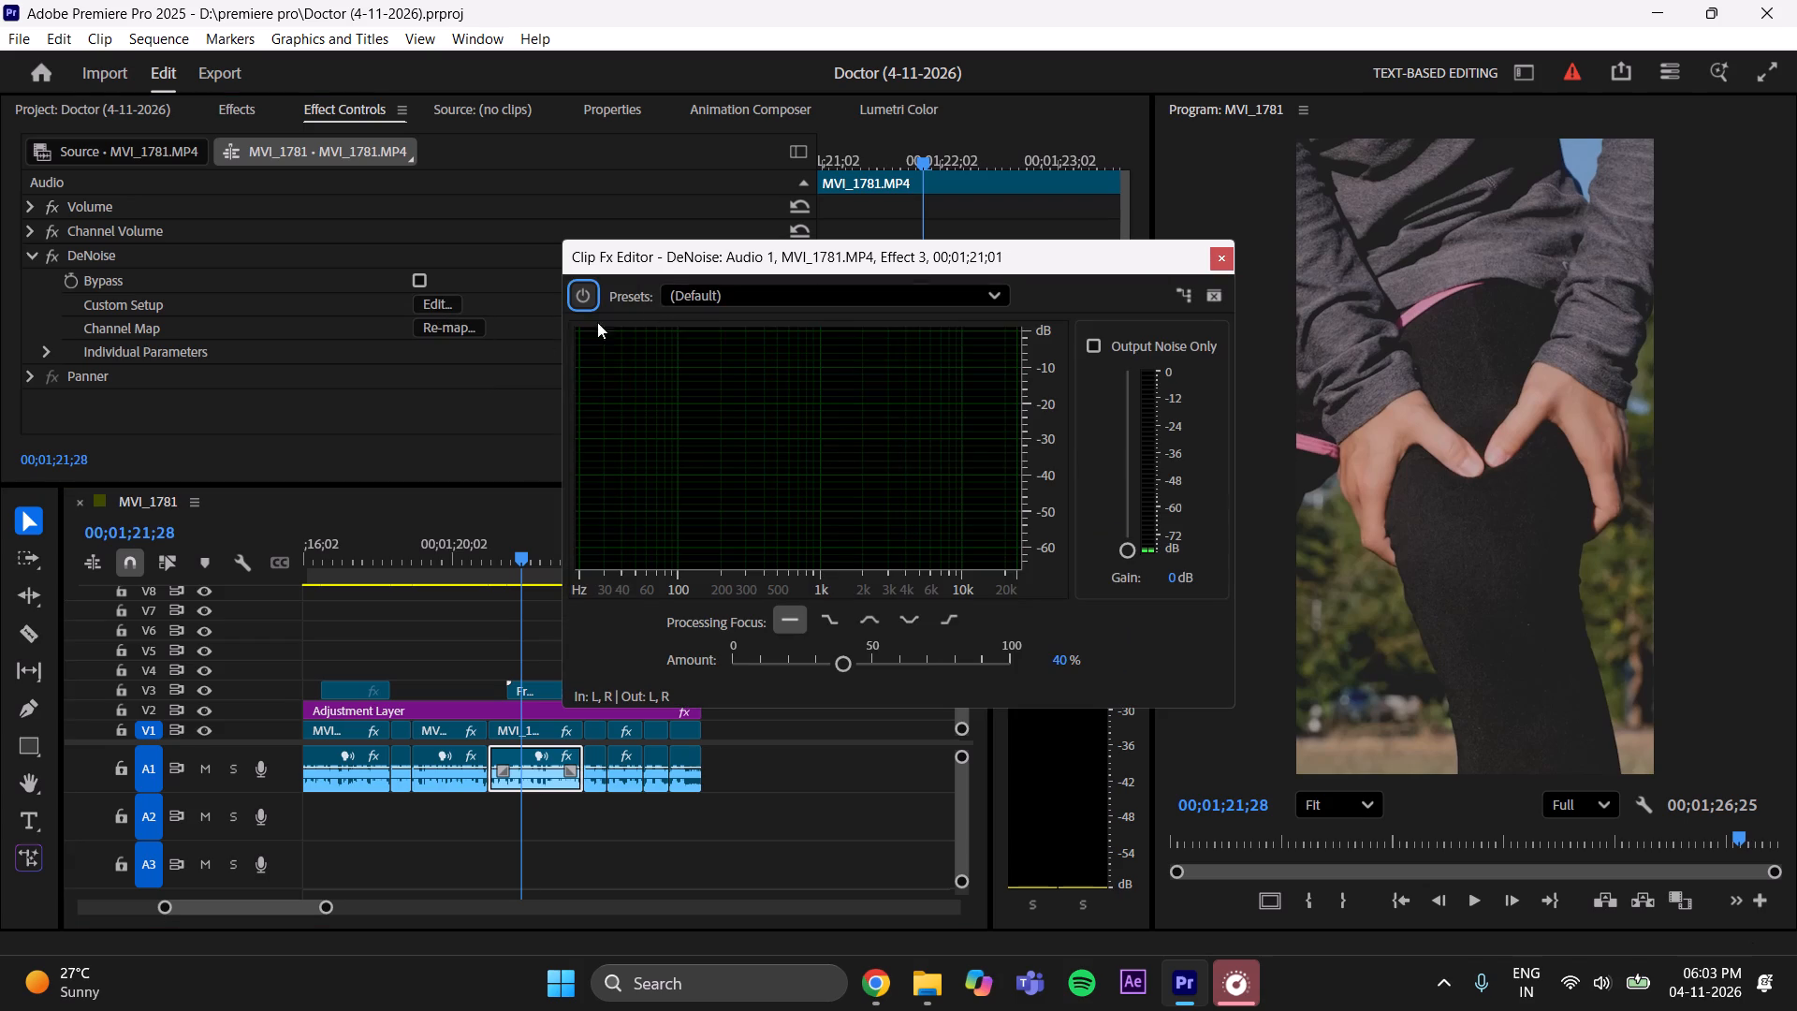
pyautogui.click(734, 298)
pyautogui.click(744, 398)
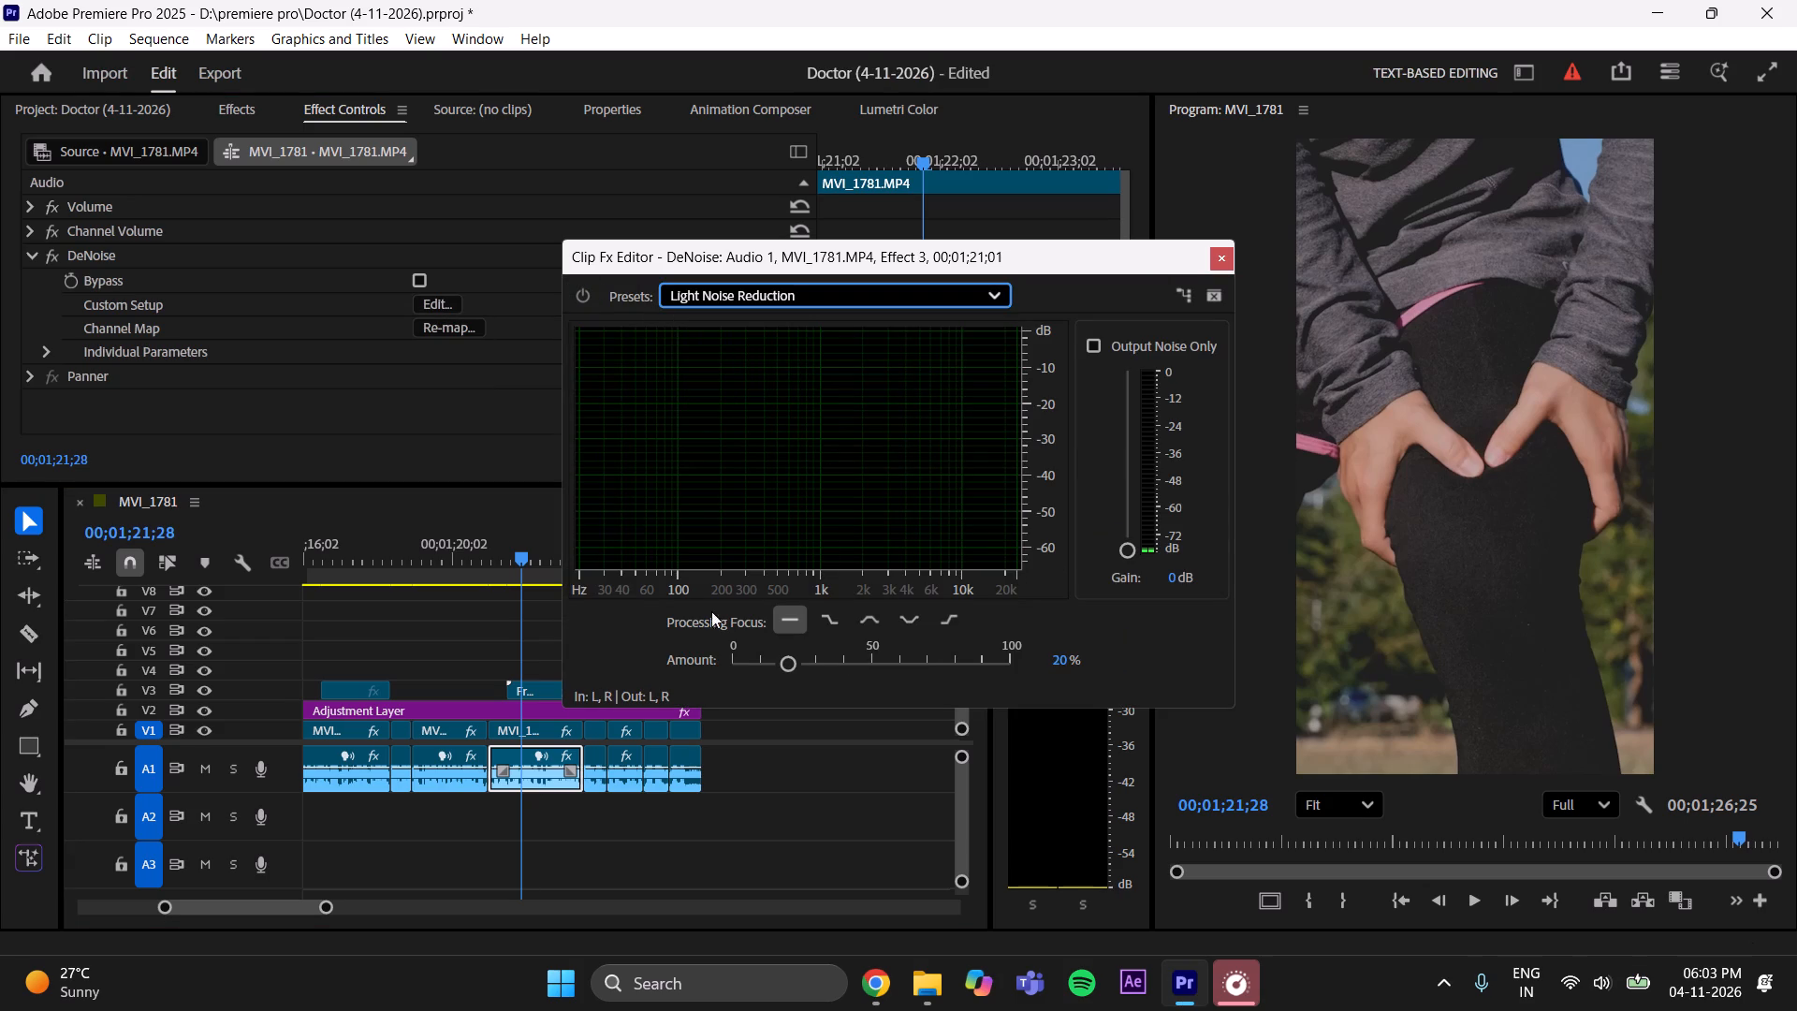
pyautogui.click(1069, 664)
pyautogui.click(1059, 664)
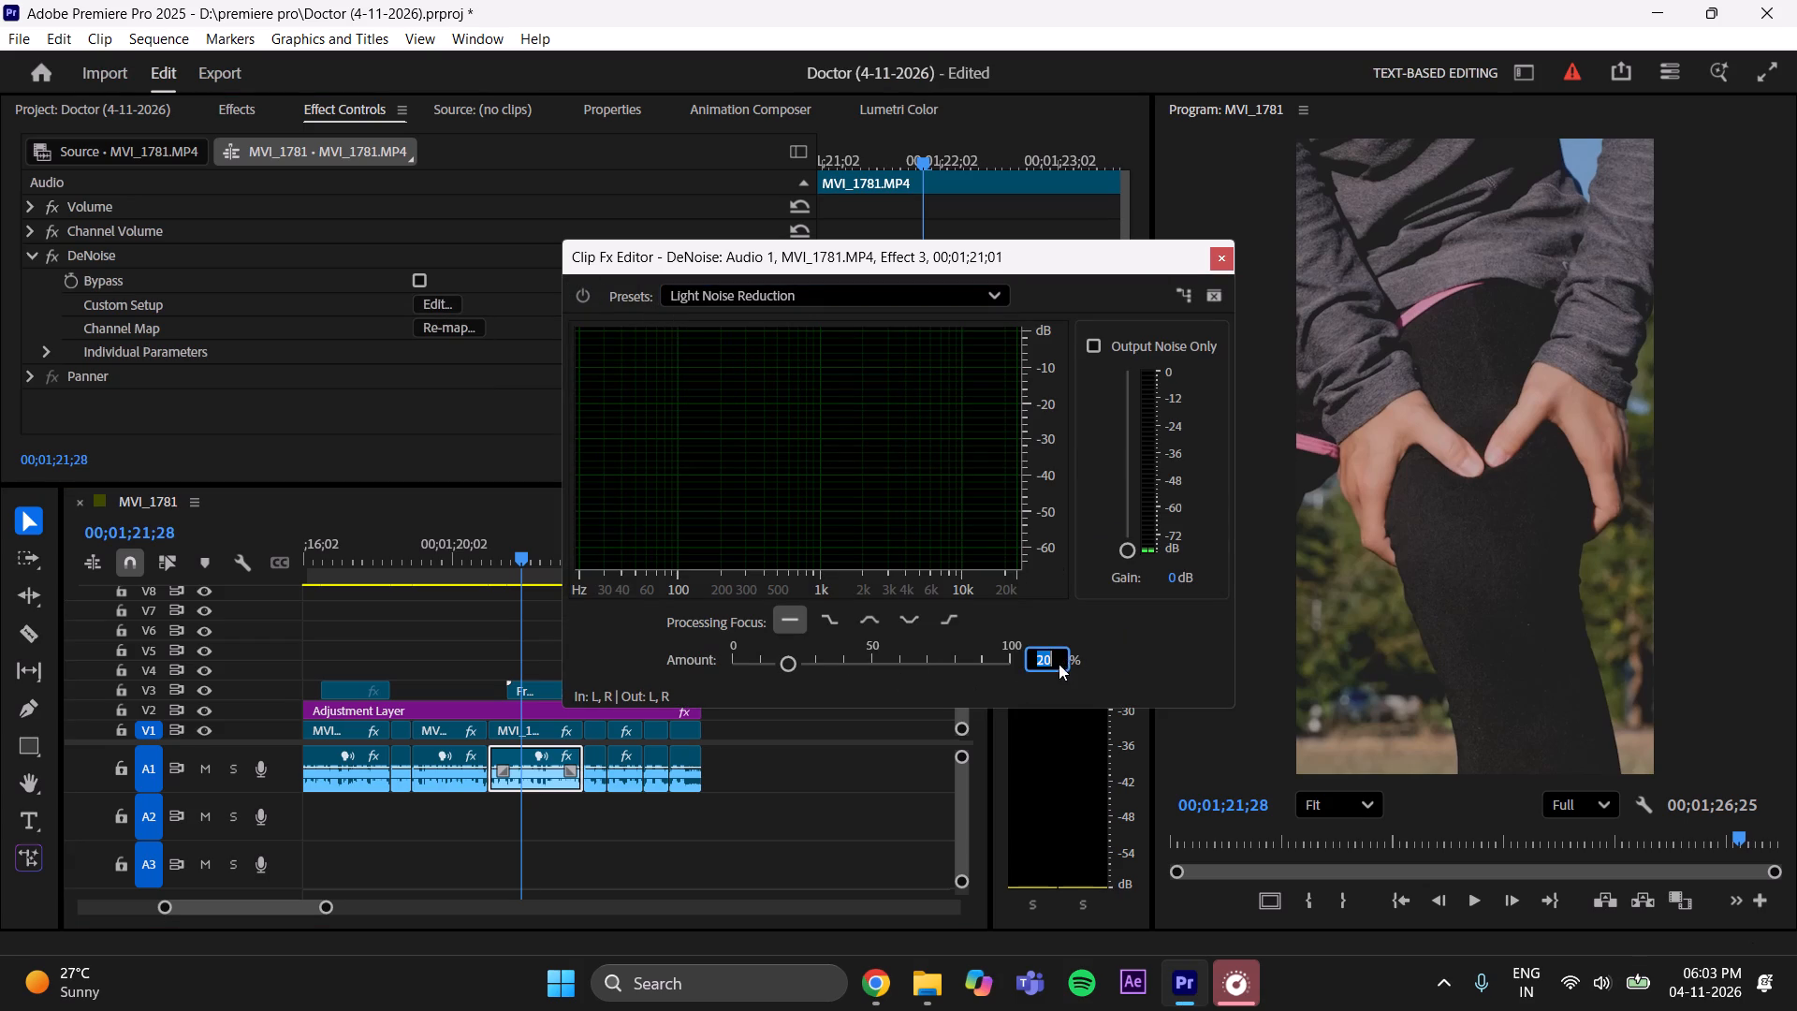
pyautogui.press('BackSpace')
pyautogui.write('45')
pyautogui.press('Return')
pyautogui.hotkey('ctrl', 's')
pyautogui.hotkey('ctrl', 's')
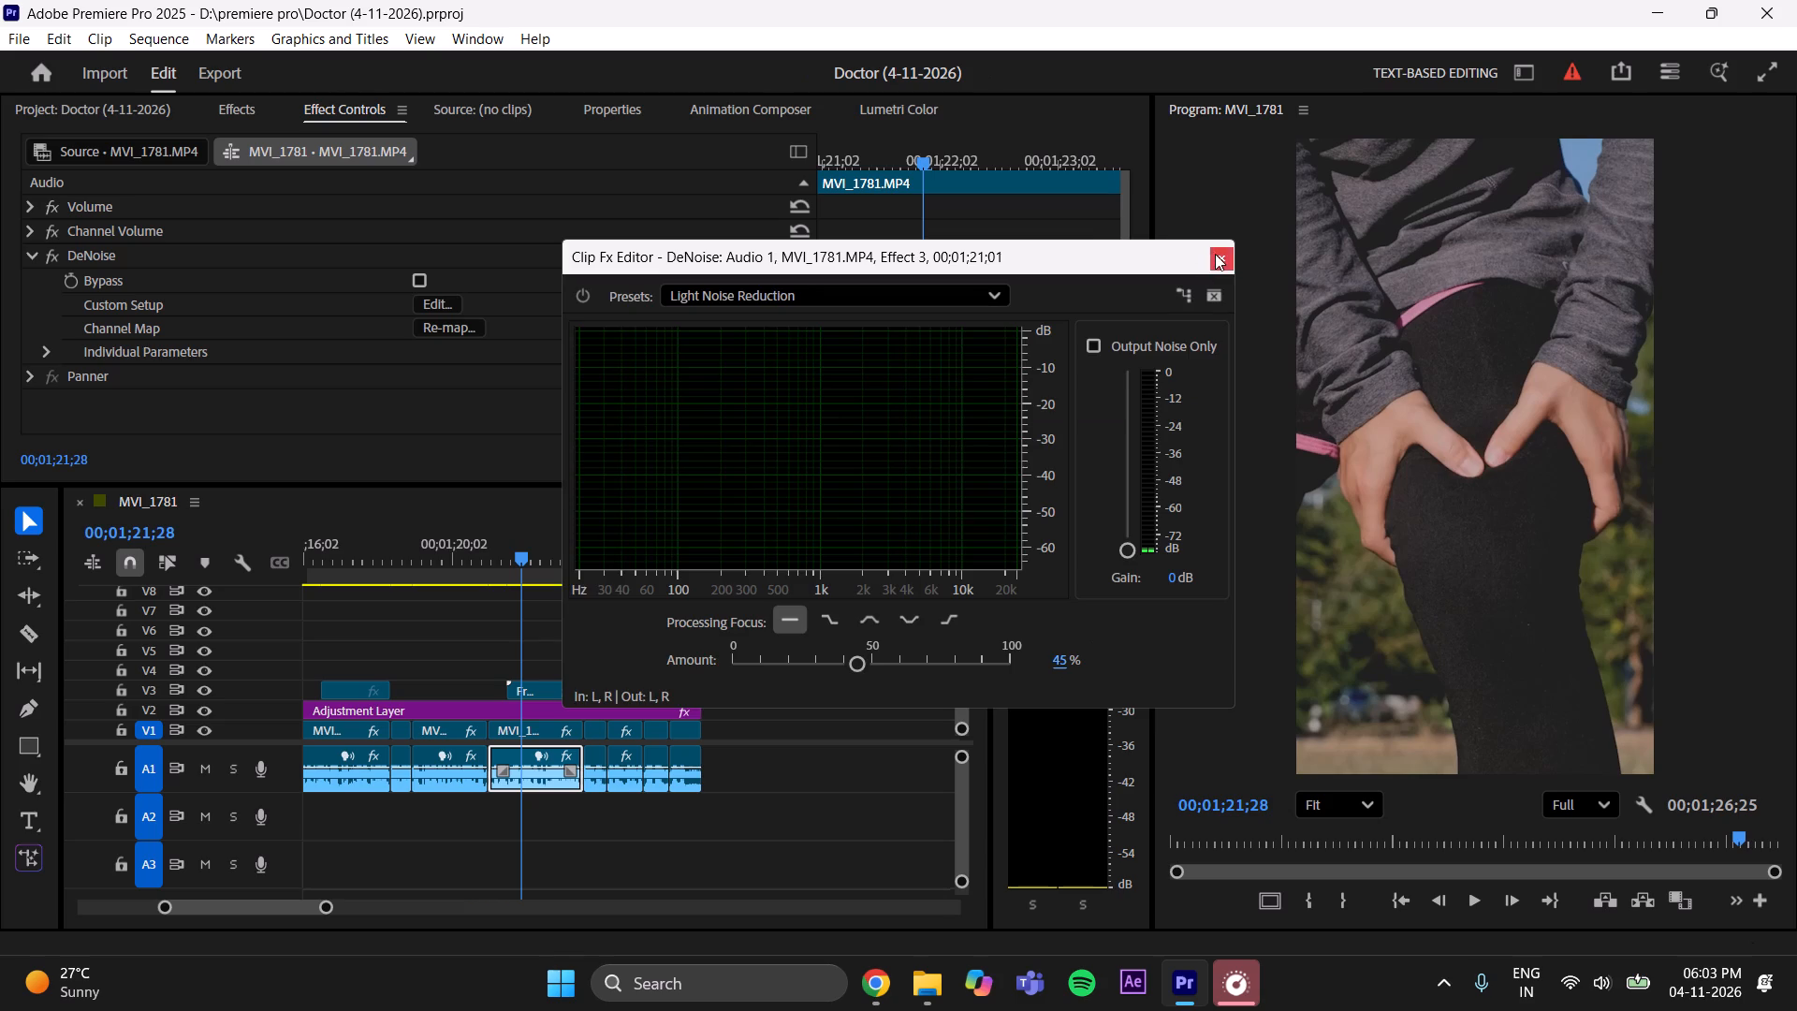
pyautogui.click(1215, 254)
# Set DeNoise on the thirty-ninth A1 clip, starting at 00;01;23;19, to the Light Noise Reduction preset with an amount of 45% and save the project.
pyautogui.click(577, 540)
pyautogui.click(596, 539)
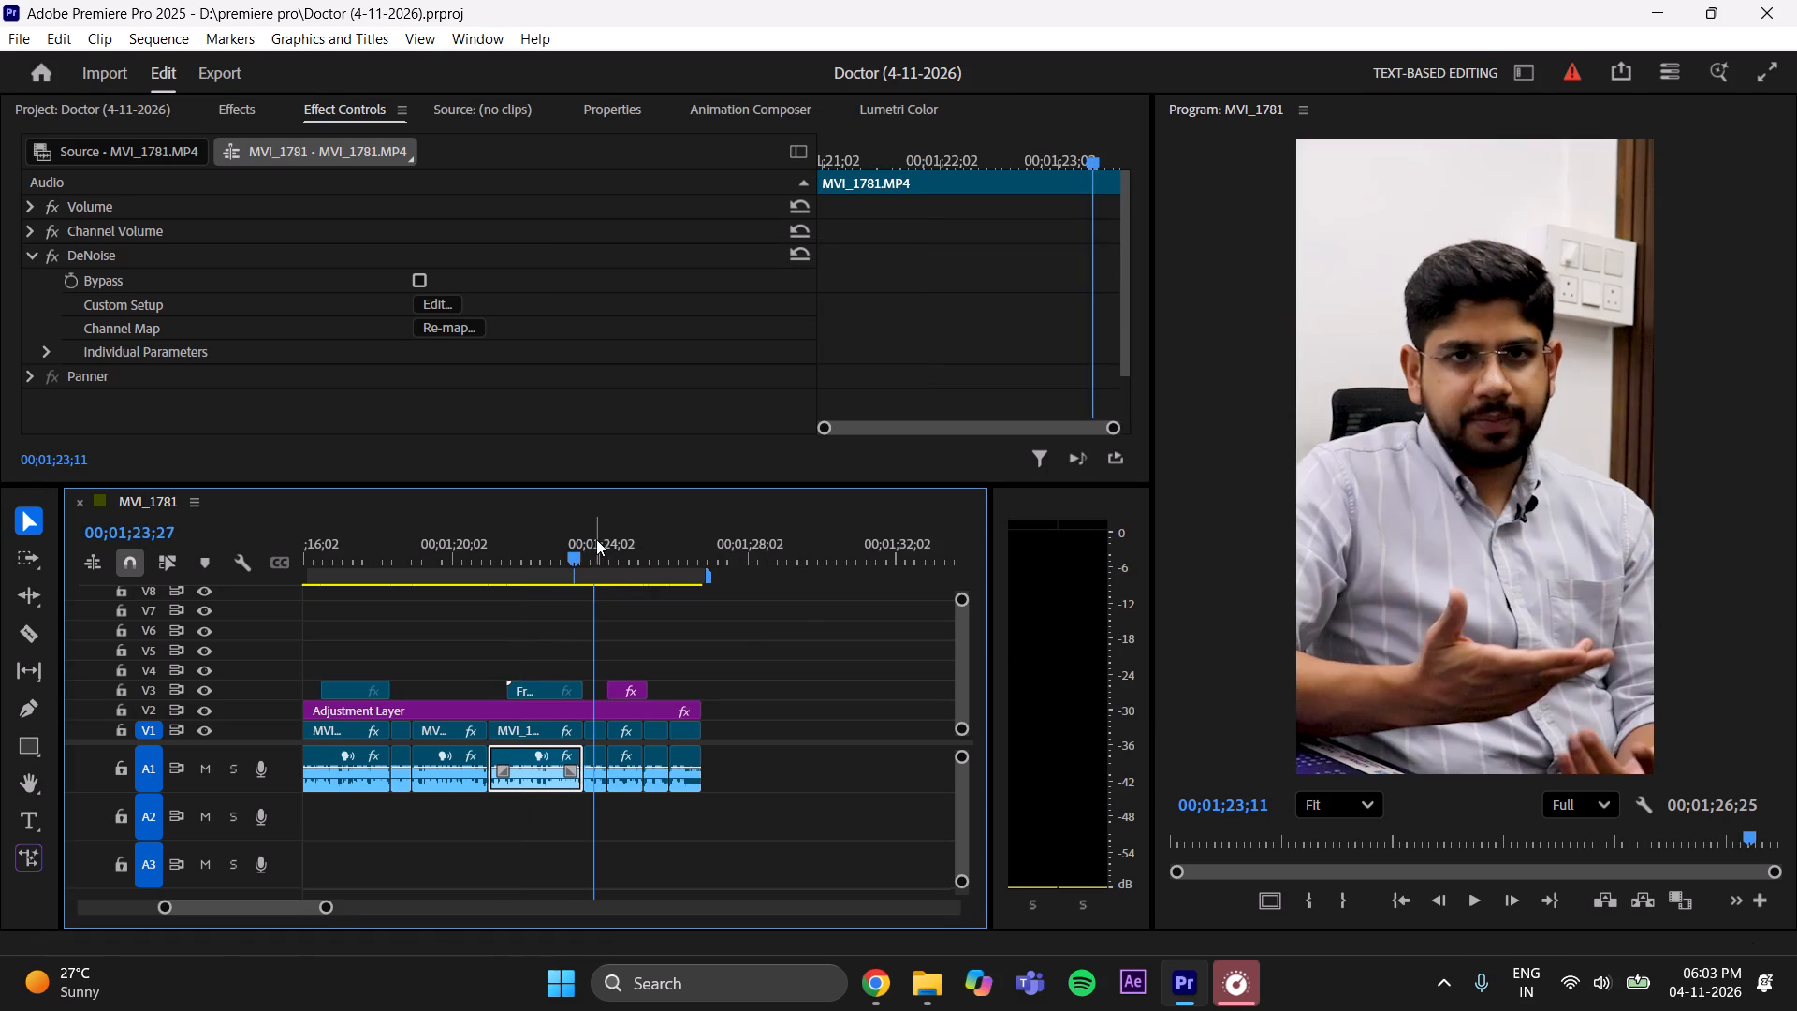
pyautogui.click(597, 761)
pyautogui.click(445, 299)
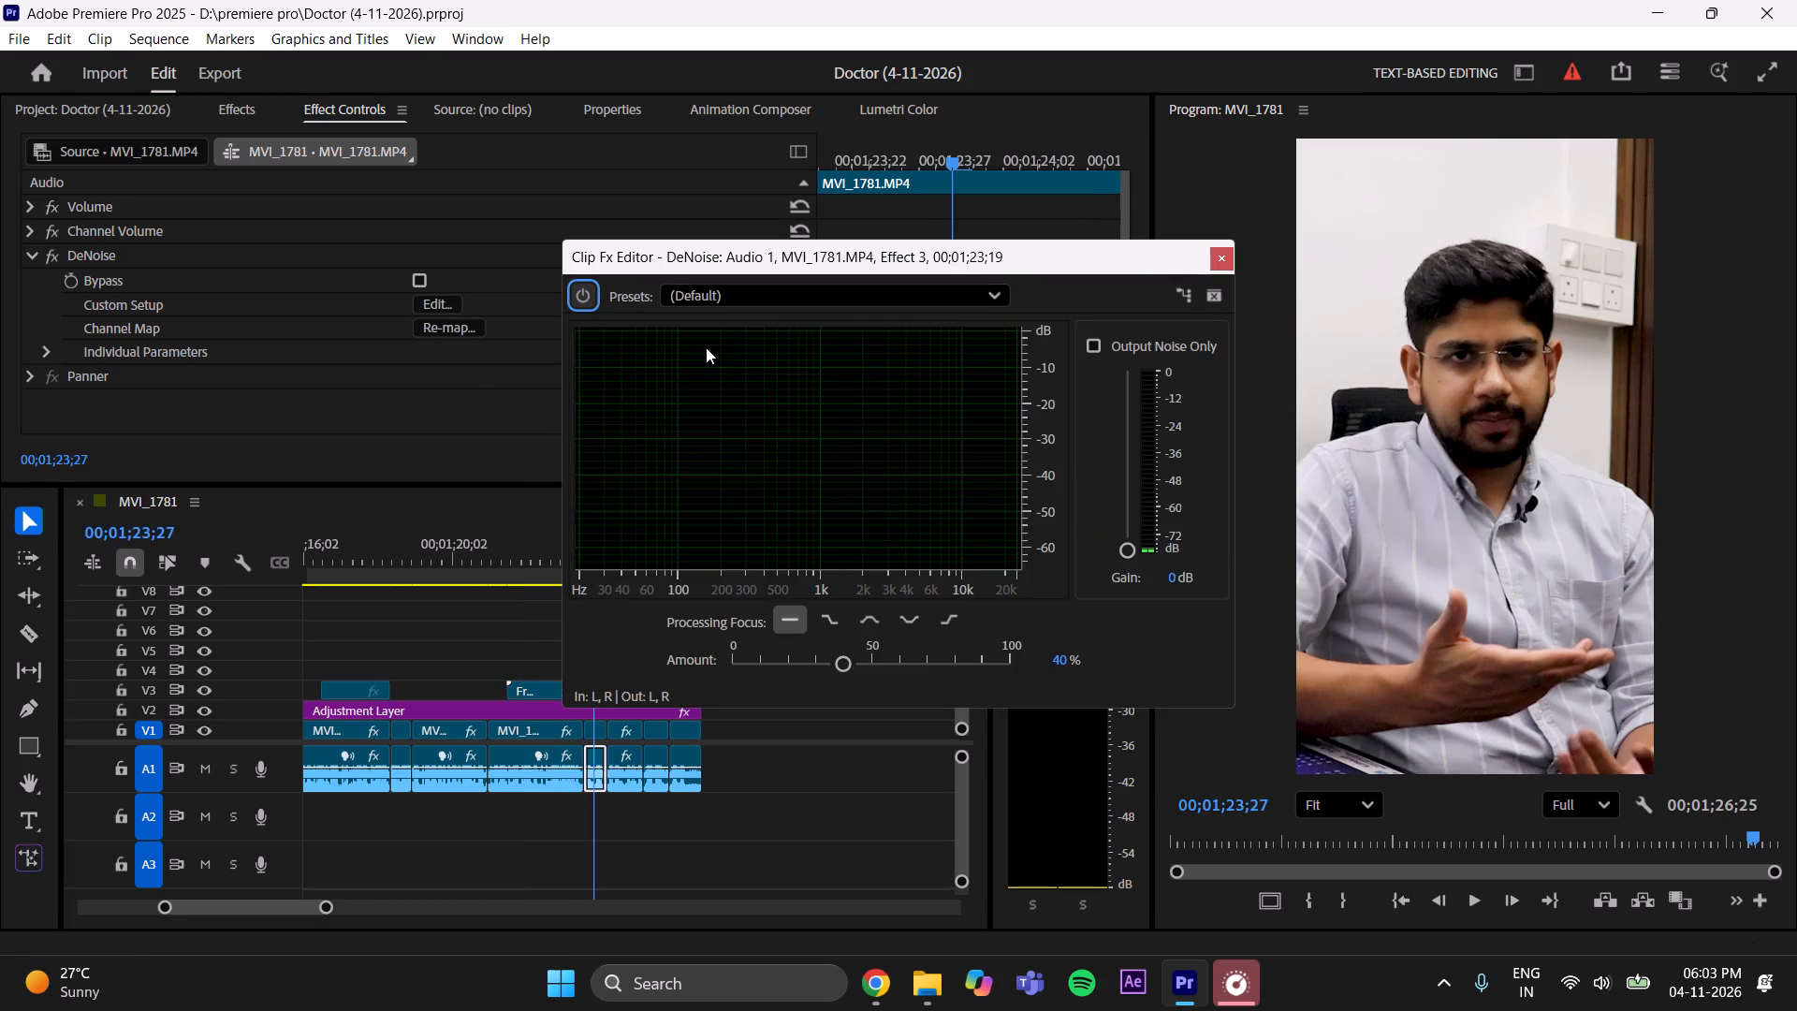
pyautogui.click(723, 302)
pyautogui.click(745, 397)
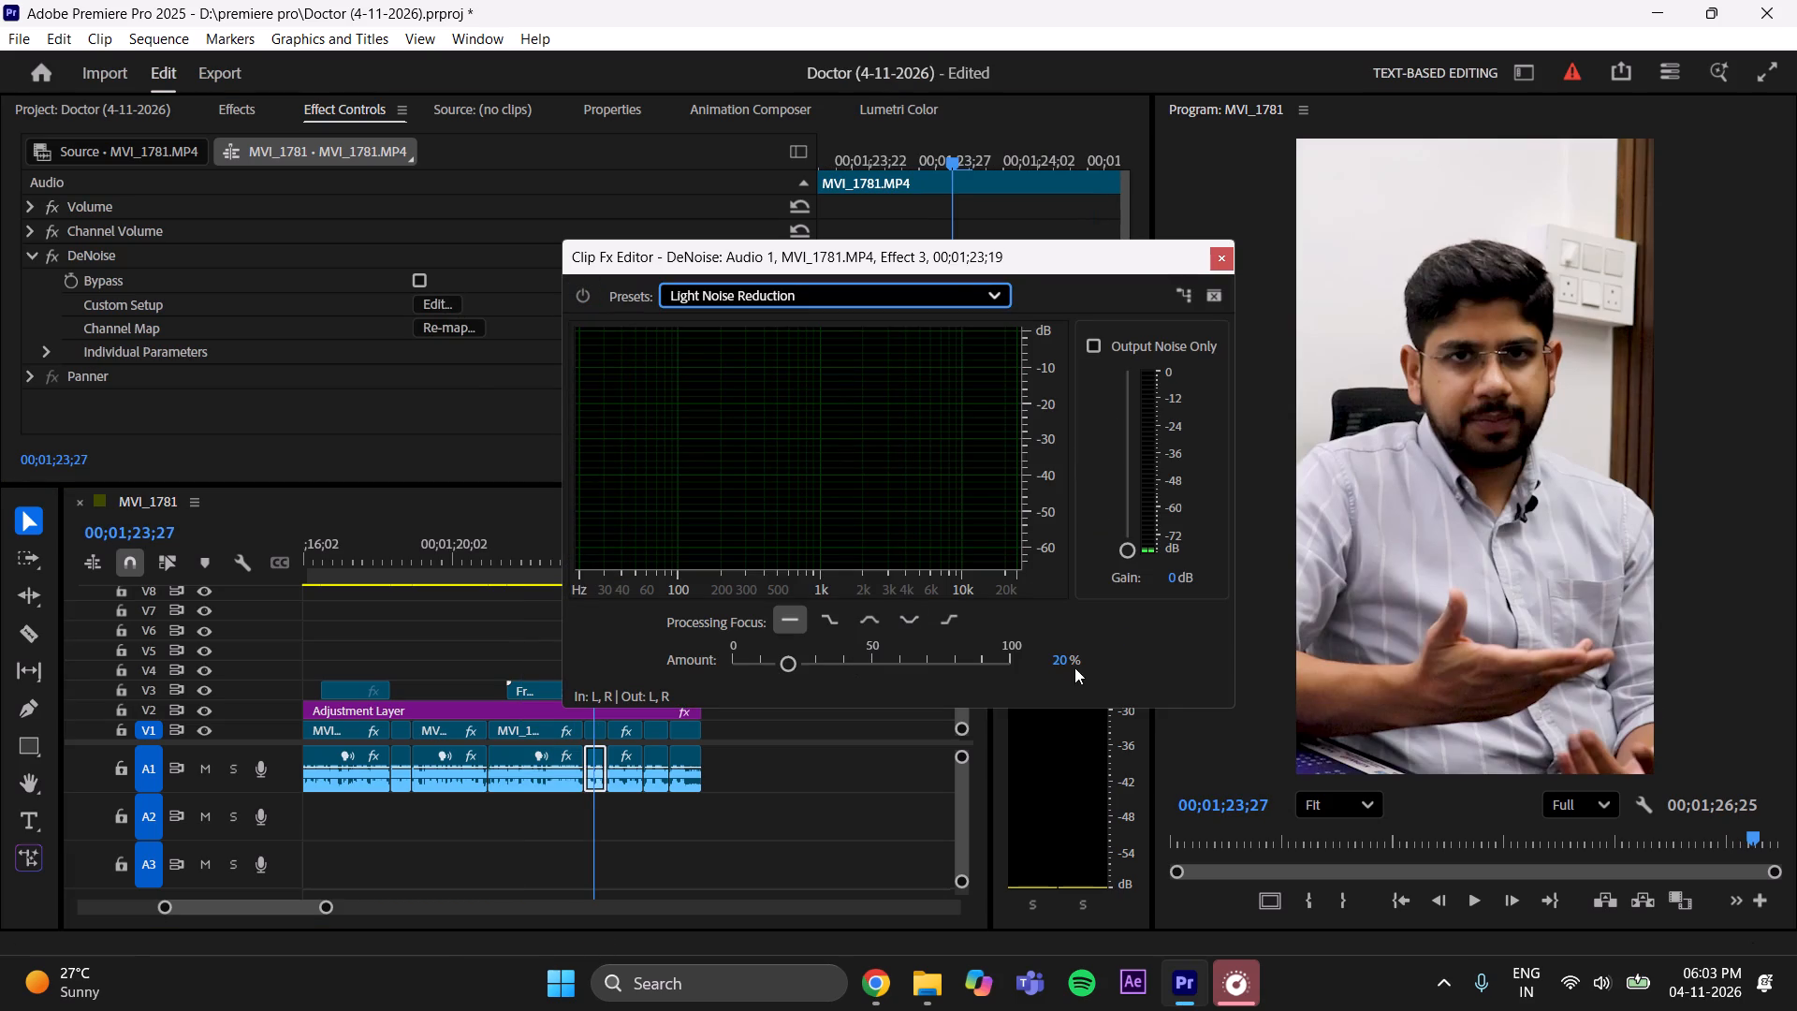
pyautogui.click(1060, 657)
pyautogui.press('BackSpace')
pyautogui.press('4')
pyautogui.press('5')
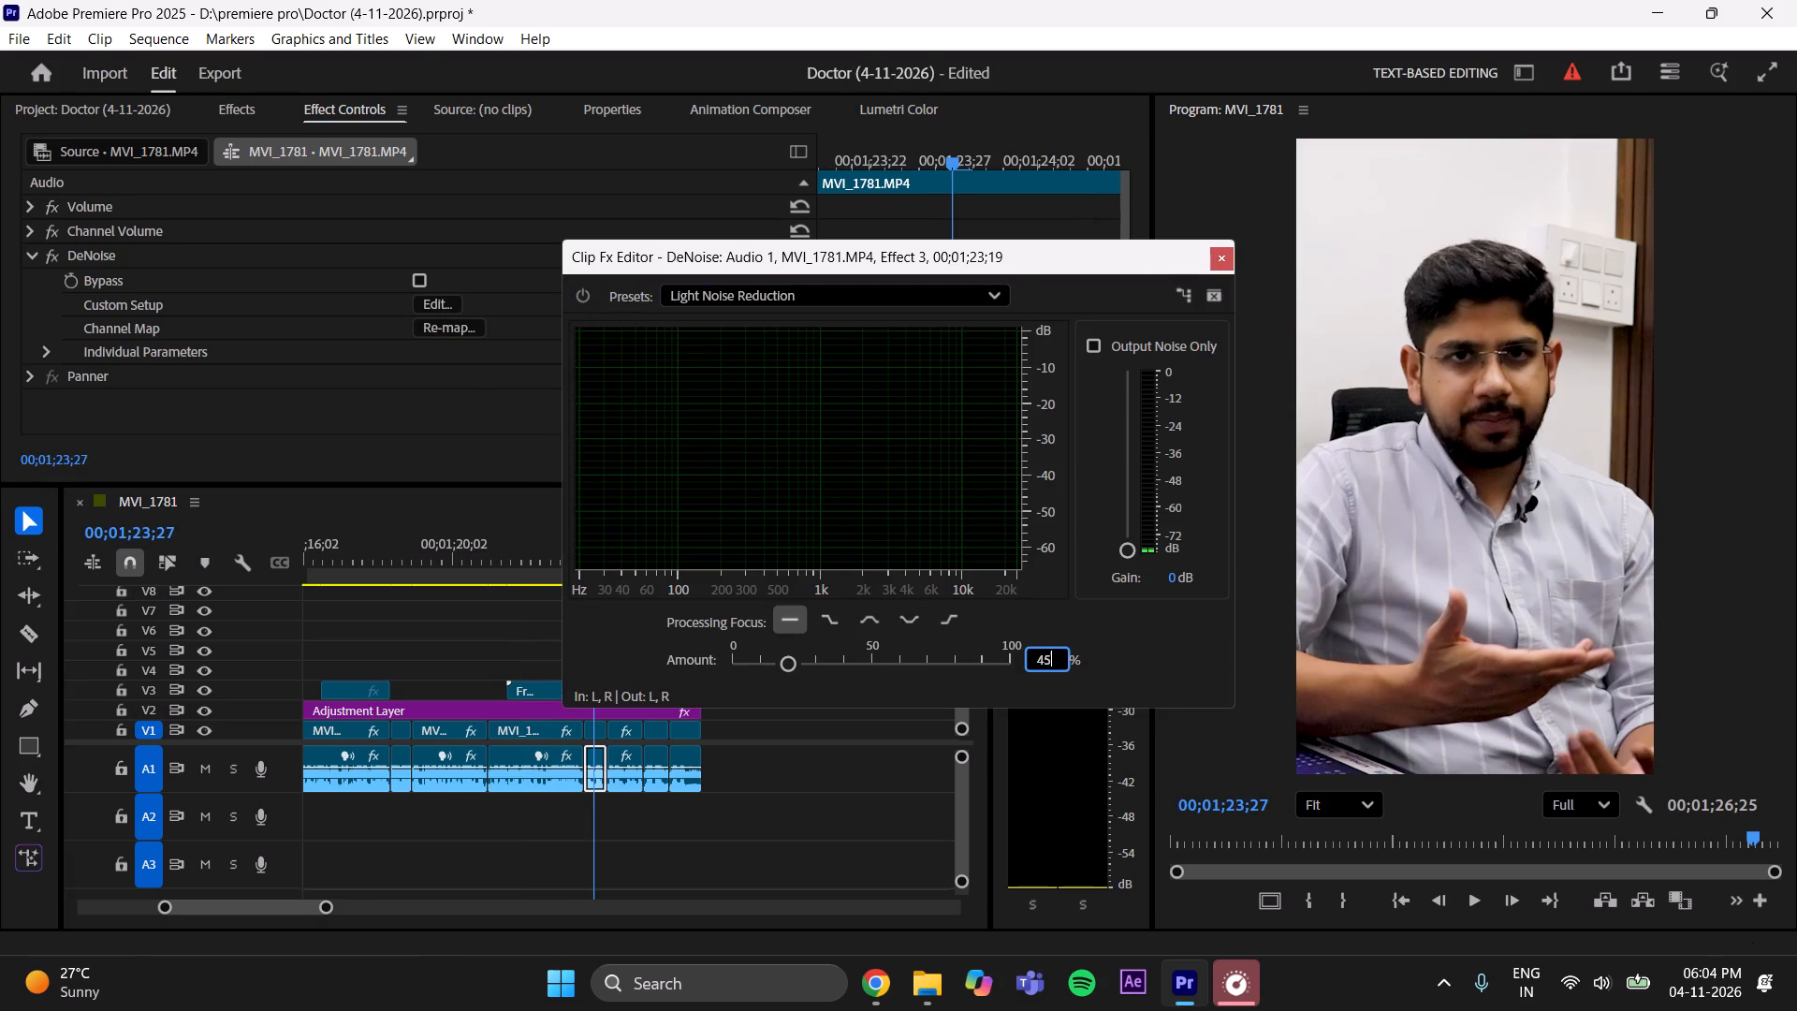
pyautogui.press('Return')
pyautogui.hotkey('ctrl', 's')
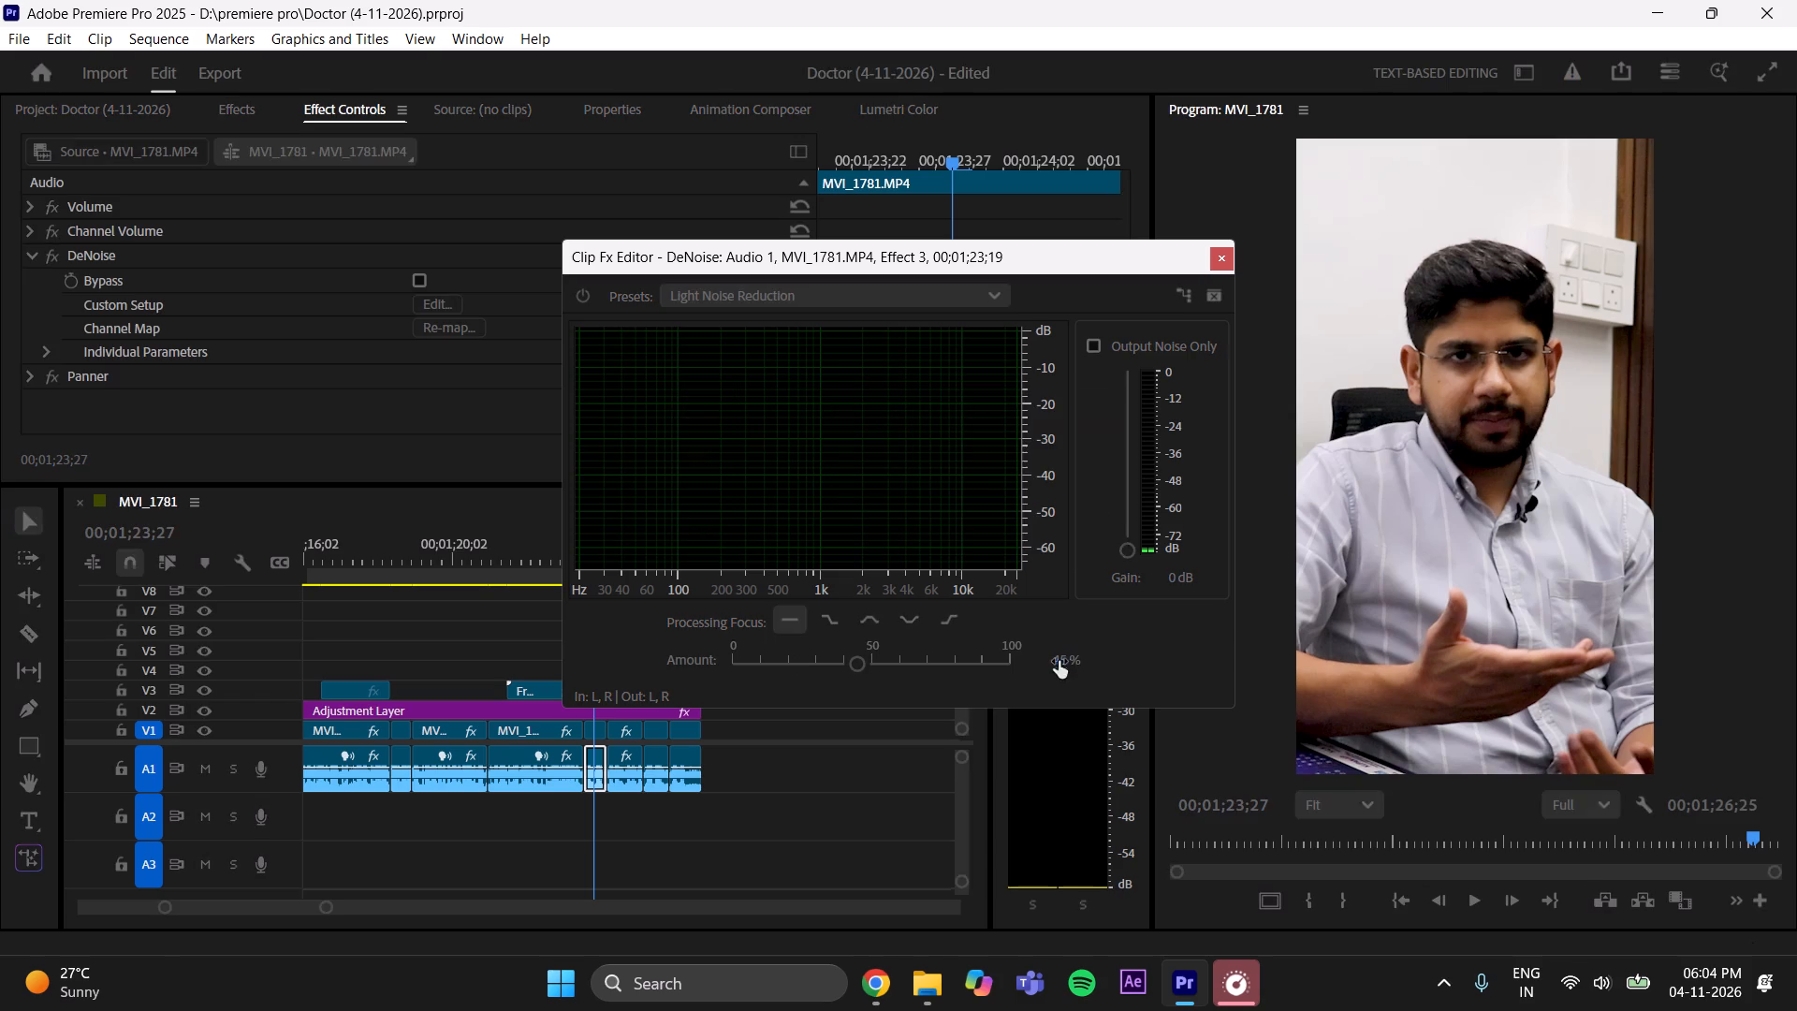
pyautogui.click(1212, 256)
# Set DeNoise on the fortieth A1 clip, starting at 00;01;24;08, to the Light Noise Reduction preset with an amount of 45% and save the project.
pyautogui.click(615, 553)
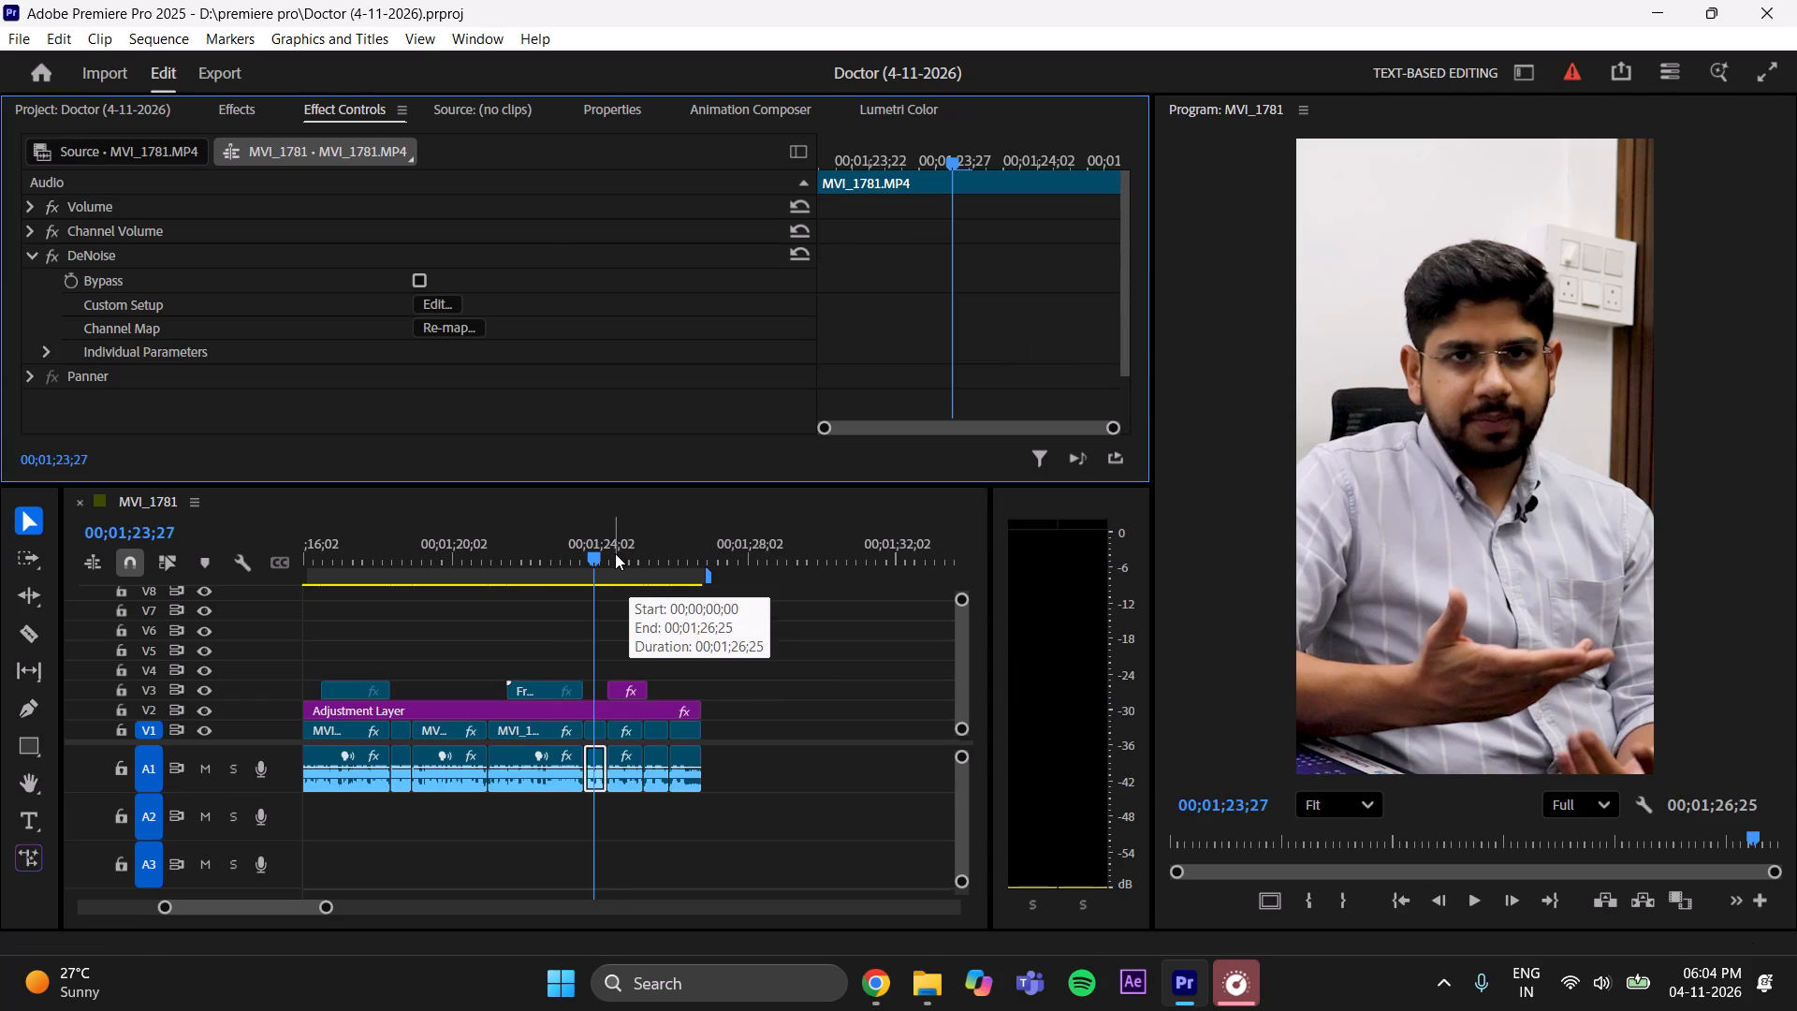
pyautogui.click(627, 783)
pyautogui.click(452, 306)
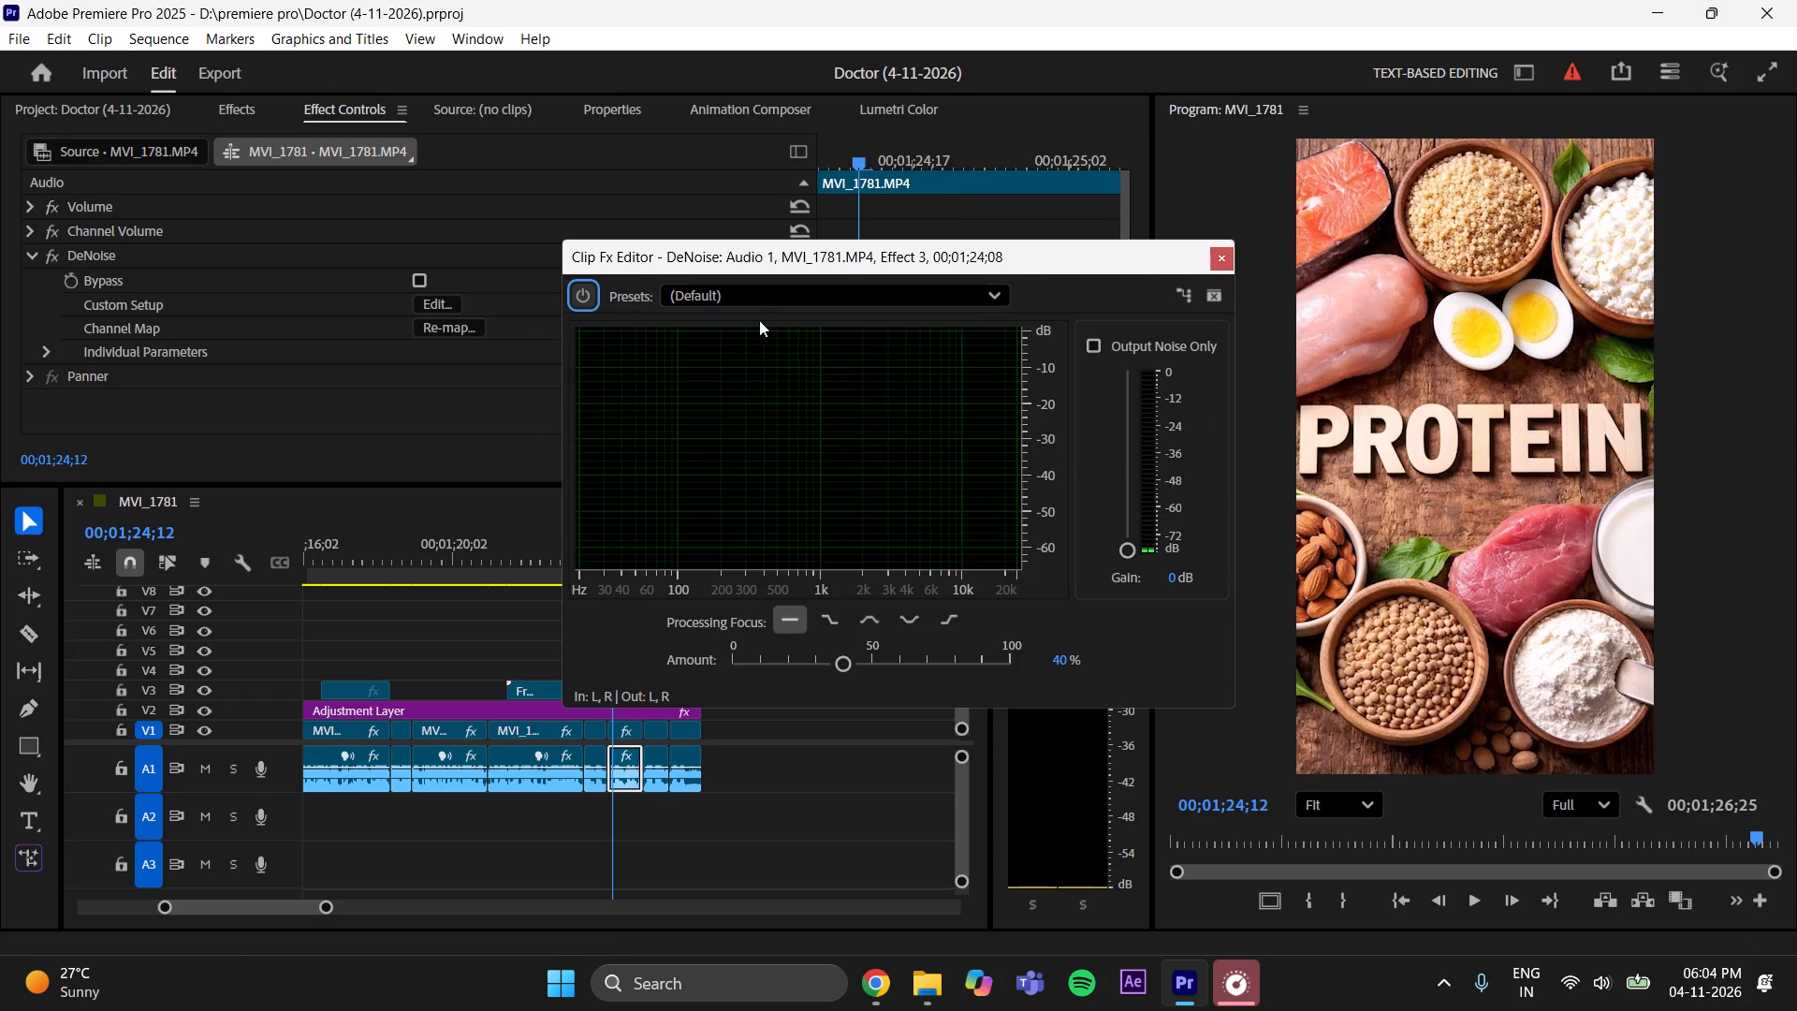
pyautogui.click(759, 304)
pyautogui.click(741, 383)
pyautogui.click(1058, 660)
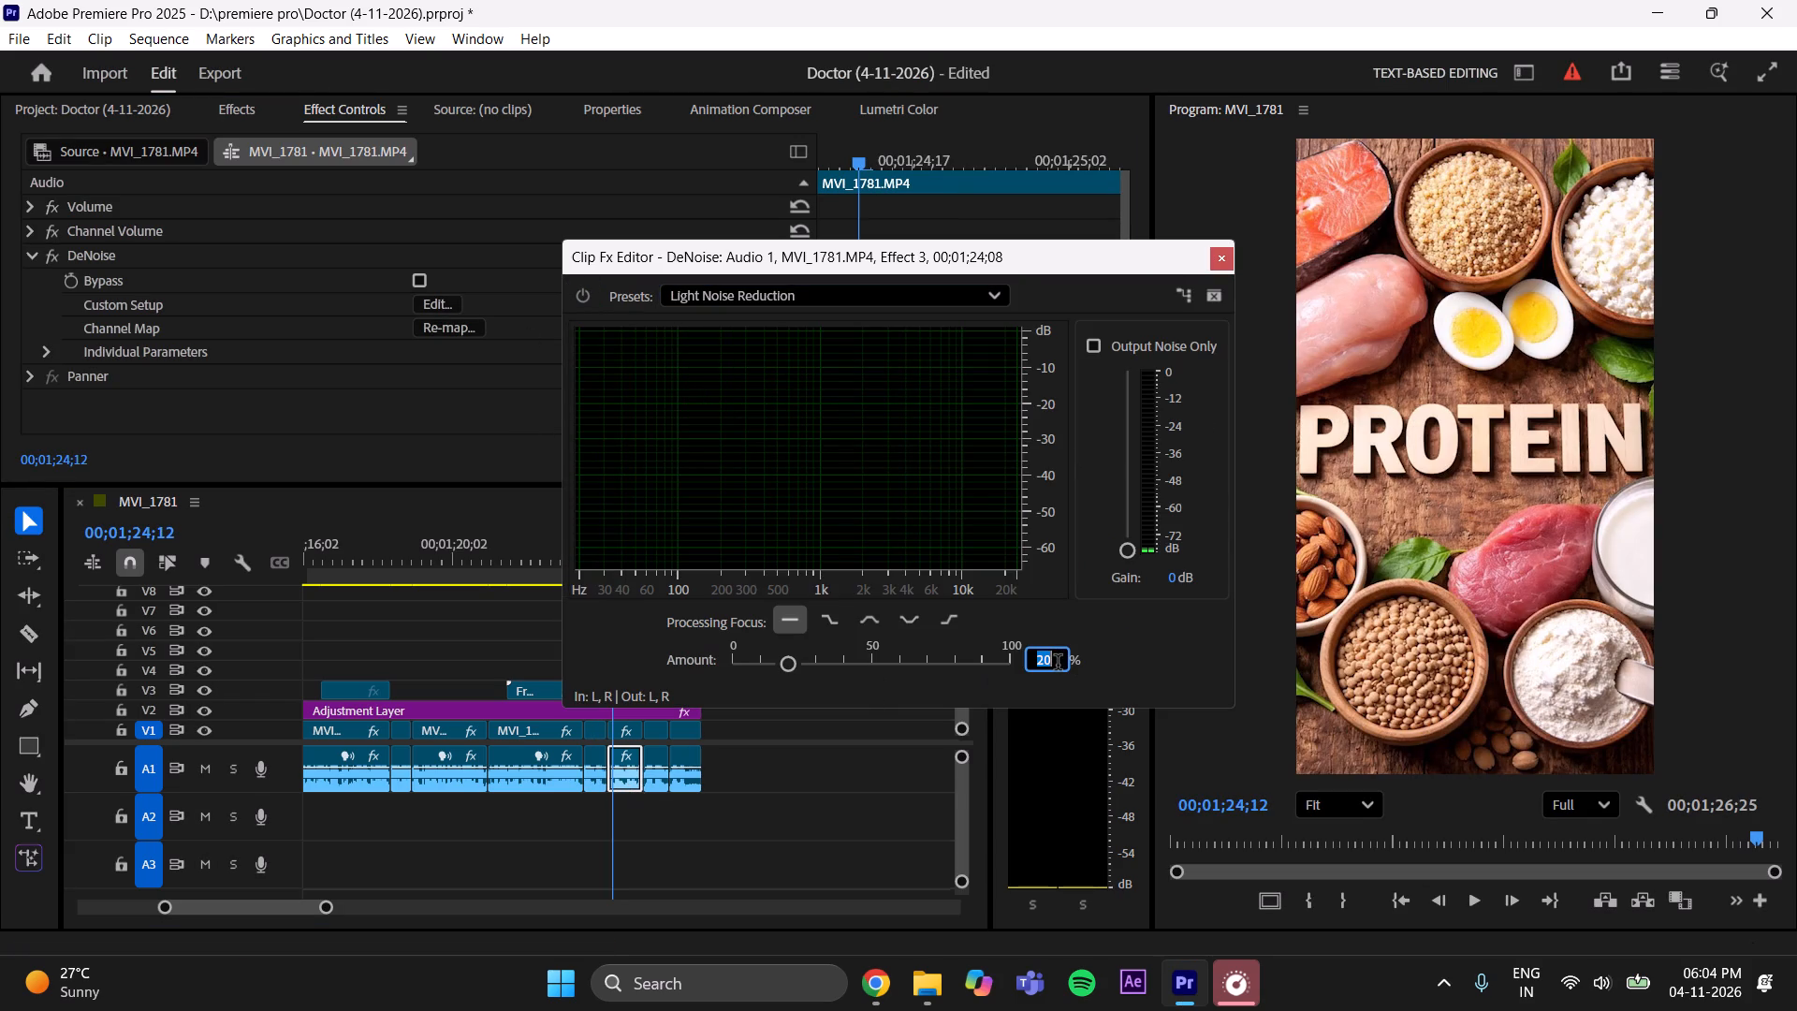
pyautogui.press('BackSpace')
pyautogui.write('45')
pyautogui.press('Return')
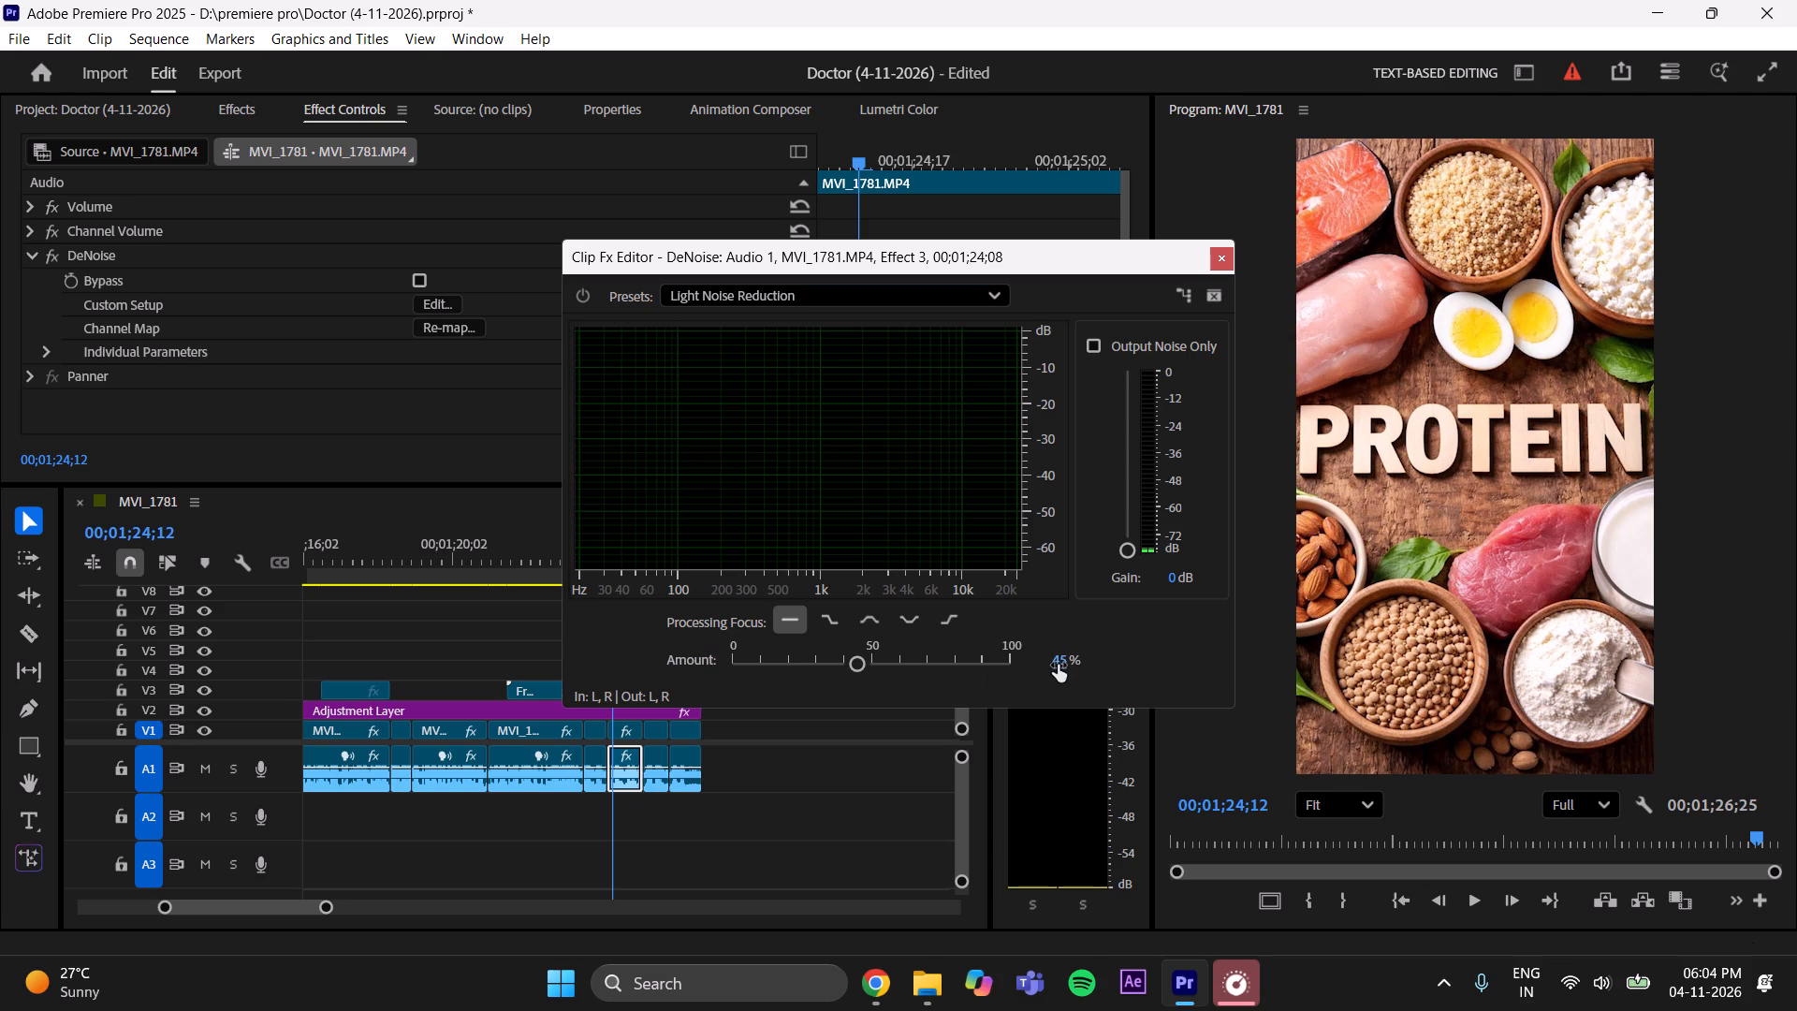
pyautogui.hotkey('ctrl', 's')
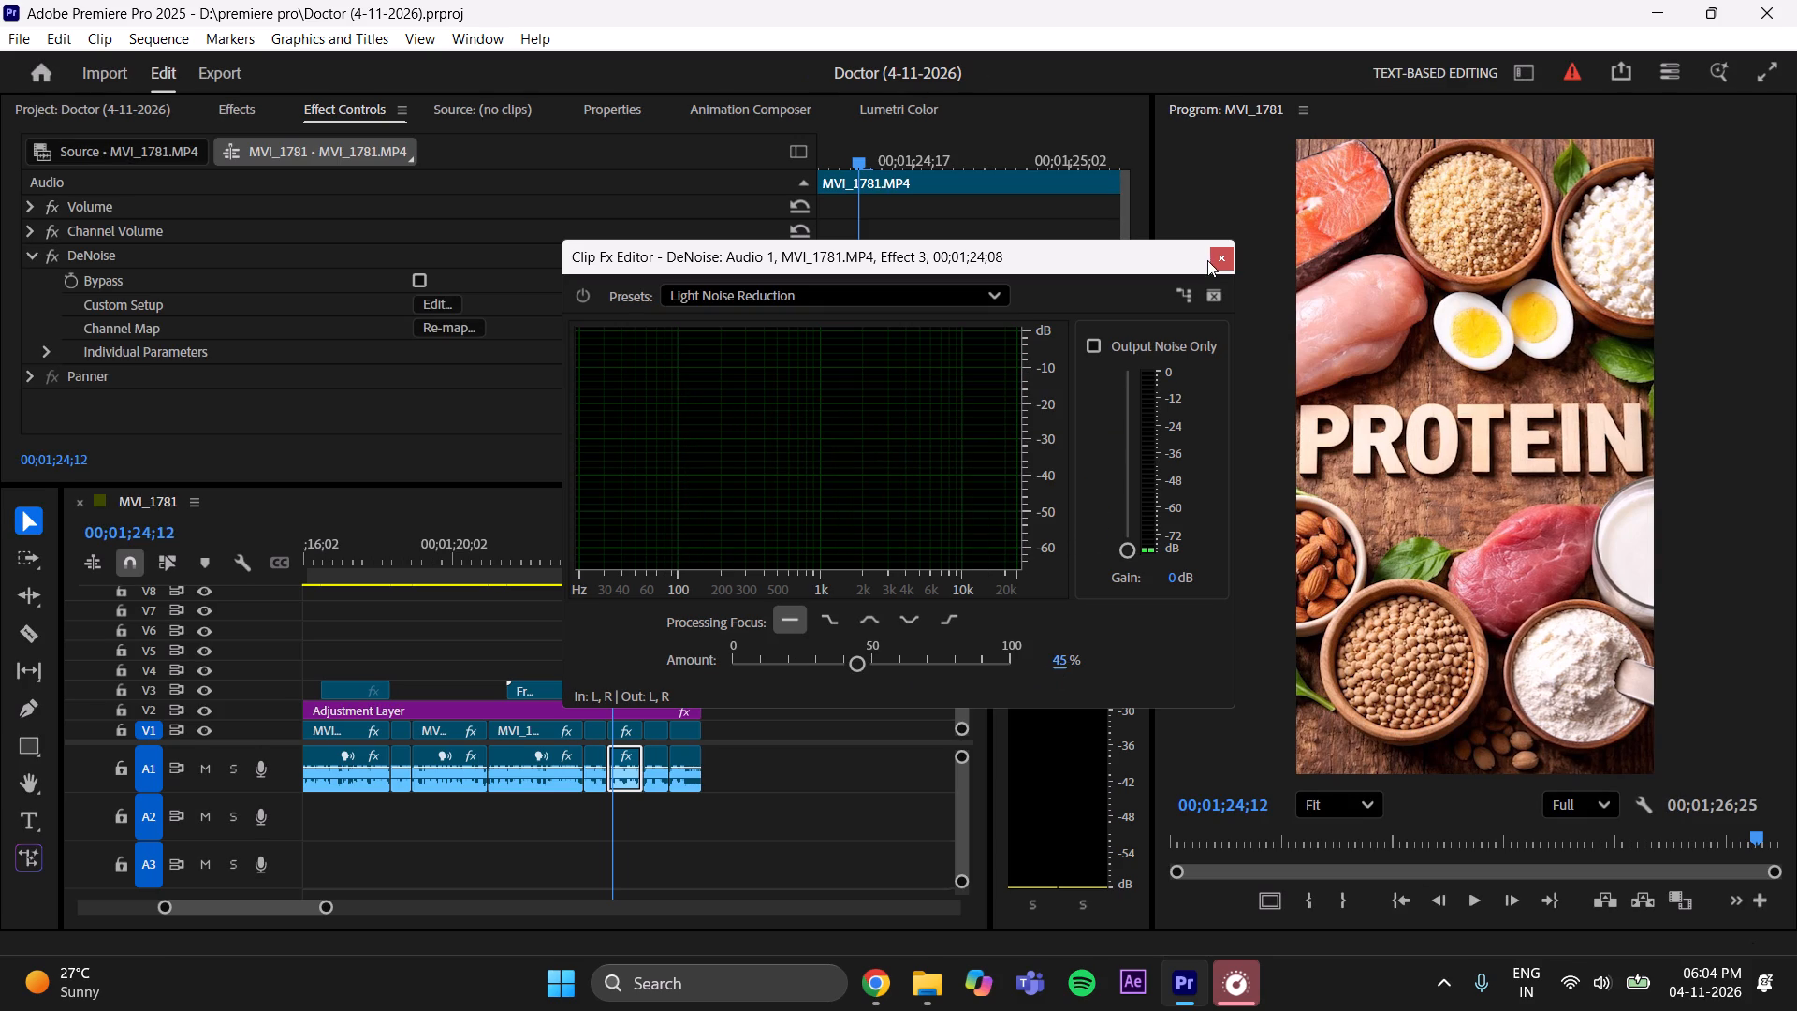
pyautogui.click(1222, 257)
# Set DeNoise on the forty-first A1 clip, starting at 00;01;25;08, to the Light Noise Reduction preset with an amount of 45% and save the project.
pyautogui.click(656, 541)
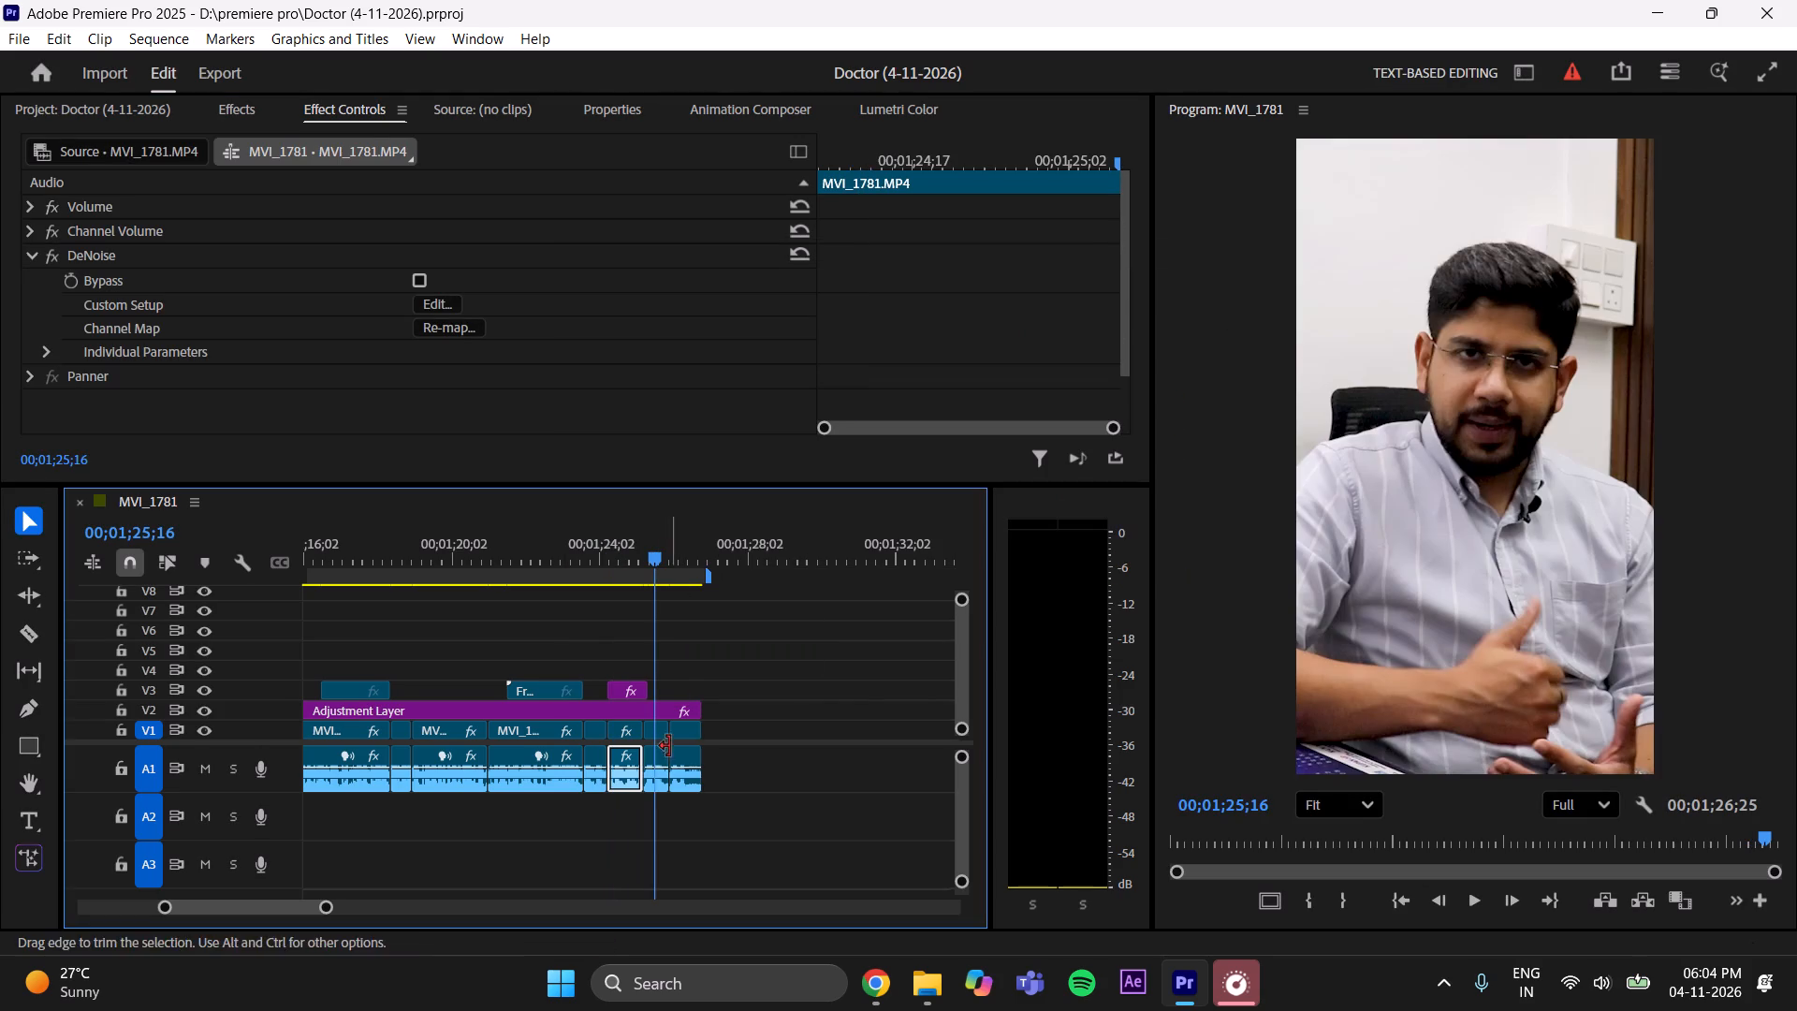
pyautogui.click(659, 771)
pyautogui.click(442, 295)
pyautogui.click(815, 291)
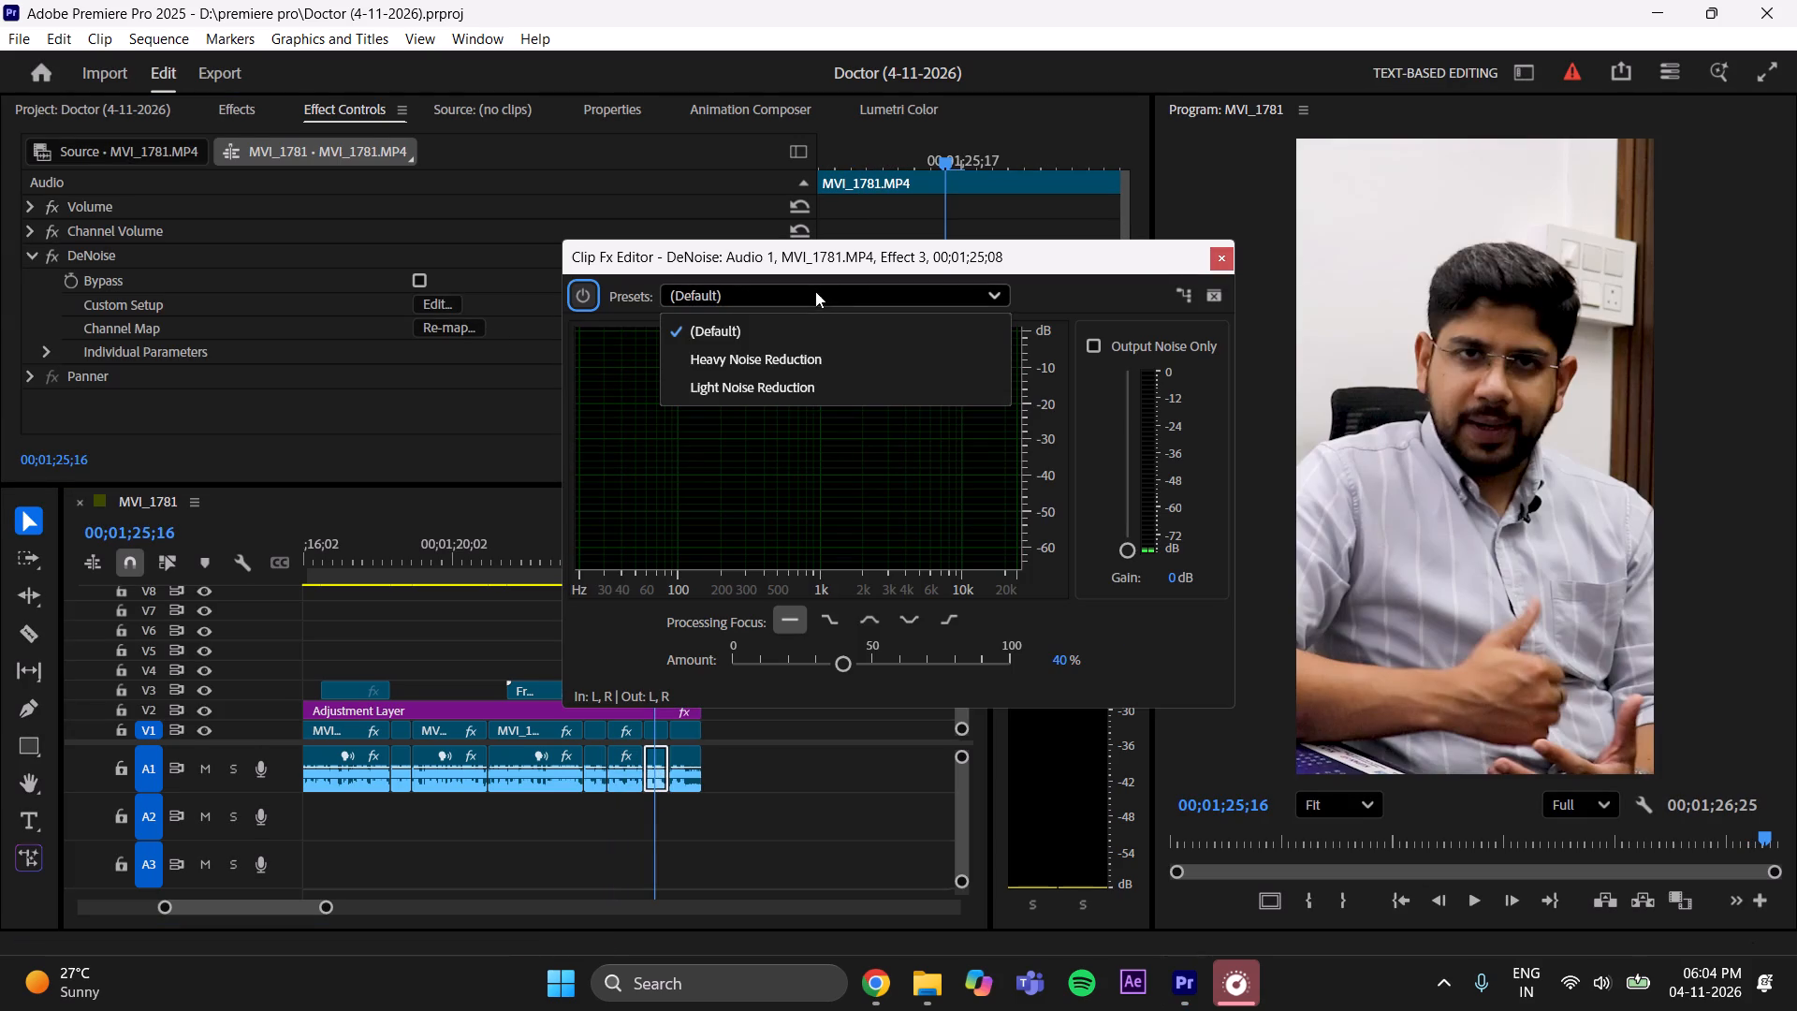
pyautogui.click(799, 388)
pyautogui.click(1065, 659)
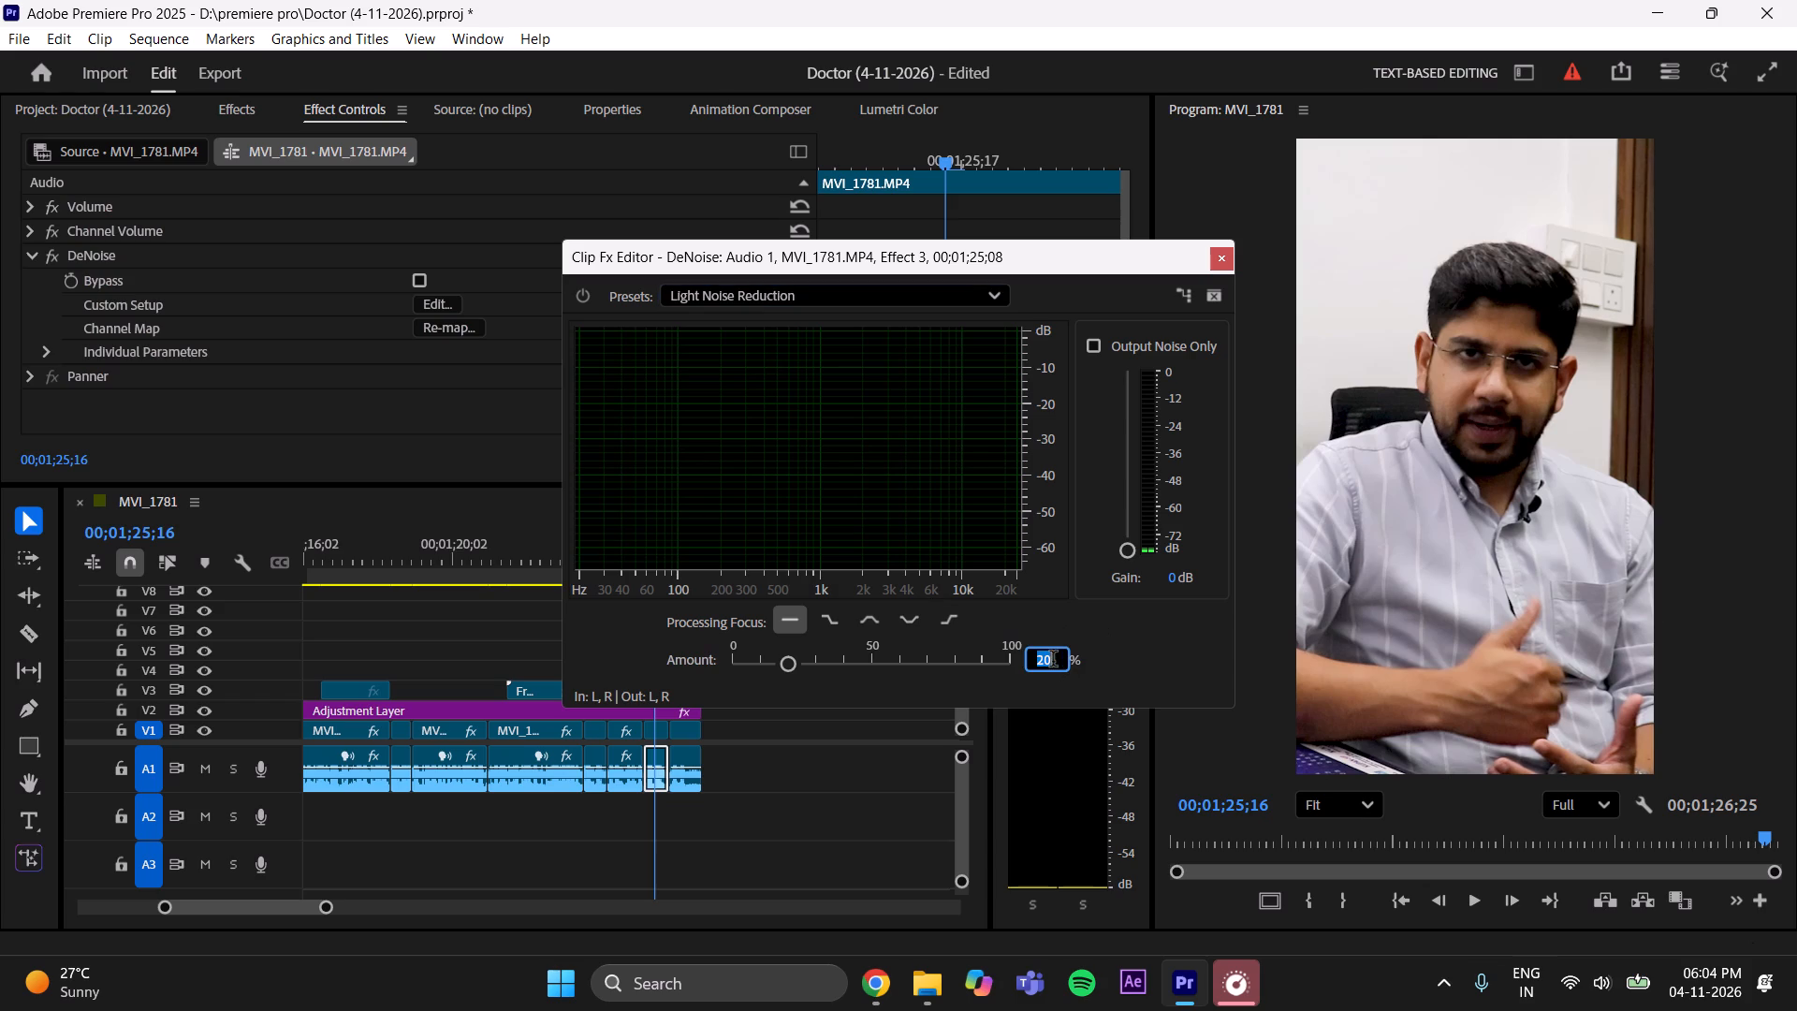
pyautogui.press('BackSpace')
pyautogui.write('45')
pyautogui.press('Return')
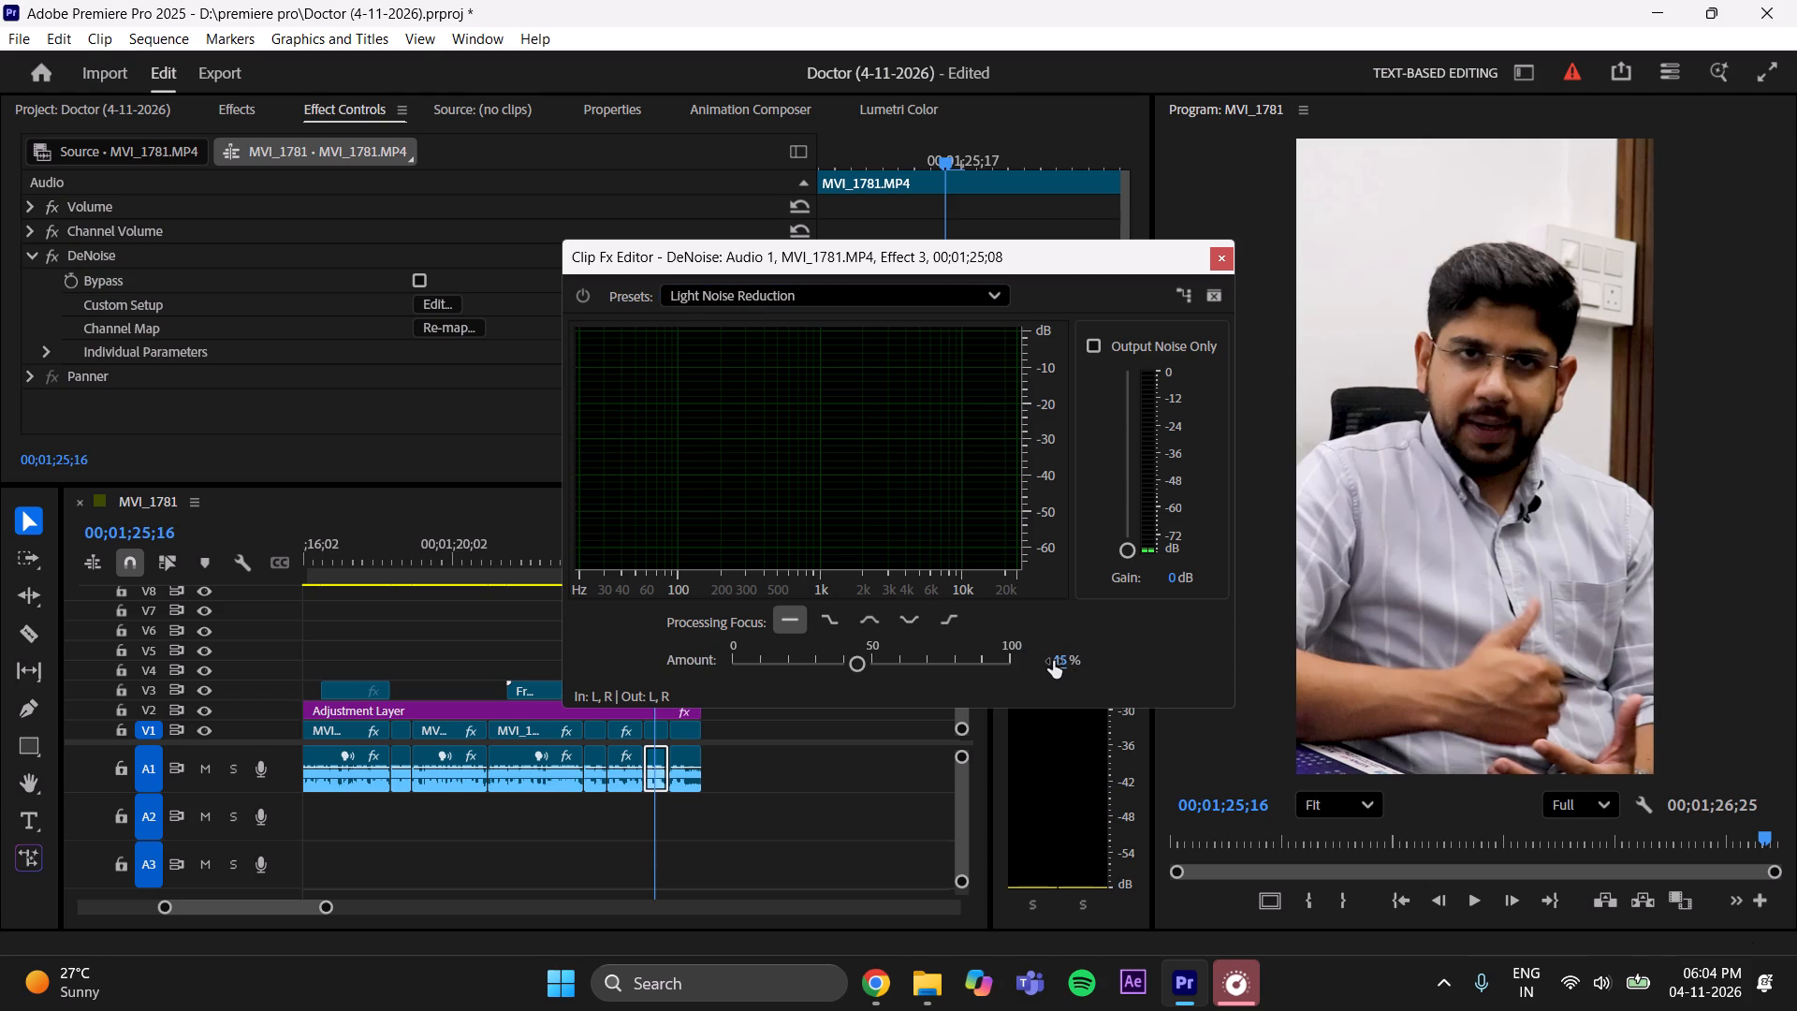
pyautogui.hotkey('ctrl', 's')
pyautogui.click(1221, 254)
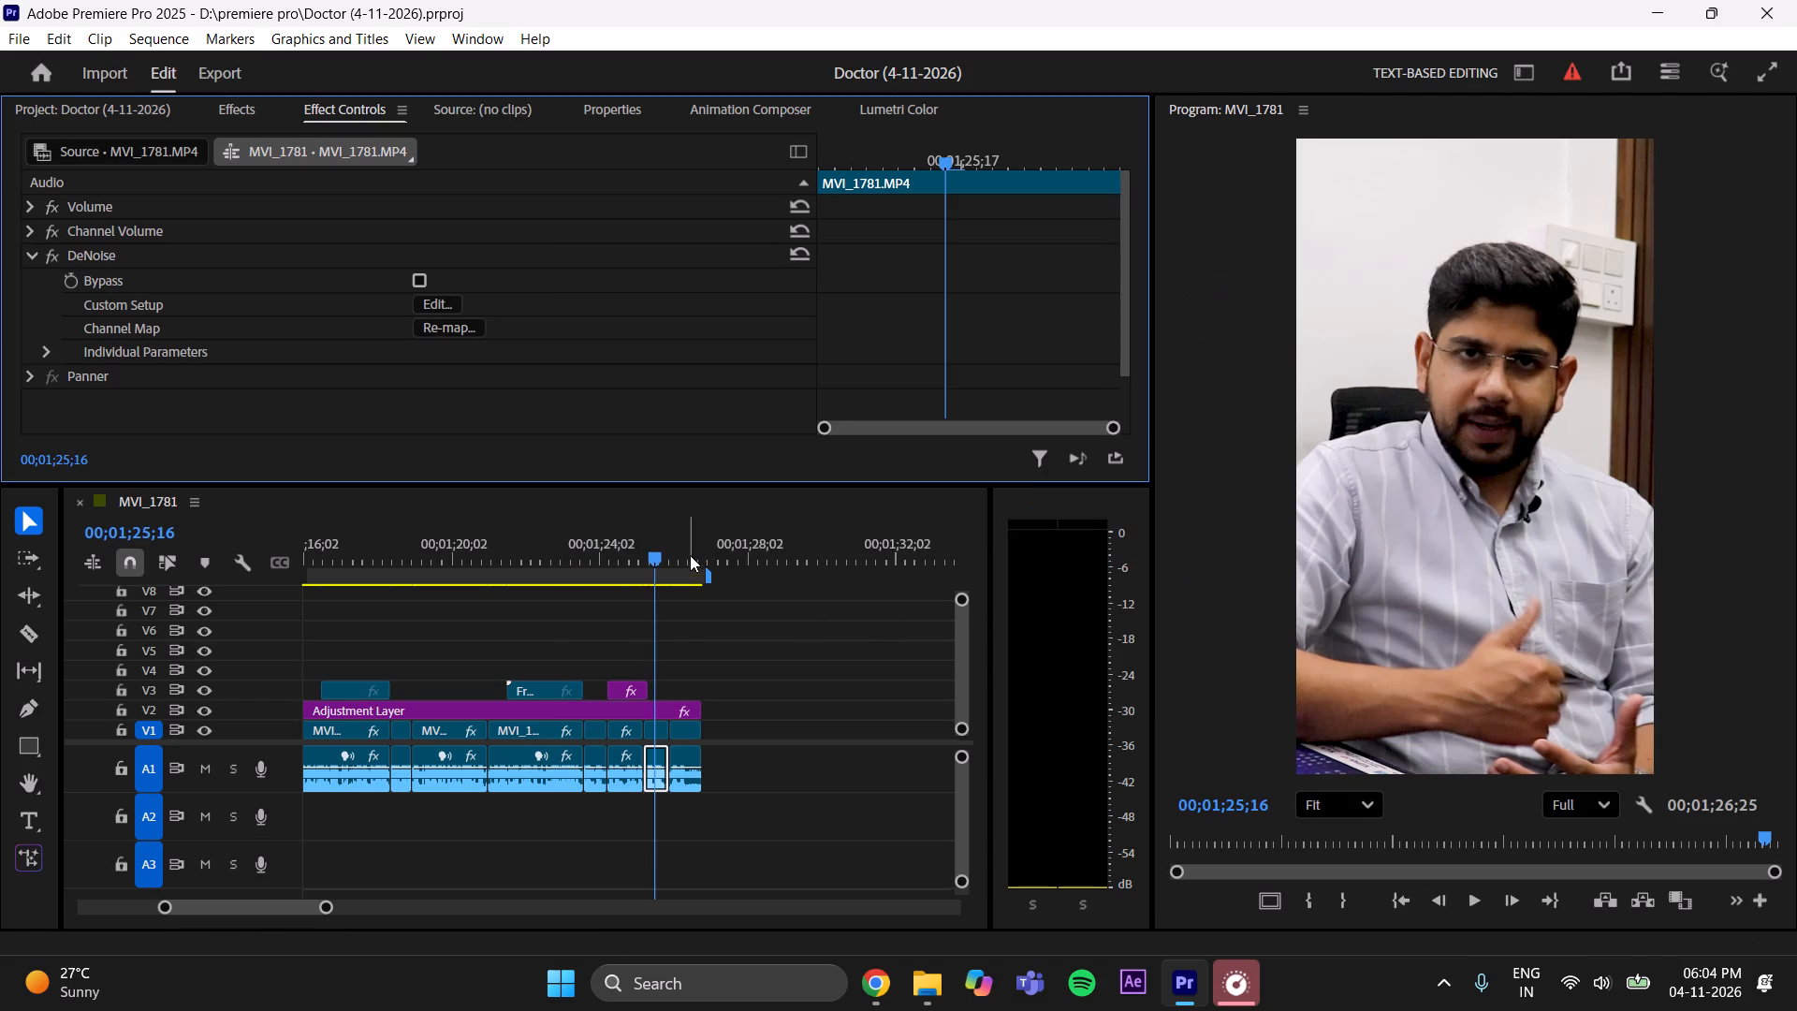
# Set DeNoise on the last A1 clip, starting at 00;01;25;28, to the Light Noise Reduction preset with an amount of 45% and save the project.
pyautogui.click(686, 546)
pyautogui.click(685, 760)
pyautogui.click(433, 299)
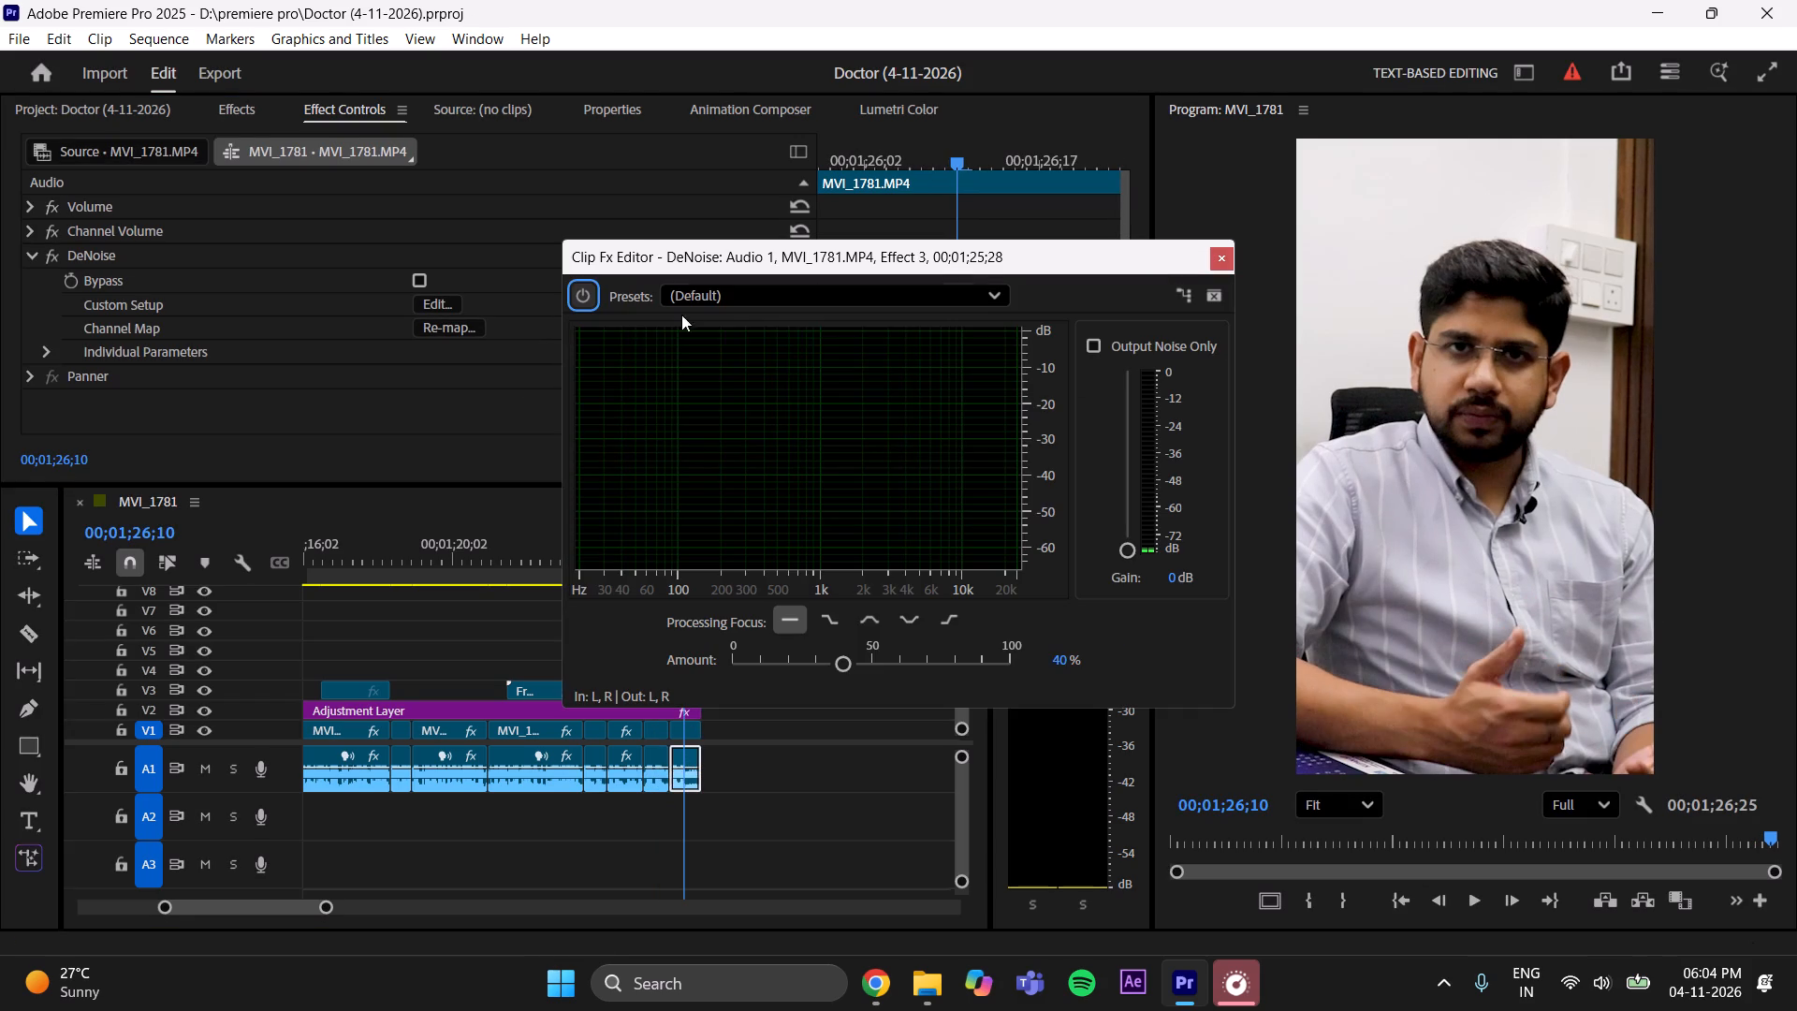
pyautogui.click(694, 291)
pyautogui.click(710, 374)
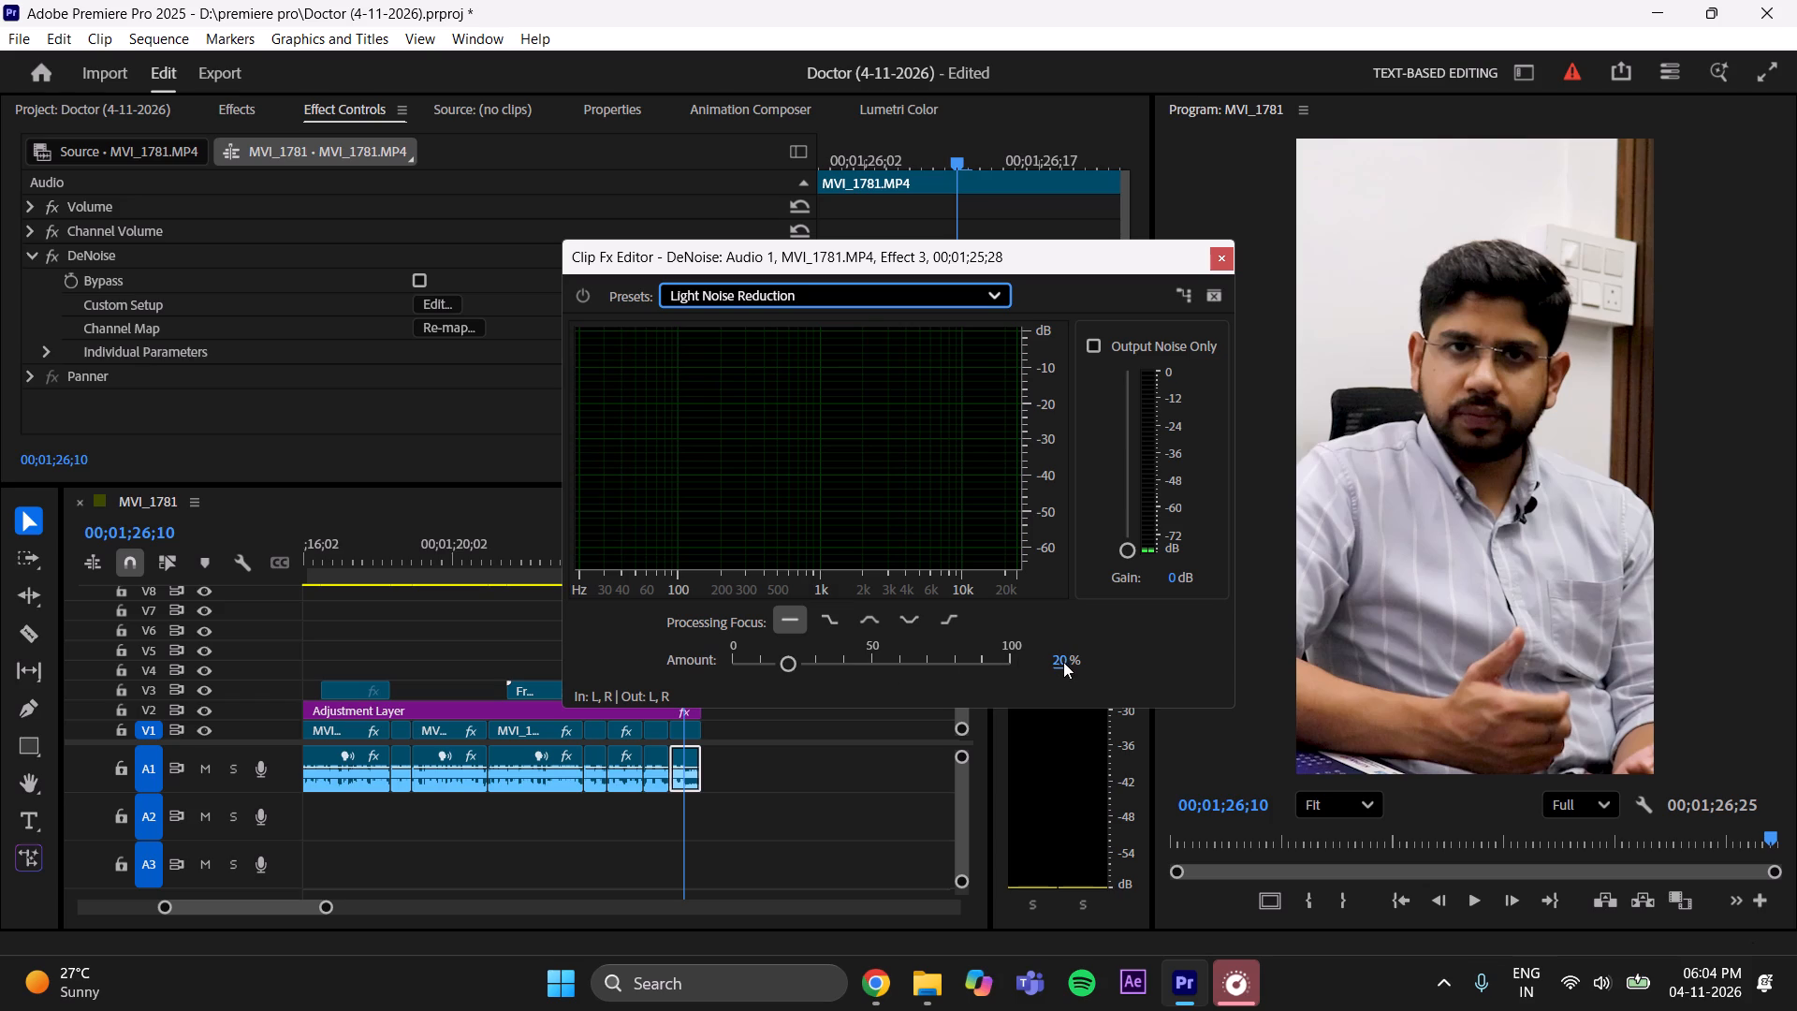
pyautogui.click(1063, 662)
pyautogui.press('BackSpace')
pyautogui.write('45')
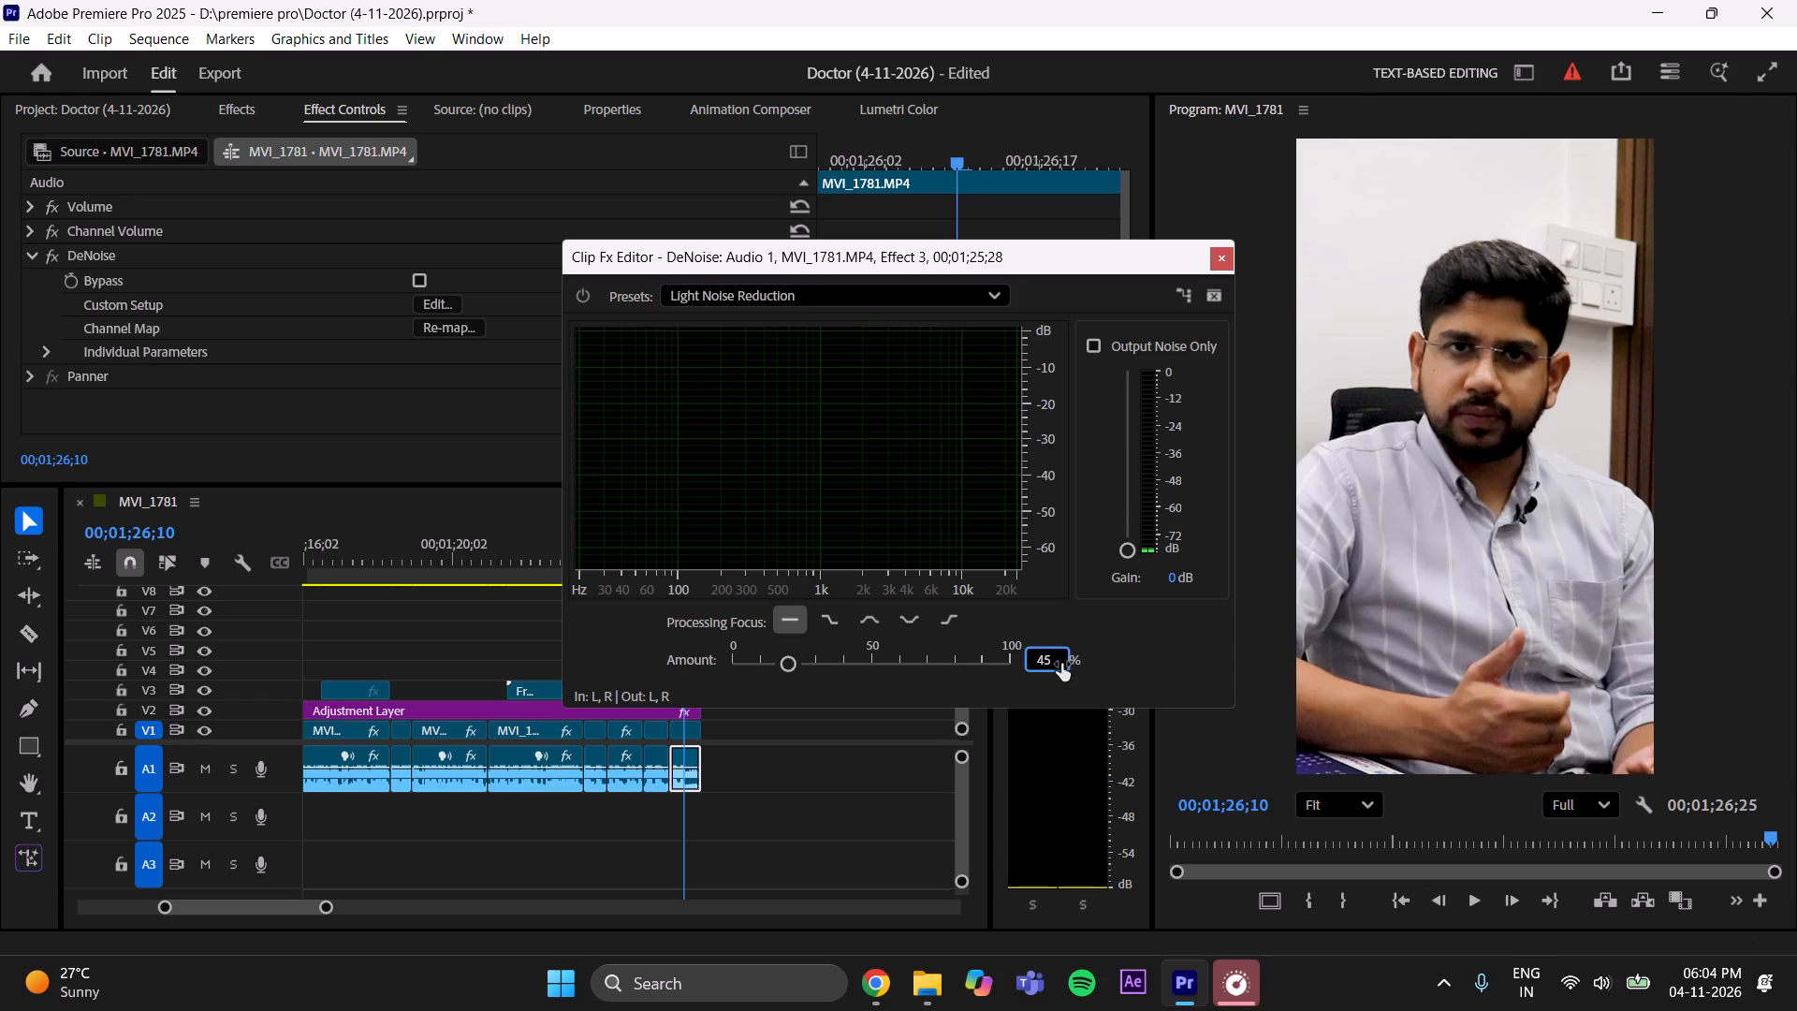
pyautogui.press('Return')
pyautogui.hotkey('ctrl', 's')
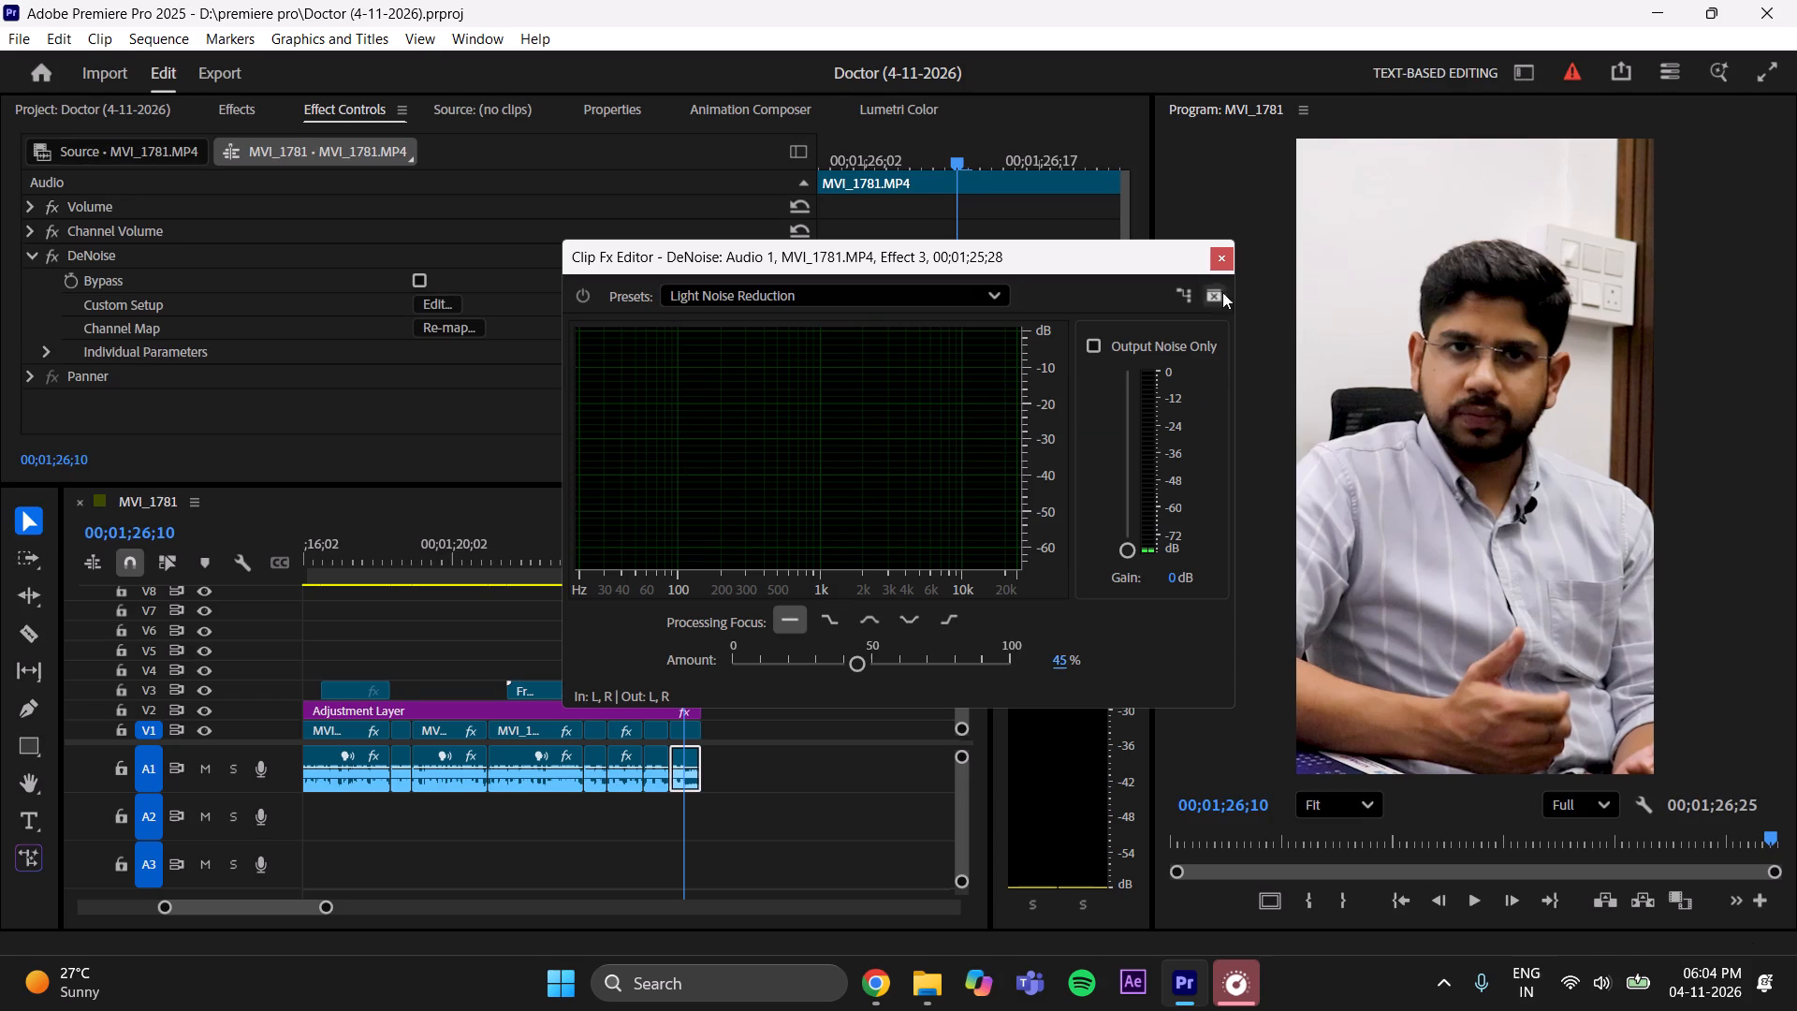
pyautogui.click(1222, 261)
pyautogui.hotkey('ctrl', 's')
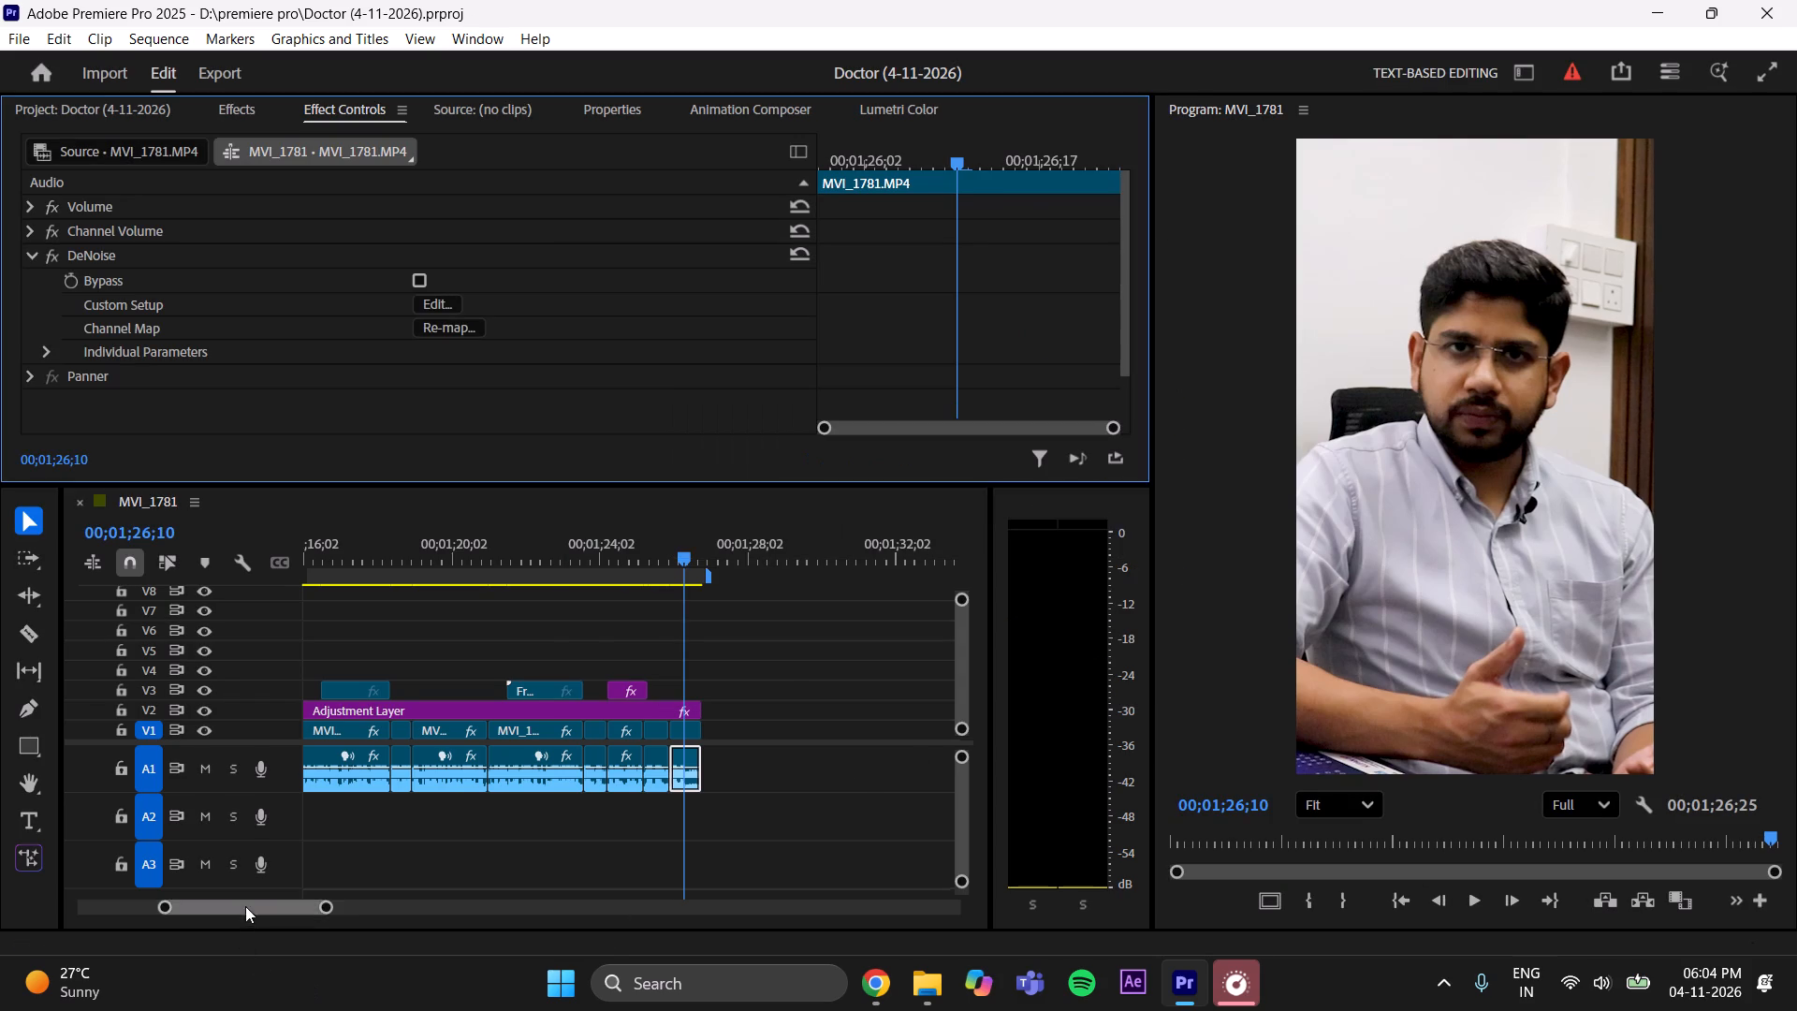
# Play back the MVI_1781 sequence from its start and again from around 00;01;12 to review the denoised audio.
pyautogui.moveTo(245, 905); pyautogui.dragTo(12, 904)
pyautogui.moveTo(244, 906); pyautogui.dragTo(357, 871)
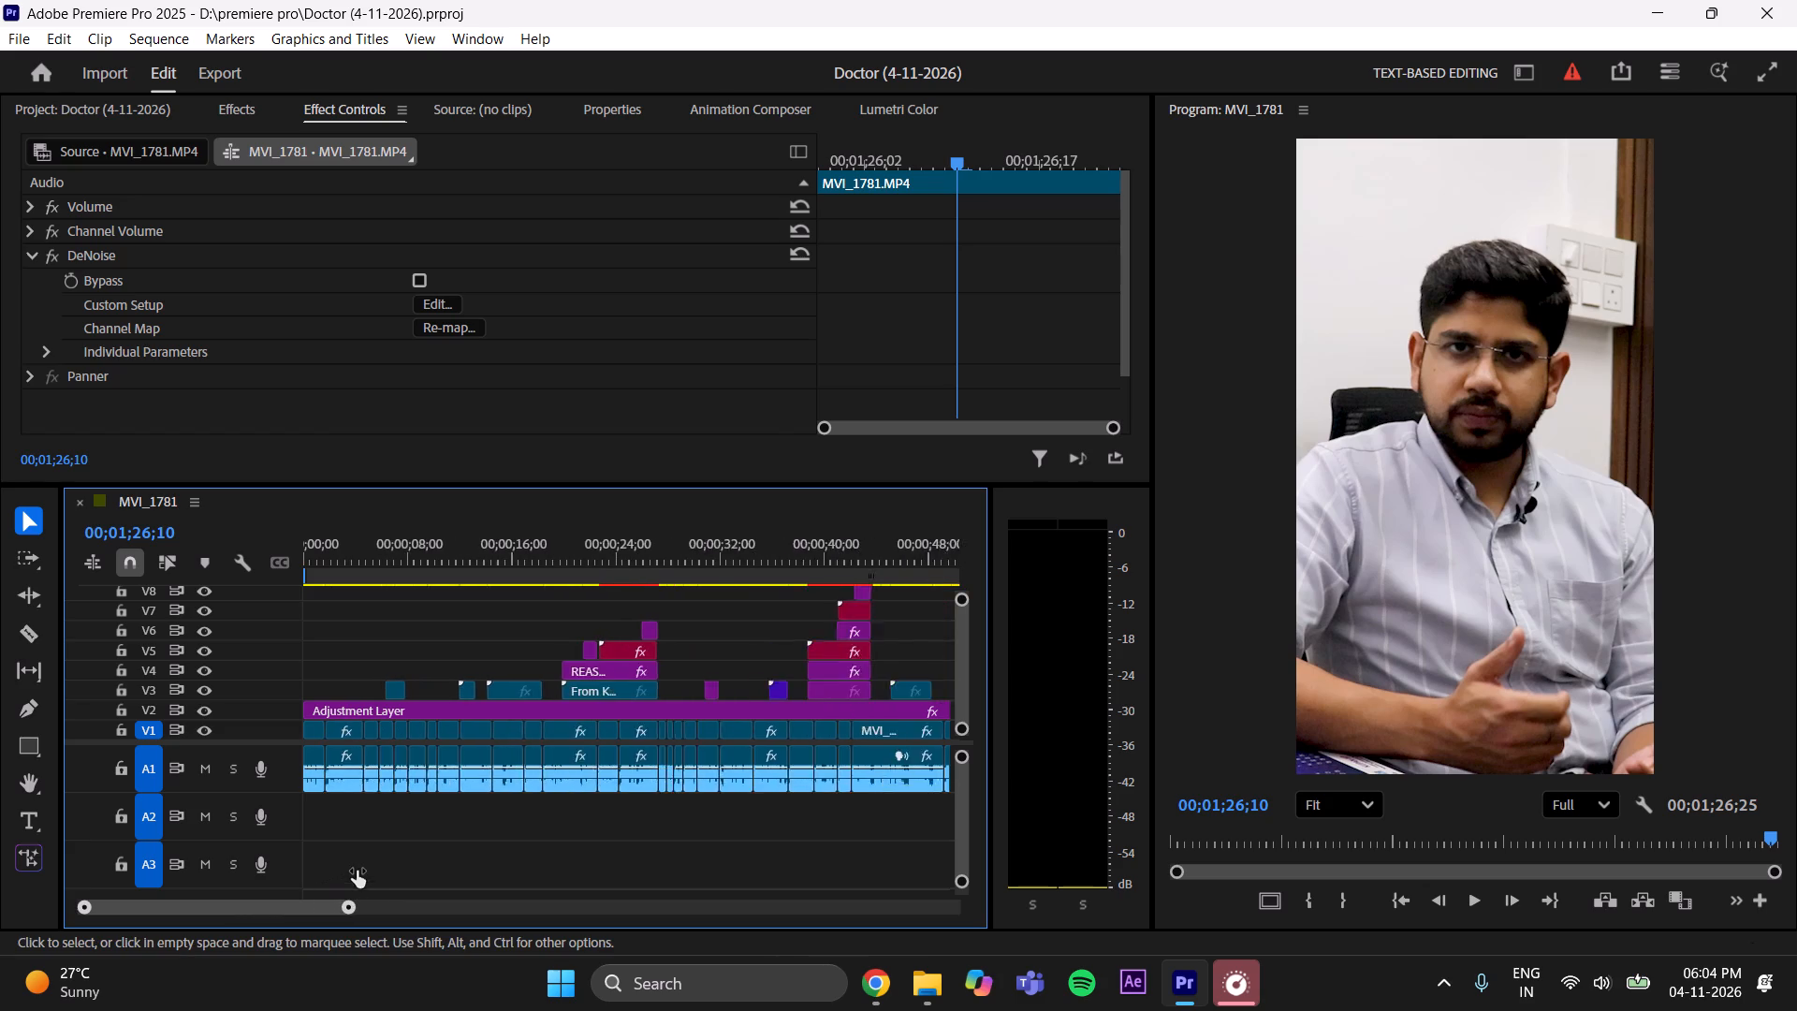
pyautogui.moveTo(357, 871); pyautogui.dragTo(437, 847)
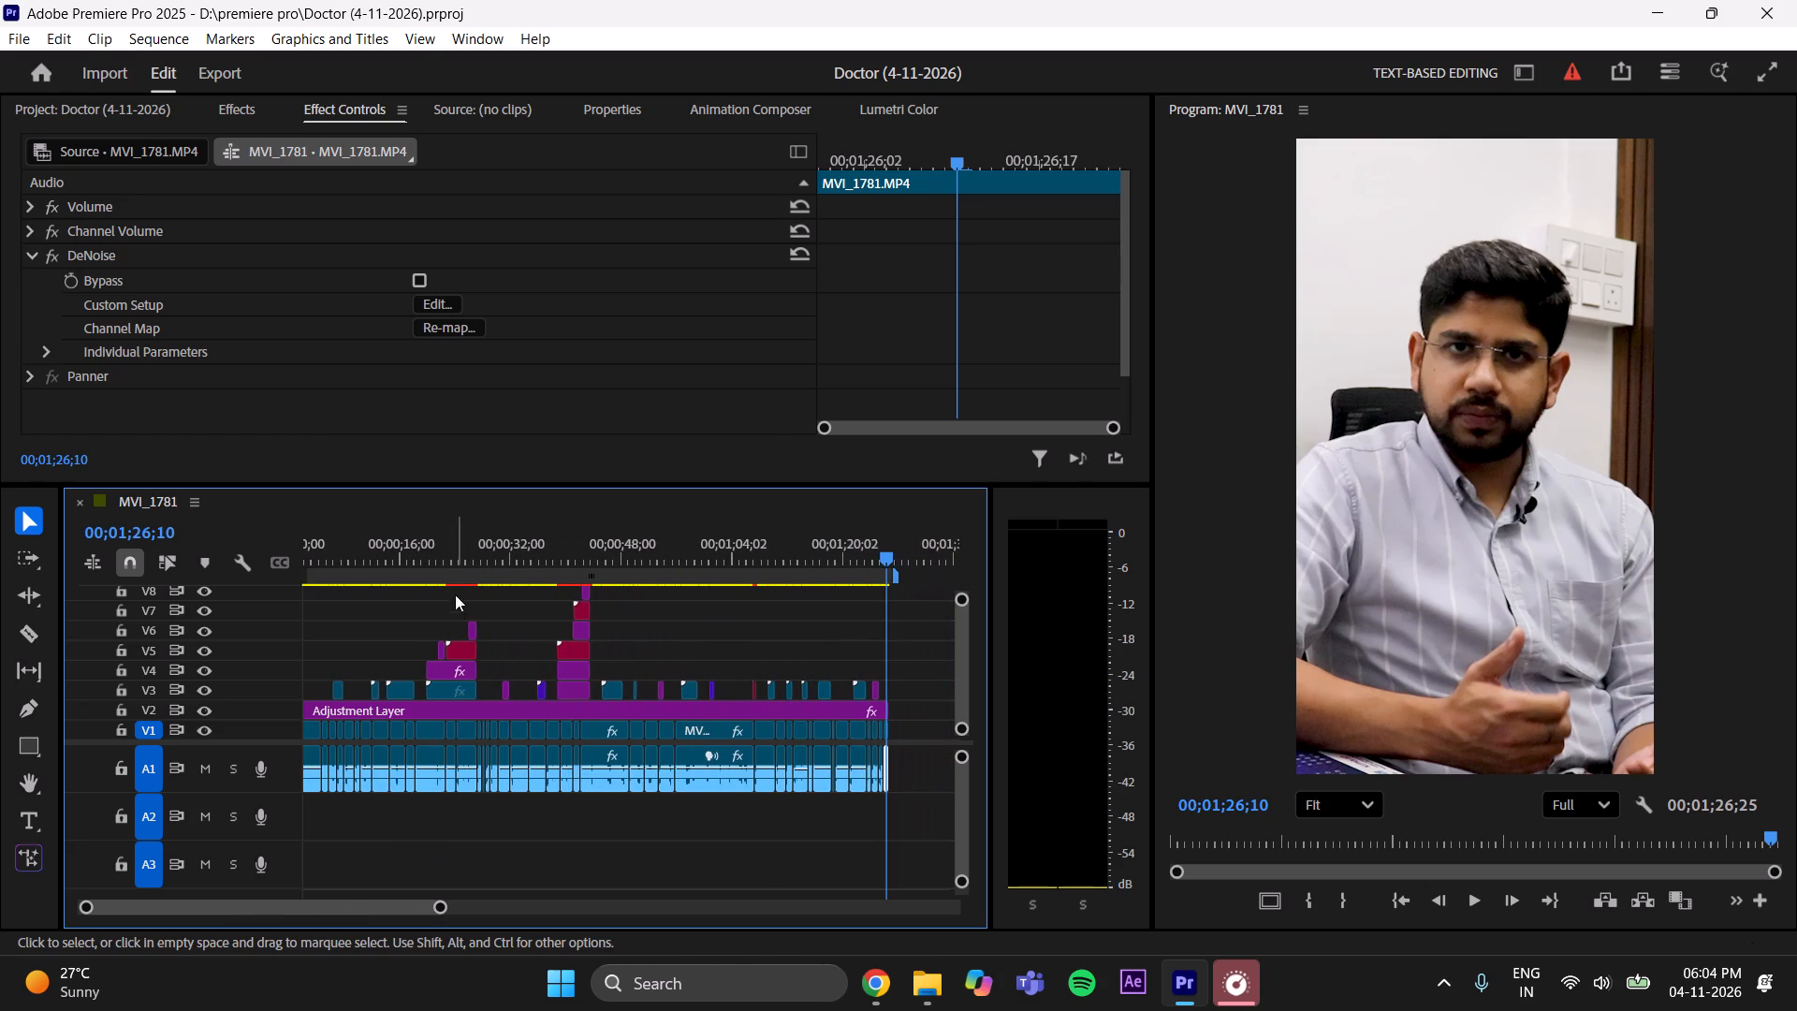
pyautogui.moveTo(453, 550); pyautogui.dragTo(0, 544)
pyautogui.moveTo(340, 912); pyautogui.dragTo(262, 926)
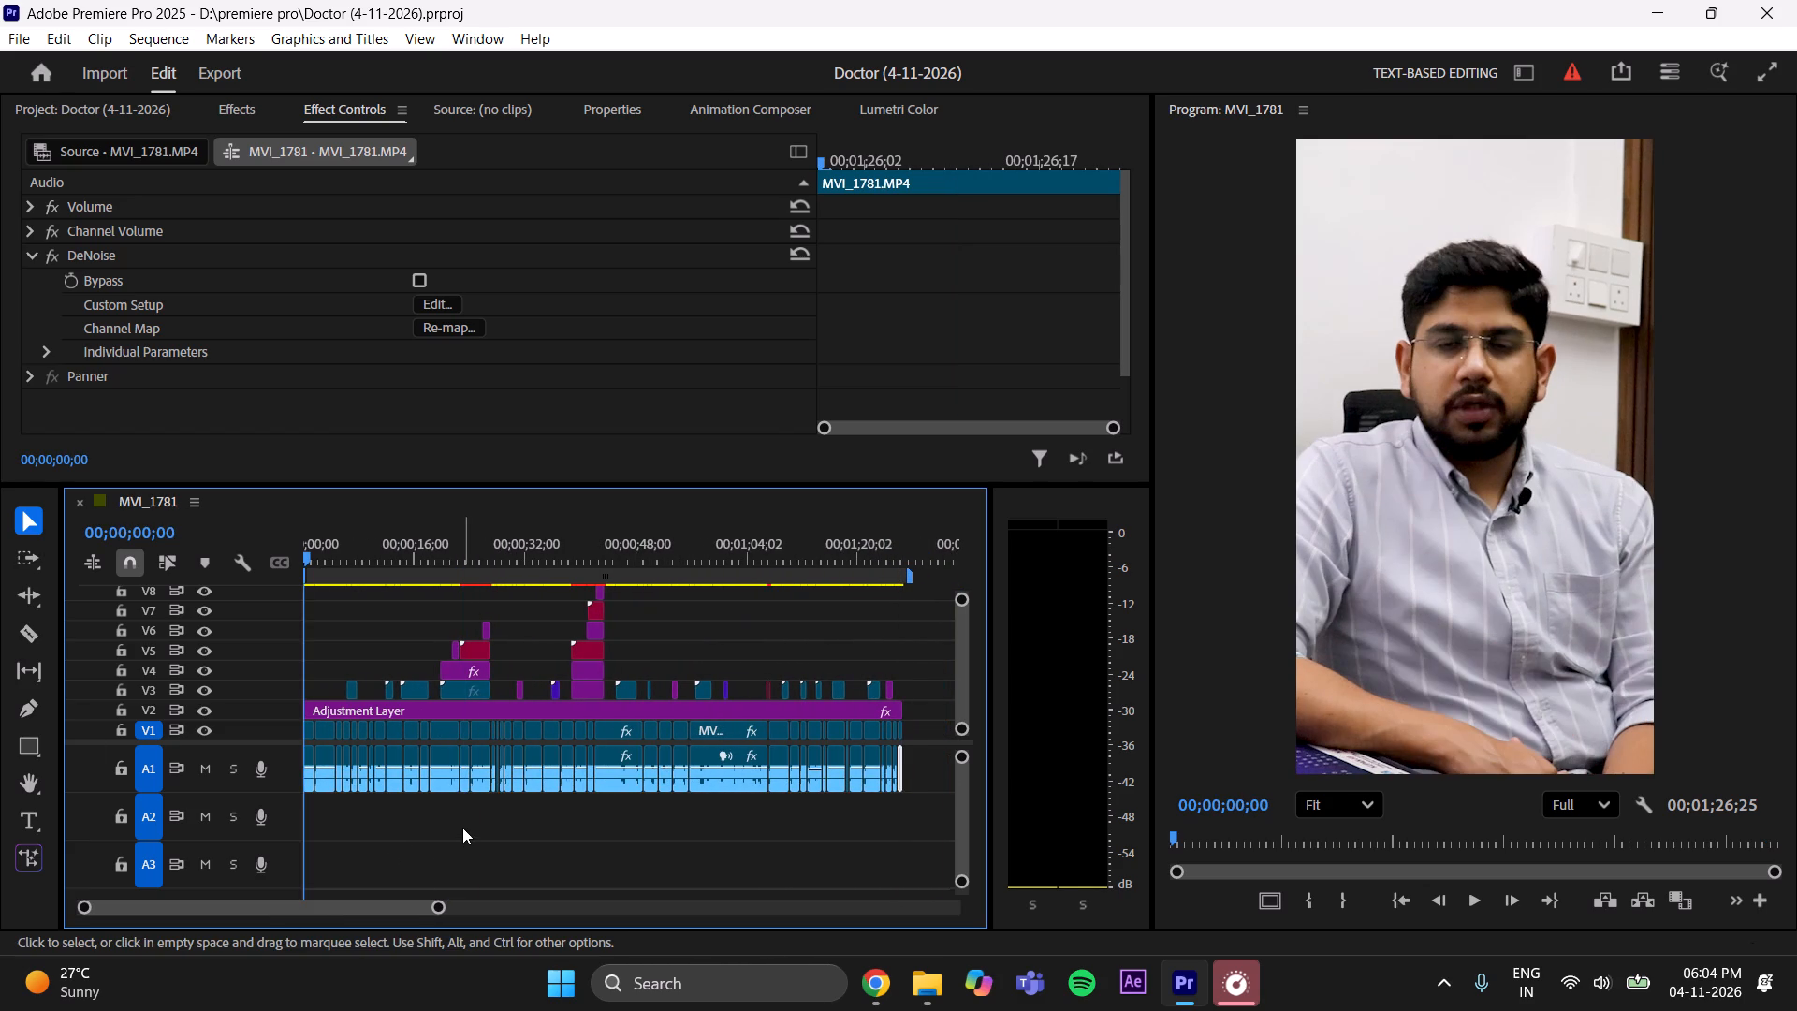
pyautogui.hotkey('ctrl', 's')
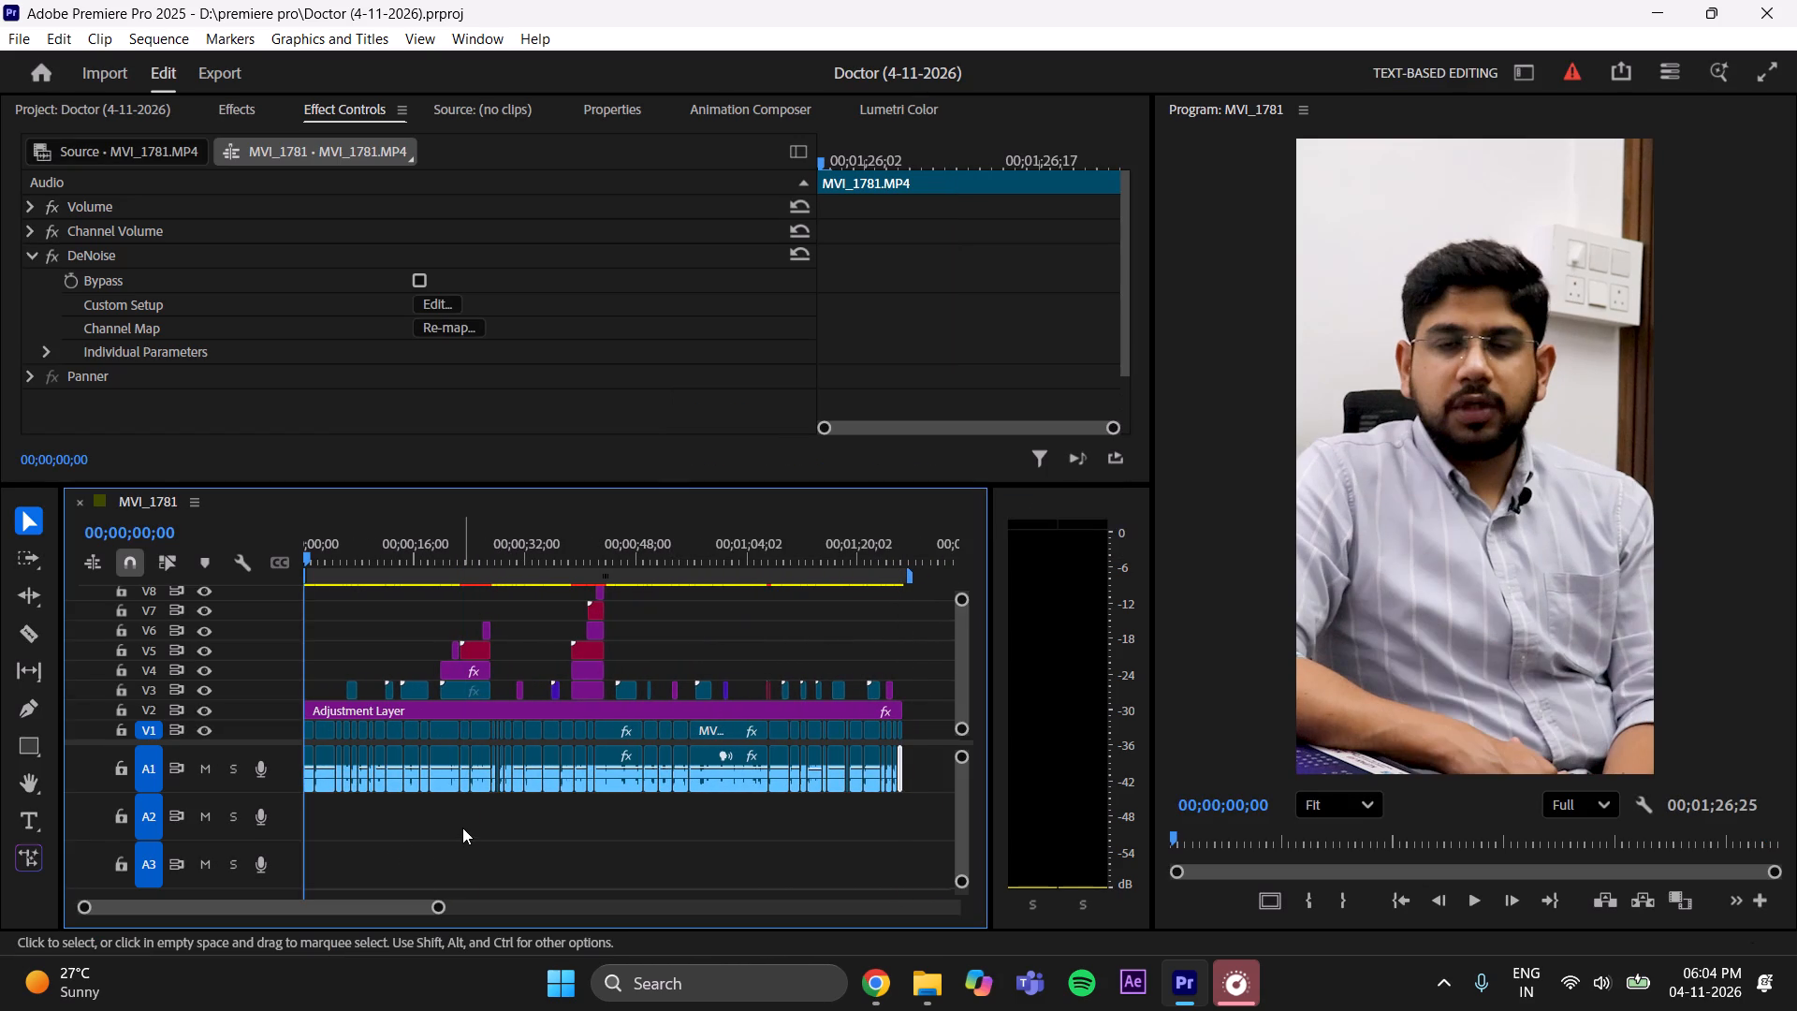
pyautogui.press('space')
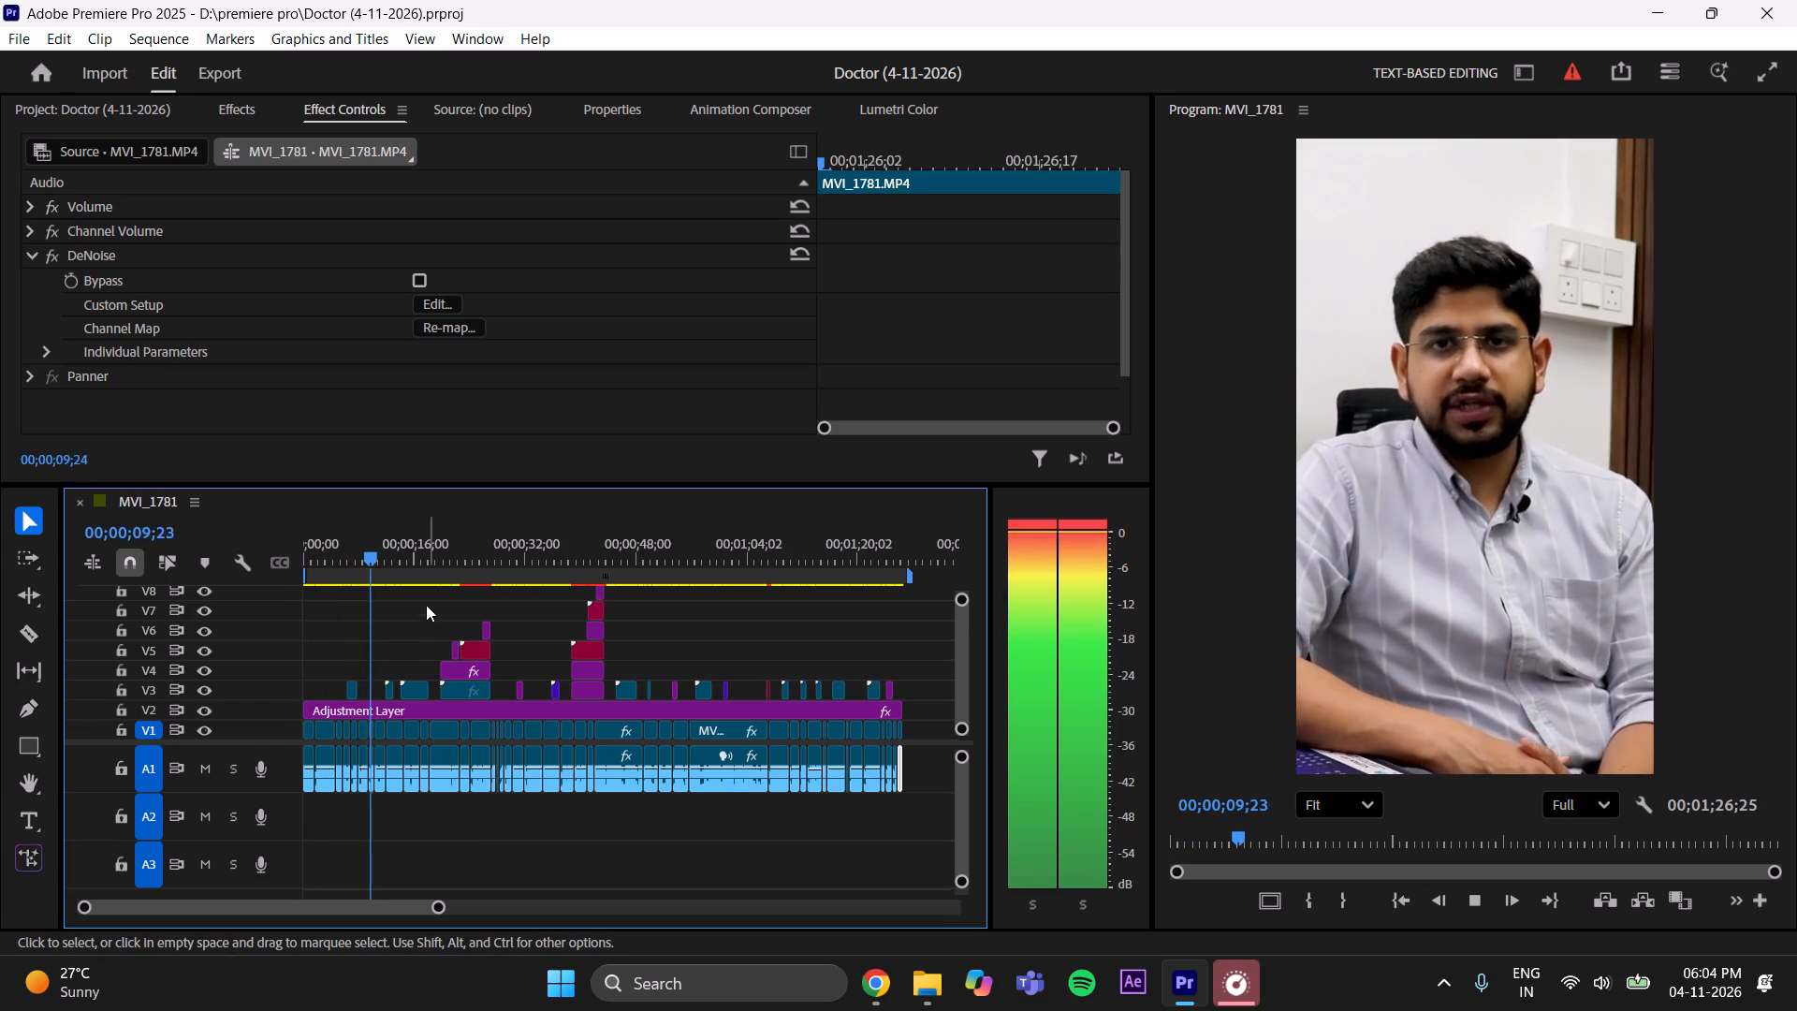
pyautogui.moveTo(378, 554); pyautogui.dragTo(906, 589)
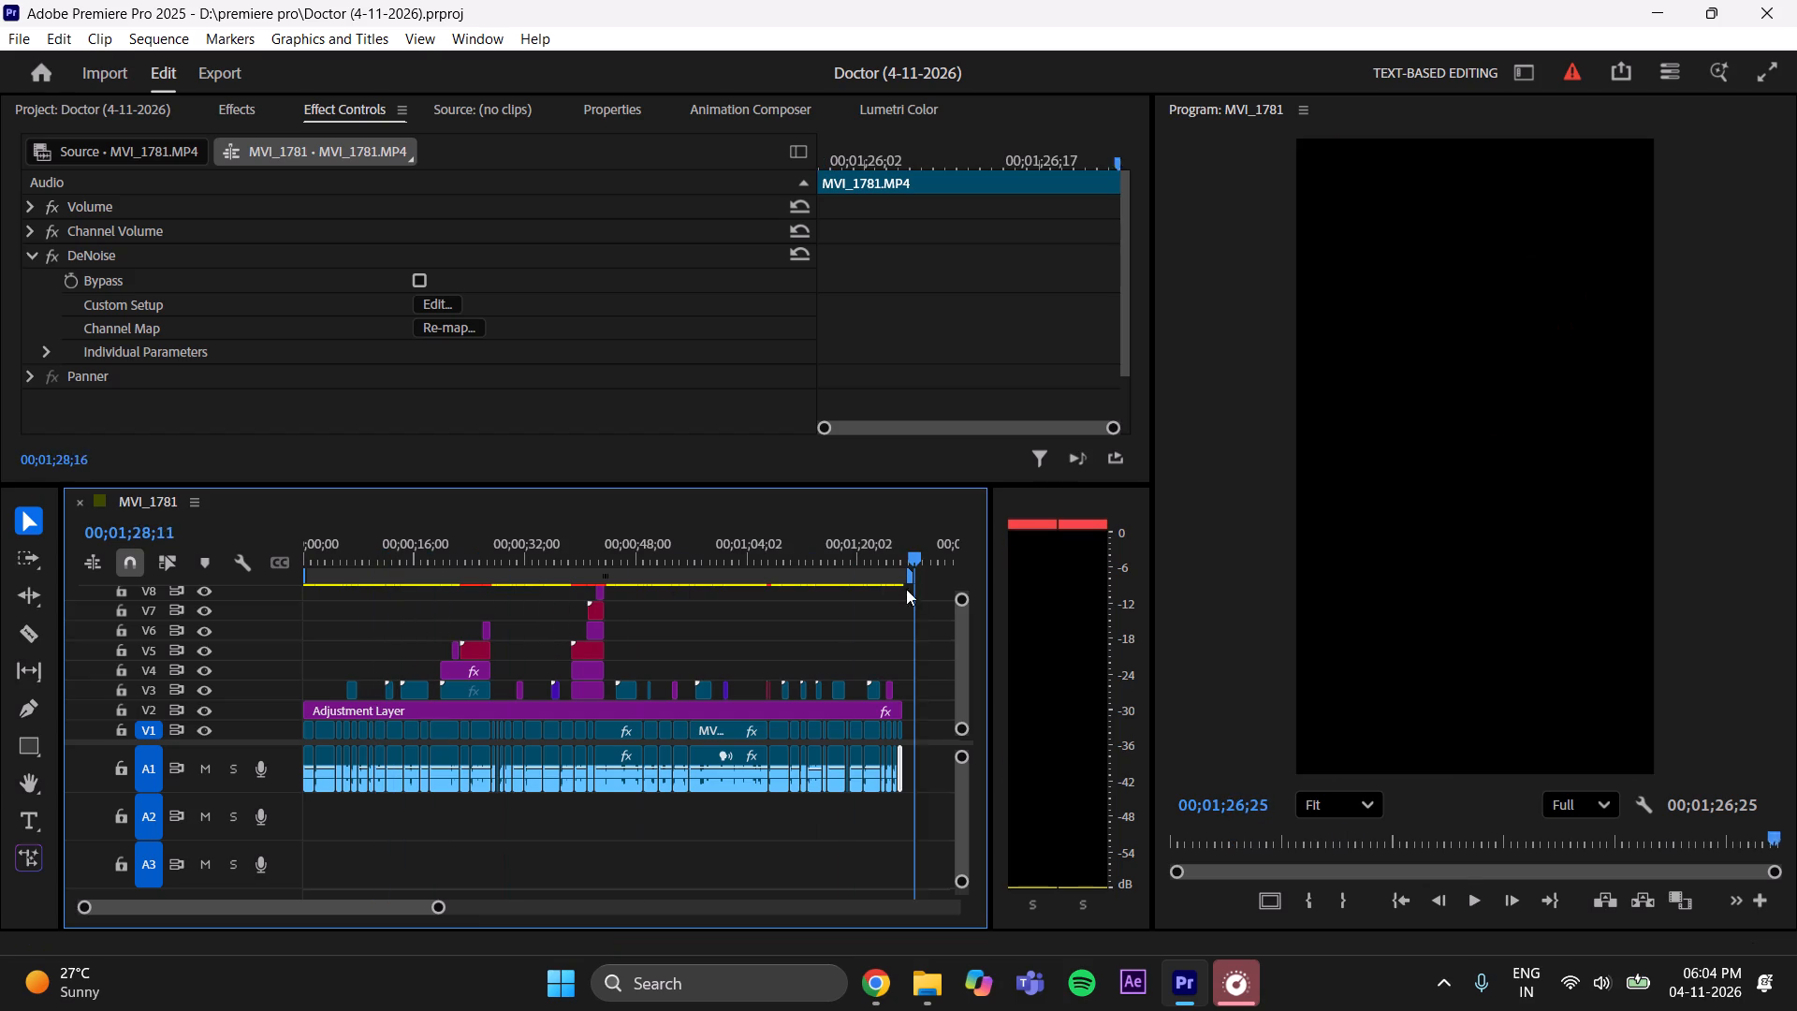
pyautogui.moveTo(906, 589); pyautogui.dragTo(800, 621)
pyautogui.press('space')
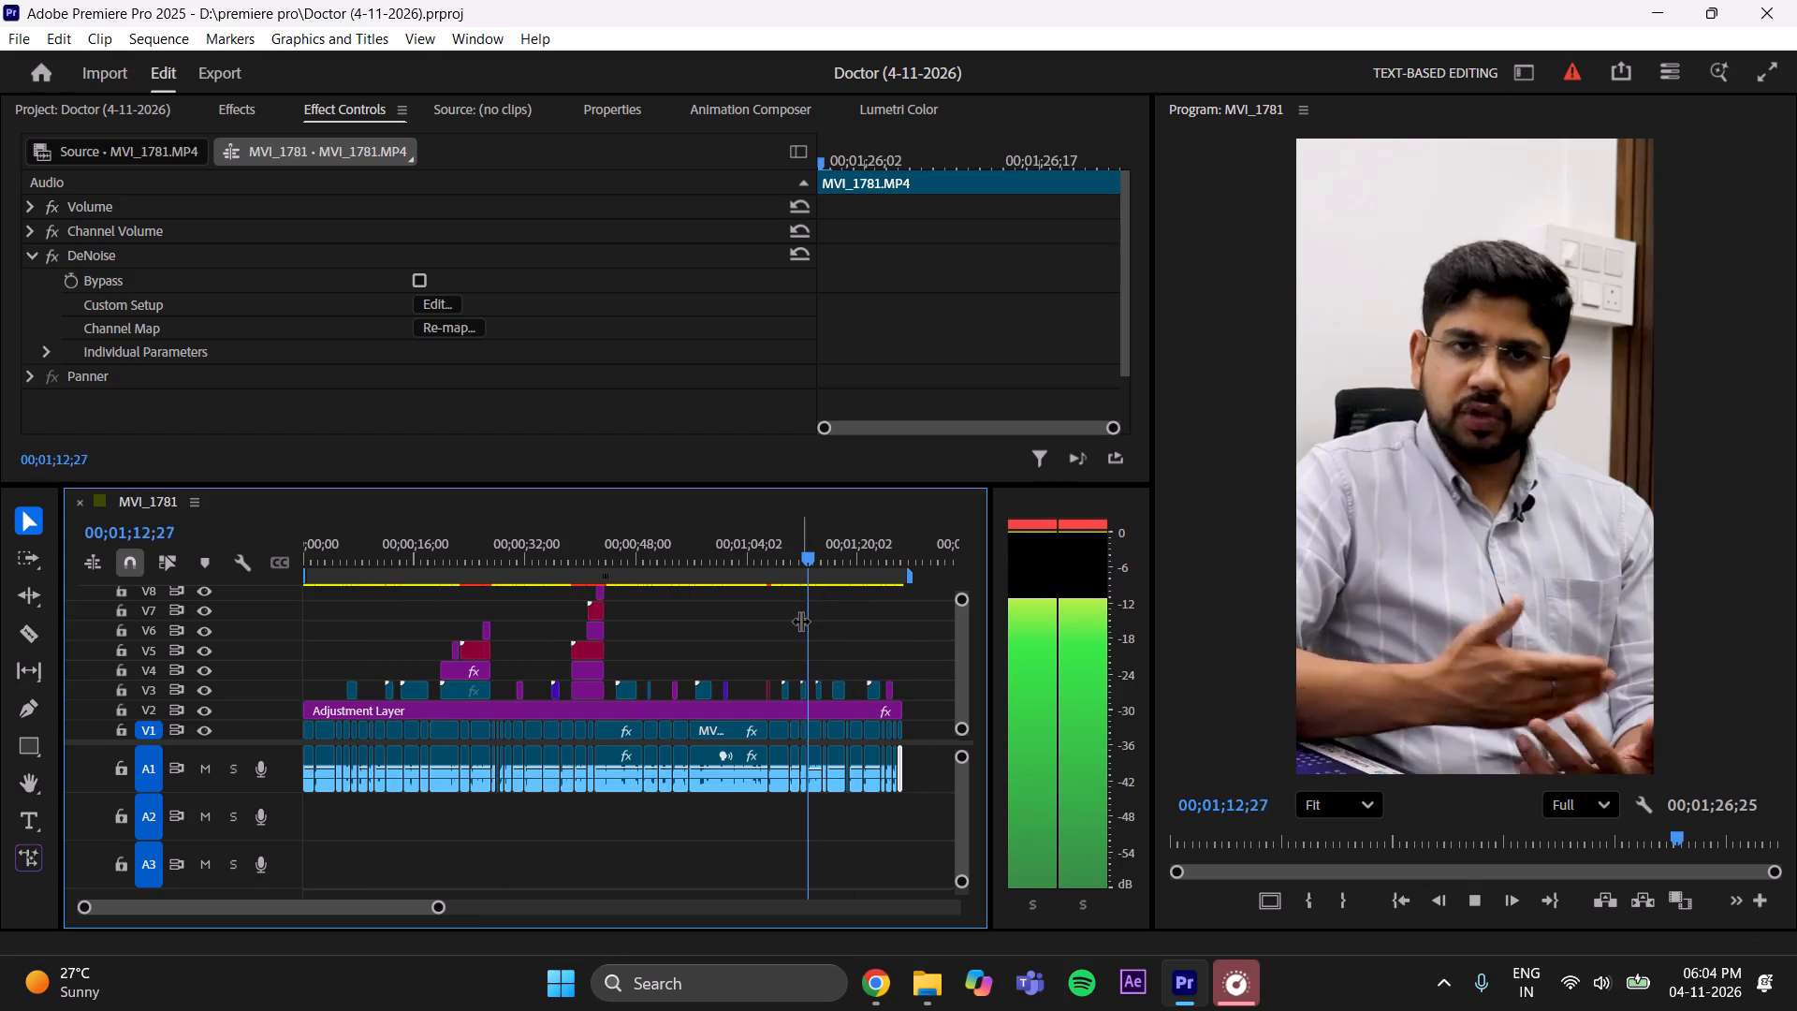
pyautogui.press('space')
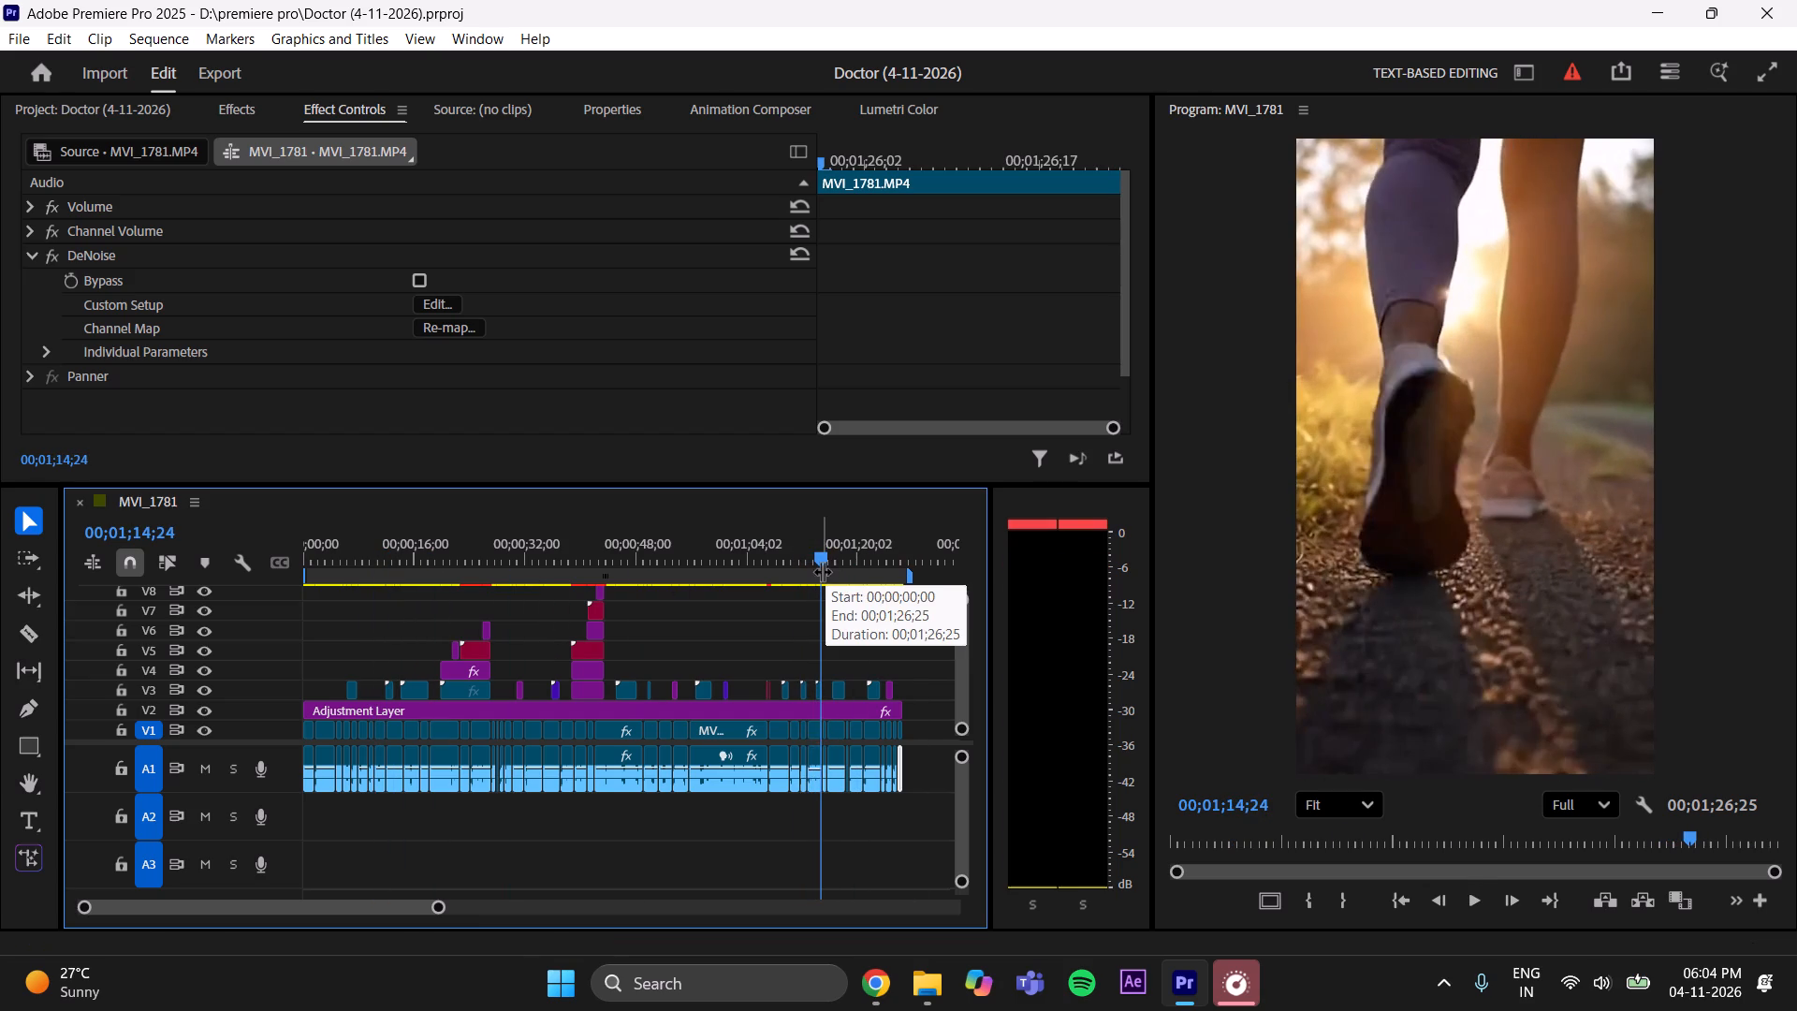
# Check the DeNoise preset and amount on the A1 clip starting at 00;01;12;27.
pyautogui.click(811, 774)
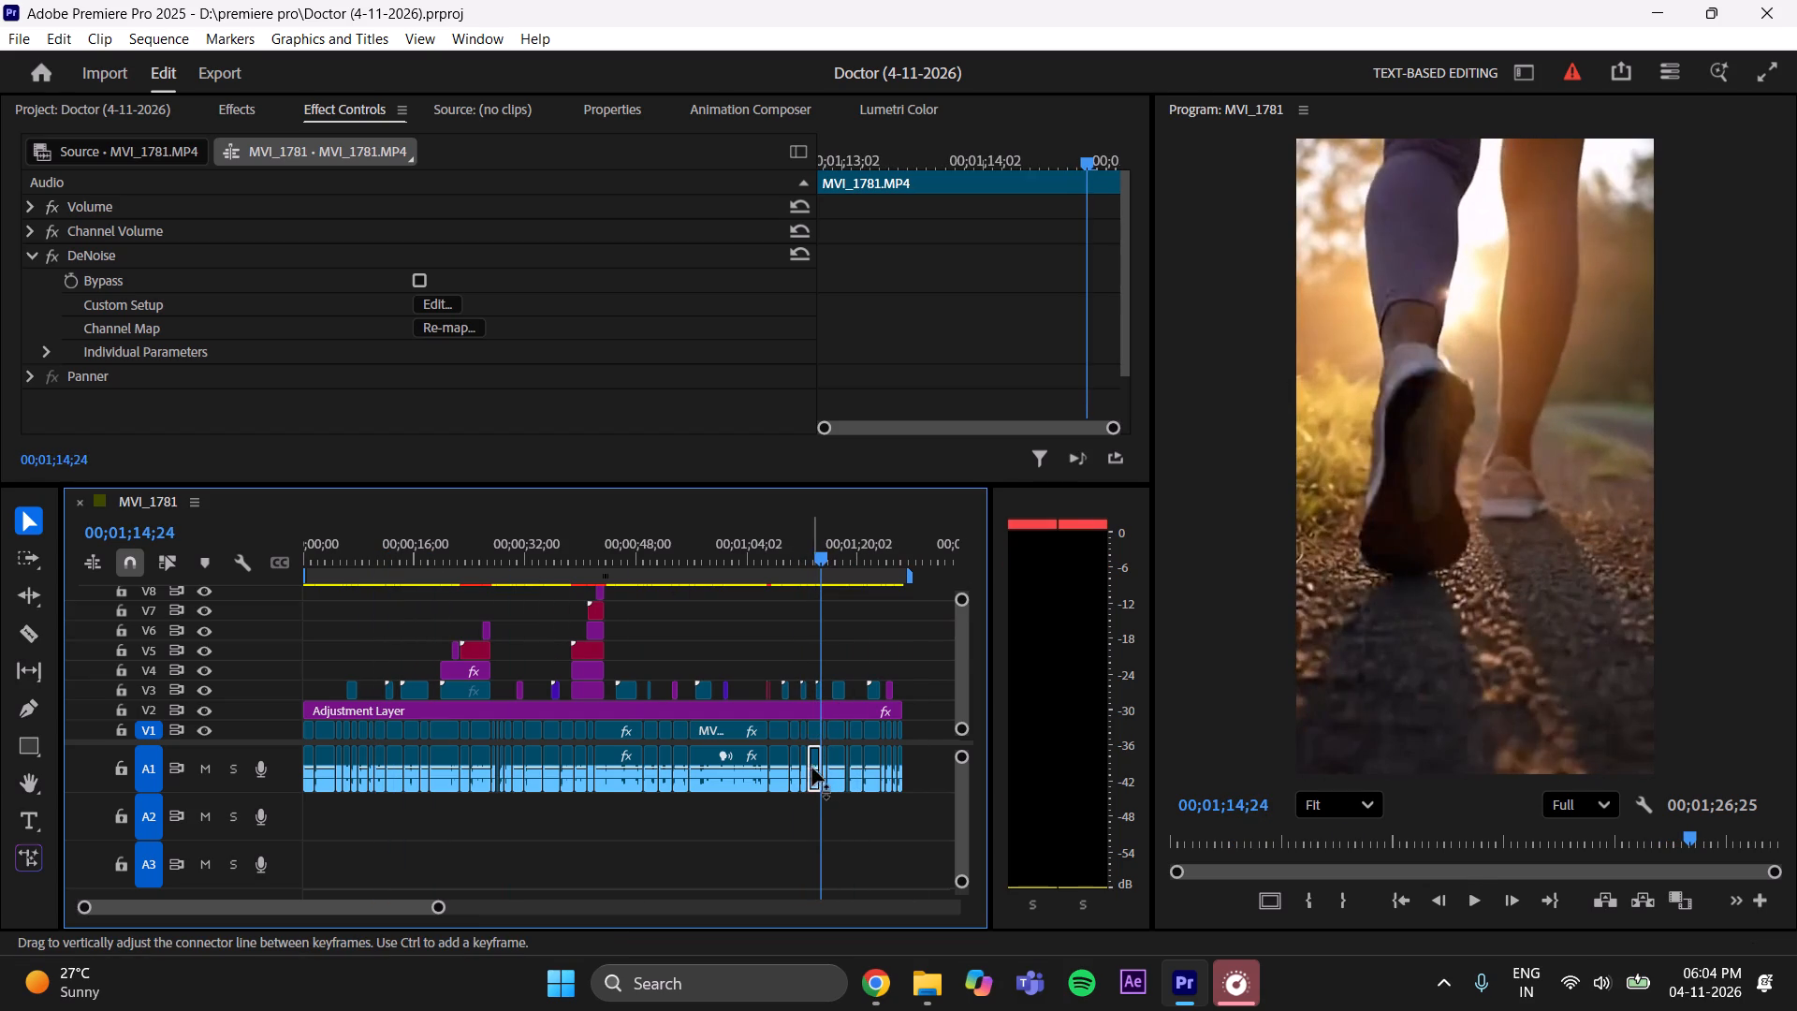
pyautogui.click(444, 311)
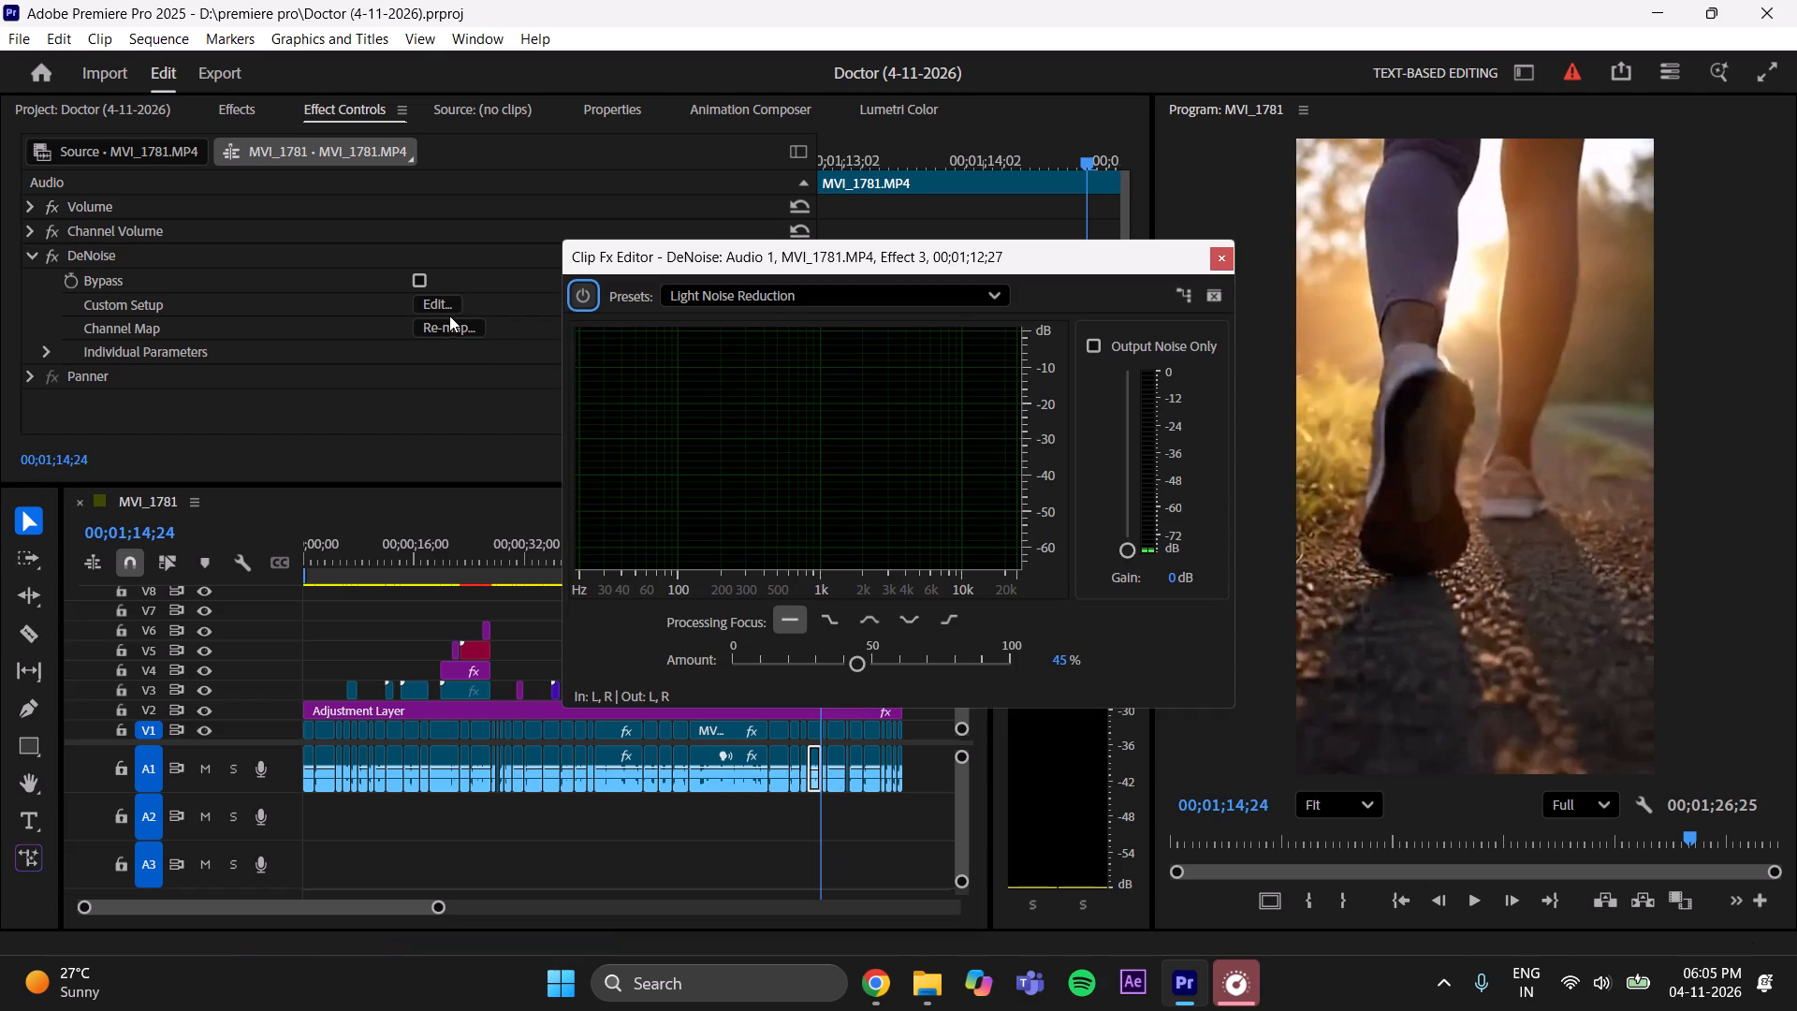
pyautogui.click(1222, 255)
pyautogui.click(886, 623)
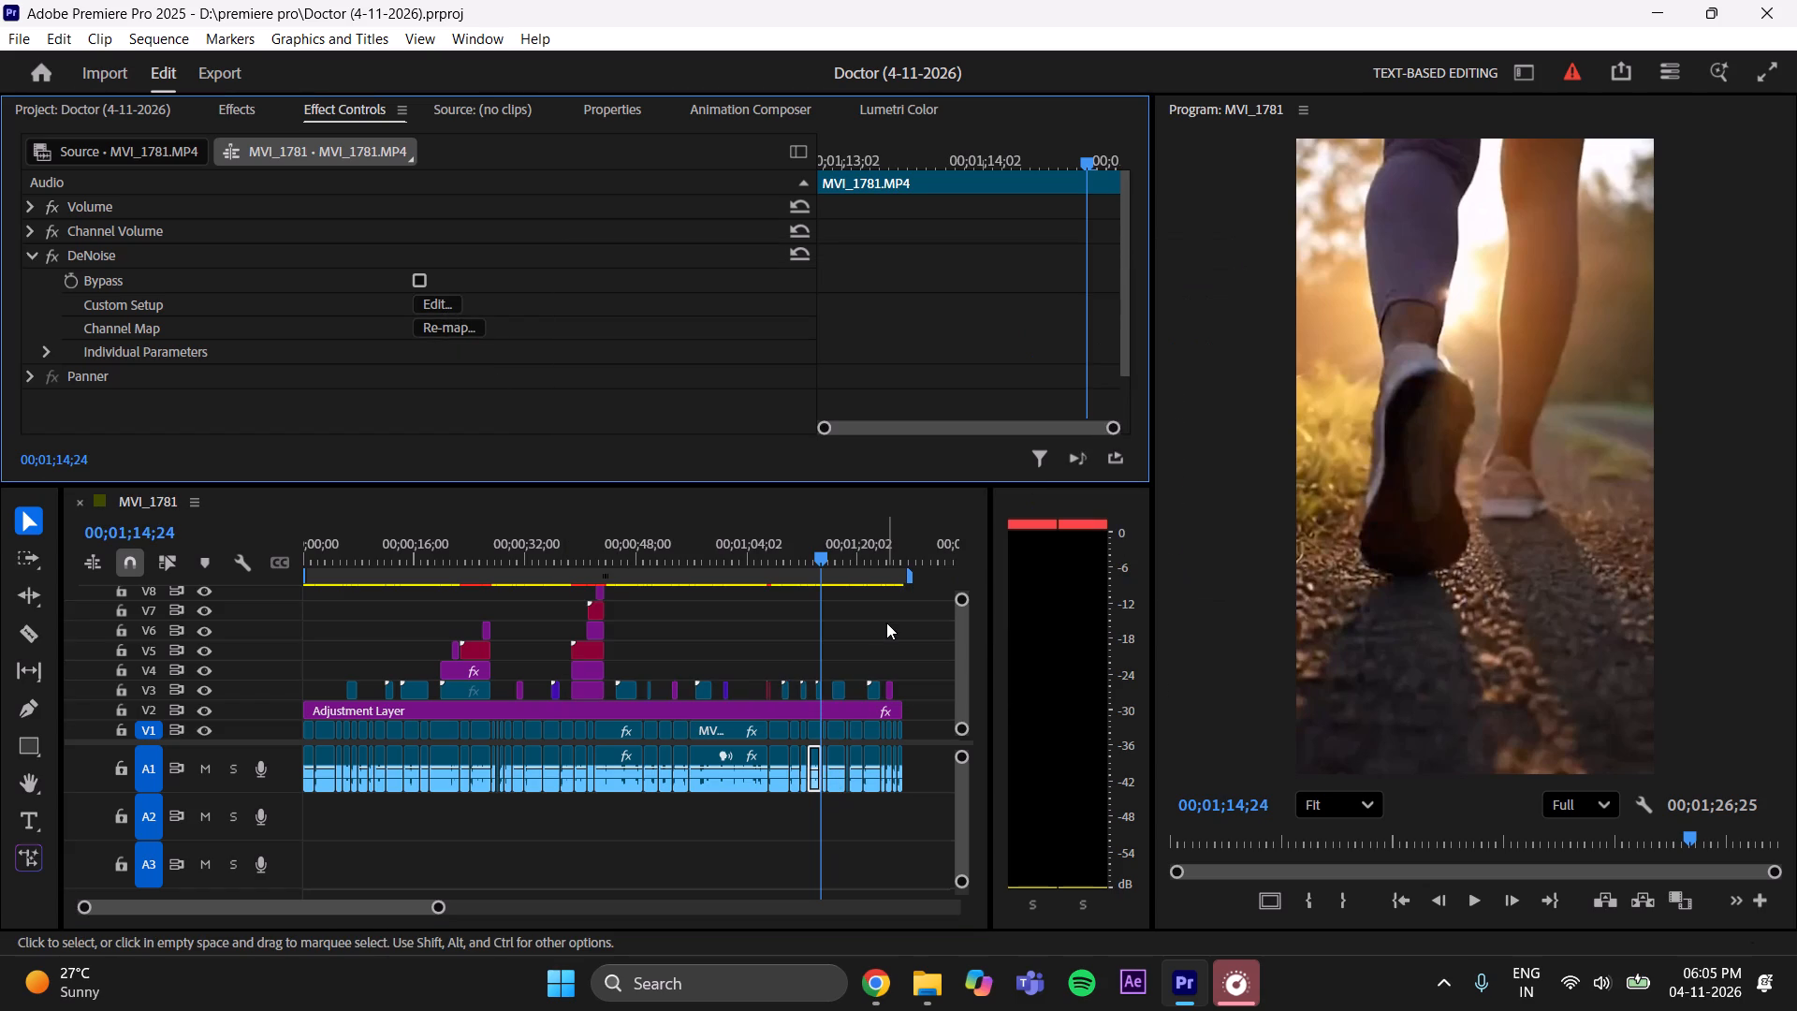
# Save the Doctor project.
pyautogui.hotkey('ctrl', 's')
# Return the playhead to the start of the MVI_1781 sequence and name its export file Doctor.
pyautogui.moveTo(793, 548); pyautogui.dragTo(0, 571)
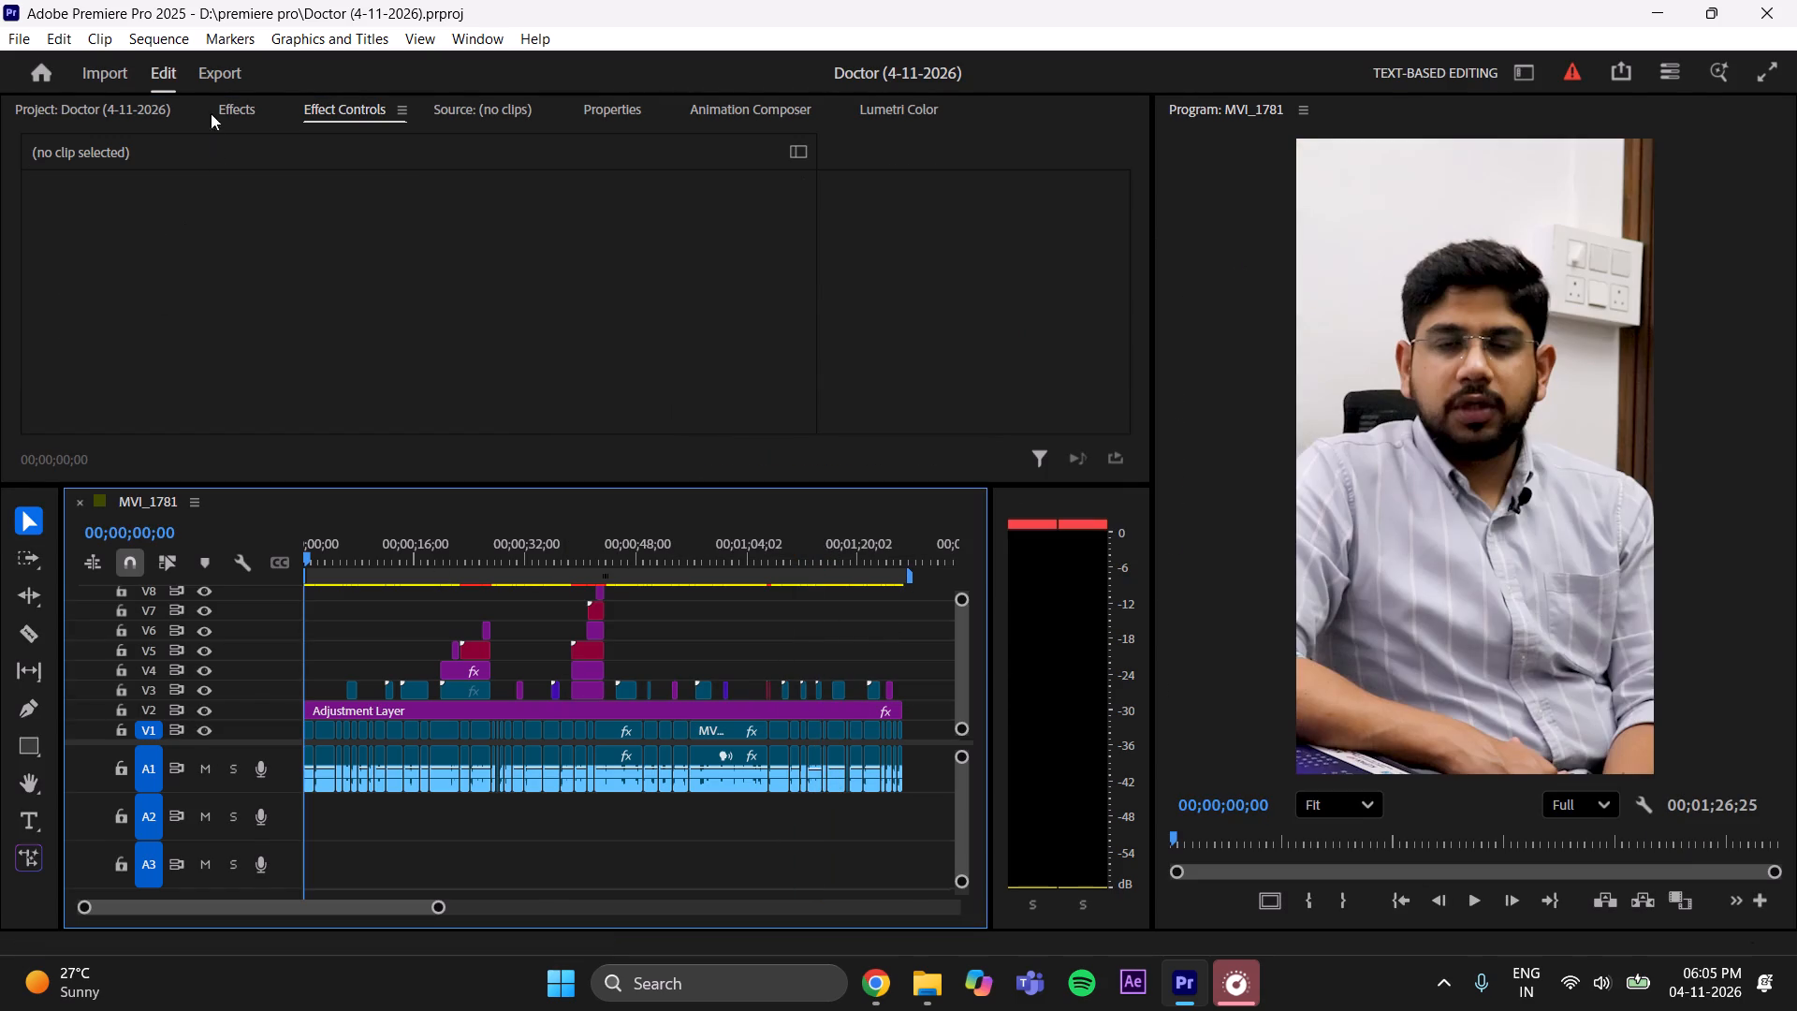
pyautogui.click(225, 70)
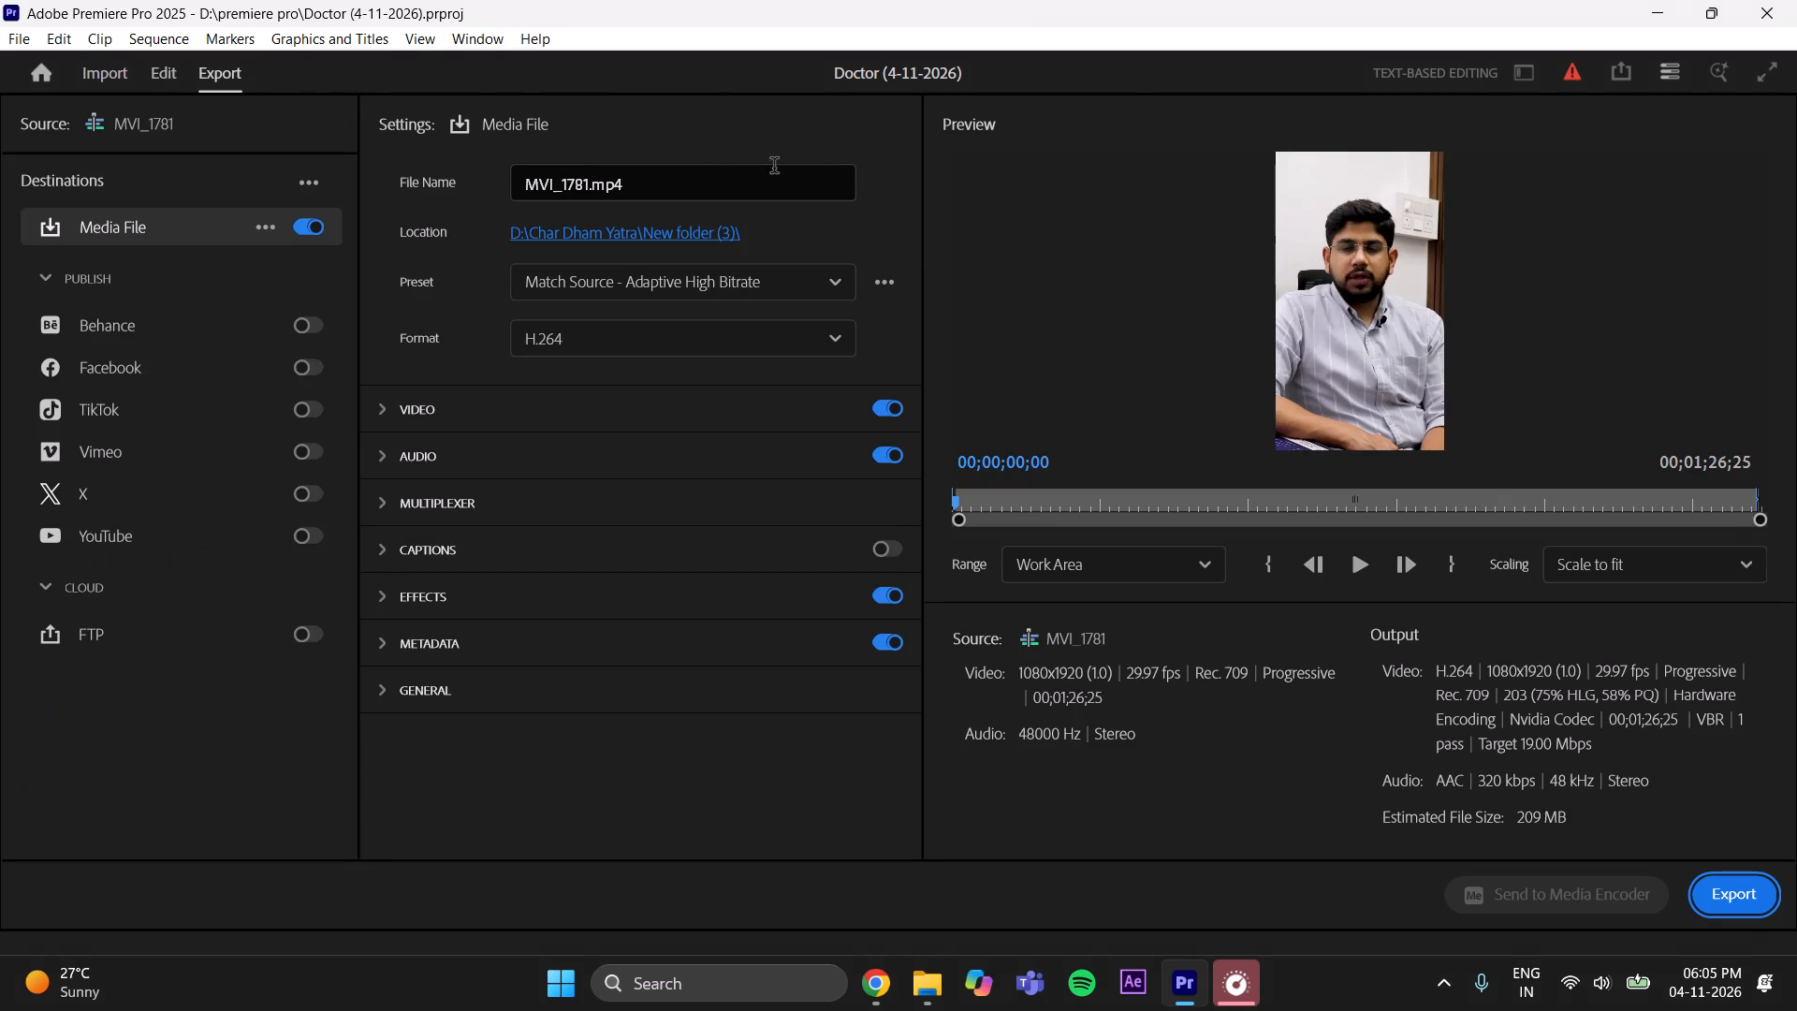
pyautogui.click(805, 180)
pyautogui.press('BackSpace')
pyautogui.press('BackSpace')
pyautogui.press('BackSpace')
pyautogui.press('BackSpace')
pyautogui.press('BackSpace')
pyautogui.press('BackSpace')
pyautogui.press('BackSpace')
pyautogui.press('BackSpace')
pyautogui.press('BackSpace')
pyautogui.press('BackSpace')
pyautogui.press('BackSpace')
pyautogui.press('BackSpace')
pyautogui.press('BackSpace')
pyautogui.press('BackSpace')
pyautogui.press('BackSpace')
pyautogui.press('BackSpace')
pyautogui.press('BackSpace')
pyautogui.press('BackSpace')
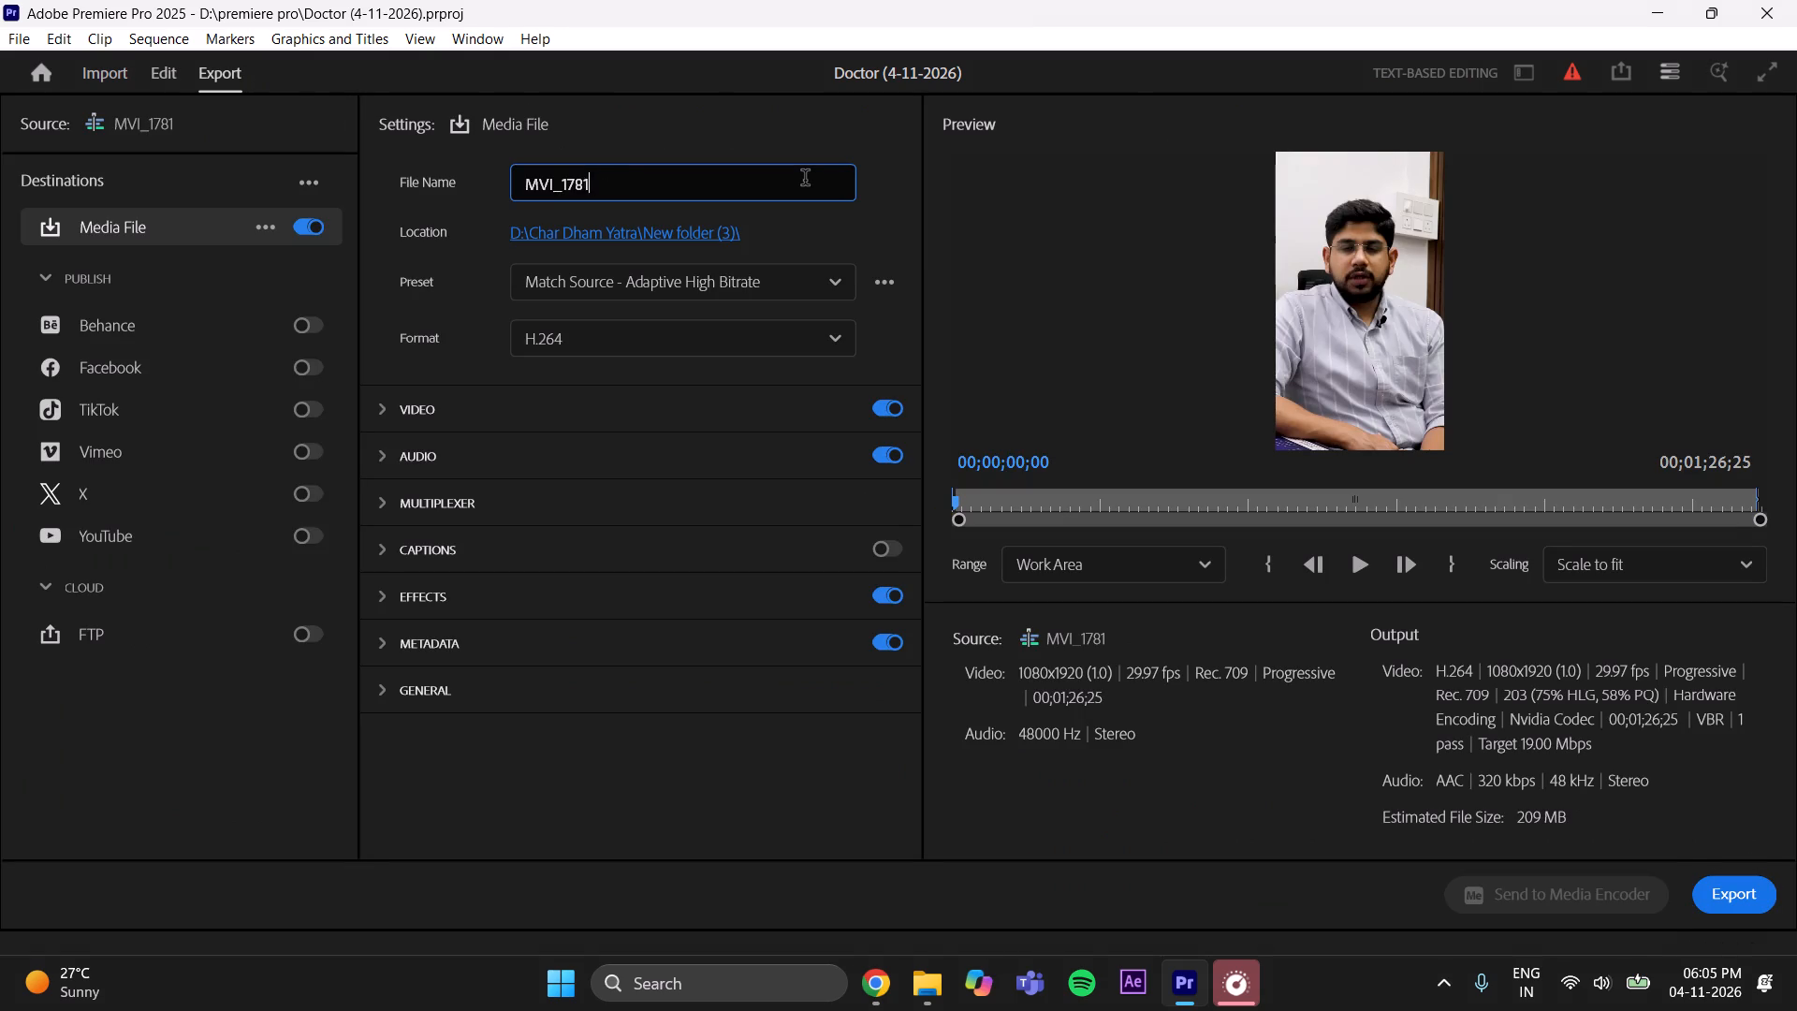
pyautogui.write('Doctor')
pyautogui.press('Return')
# Set the export location to New folder inside the Doctors Talk Podcast 23september2026 folder on drive D, keeping the file name Doctor.mp4.
pyautogui.click(717, 237)
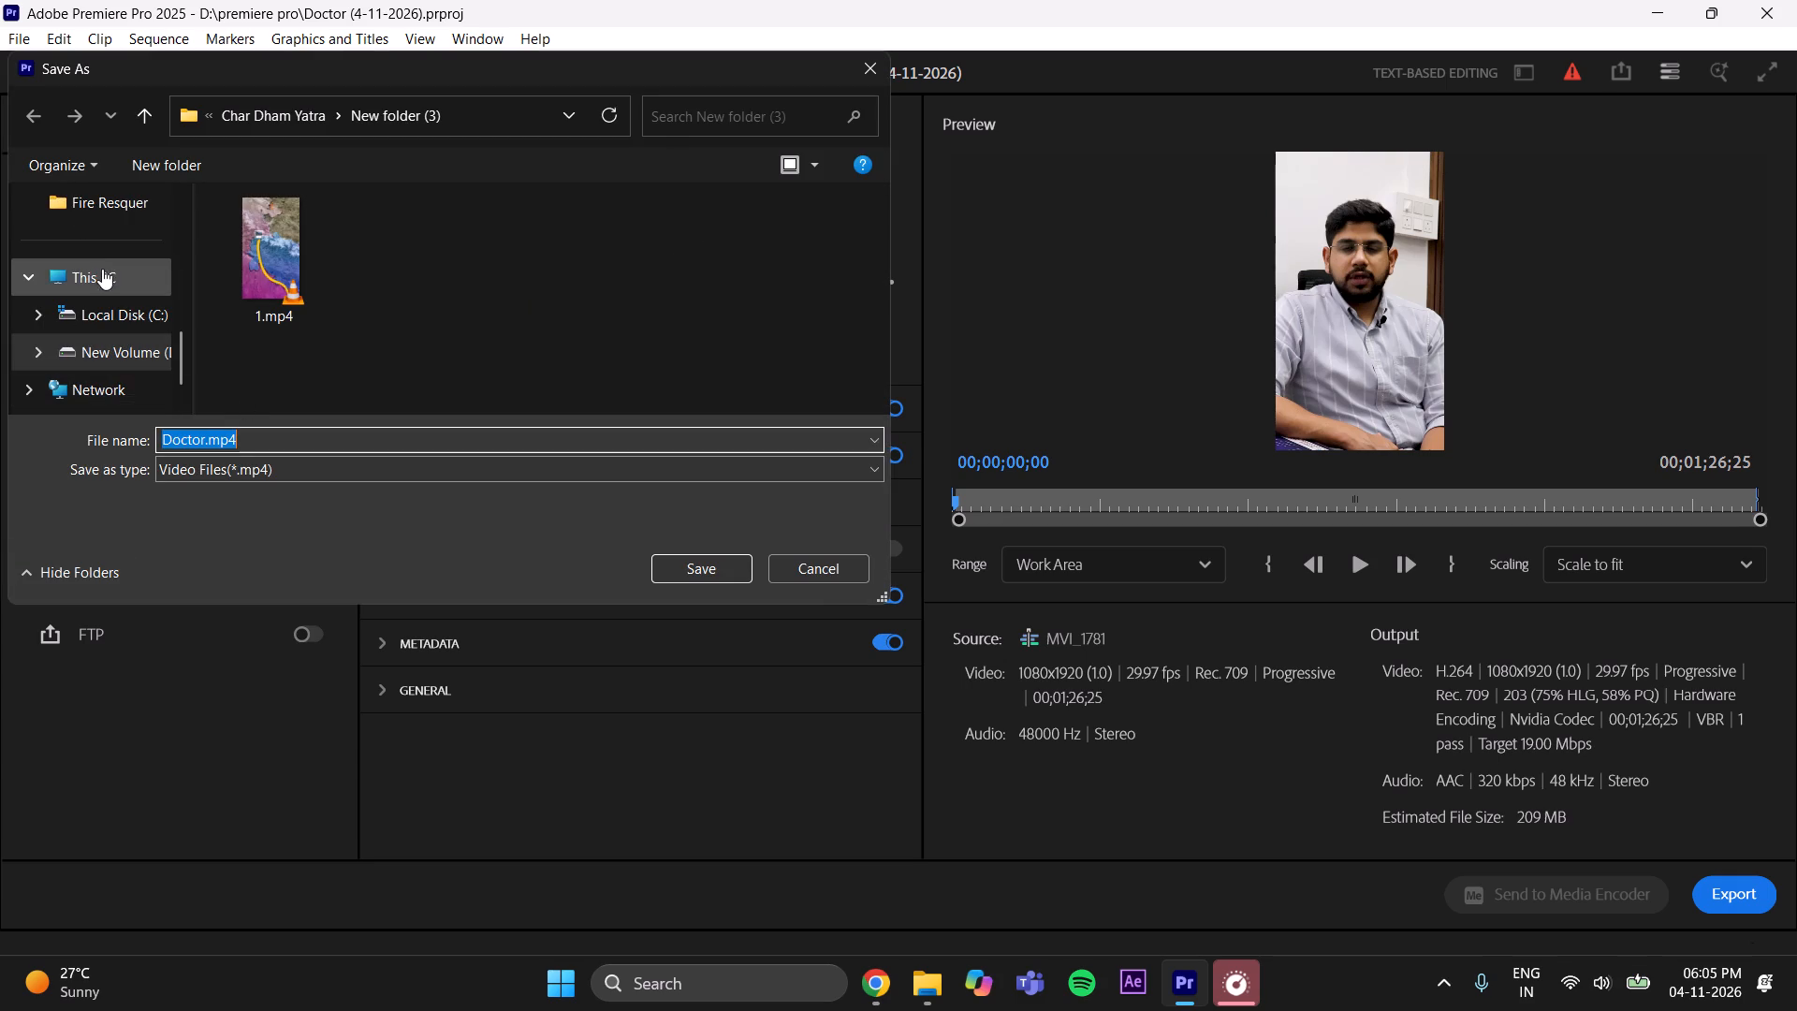
pyautogui.click(102, 270)
pyautogui.doubleClick(797, 256)
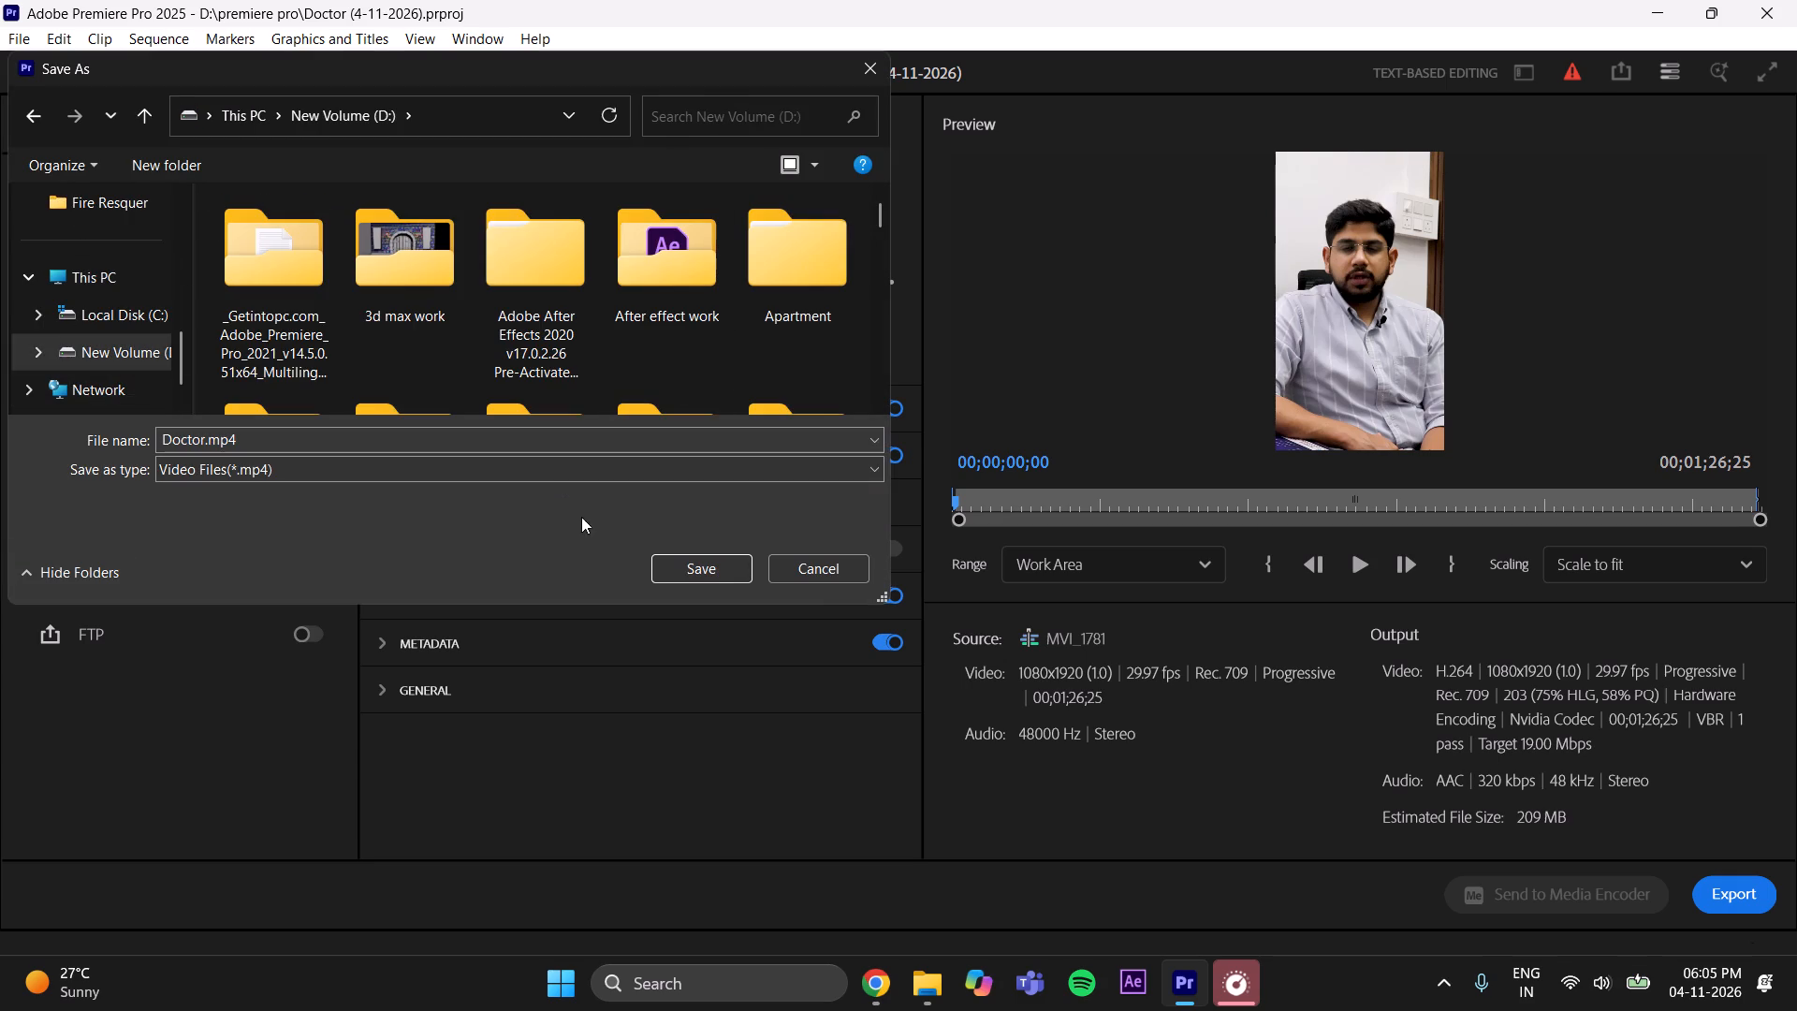
pyautogui.scroll(-1, 606, 295)
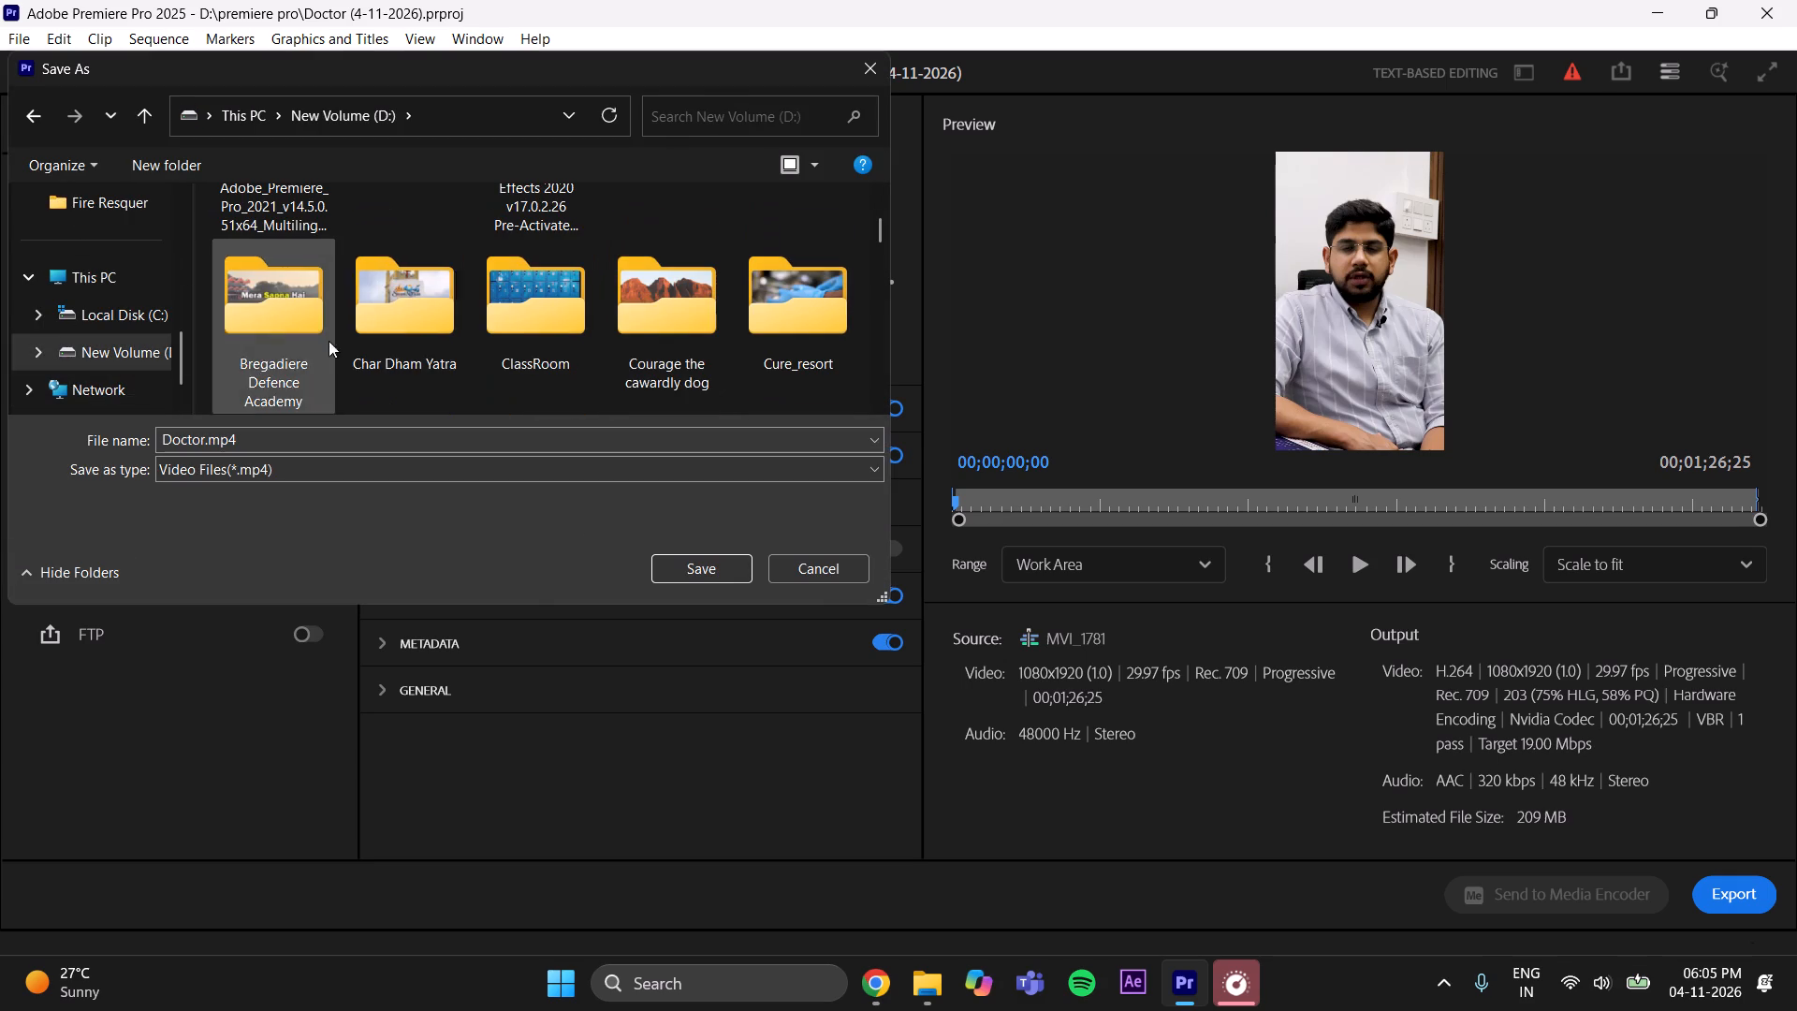
pyautogui.scroll(-1, 695, 331)
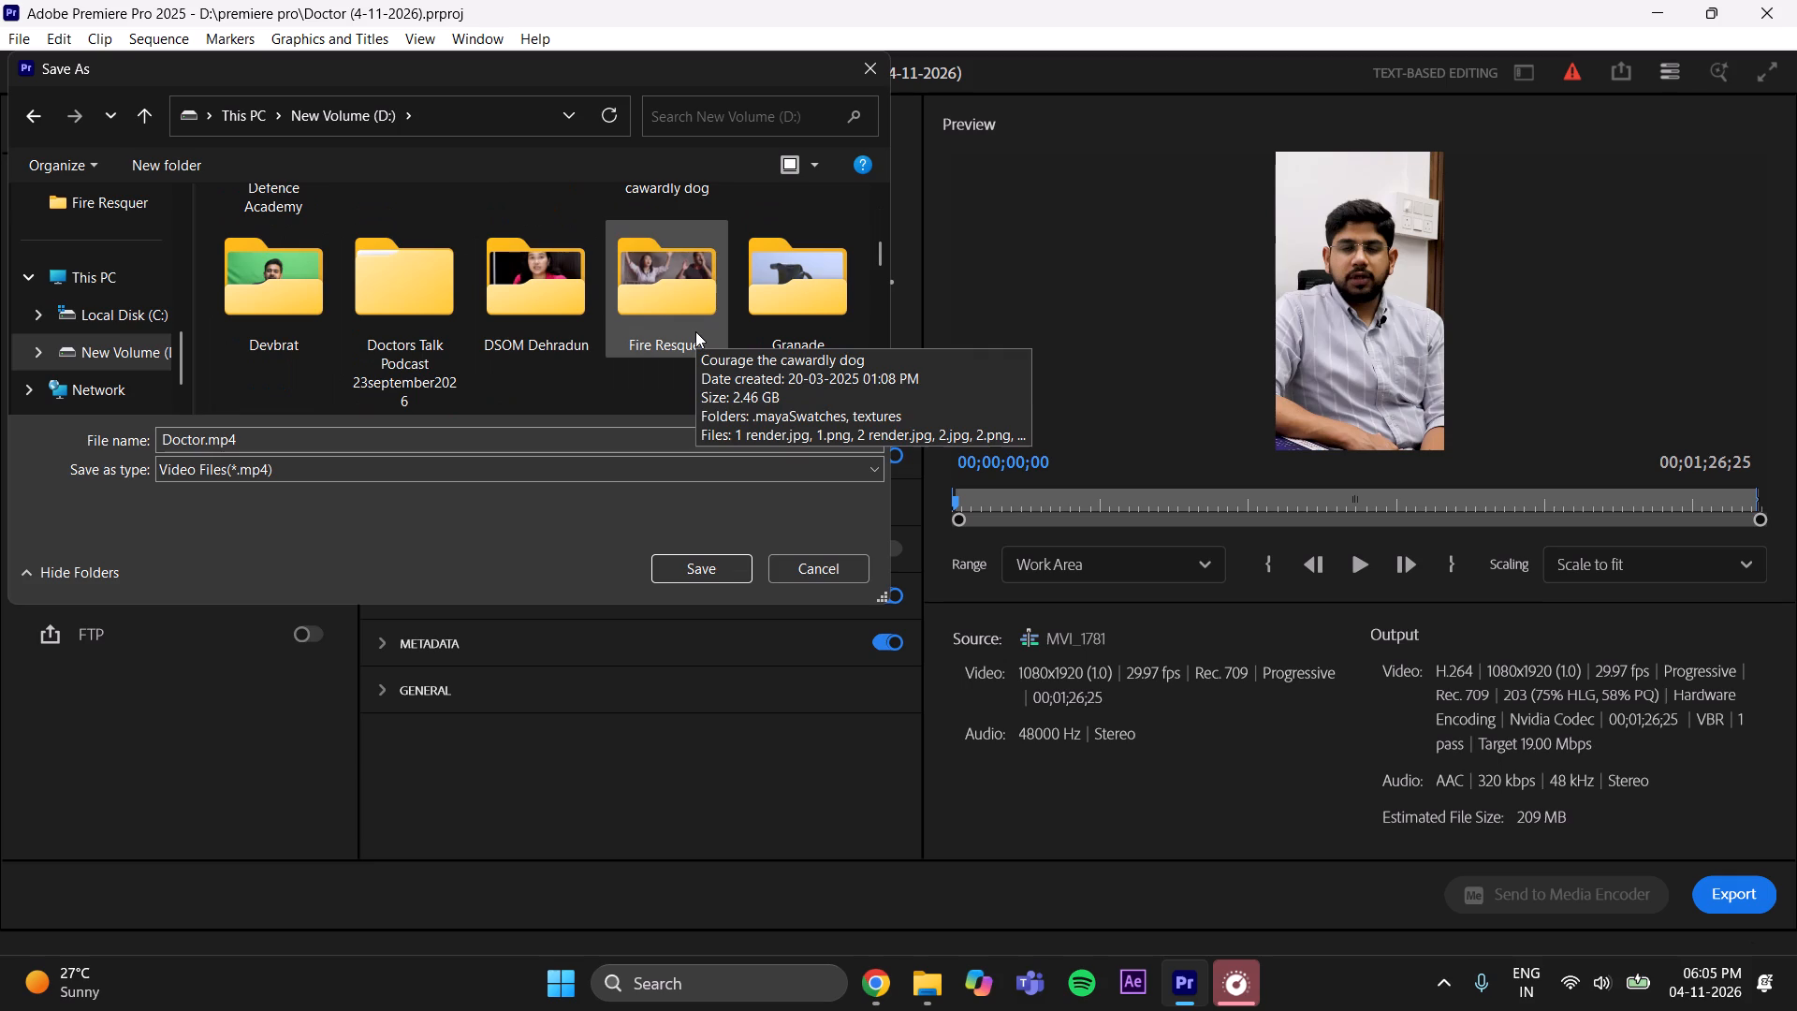
pyautogui.doubleClick(411, 340)
pyautogui.doubleClick(413, 304)
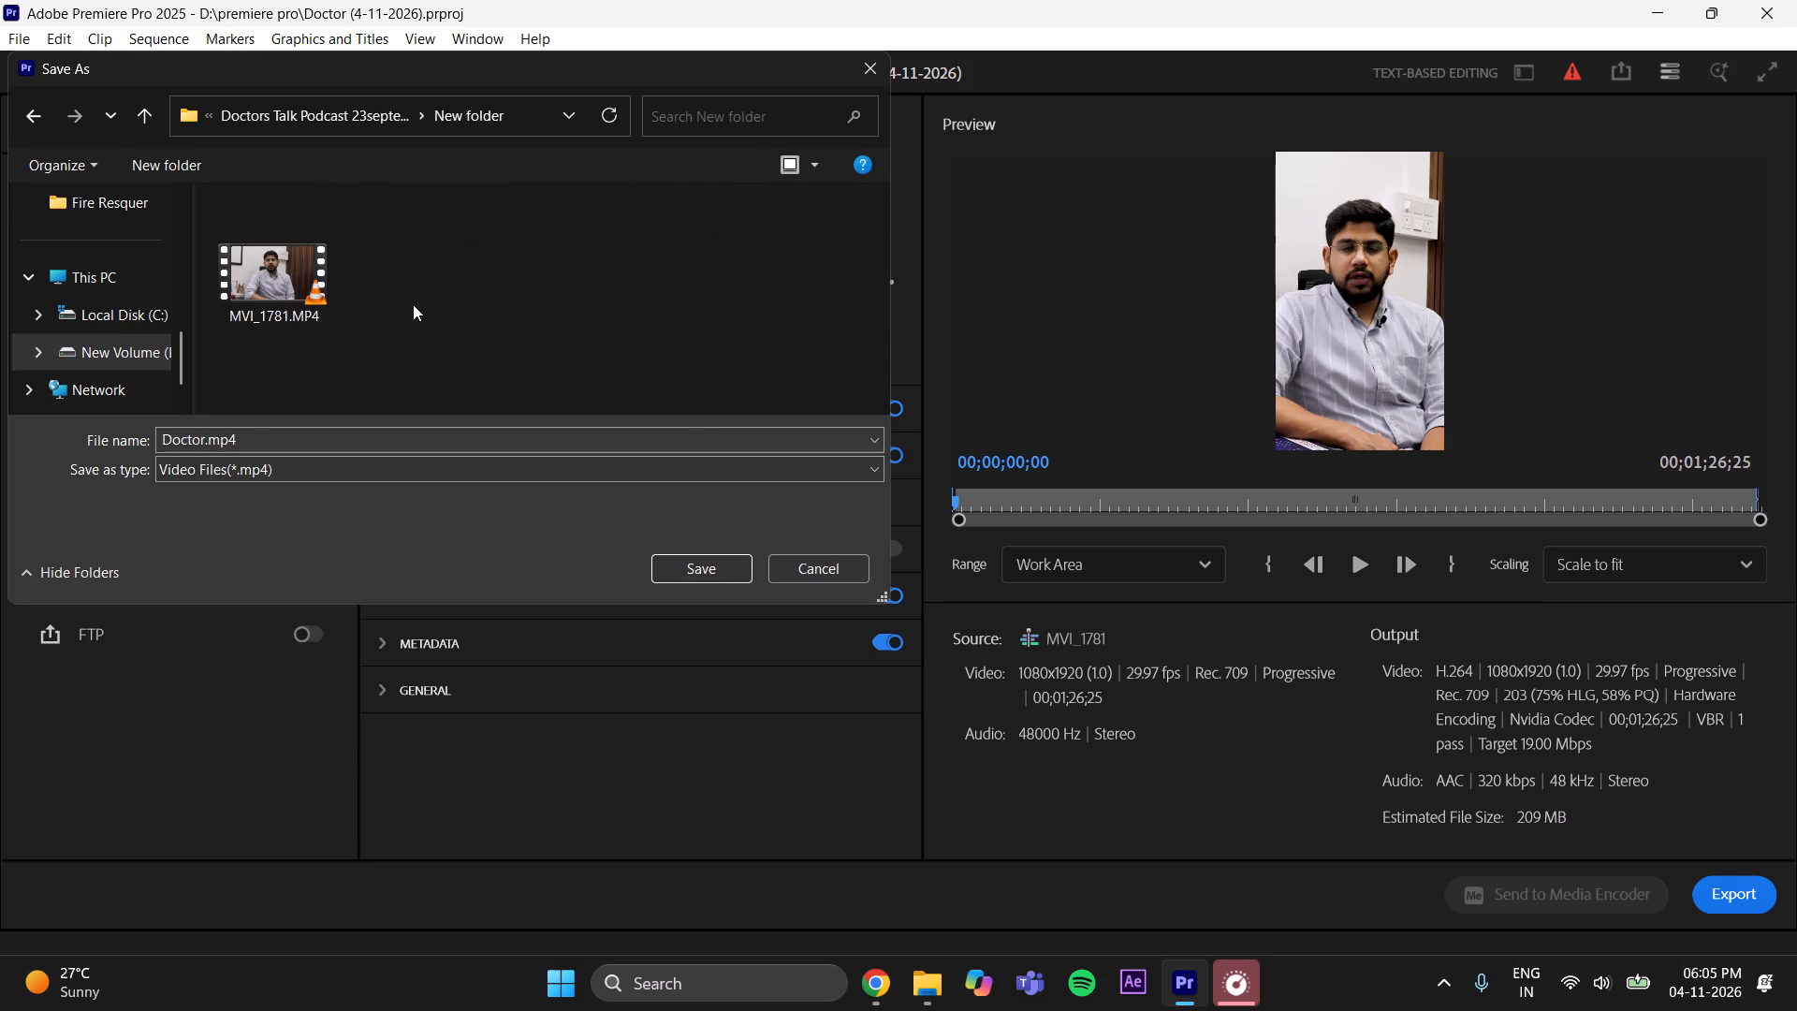
pyautogui.click(703, 566)
# Start exporting the MVI_1781 sequence as Doctor.mp4.
pyautogui.click(1701, 883)
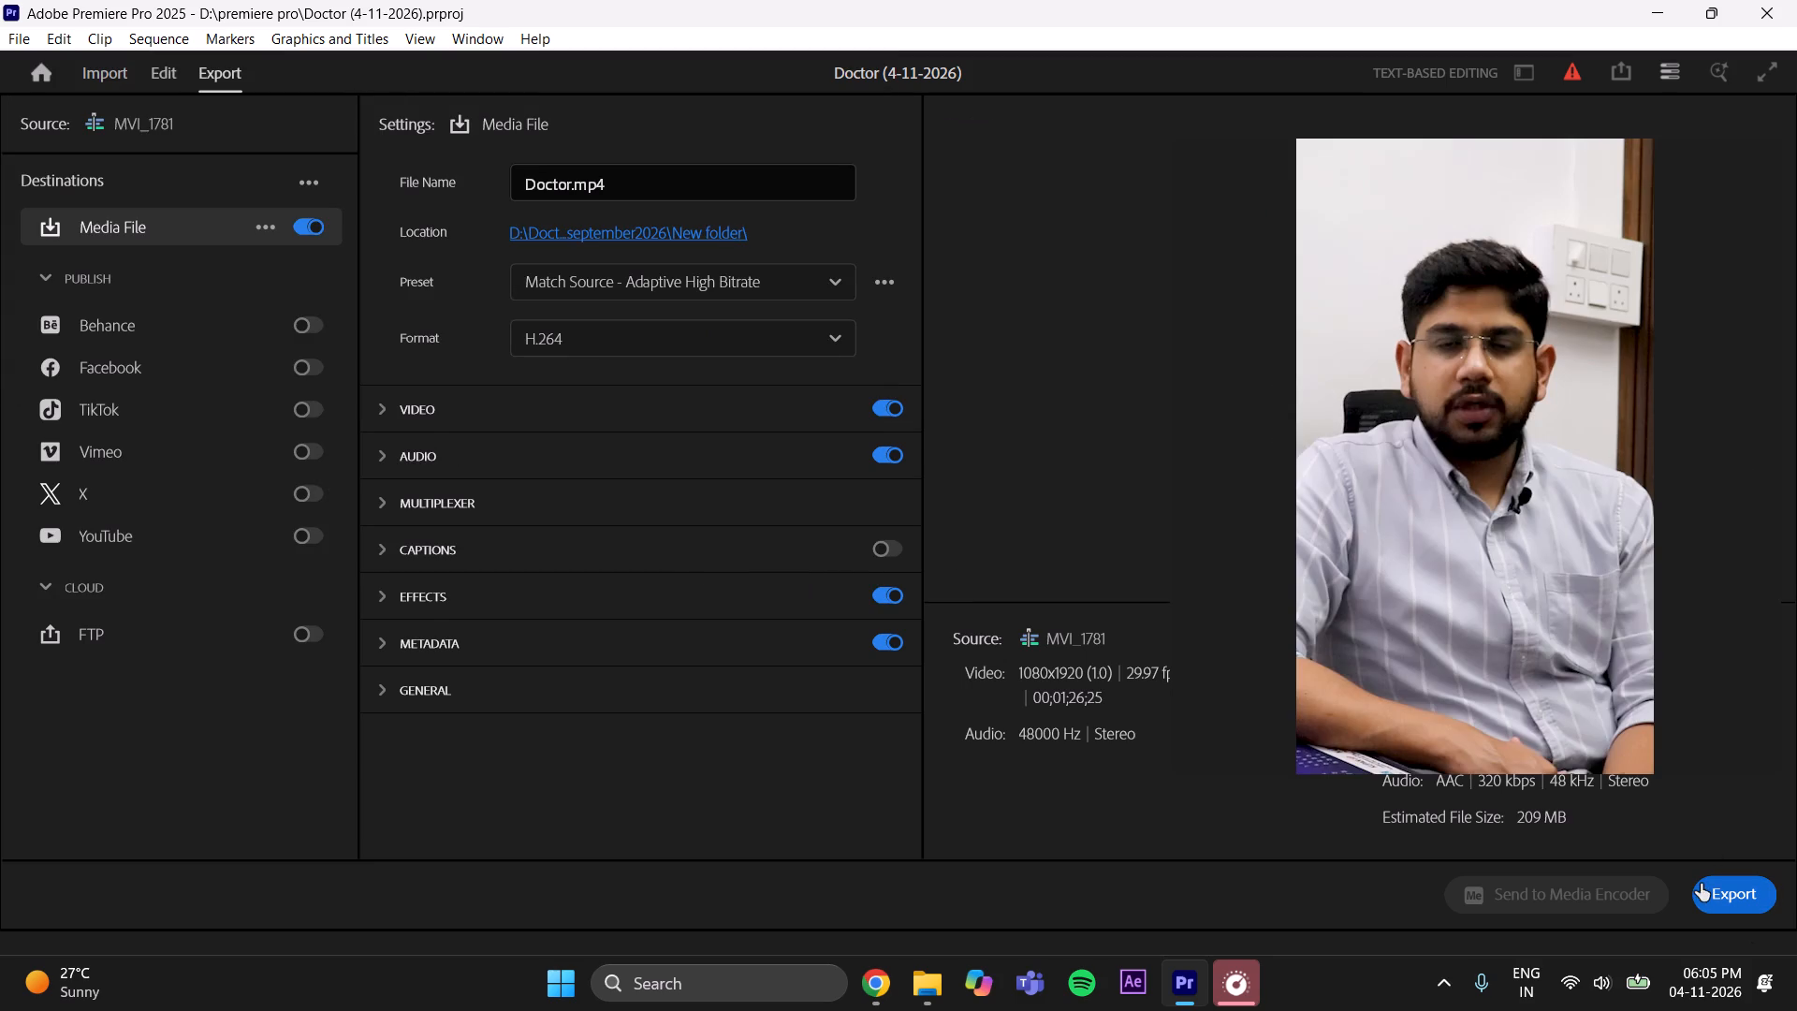